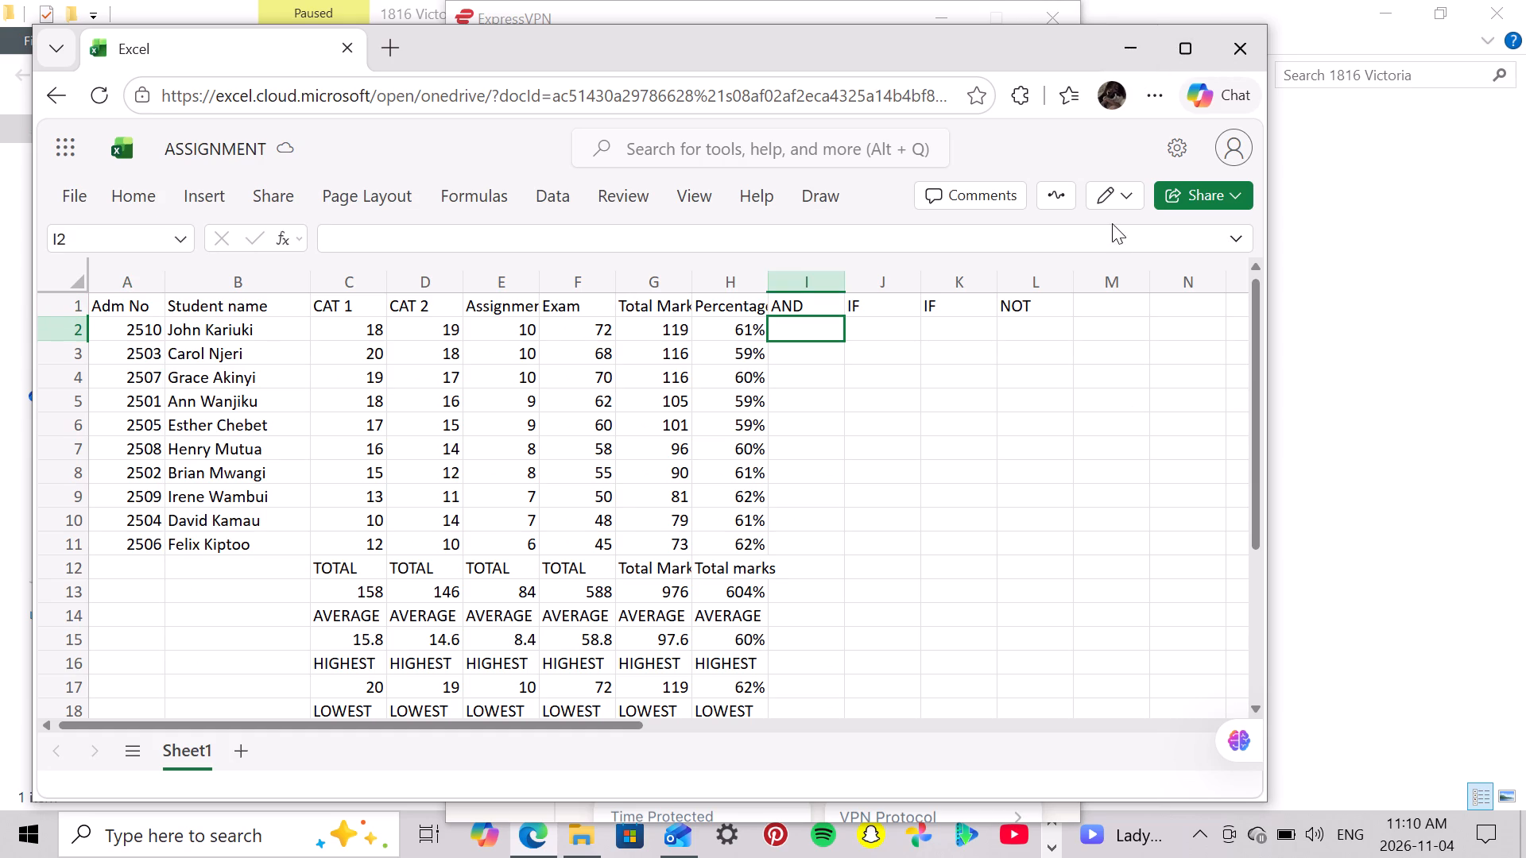
Maximize the browser window containing the ASSIGNMENT workbook.
left_click(1176, 50)
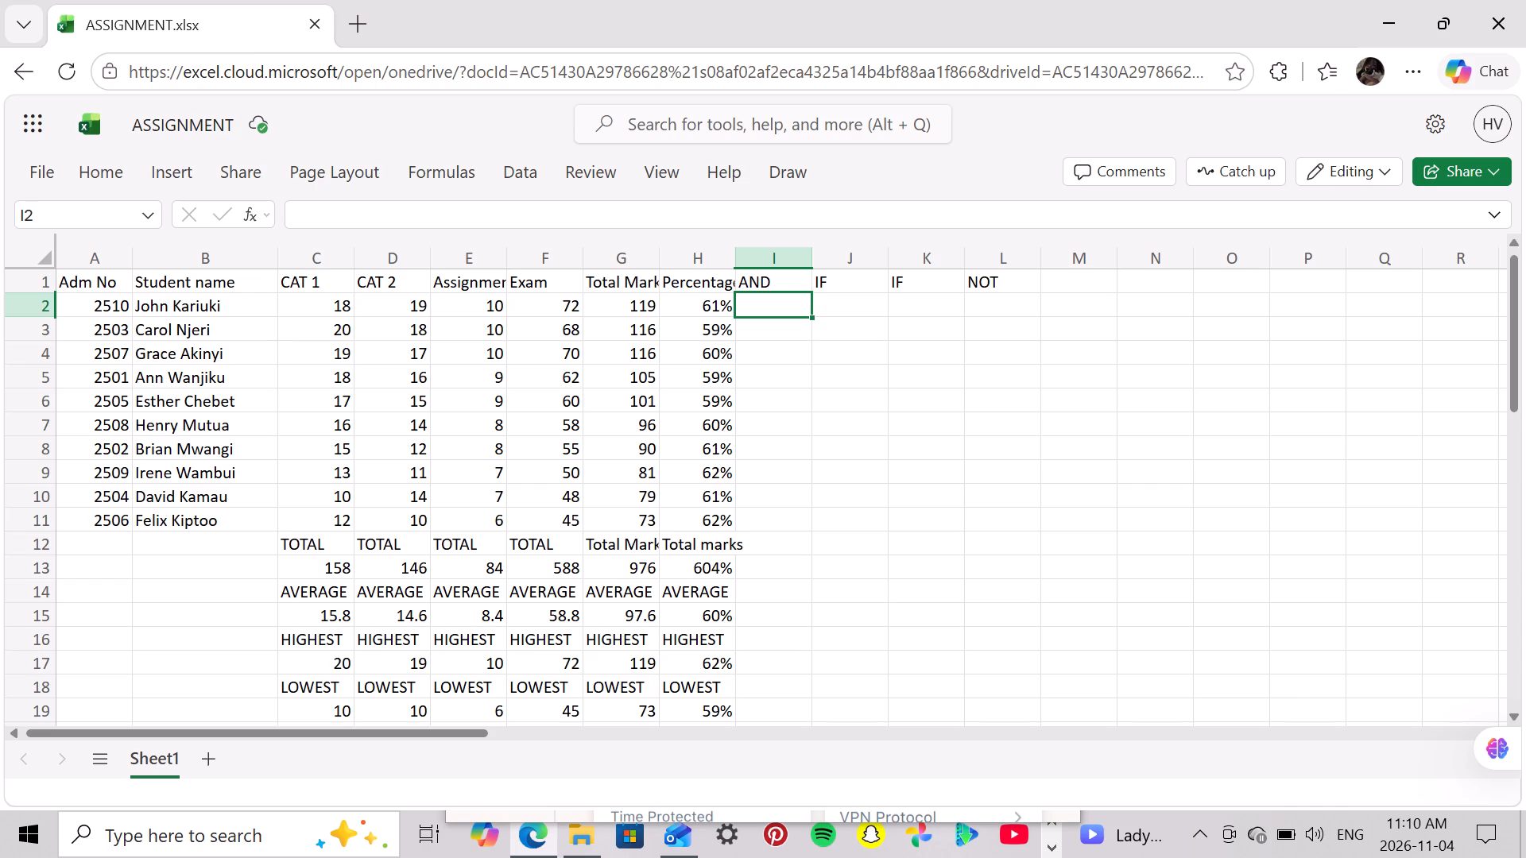
Look through Sheet1 from the student marks down past the total, average, highest and lowest rows.
triple_click(1514, 714)
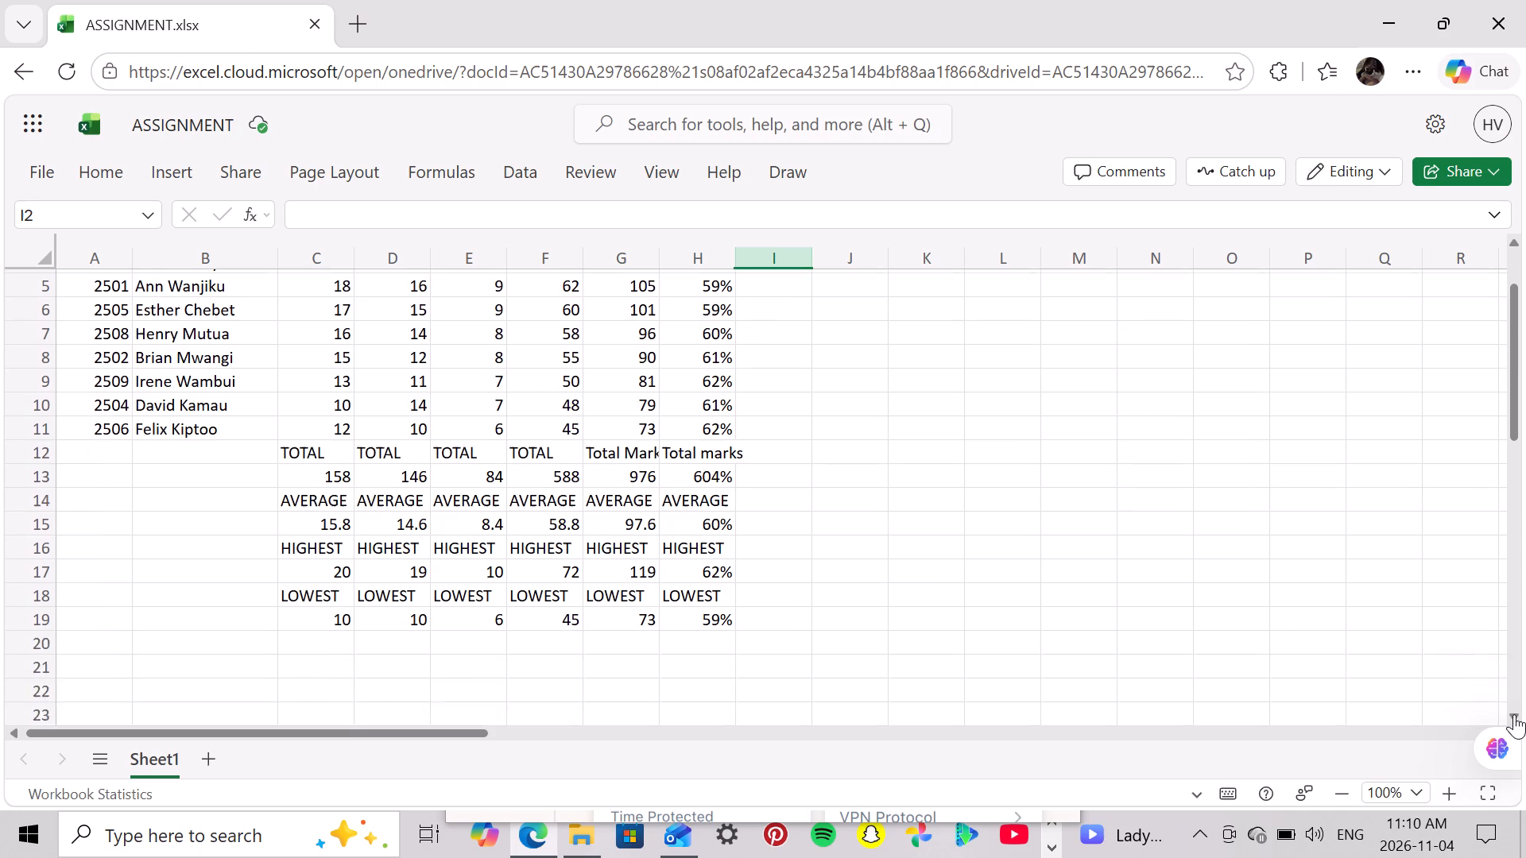
triple_click(1514, 714)
double_click(1514, 714)
left_click_drag(1514, 714, 1482, 784)
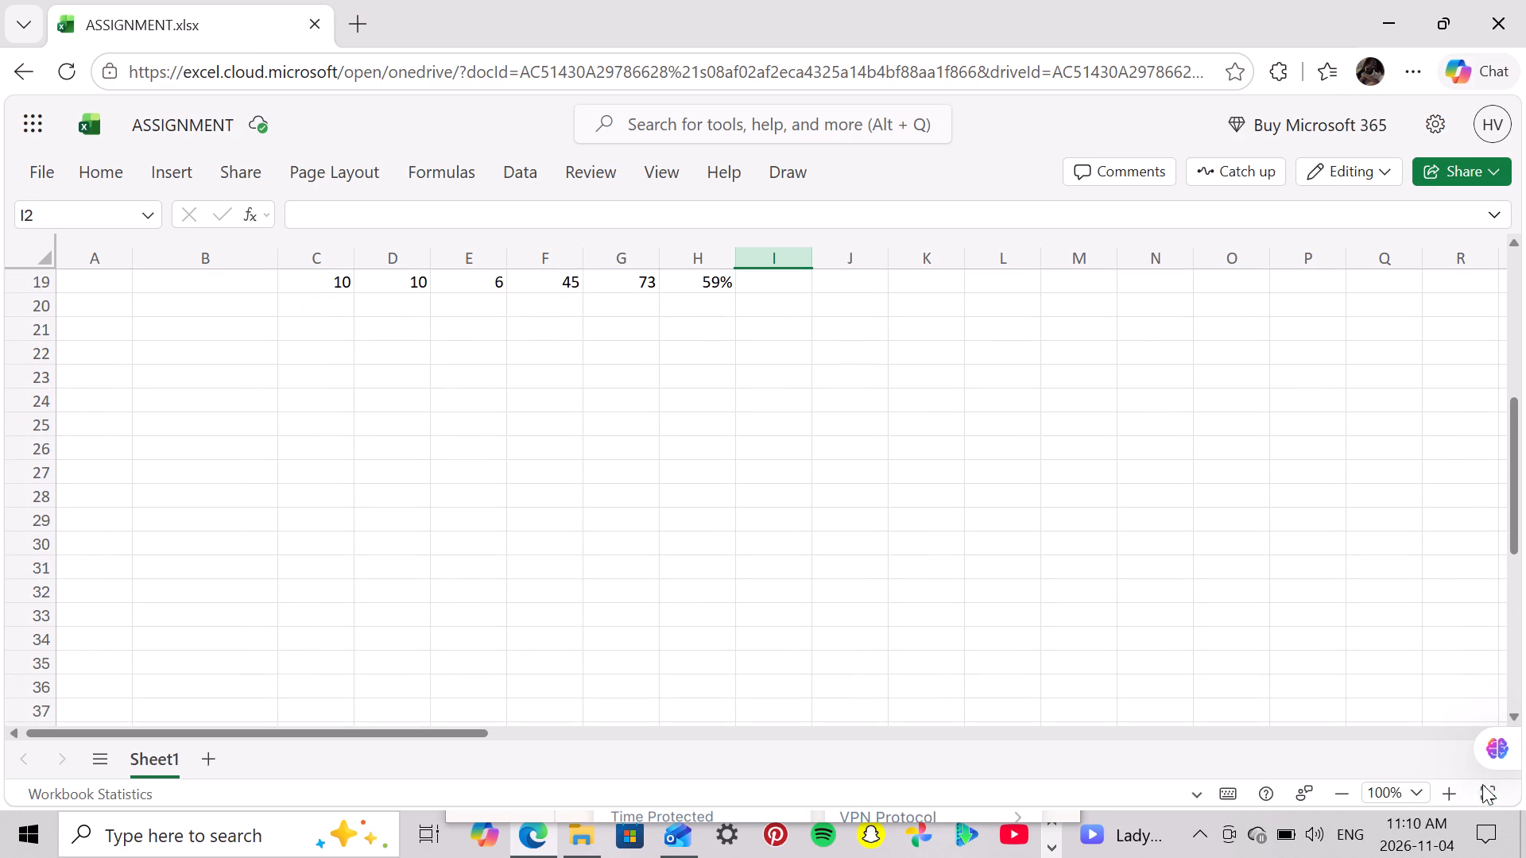
Examine Sheet1 in full-screen view, going back up to the header row and first student records, and restore the normal view.
left_click(1482, 784)
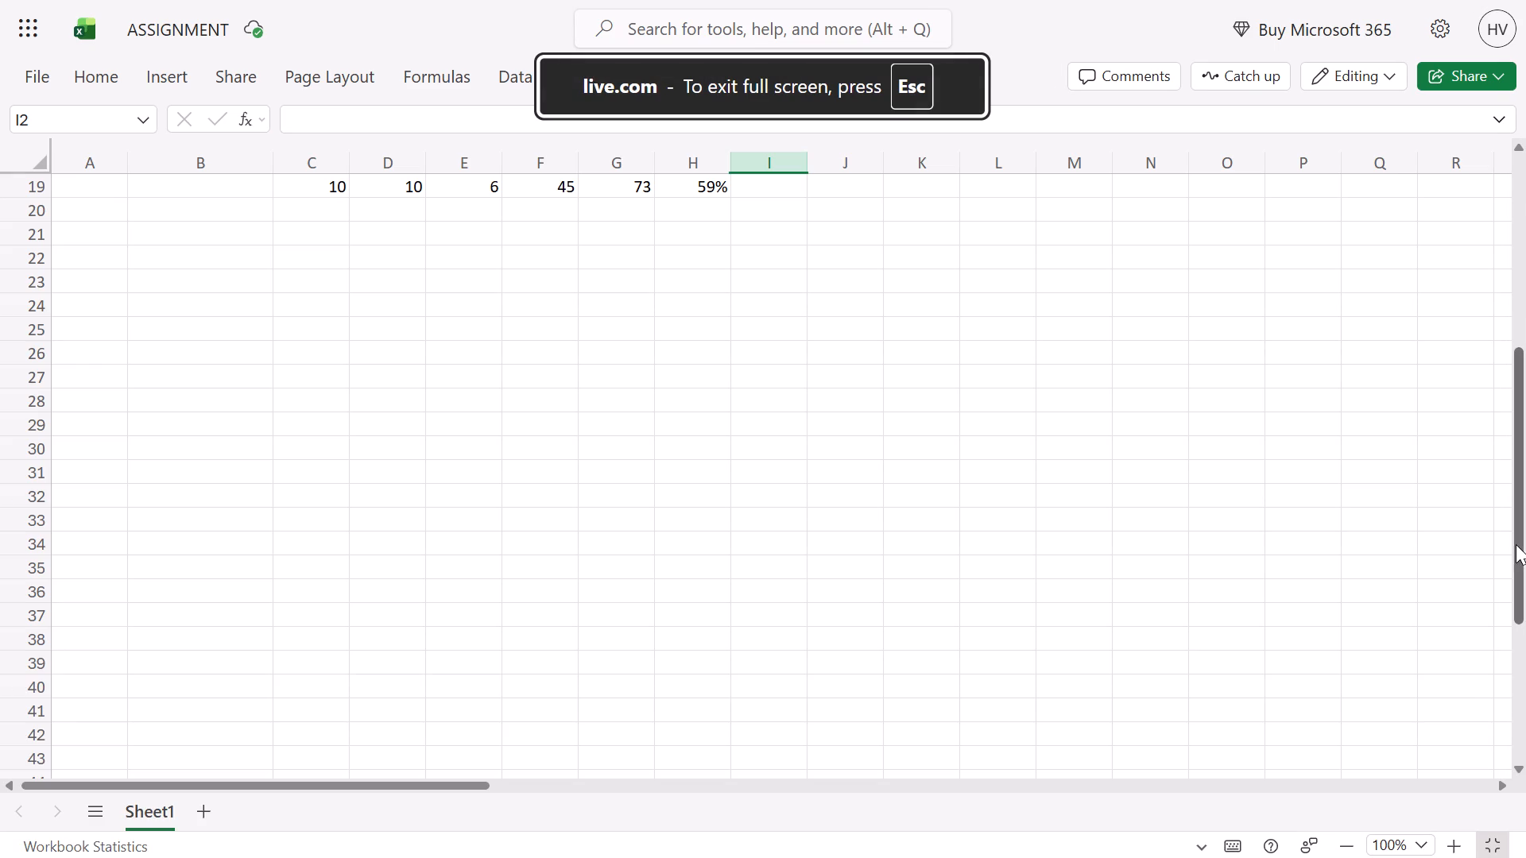
left_click_drag(1517, 544, 1521, 93)
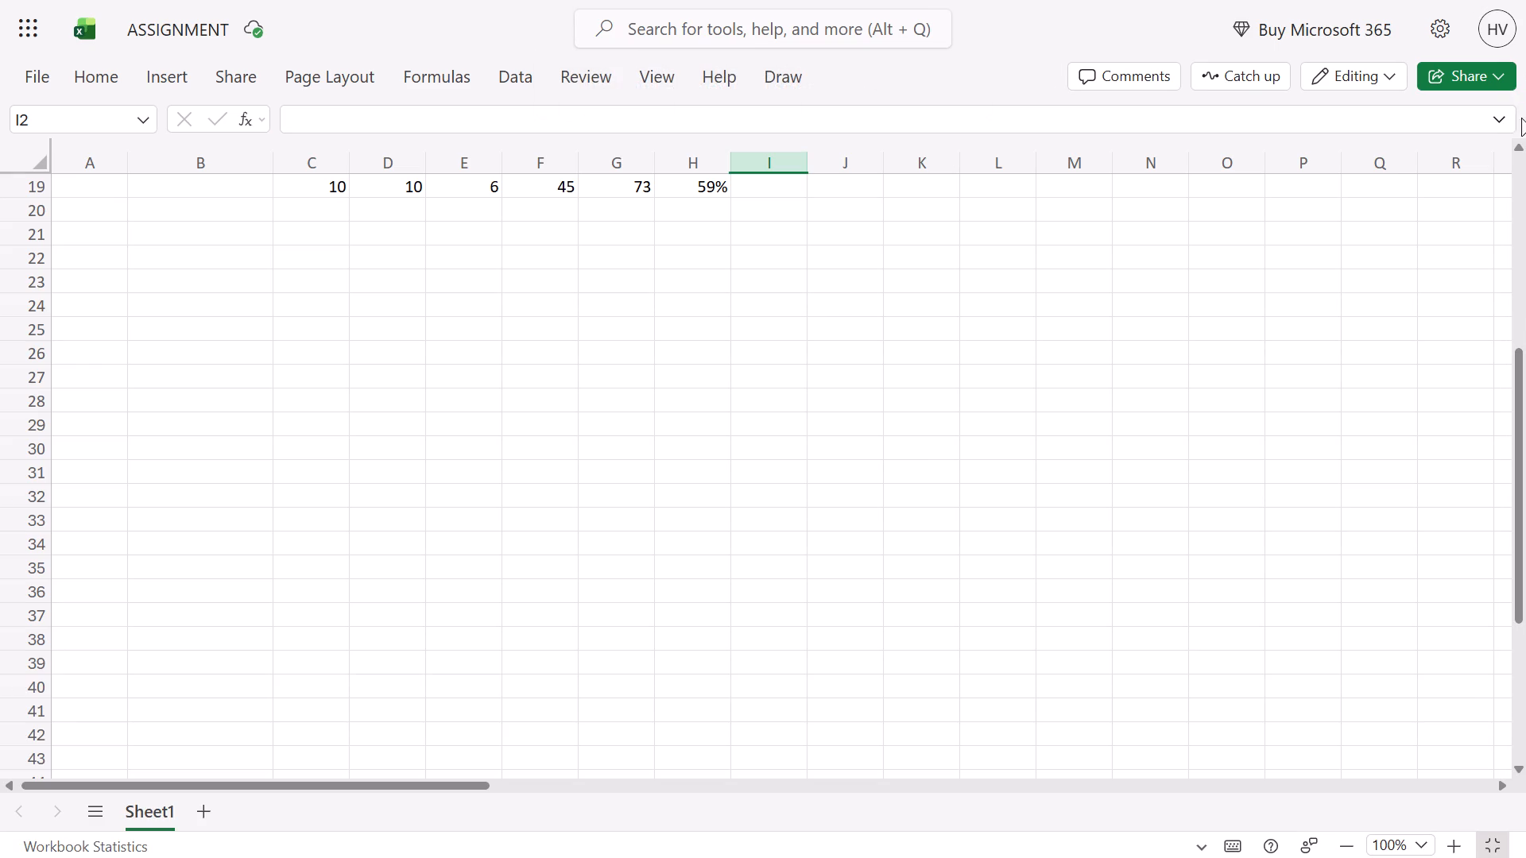
triple_click(1521, 150)
triple_click(1521, 150)
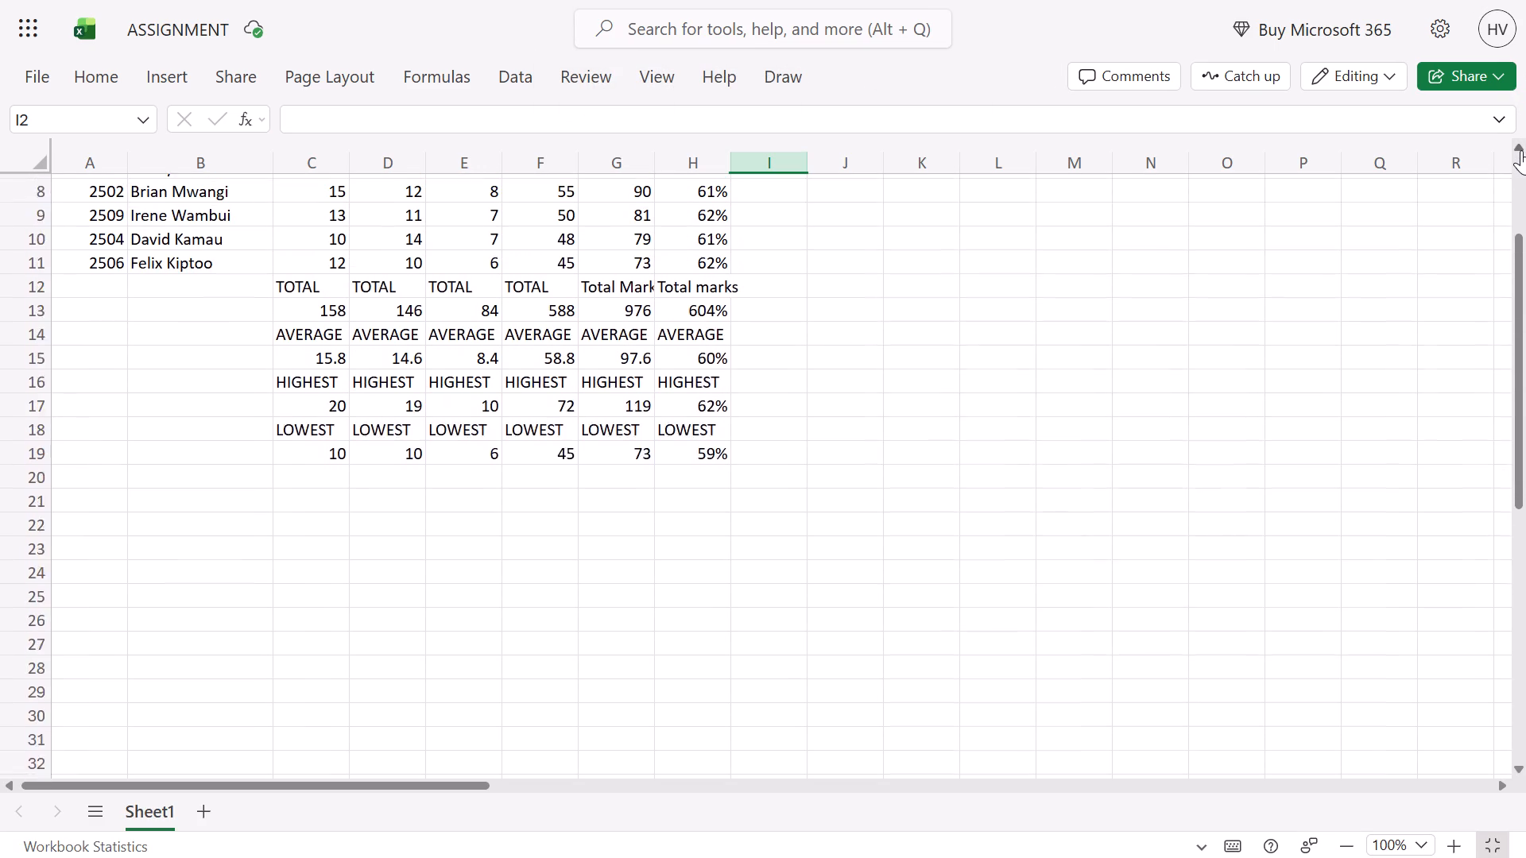
triple_click(1521, 150)
triple_click(1521, 150)
left_click(1521, 150)
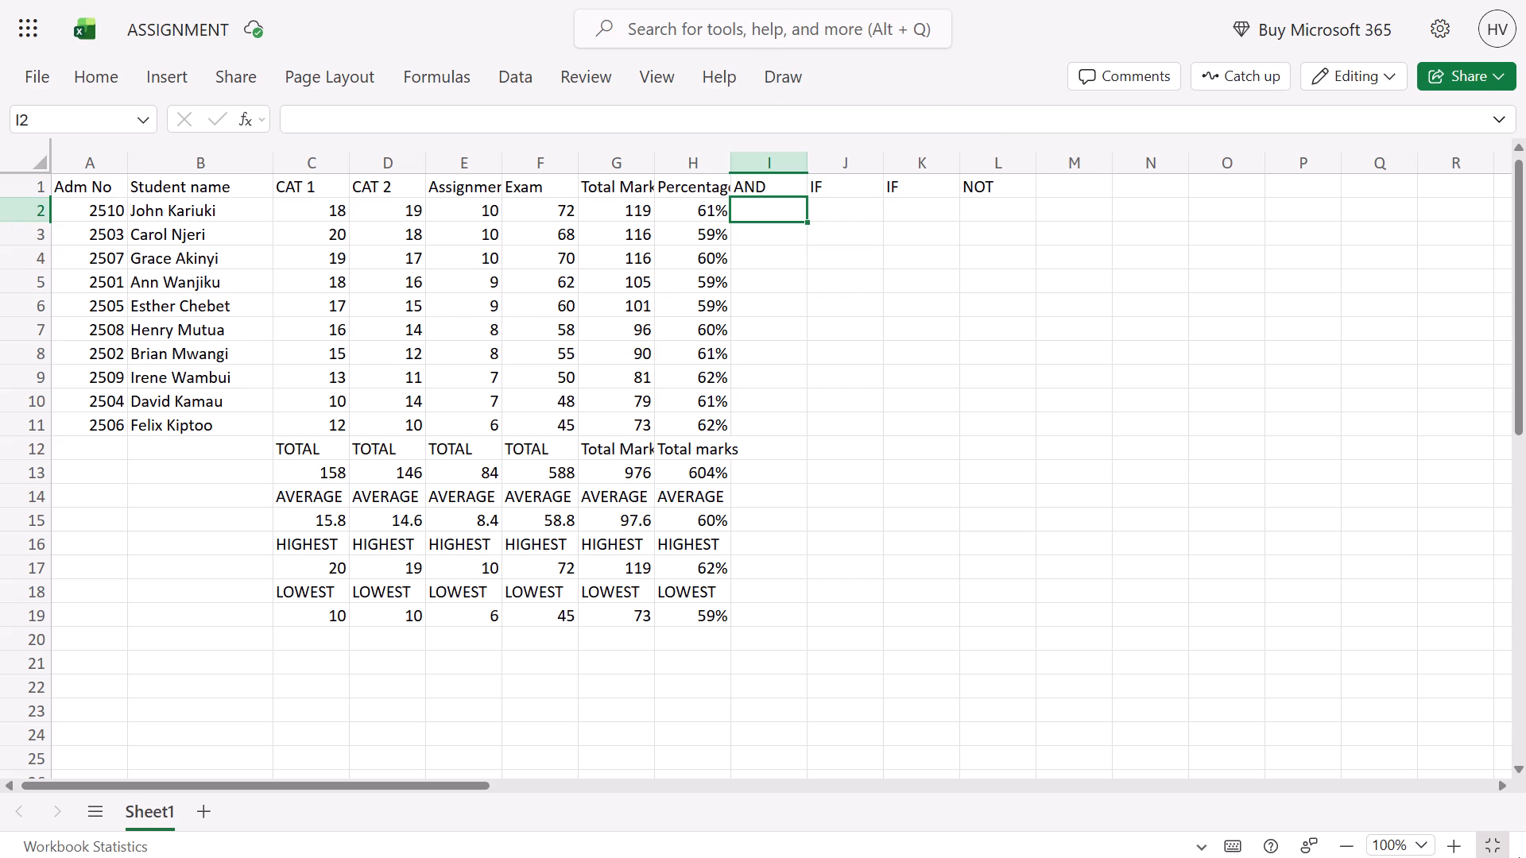
left_click(1494, 837)
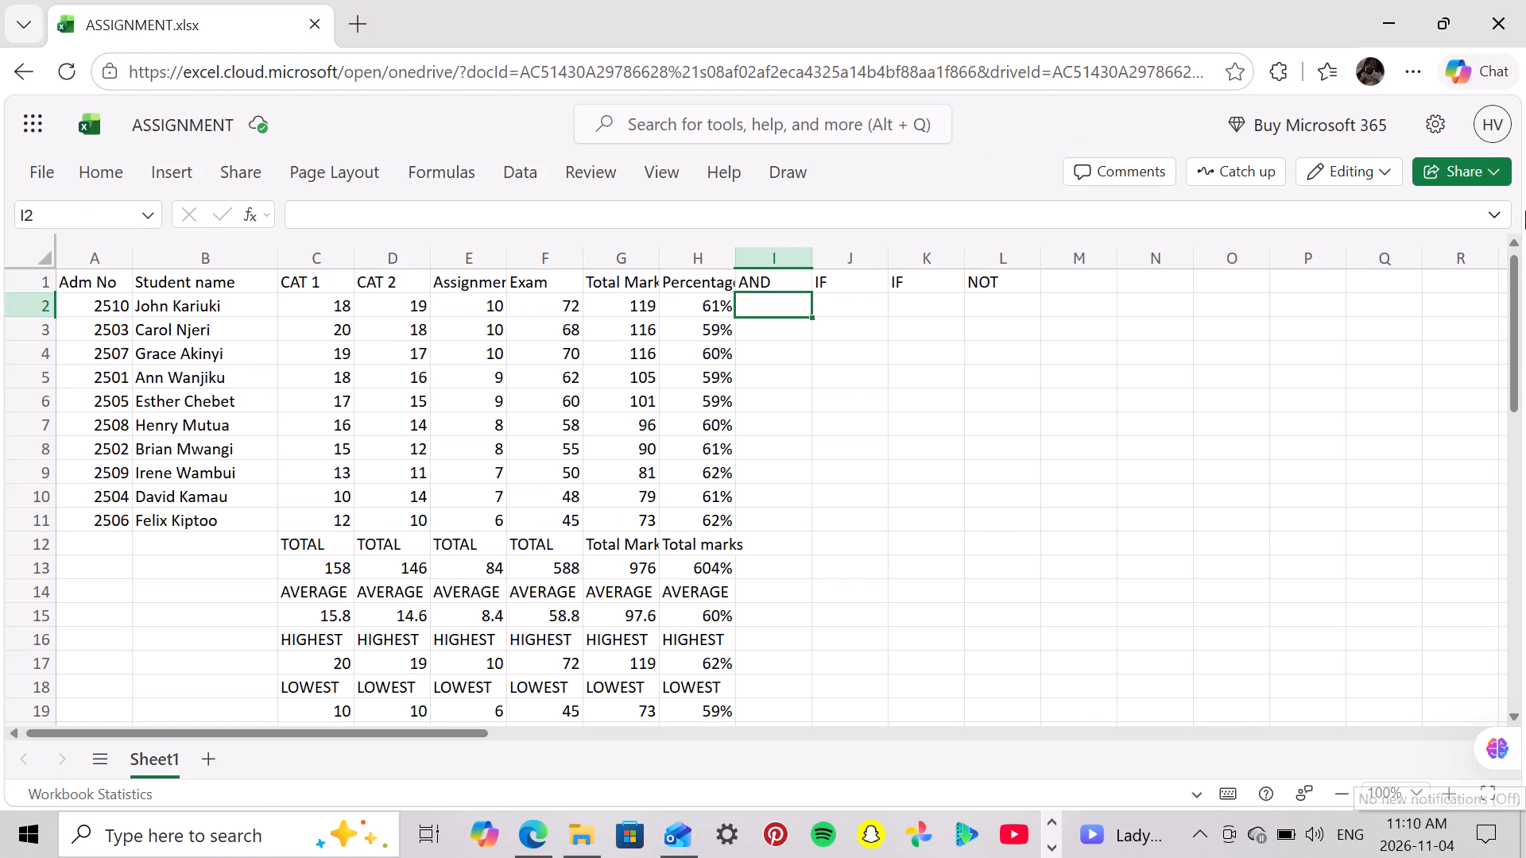
Minimize the browser window containing the ASSIGNMENT workbook.
left_click(1385, 31)
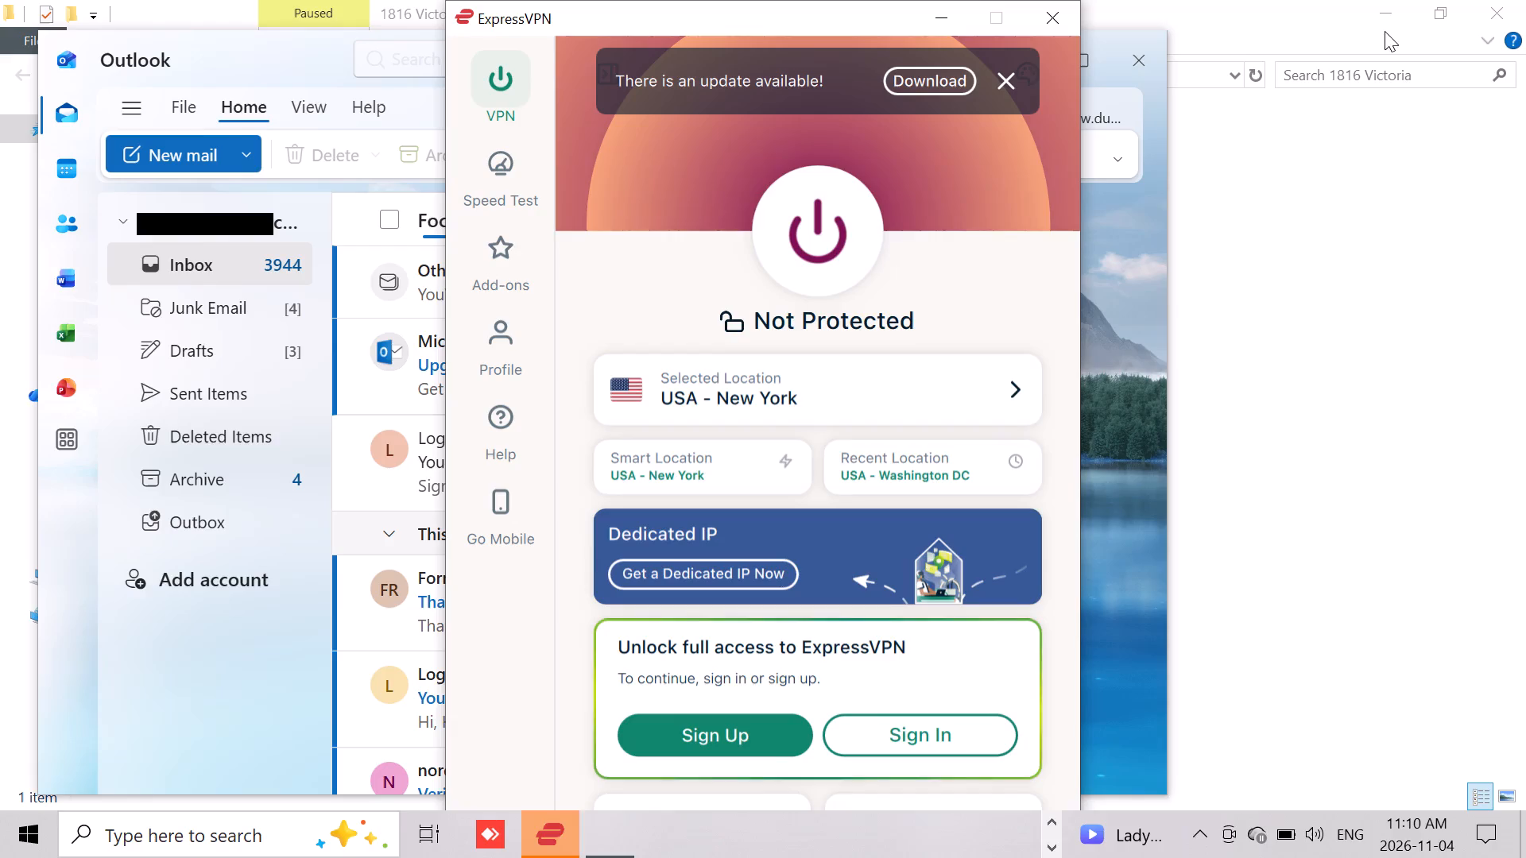
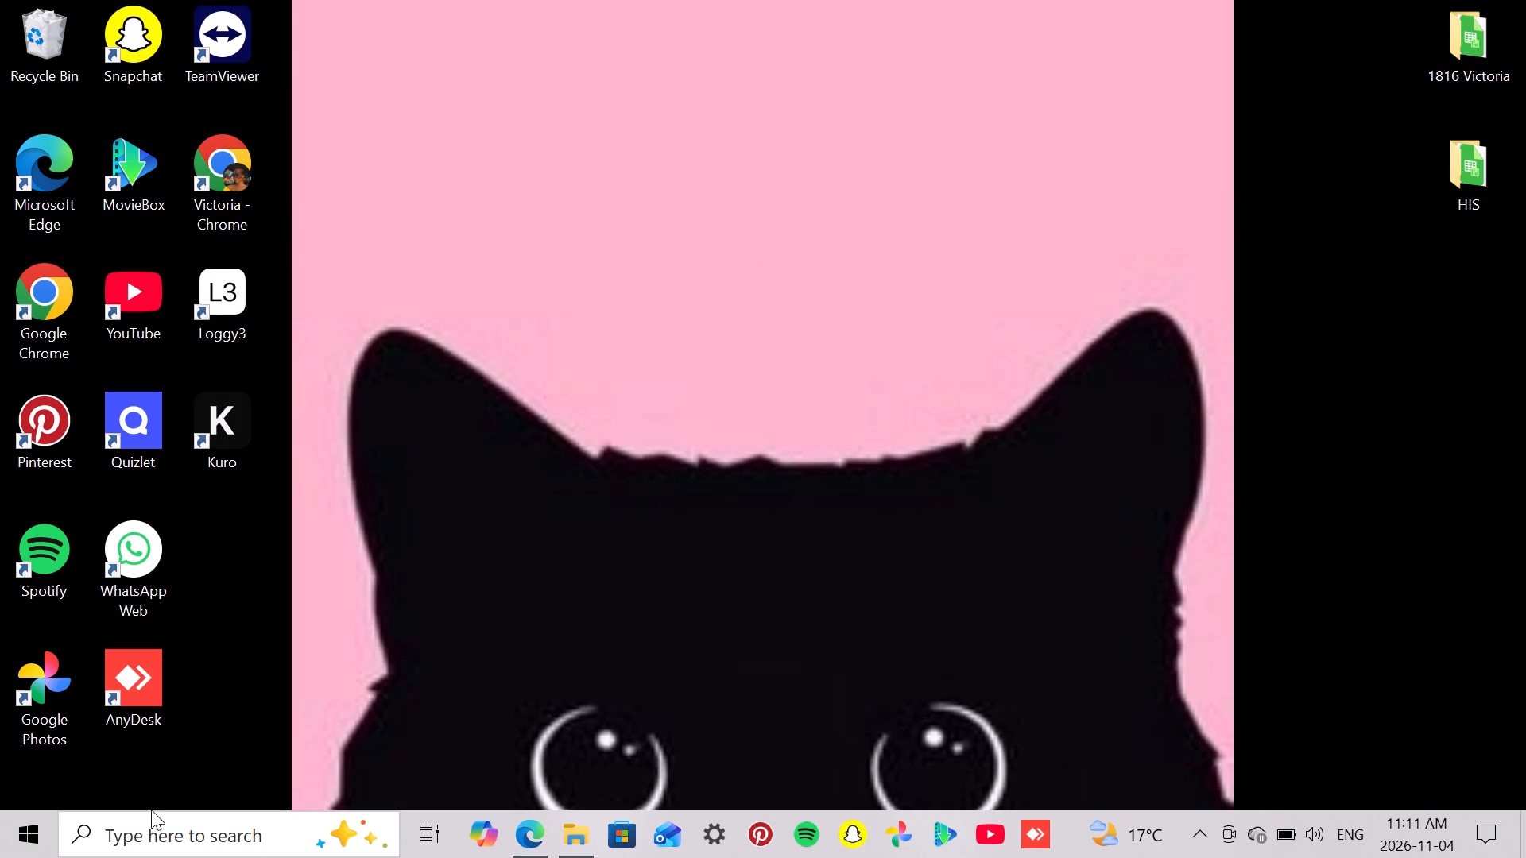
Open a new blank Notepad document and maximize its window.
left_click(143, 829)
type("no")
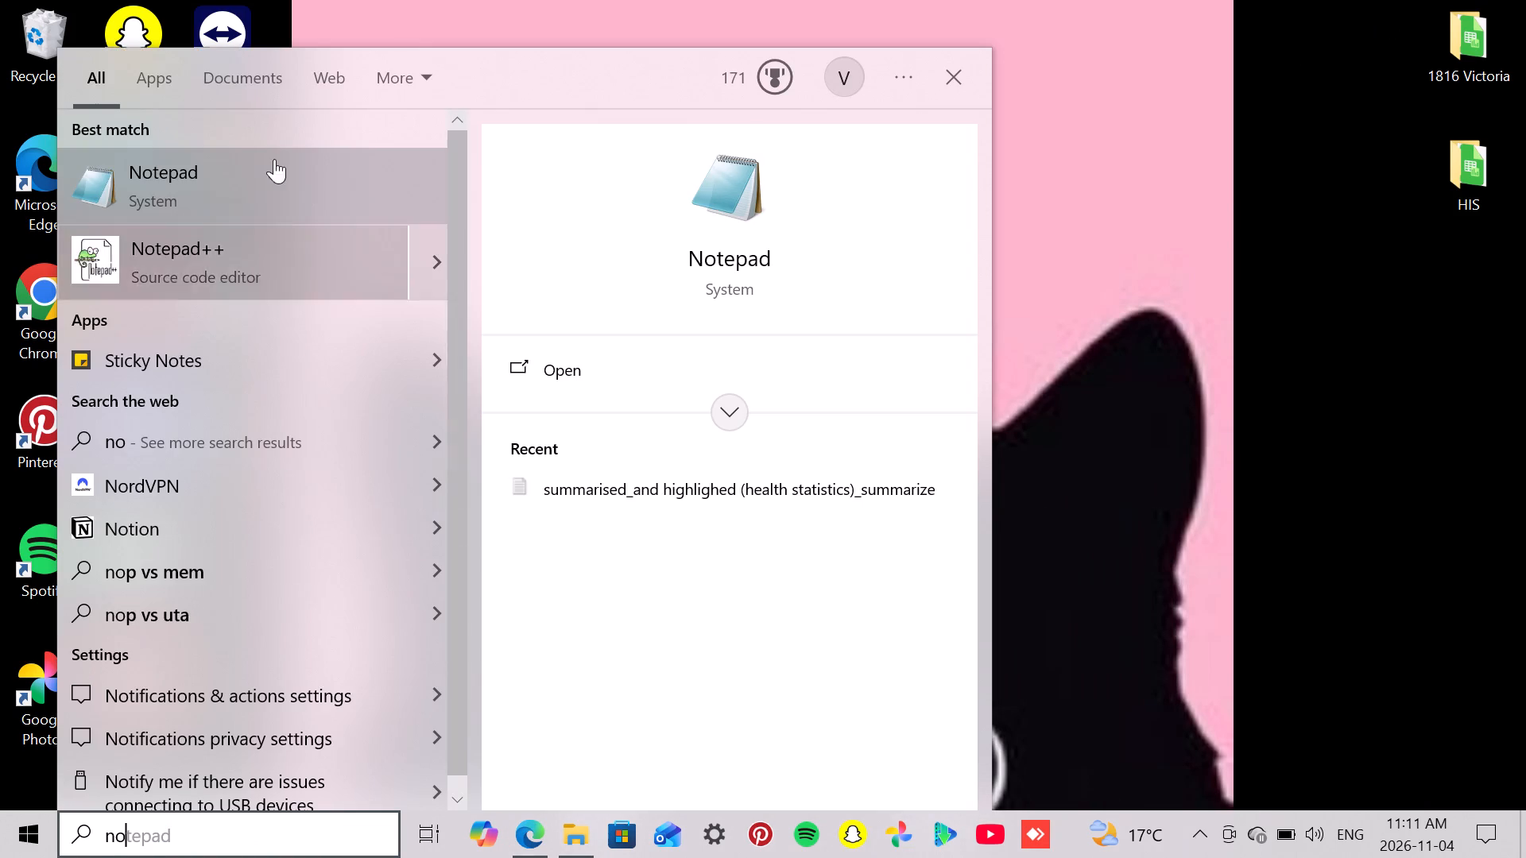
double_click(263, 190)
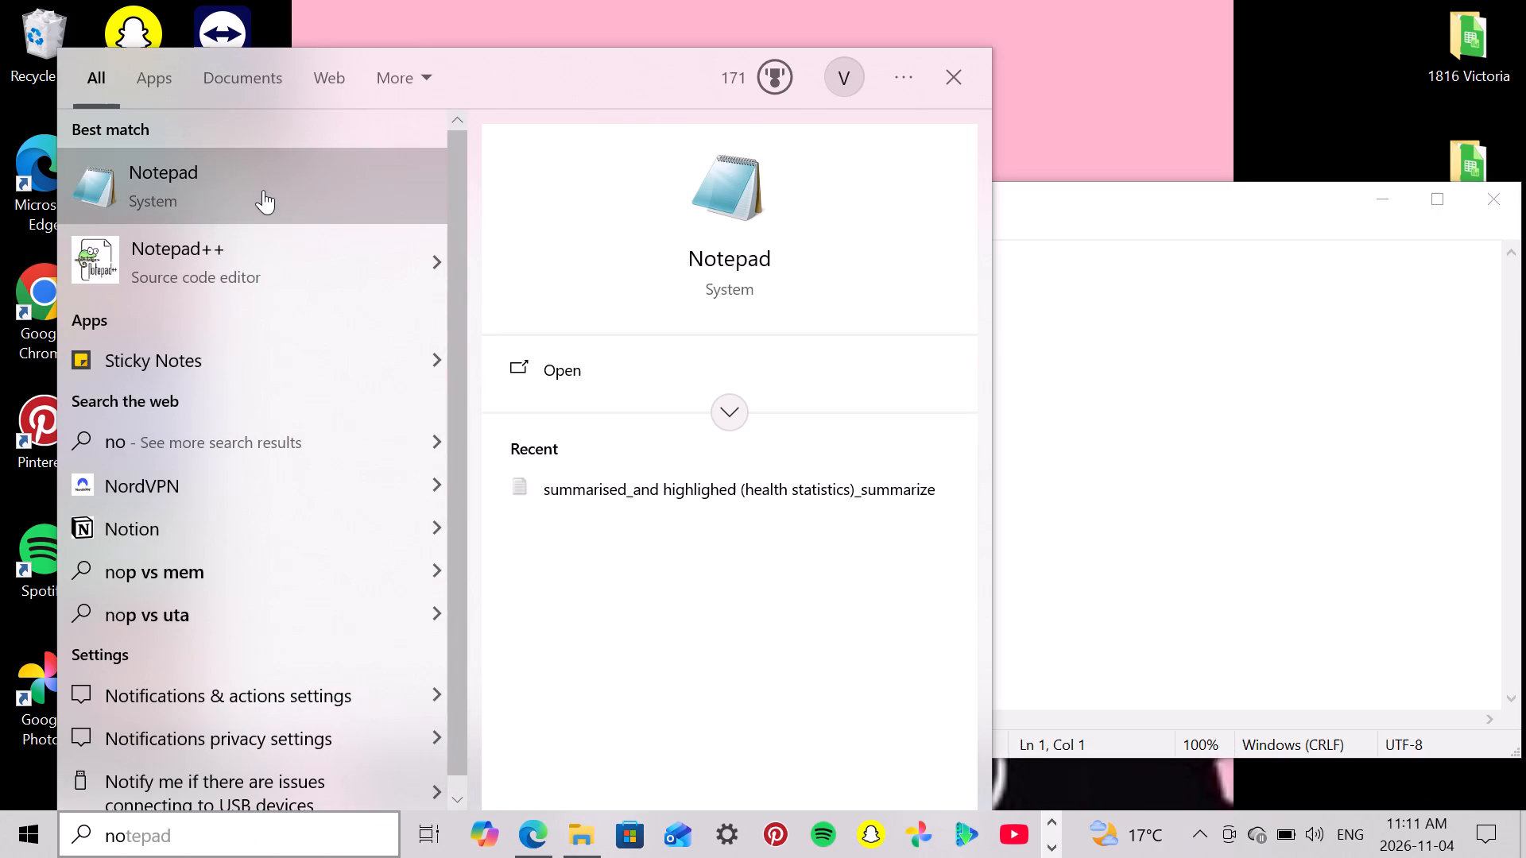
left_click(950, 72)
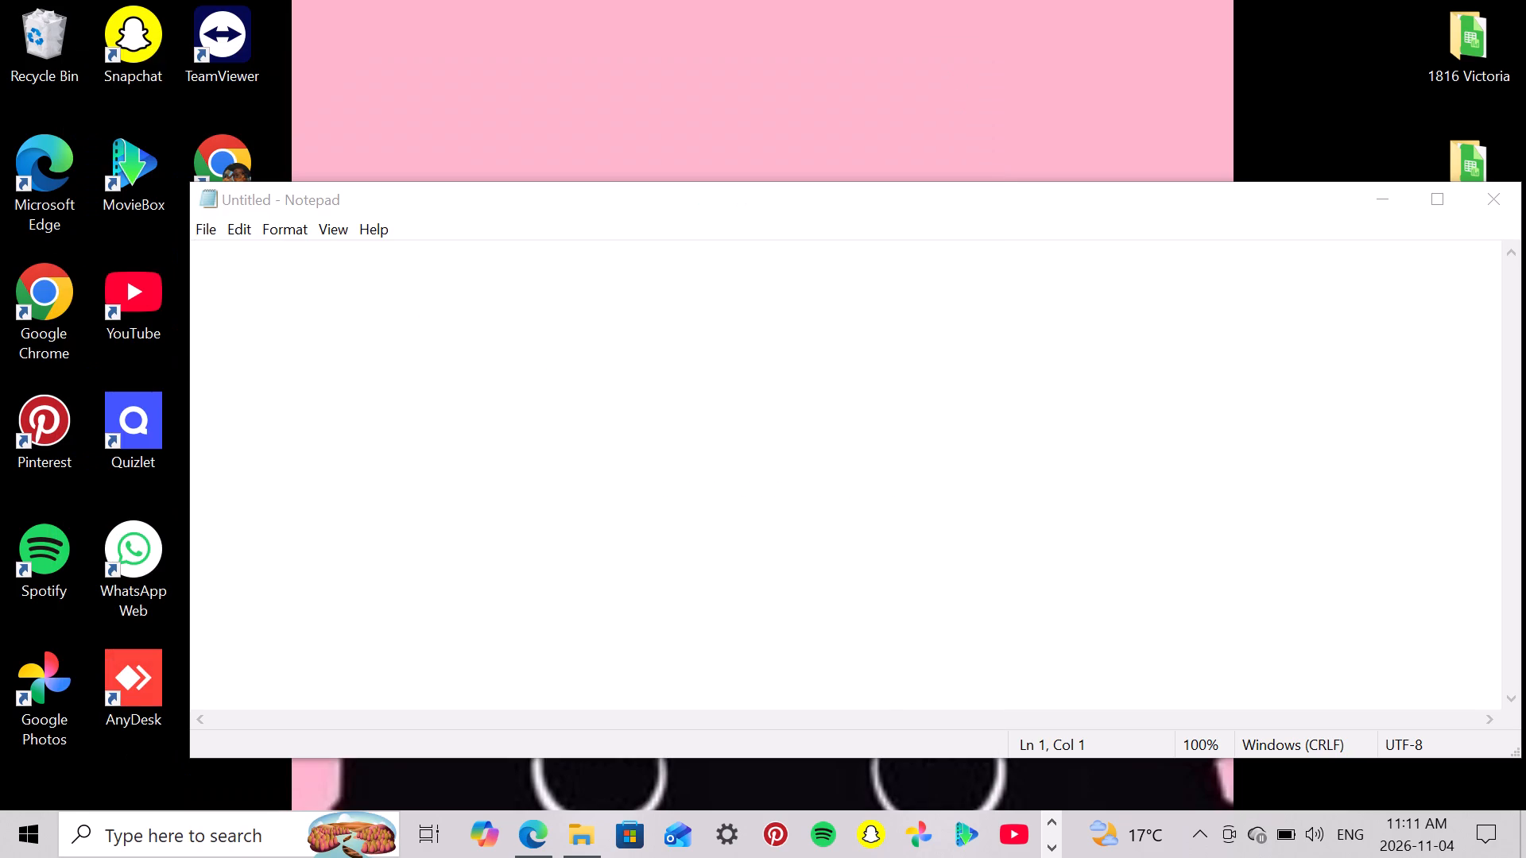
left_click(1426, 204)
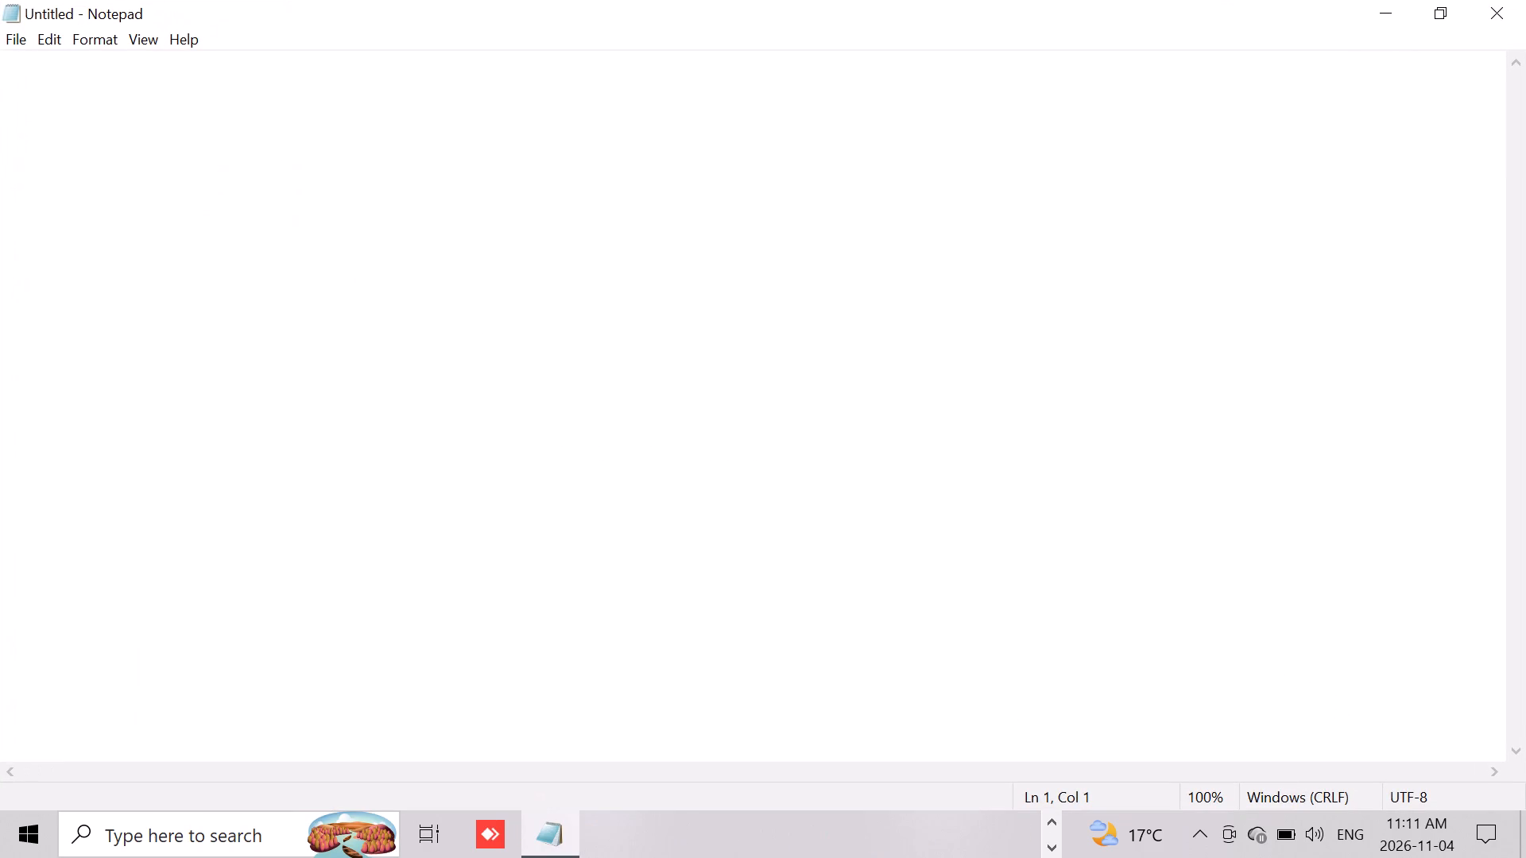
Write the first line of the notes as "lookup value;the value being searched for".
type("look")
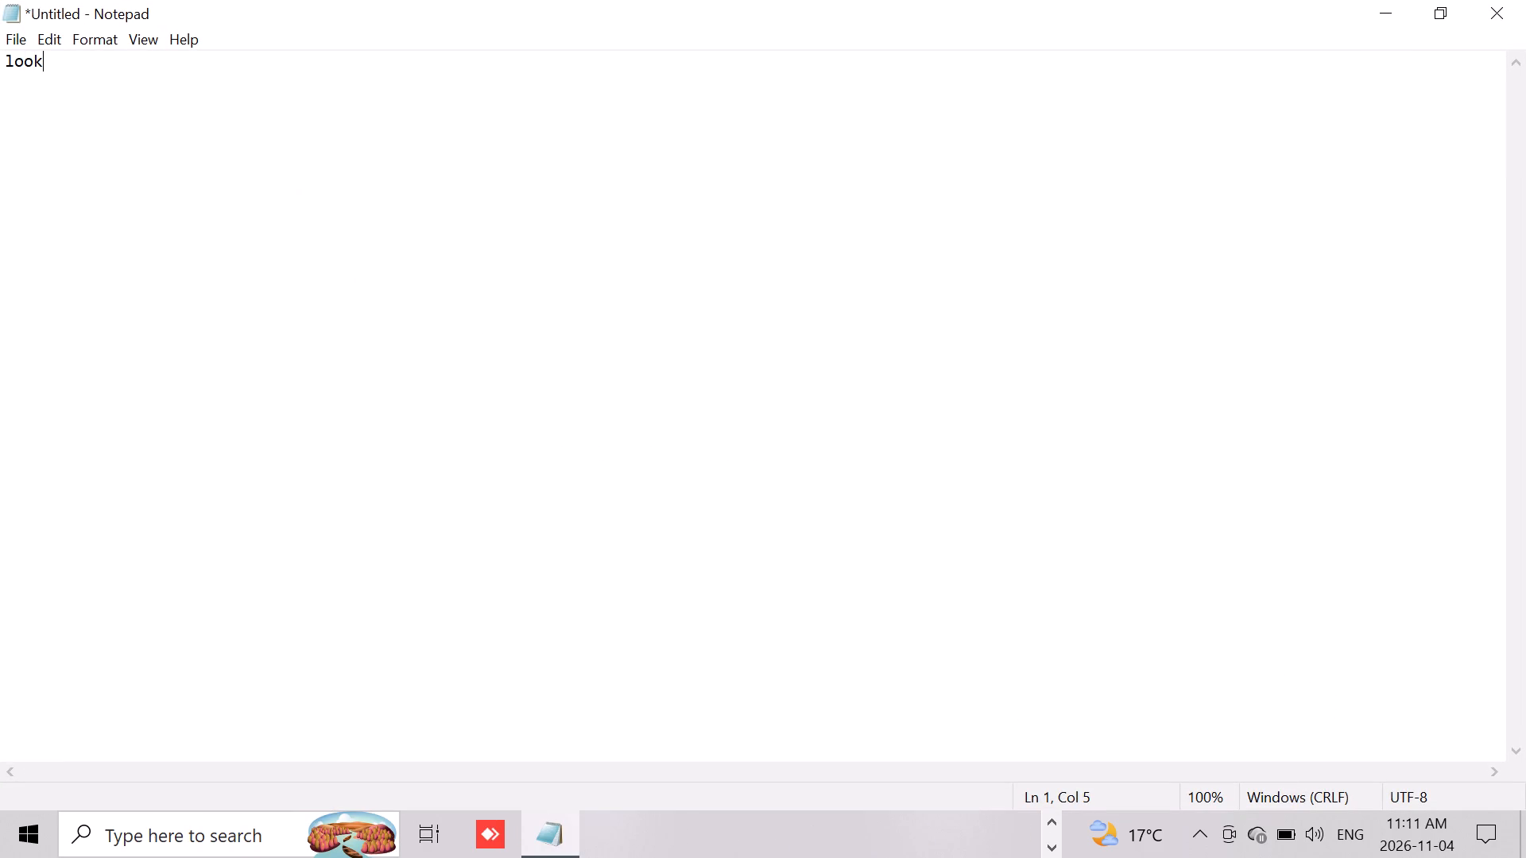
key("space")
key("BackSpace")
type("up va")
type("ue")
key("BackSpace")
key("BackSpace")
type("lue")
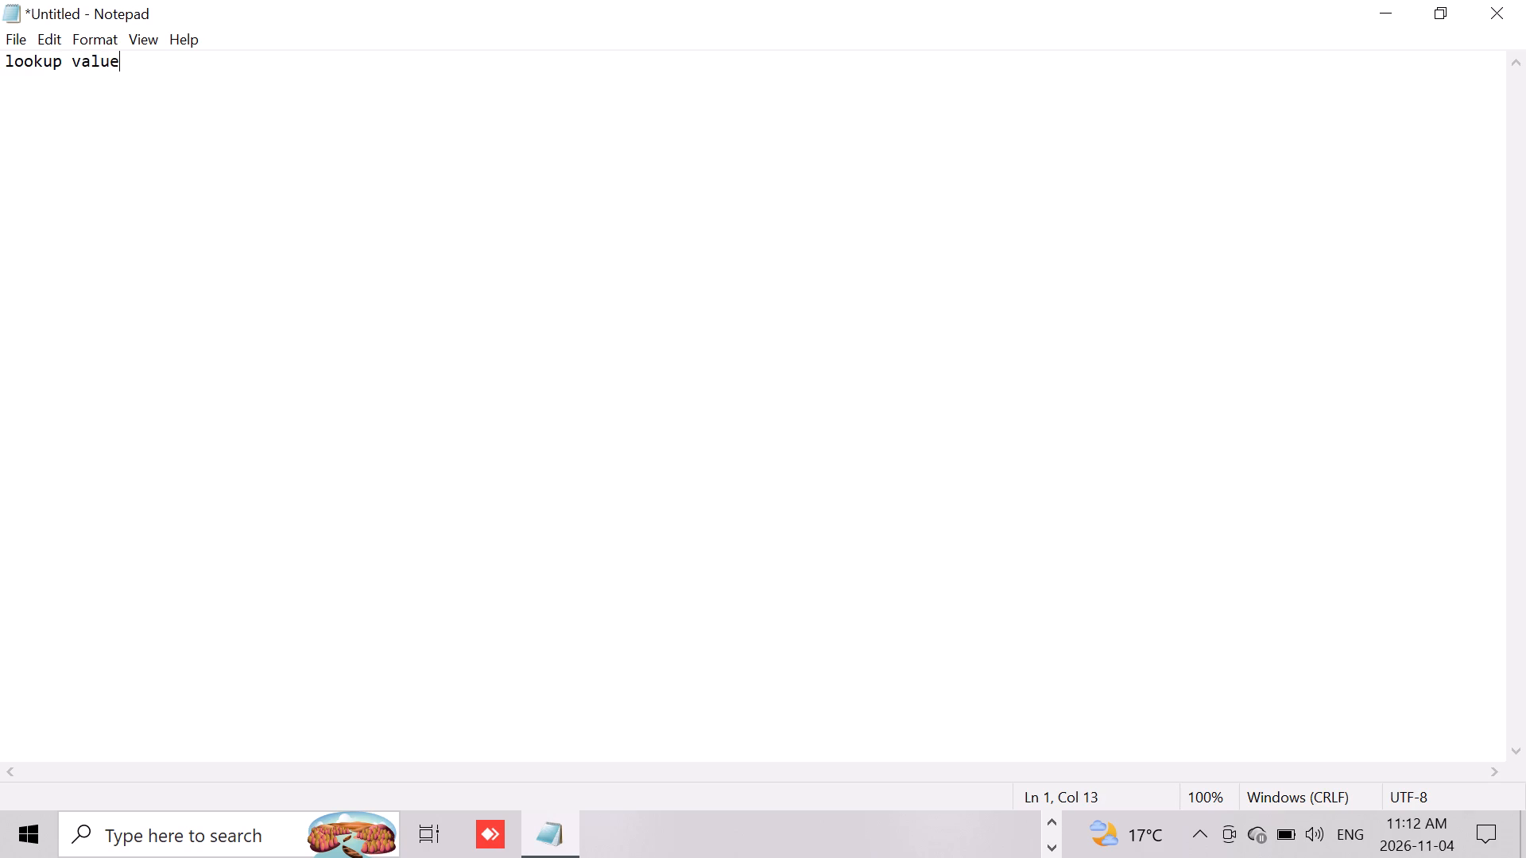
key("semicolon")
type("the value")
key("space")
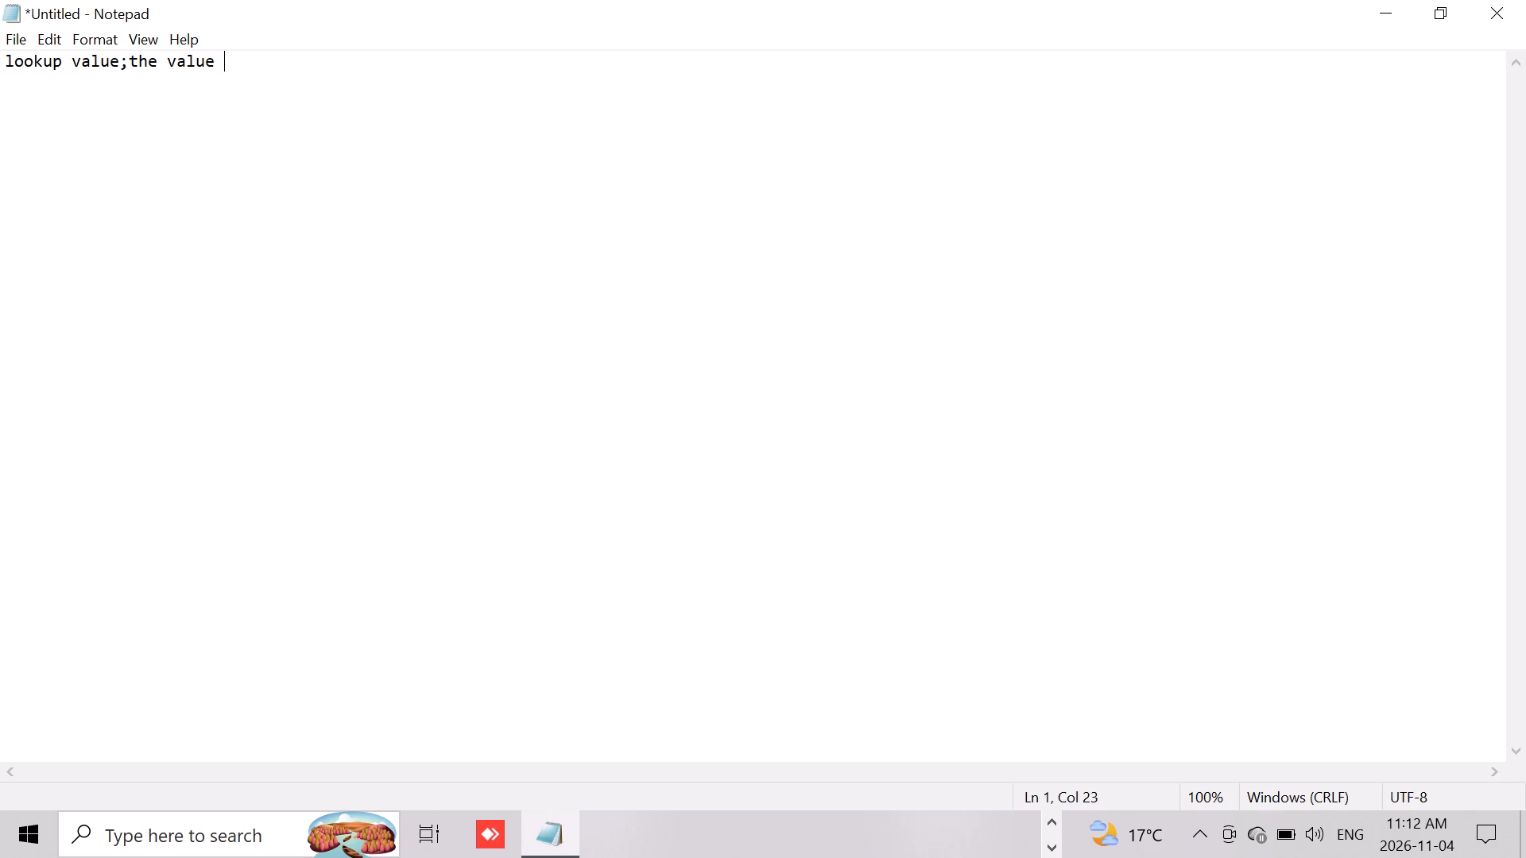
type("being searched for")
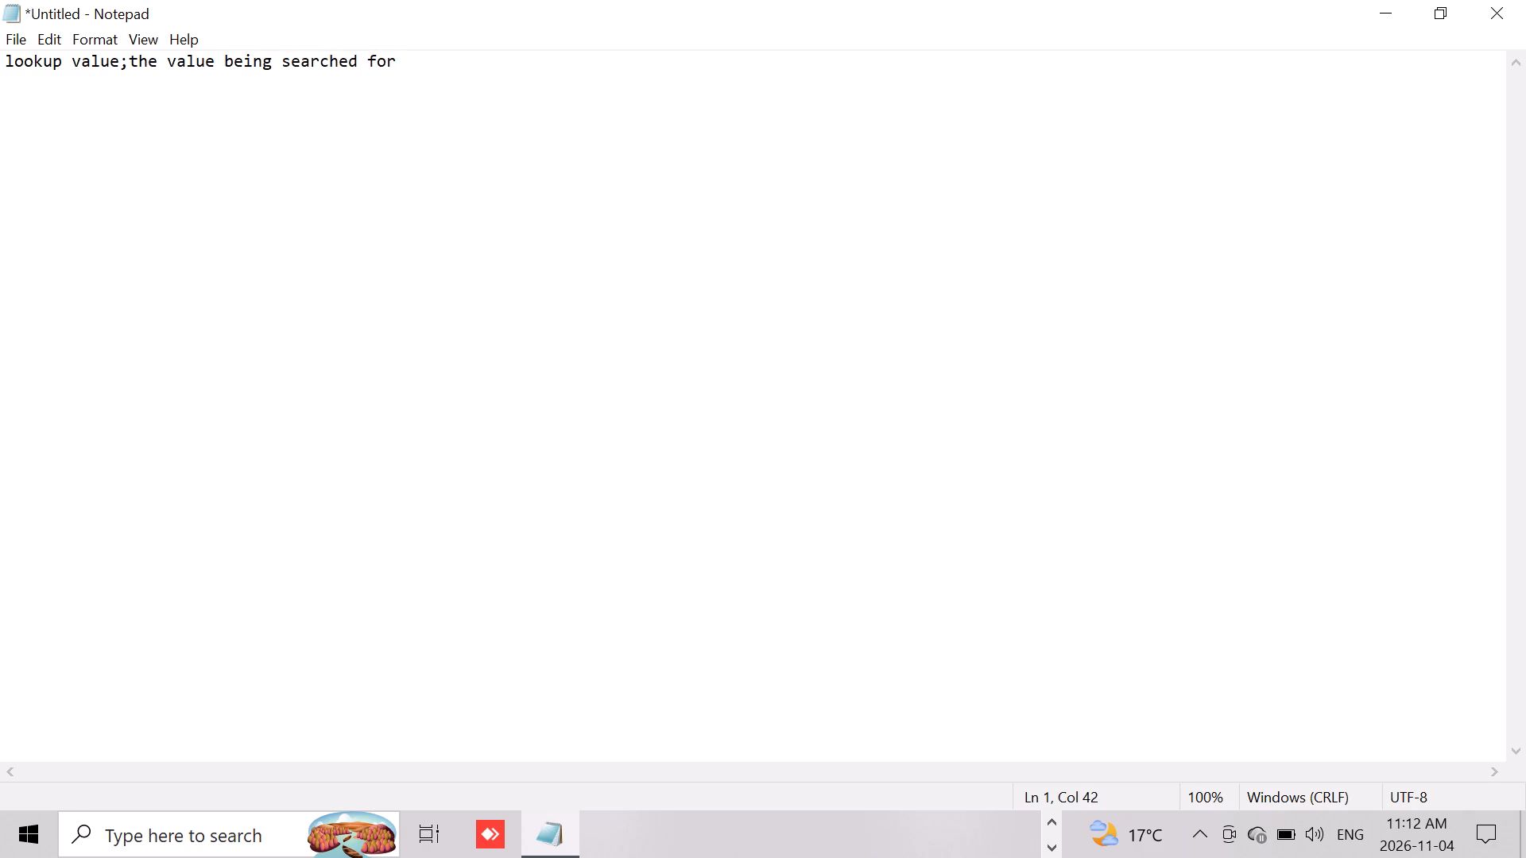
key("Return")
Add a second line reading "table array;the range of cells containing the data".
key("t")
type("able array")
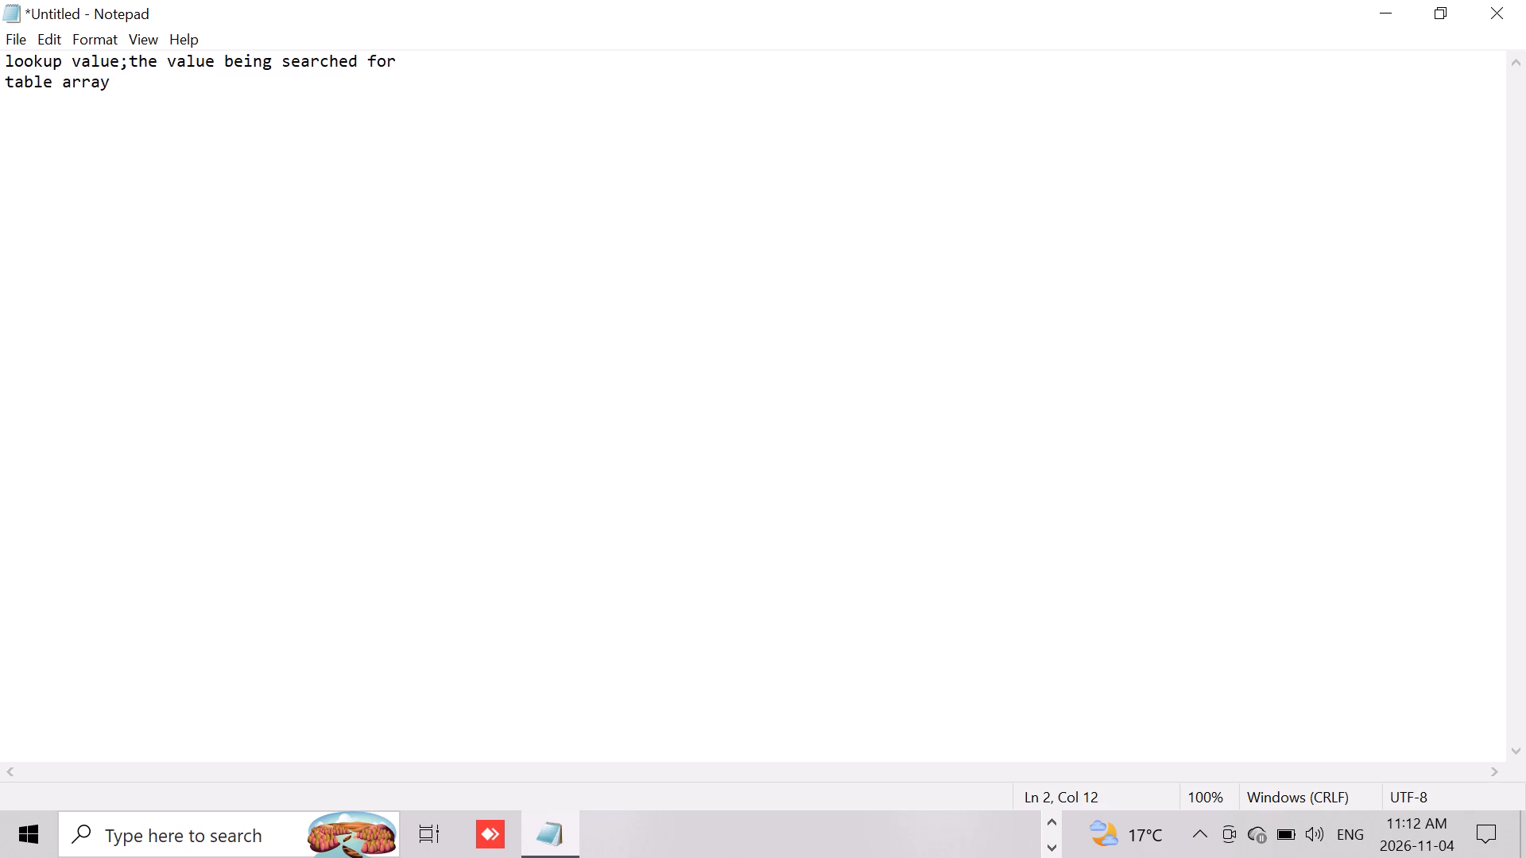
key("semicolon")
type("the ran")
type("ge of cells containing the dat")
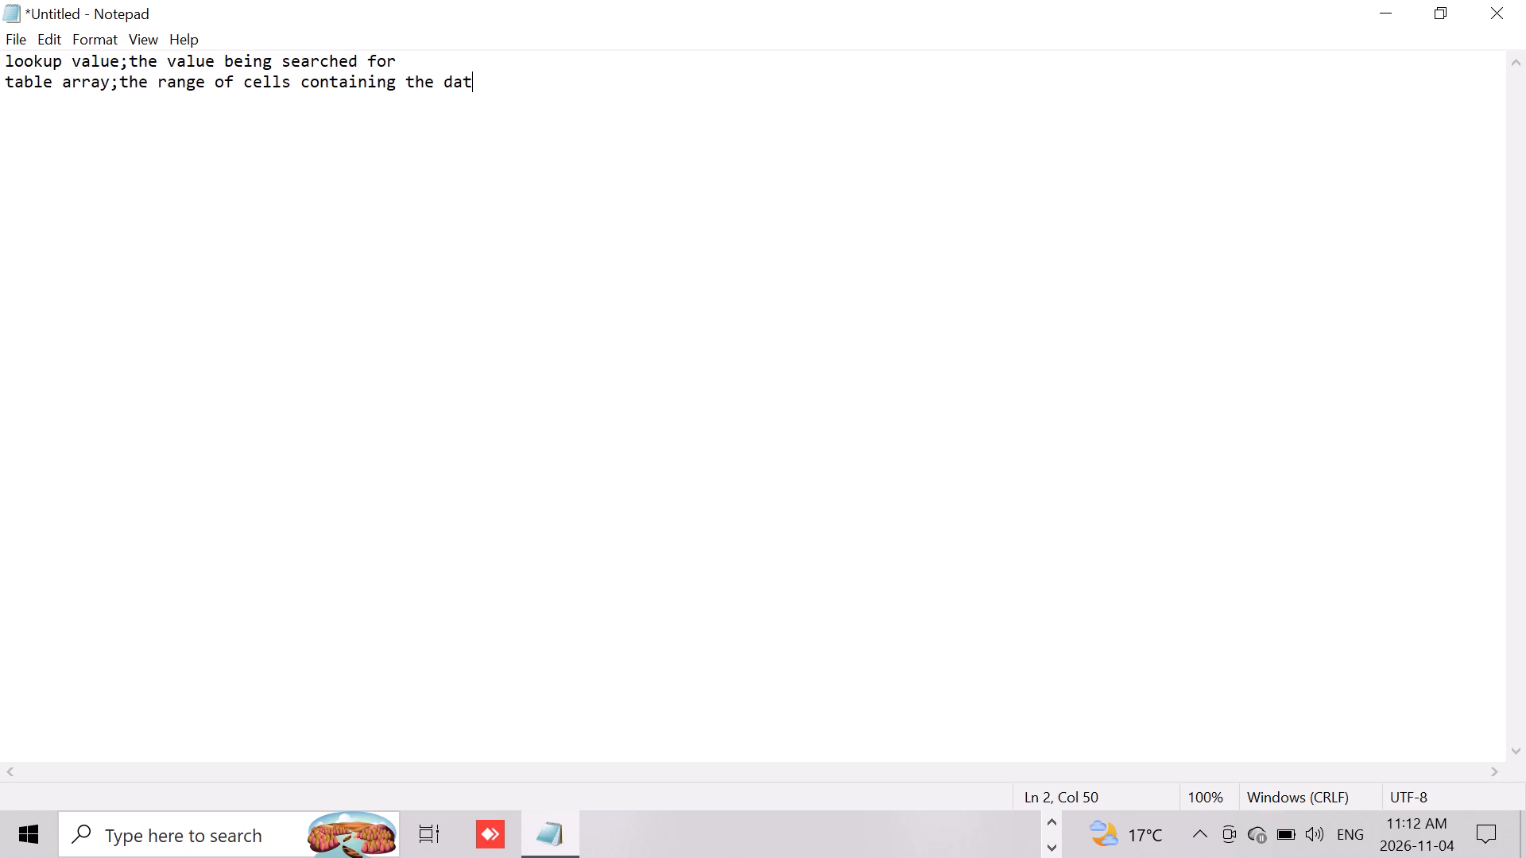
type("a")
key("Return")
Begin a third line with "col index num;the column number in which".
type("col index")
key("space")
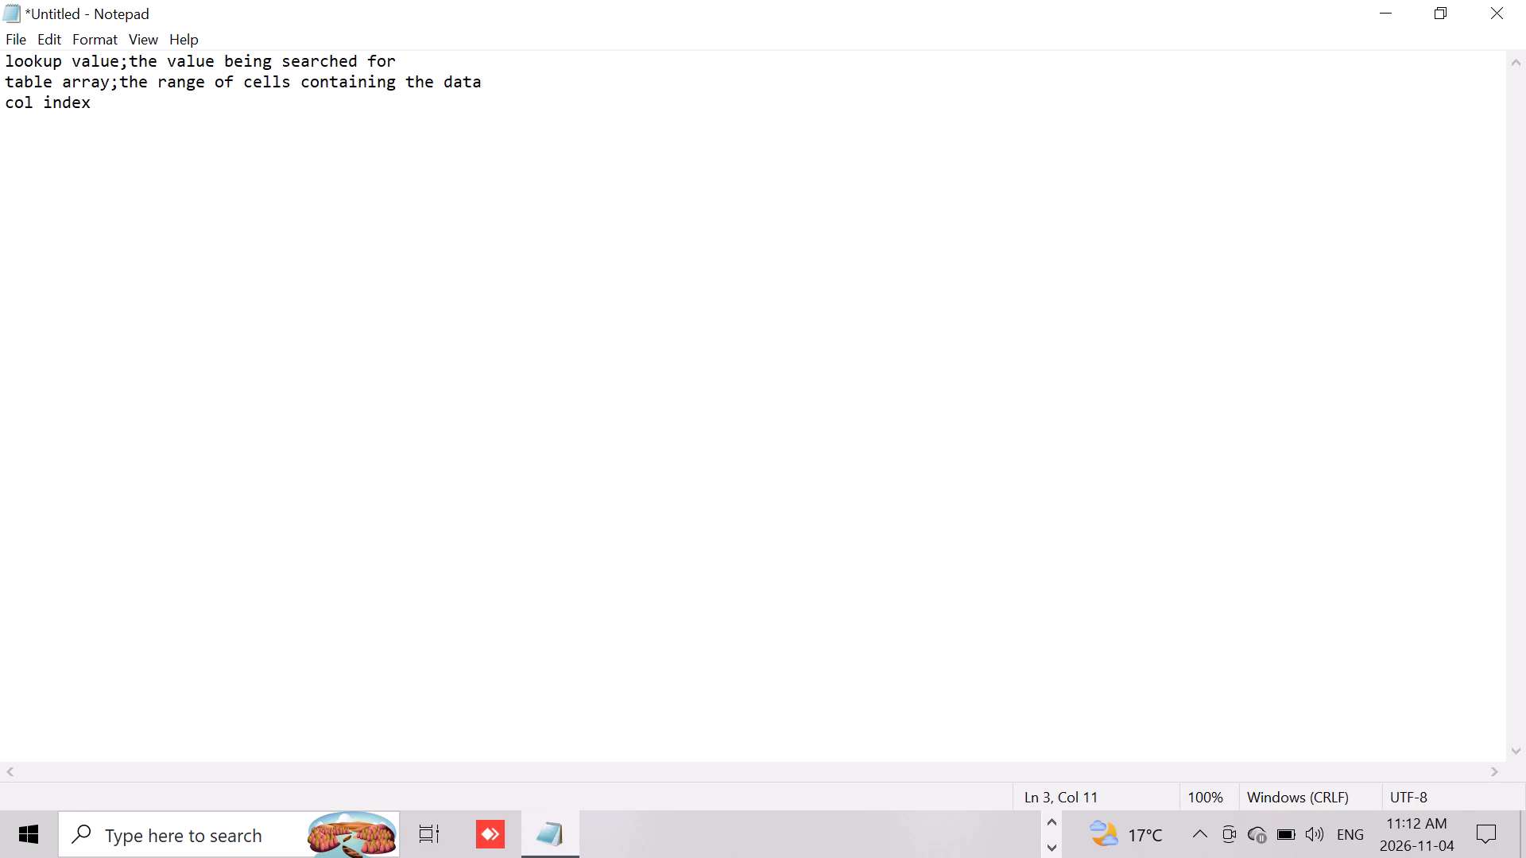
type("num")
key("space")
key("BackSpace")
key("semicolon")
type("the column number in w")
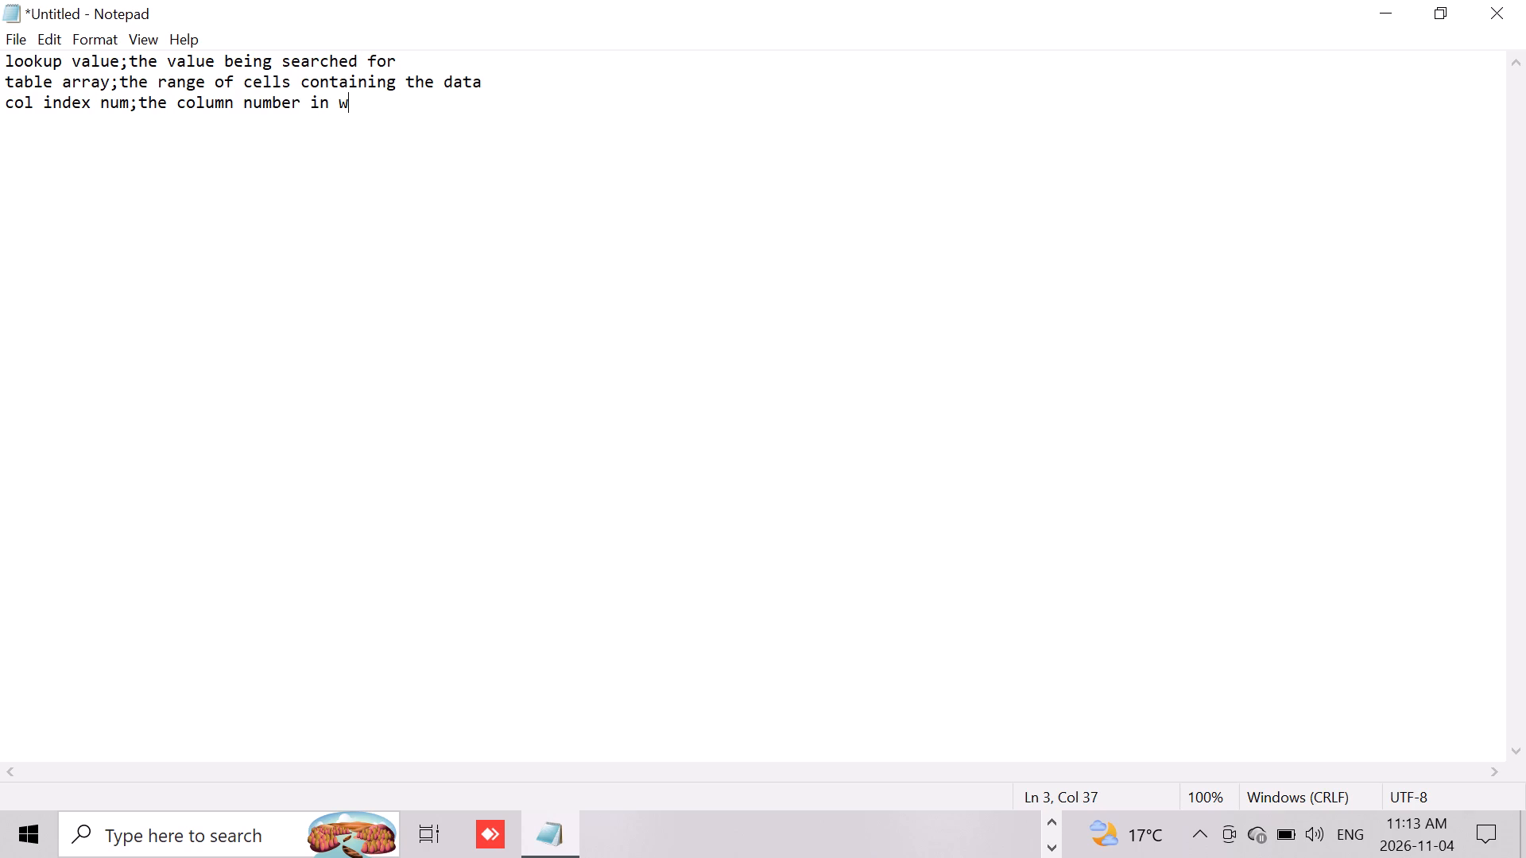
type("hiv")
key("BackSpace")
type("ch")
key("space")
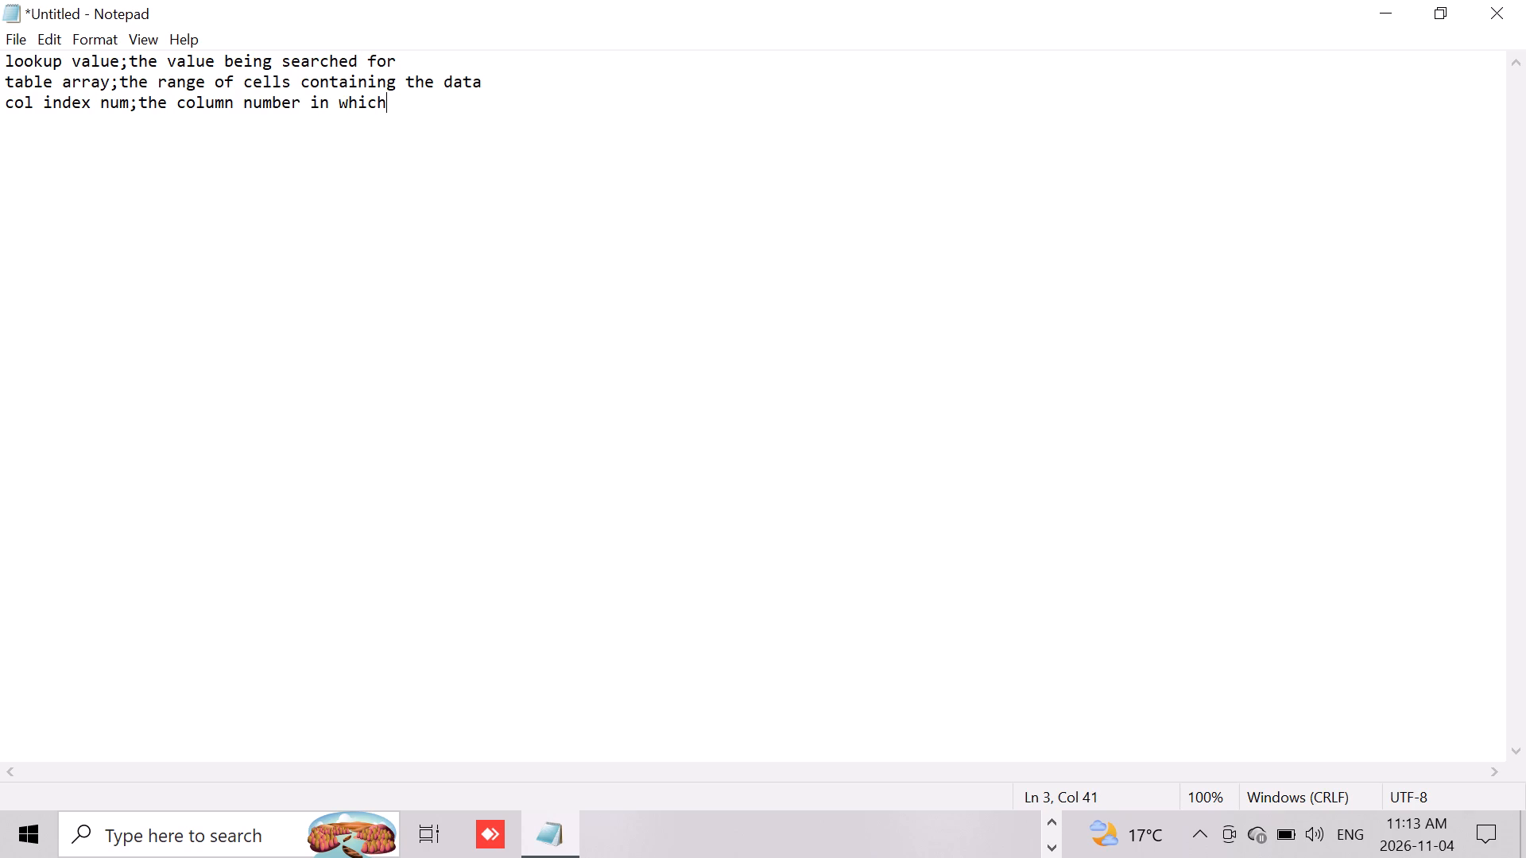
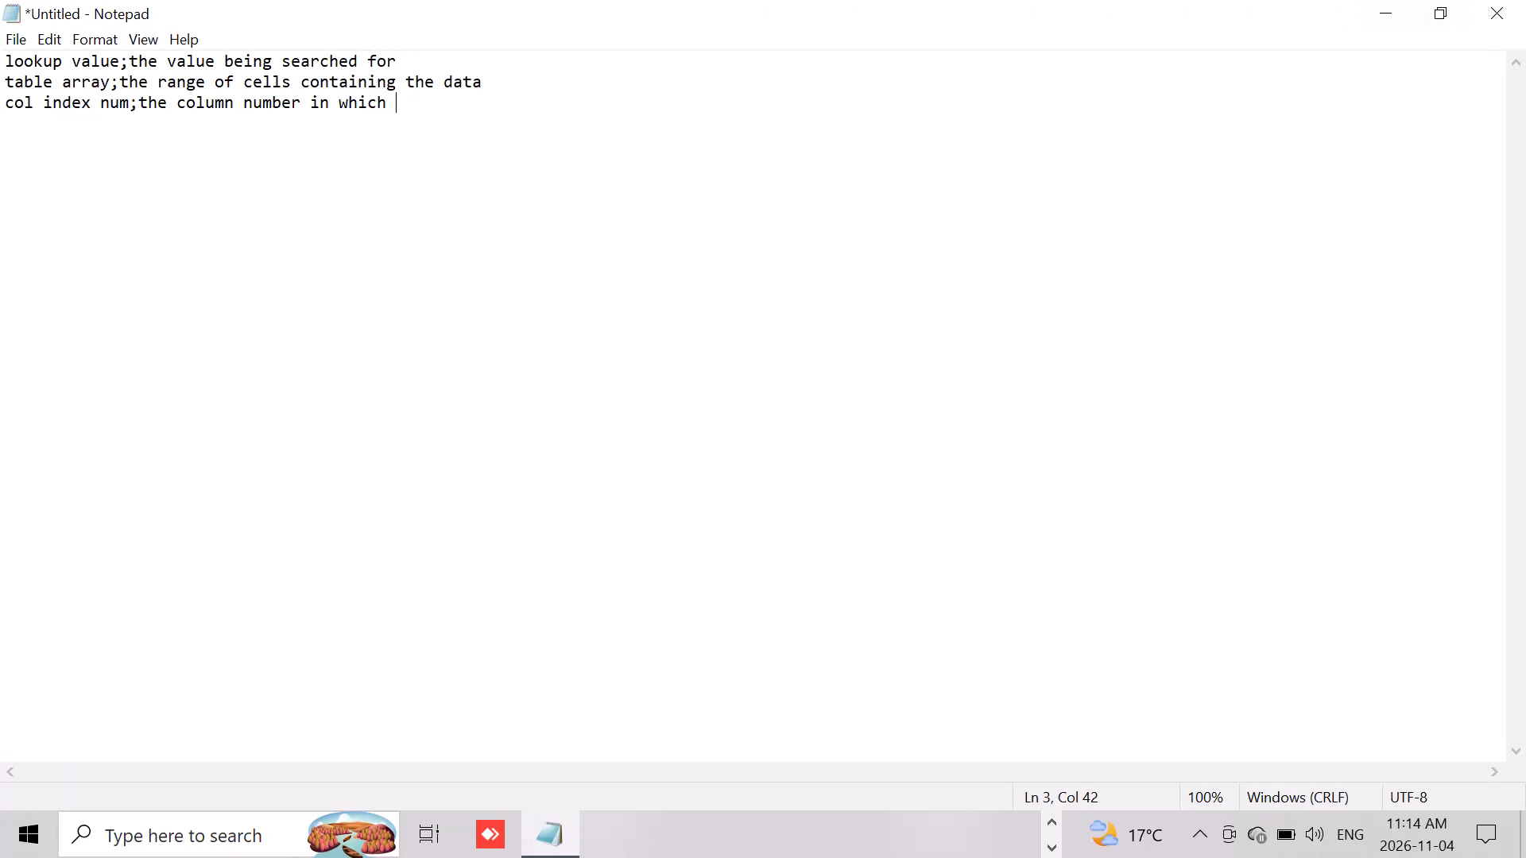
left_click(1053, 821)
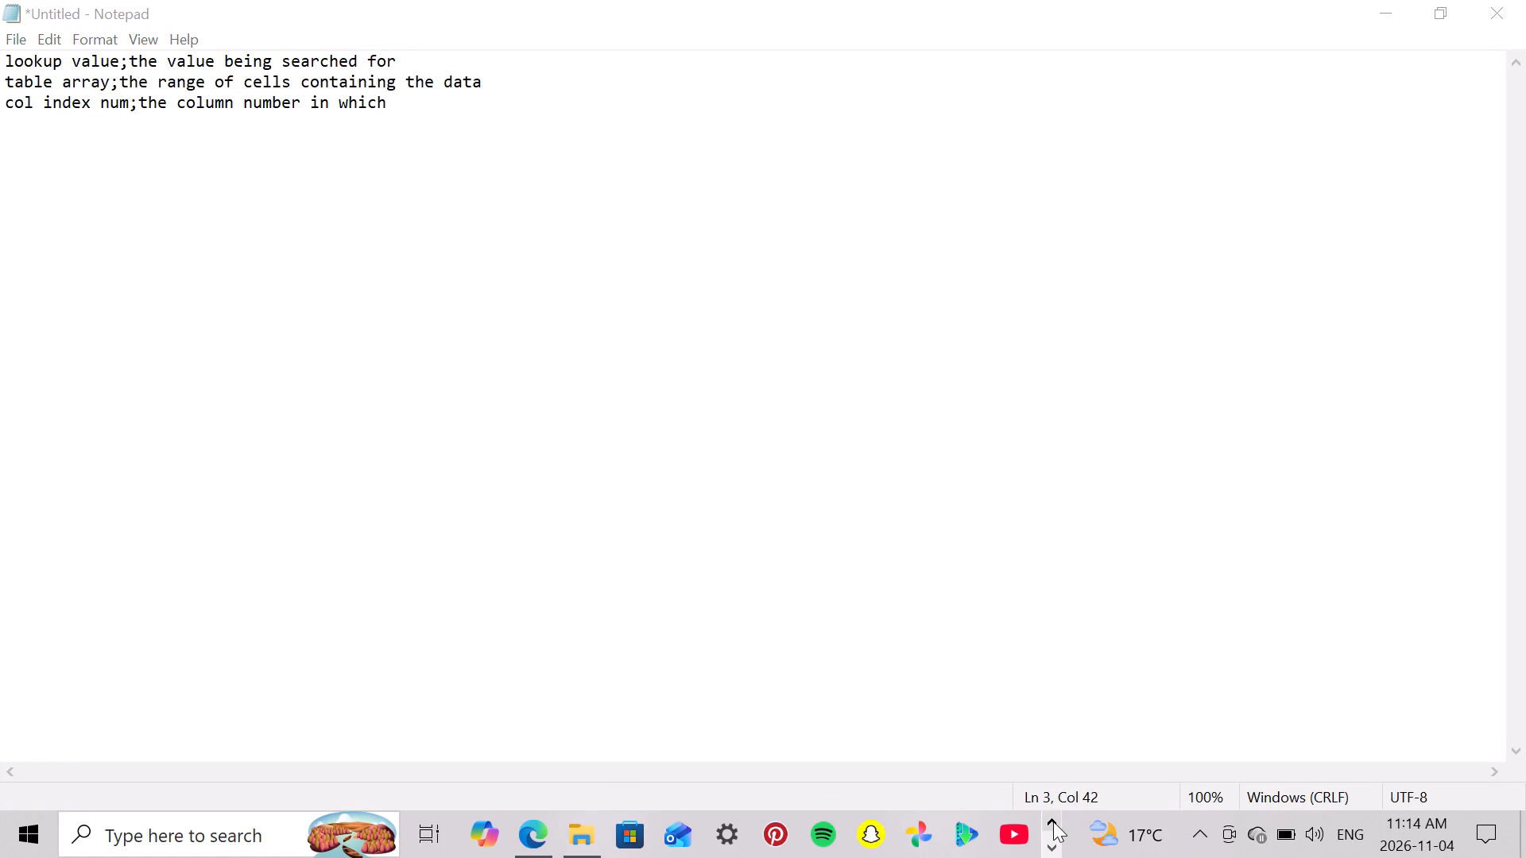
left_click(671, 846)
Switch from the Notepad notes back to the ASSIGNMENT workbook in the Edge browser.
left_click(516, 830)
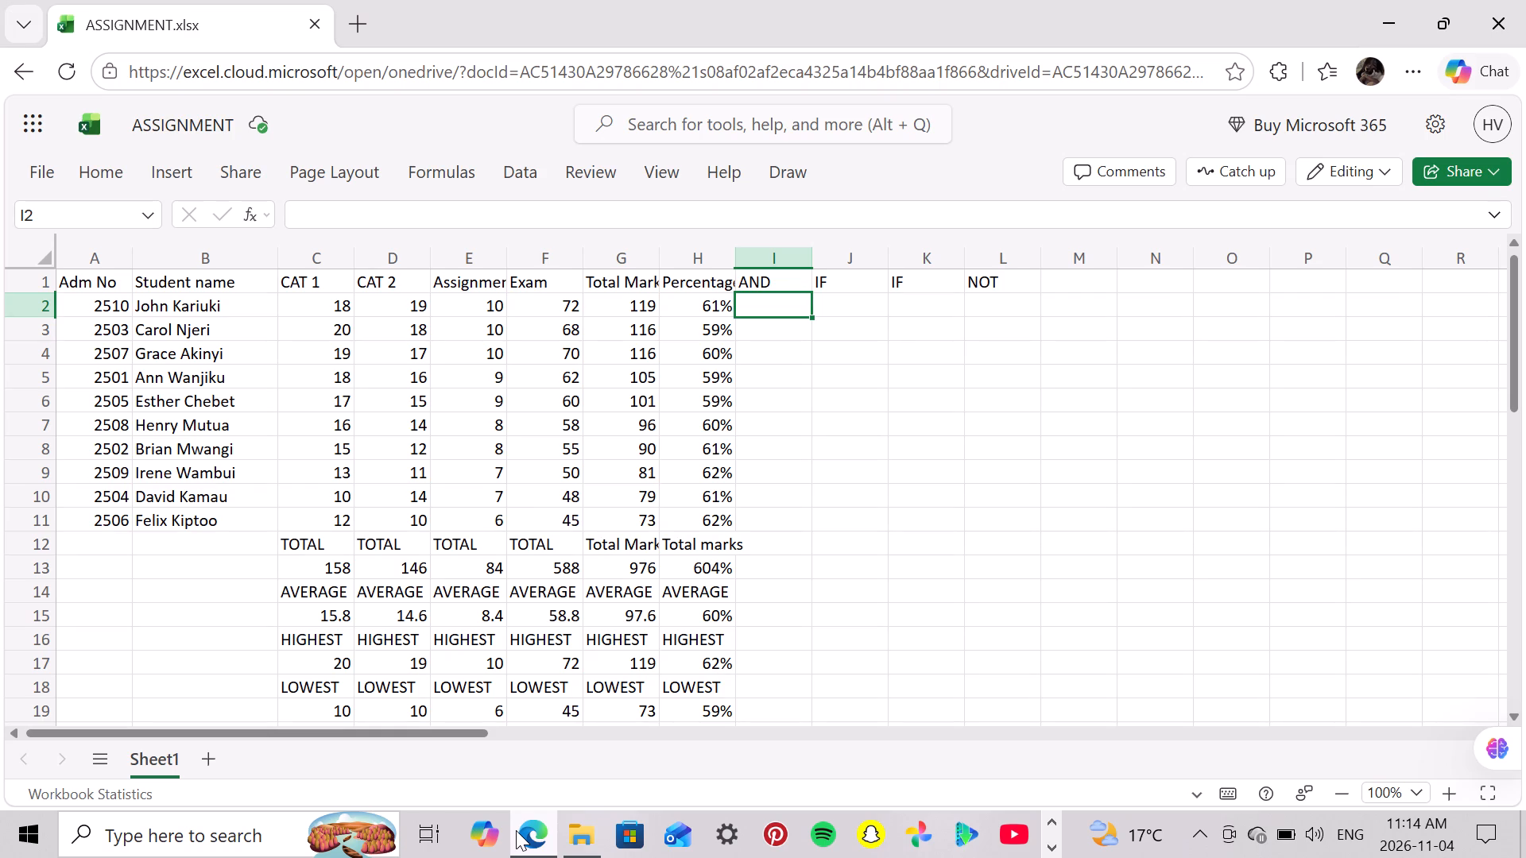
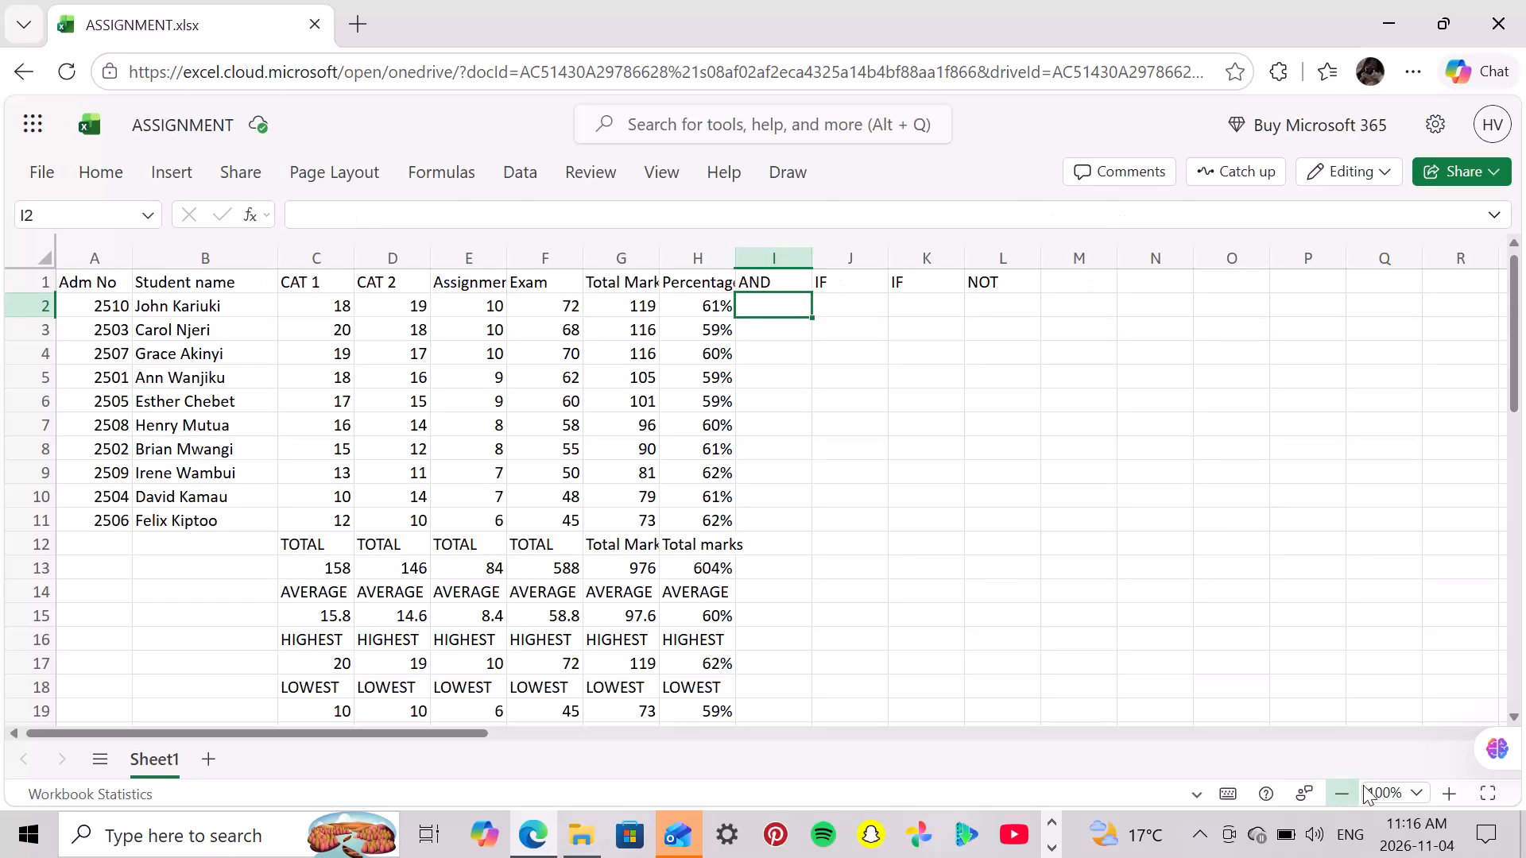
Switch the ASSIGNMENT workbook to full-screen view.
left_click(1493, 783)
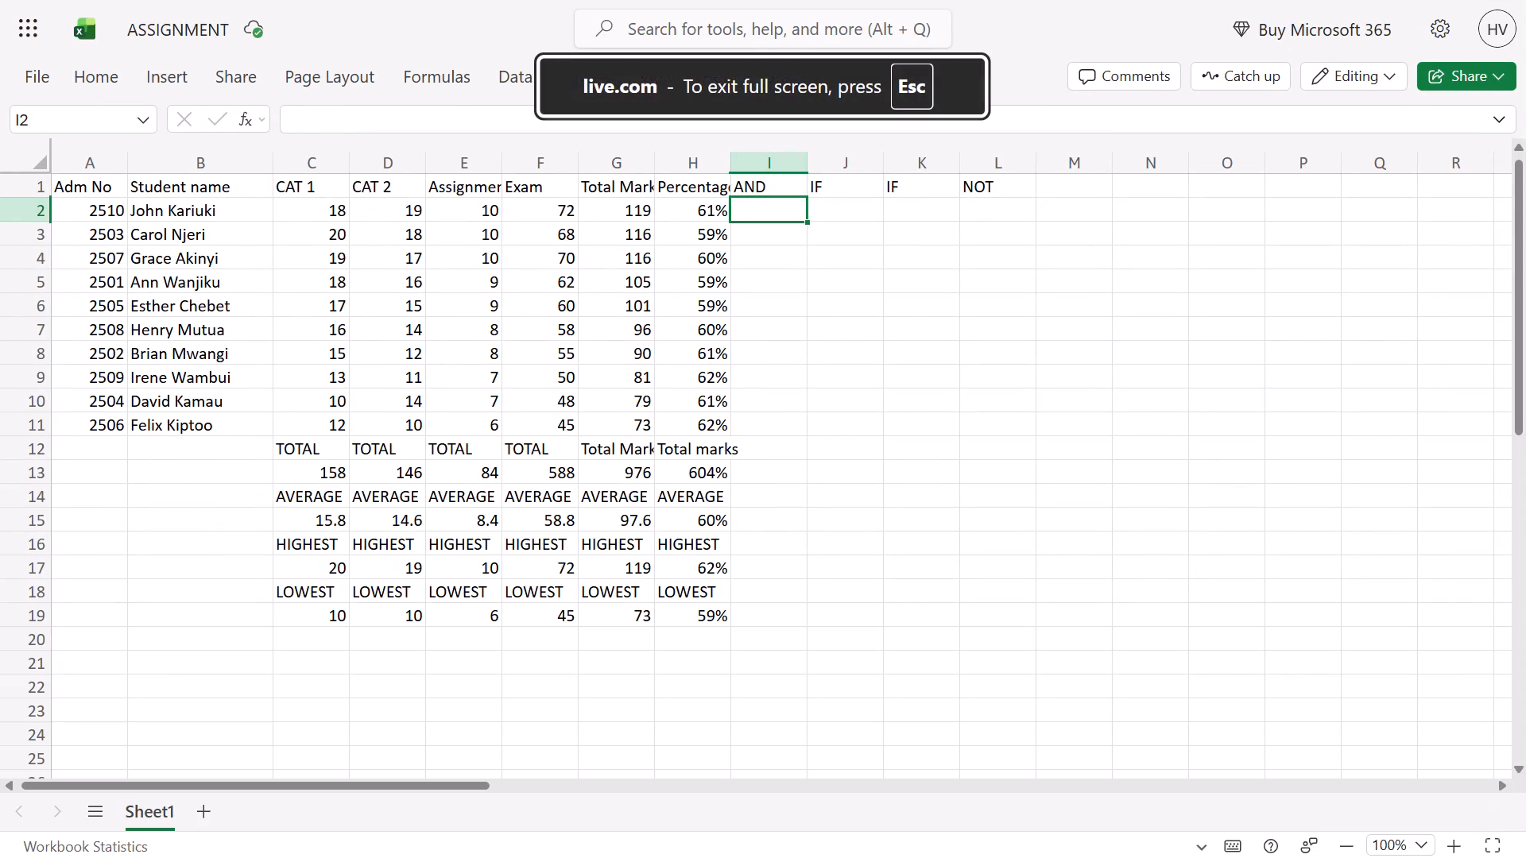
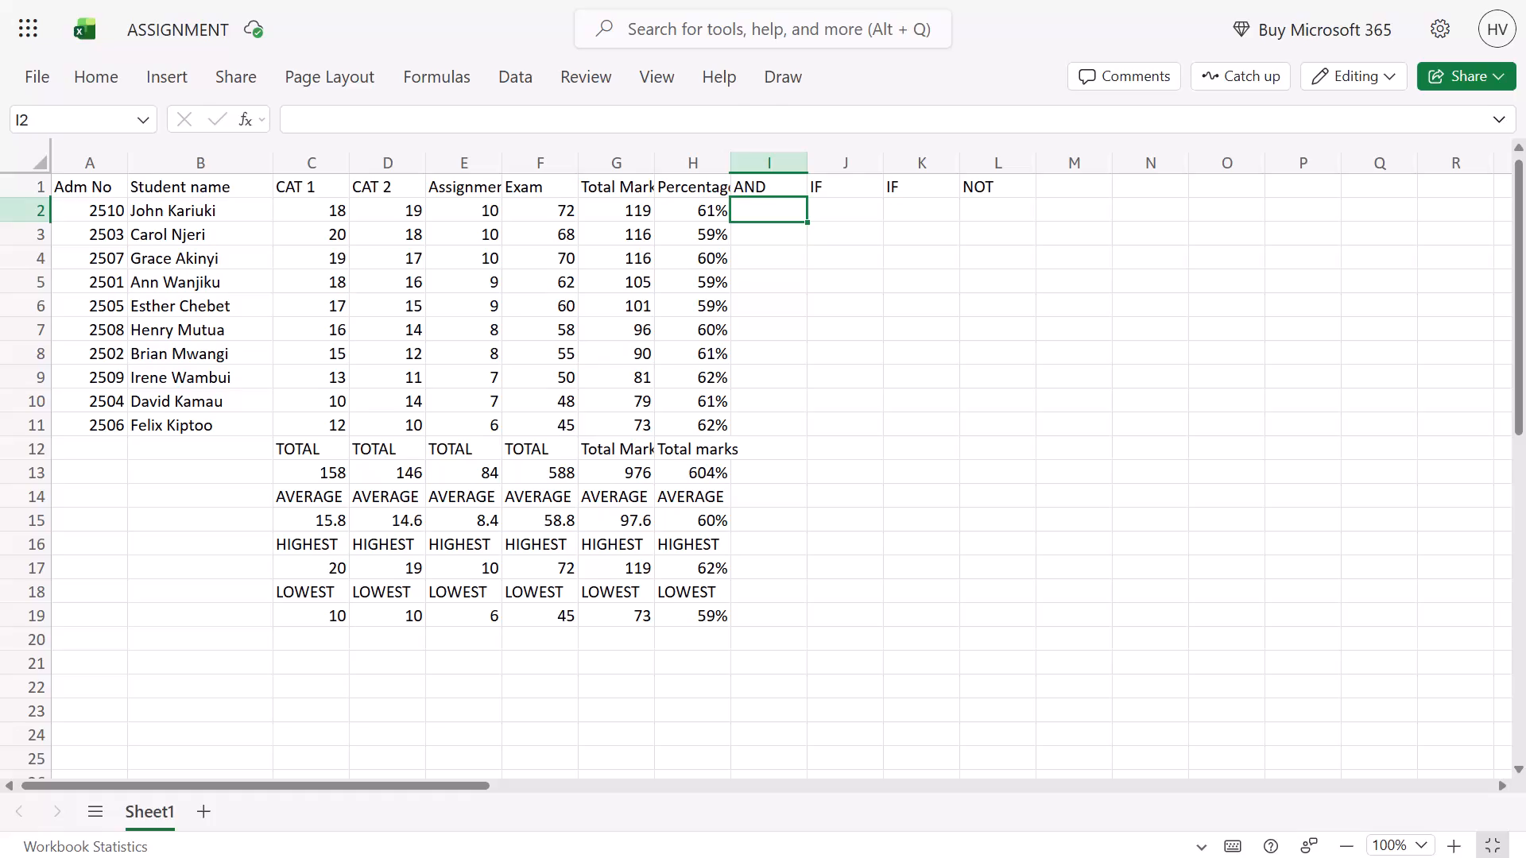
Reveal the Home formatting and editing commands over the full-screen ASSIGNMENT worksheet.
left_click(100, 72)
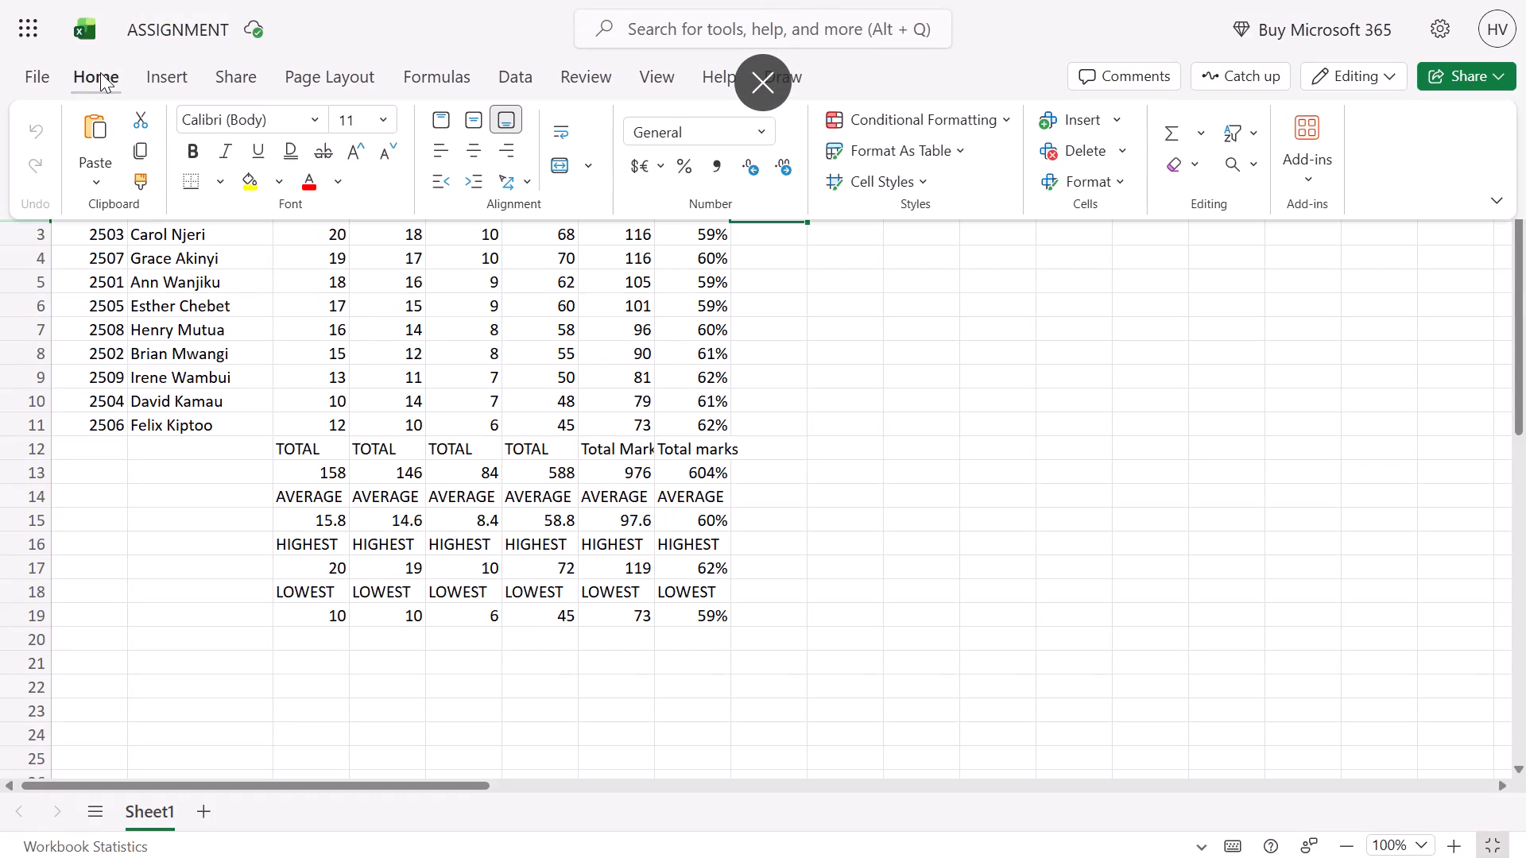
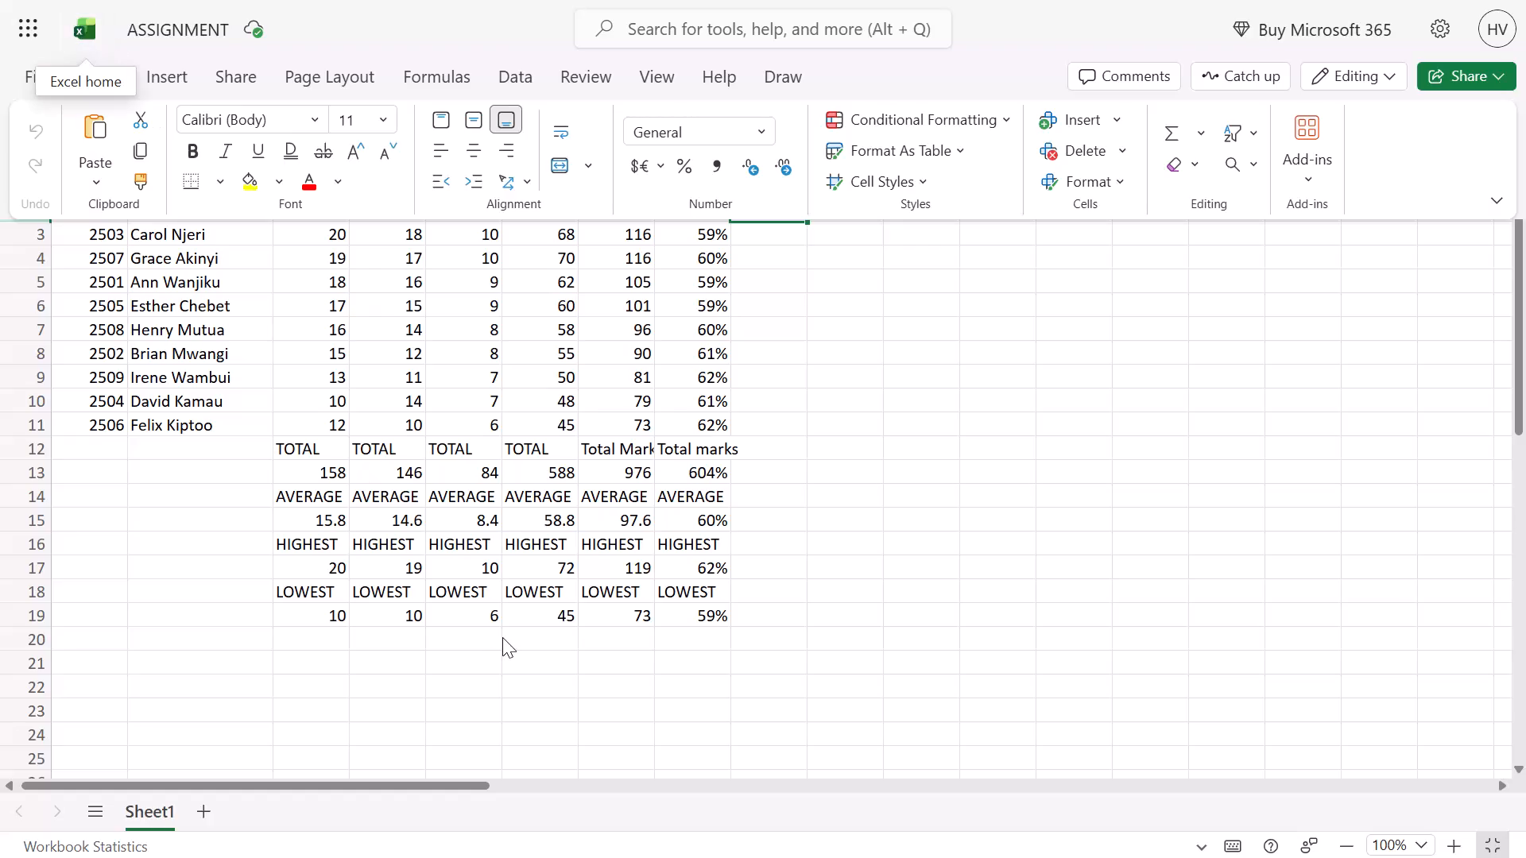
Add the column heading "look up" in cell M1 of the worksheet, after the NOT heading.
left_click(908, 247)
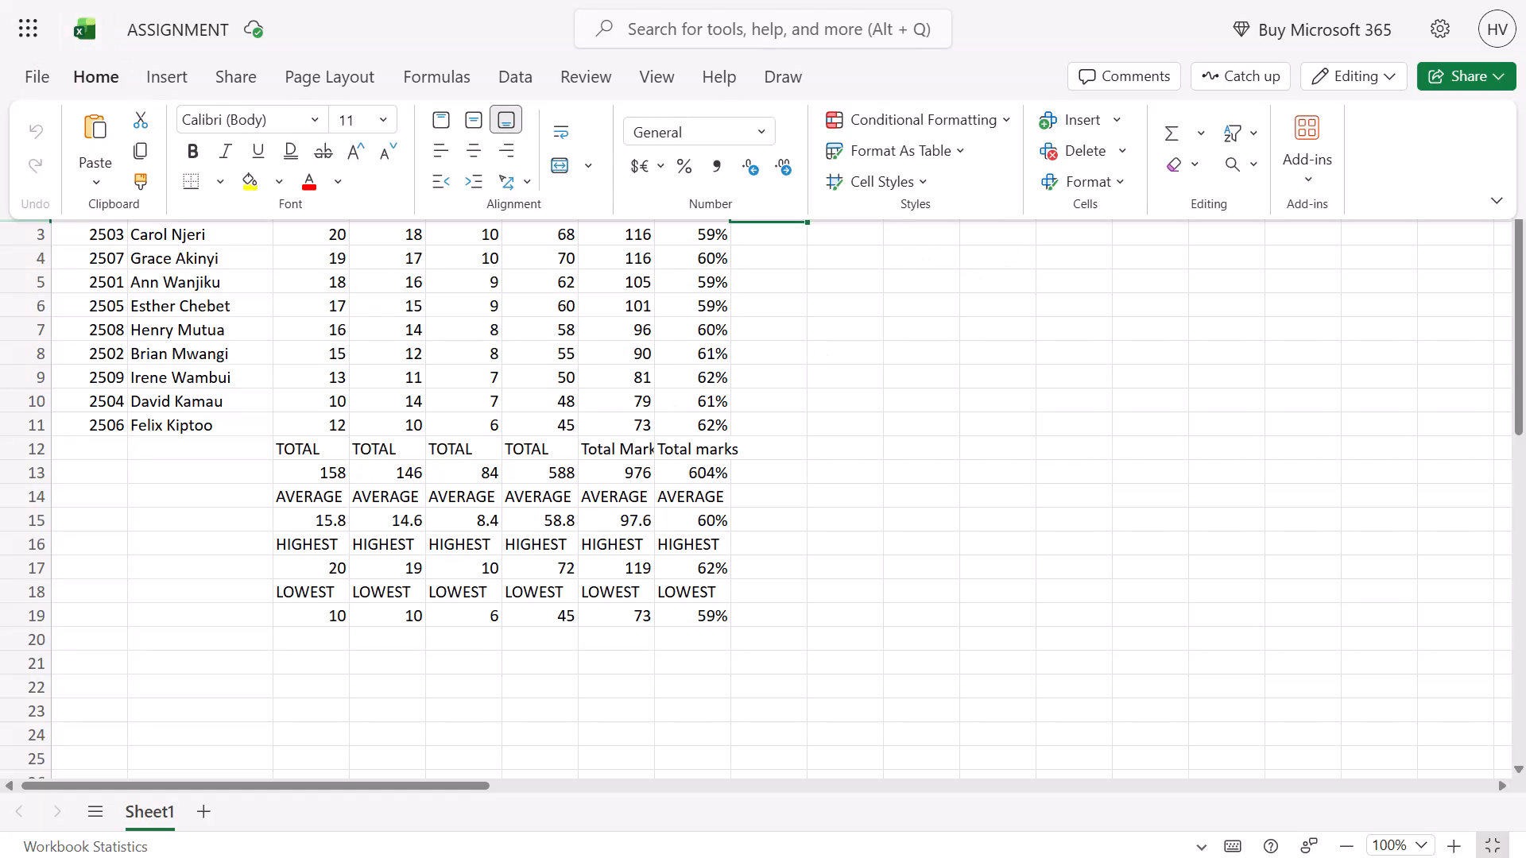
double_click(1074, 234)
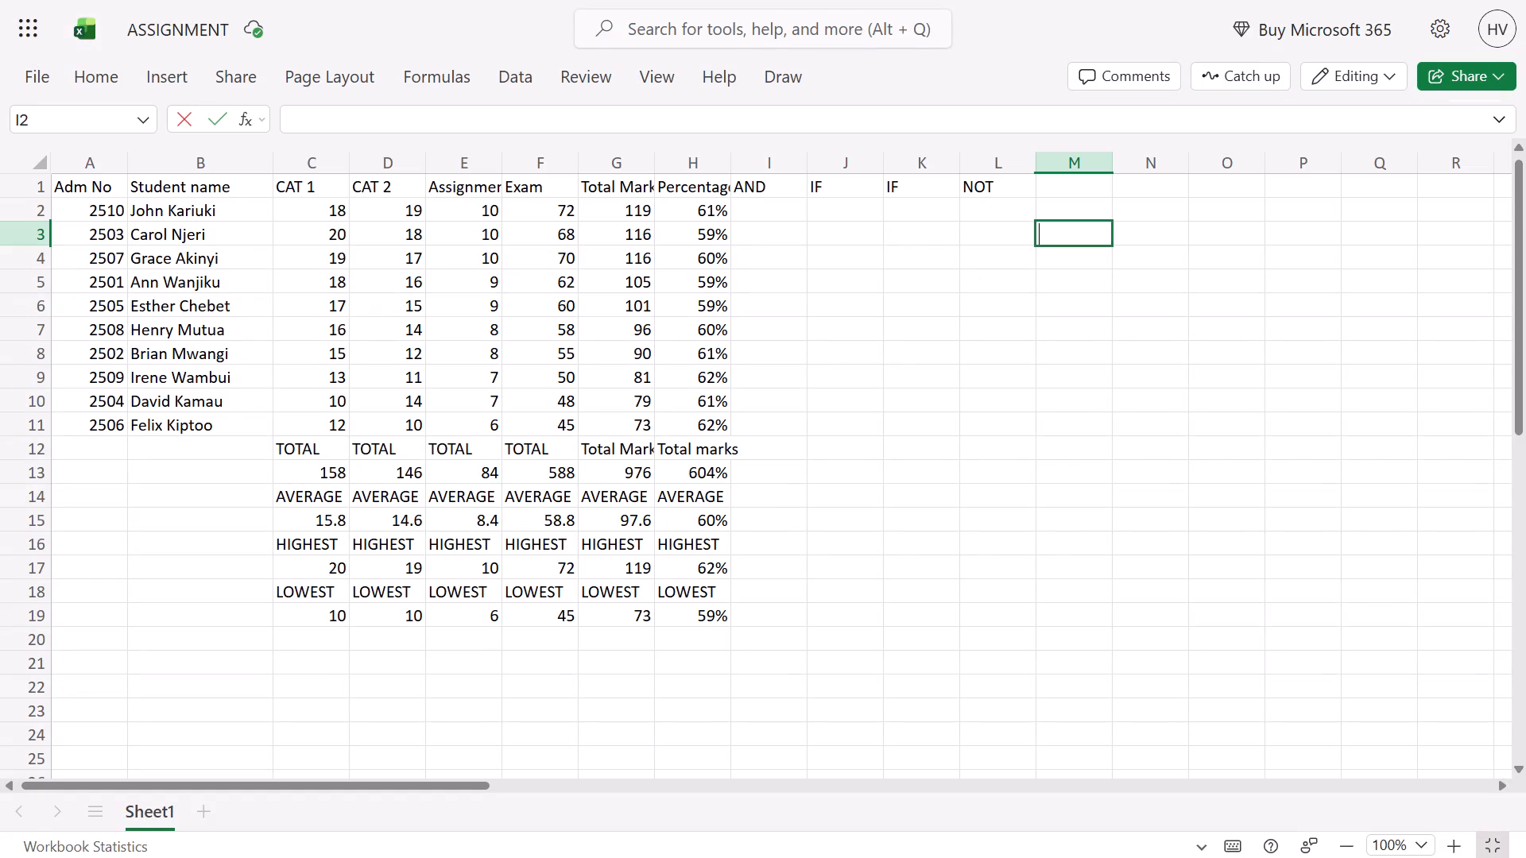
left_click(1061, 192)
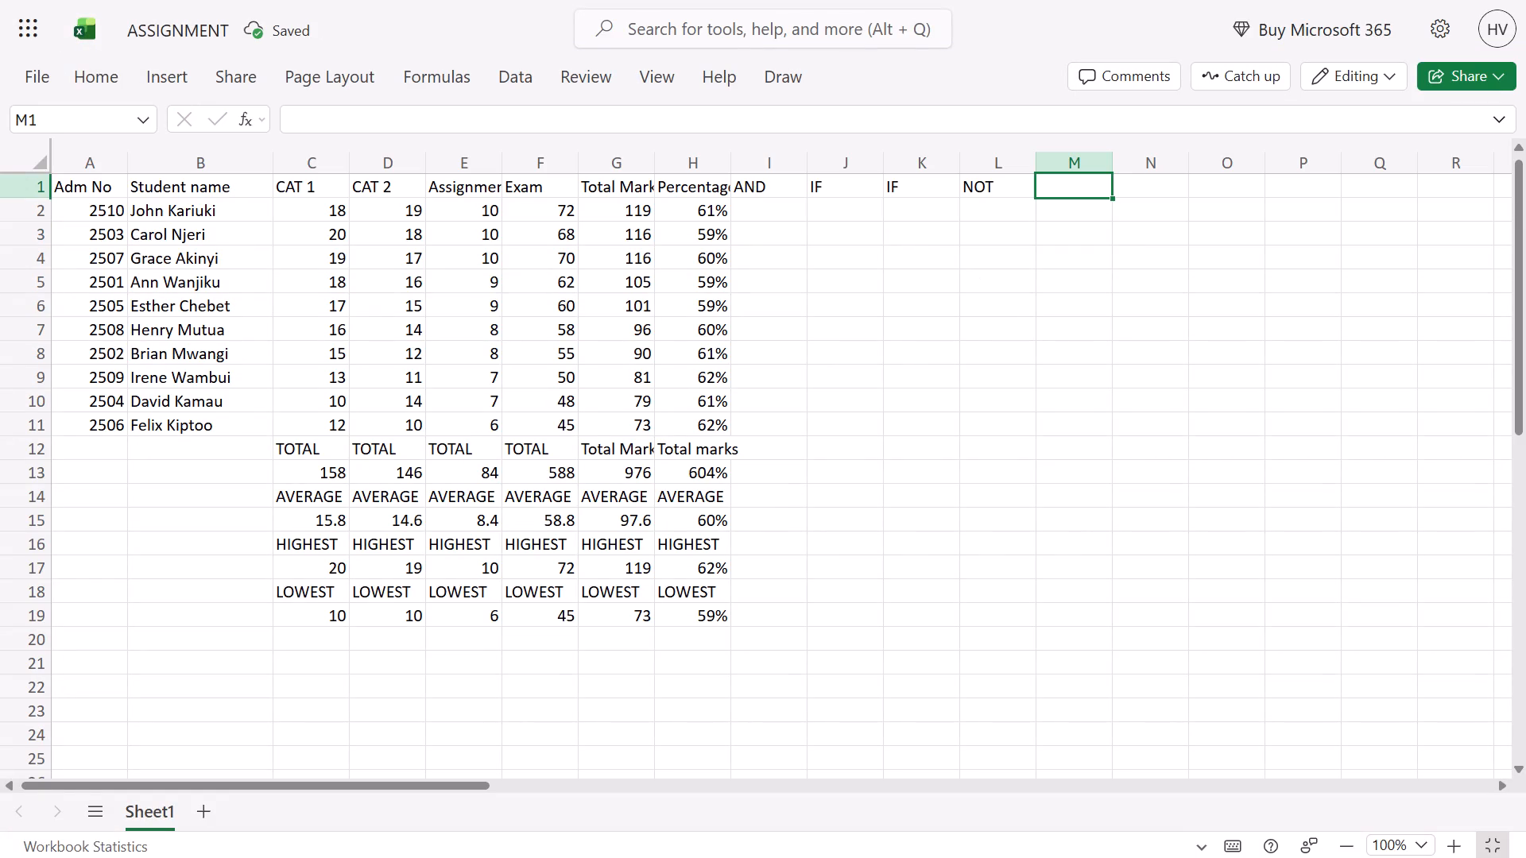
type("look up")
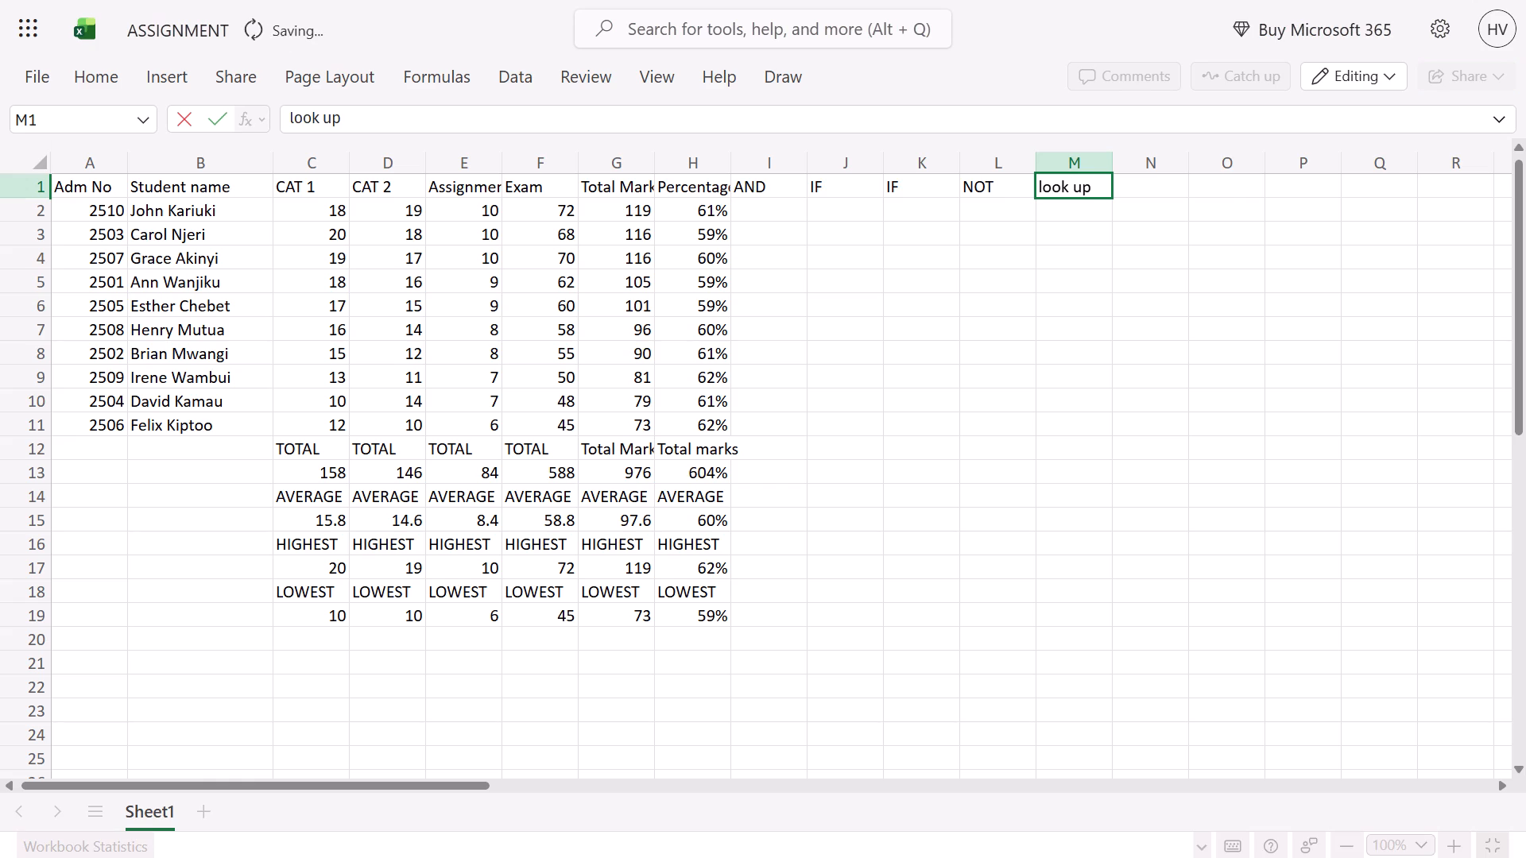
key("Down")
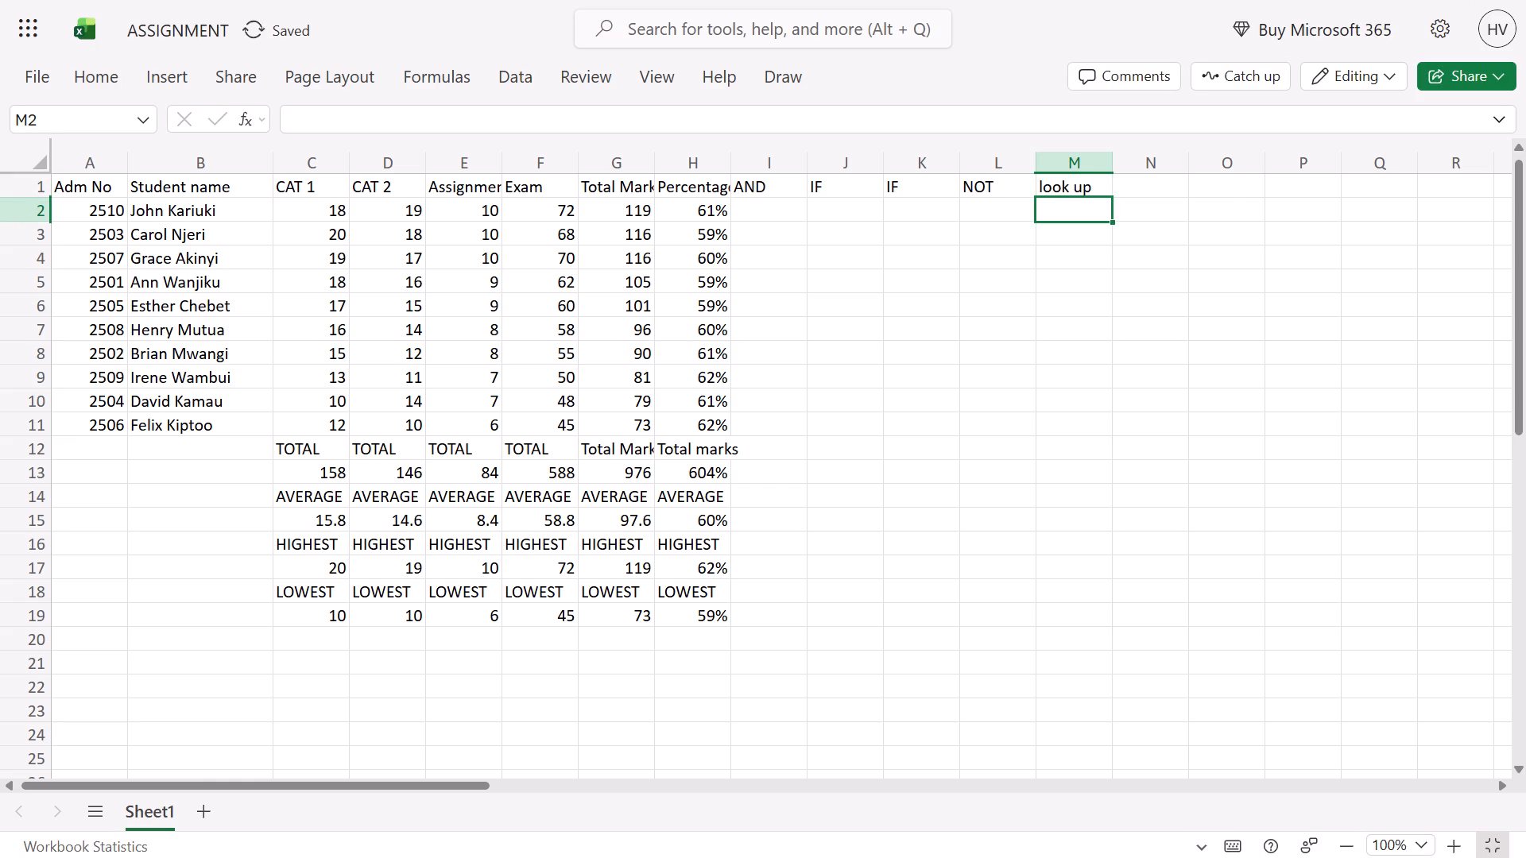
Start a VLOOKUP formula in cell M2, under the look up heading.
key("equal")
key("v")
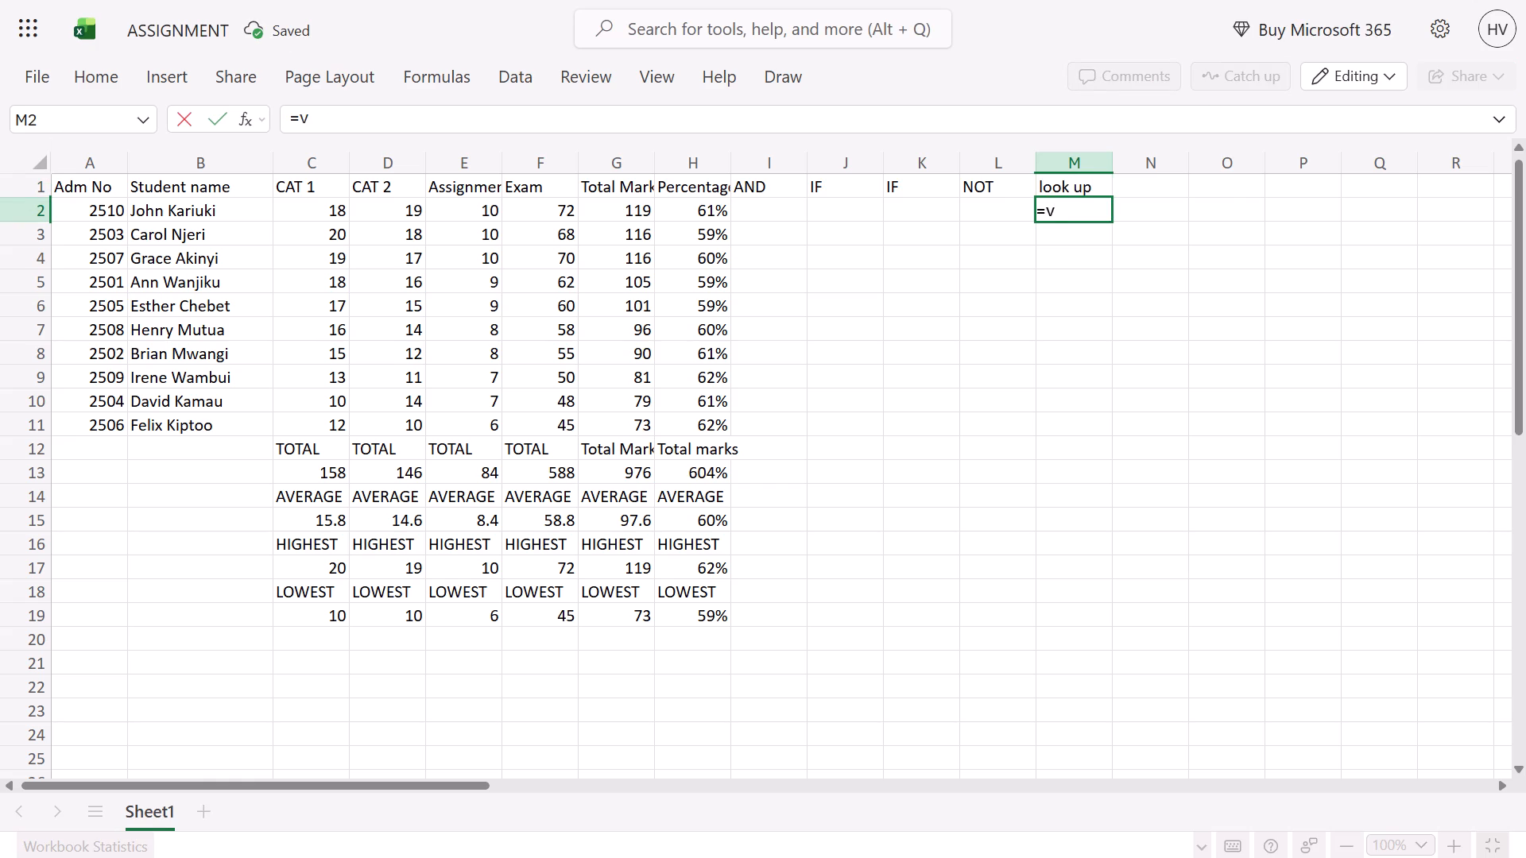
type("look")
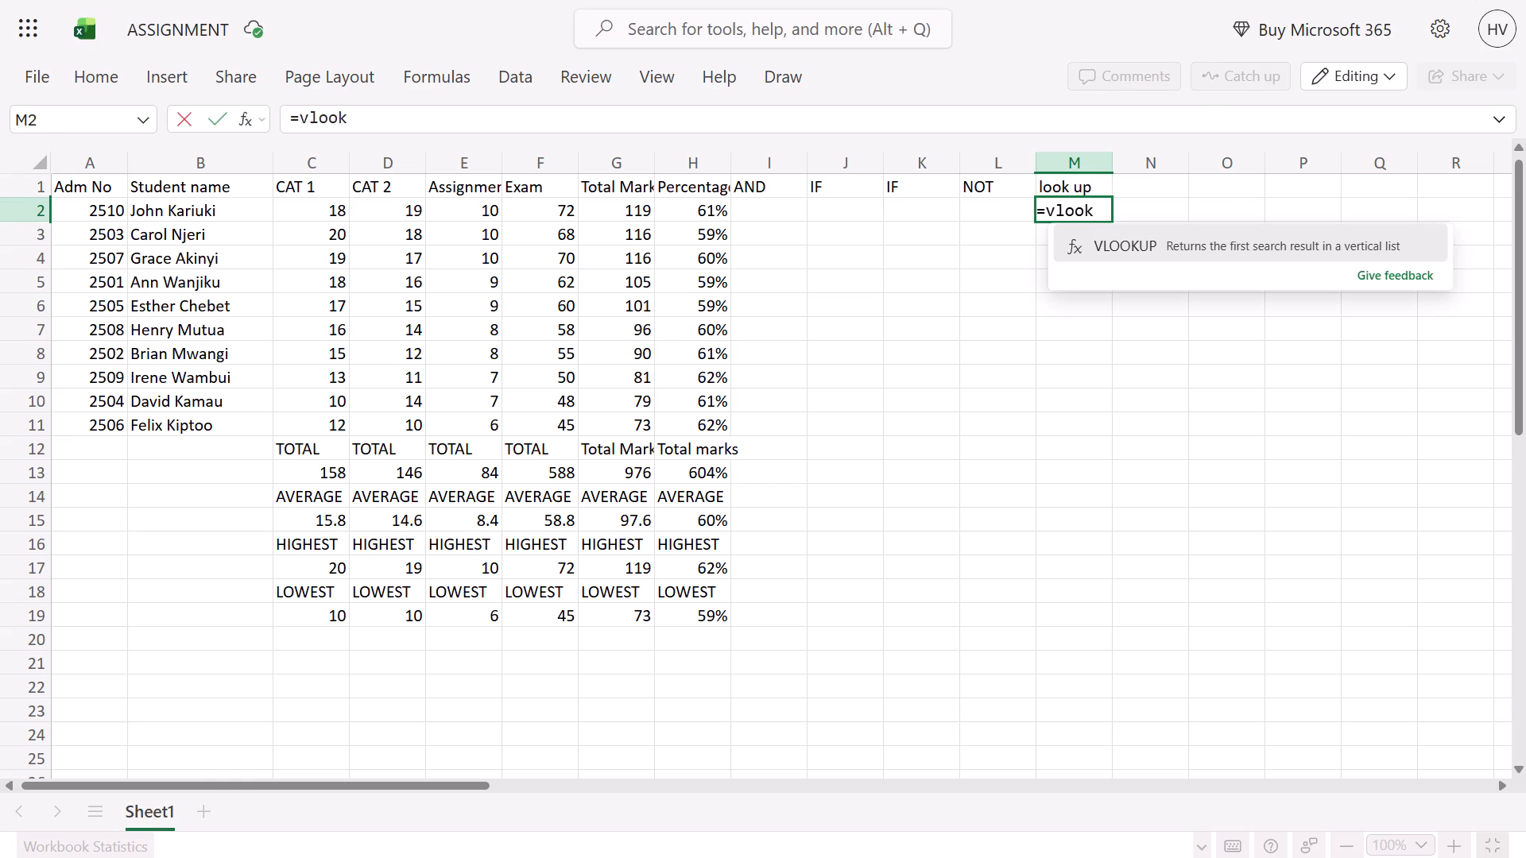
left_click(1194, 246)
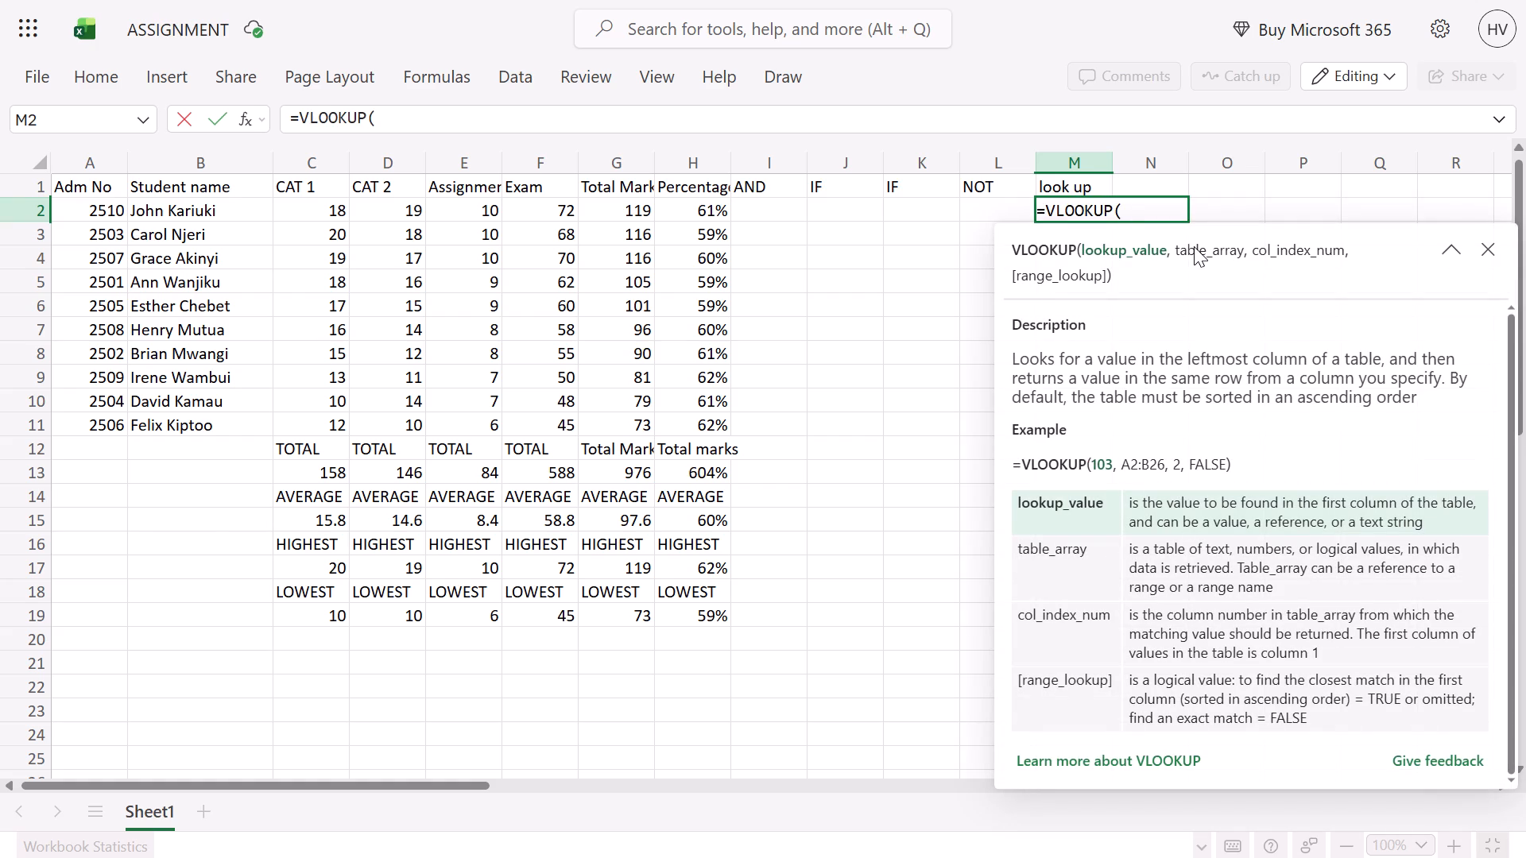
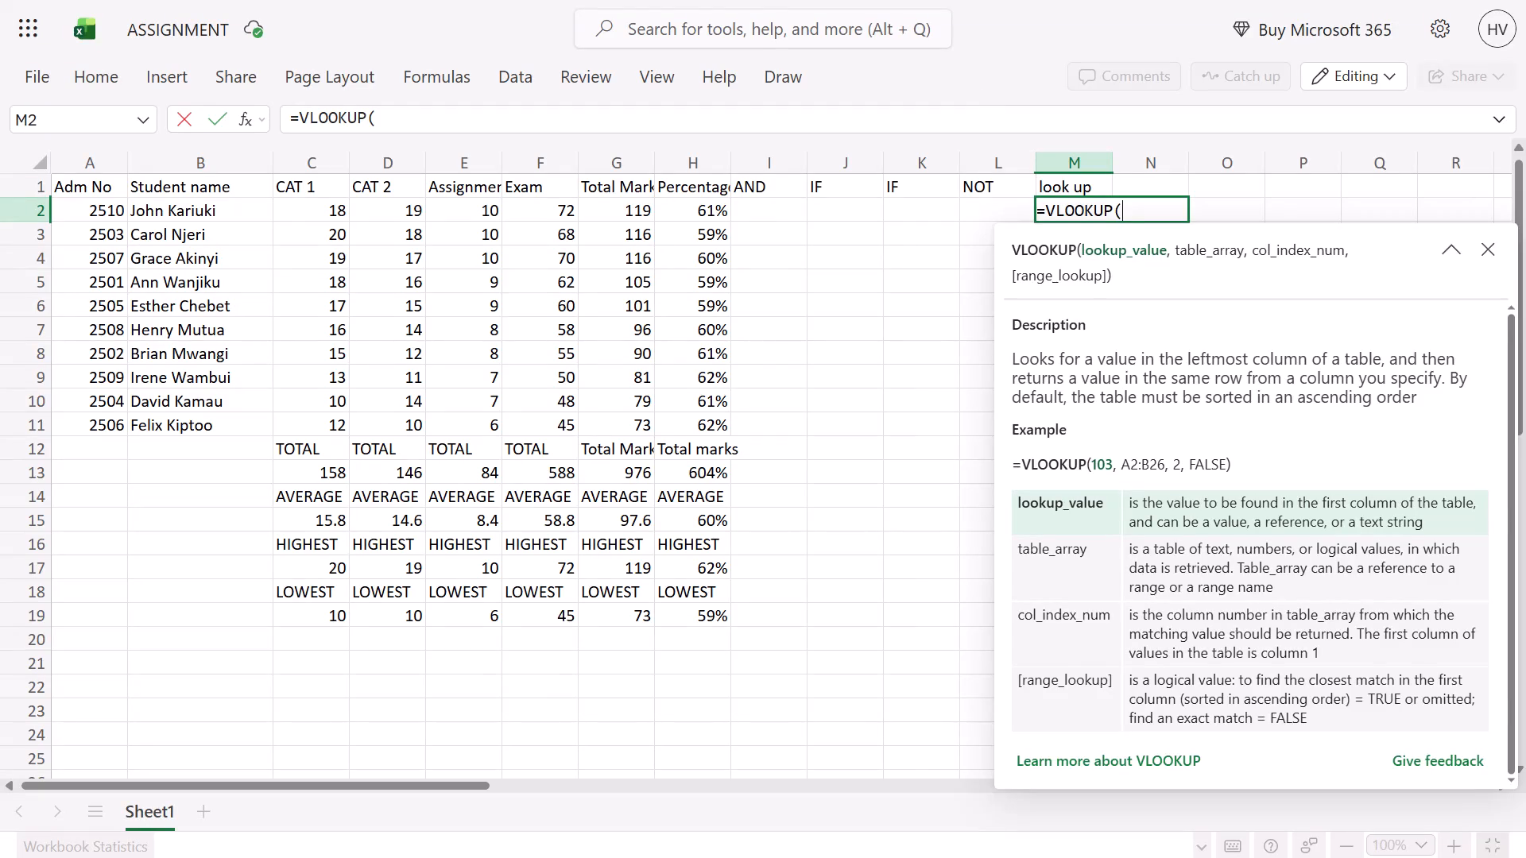
Erase the unfinished VLOOKUP formula from cell M2, leaving the cell empty.
left_click(1004, 189)
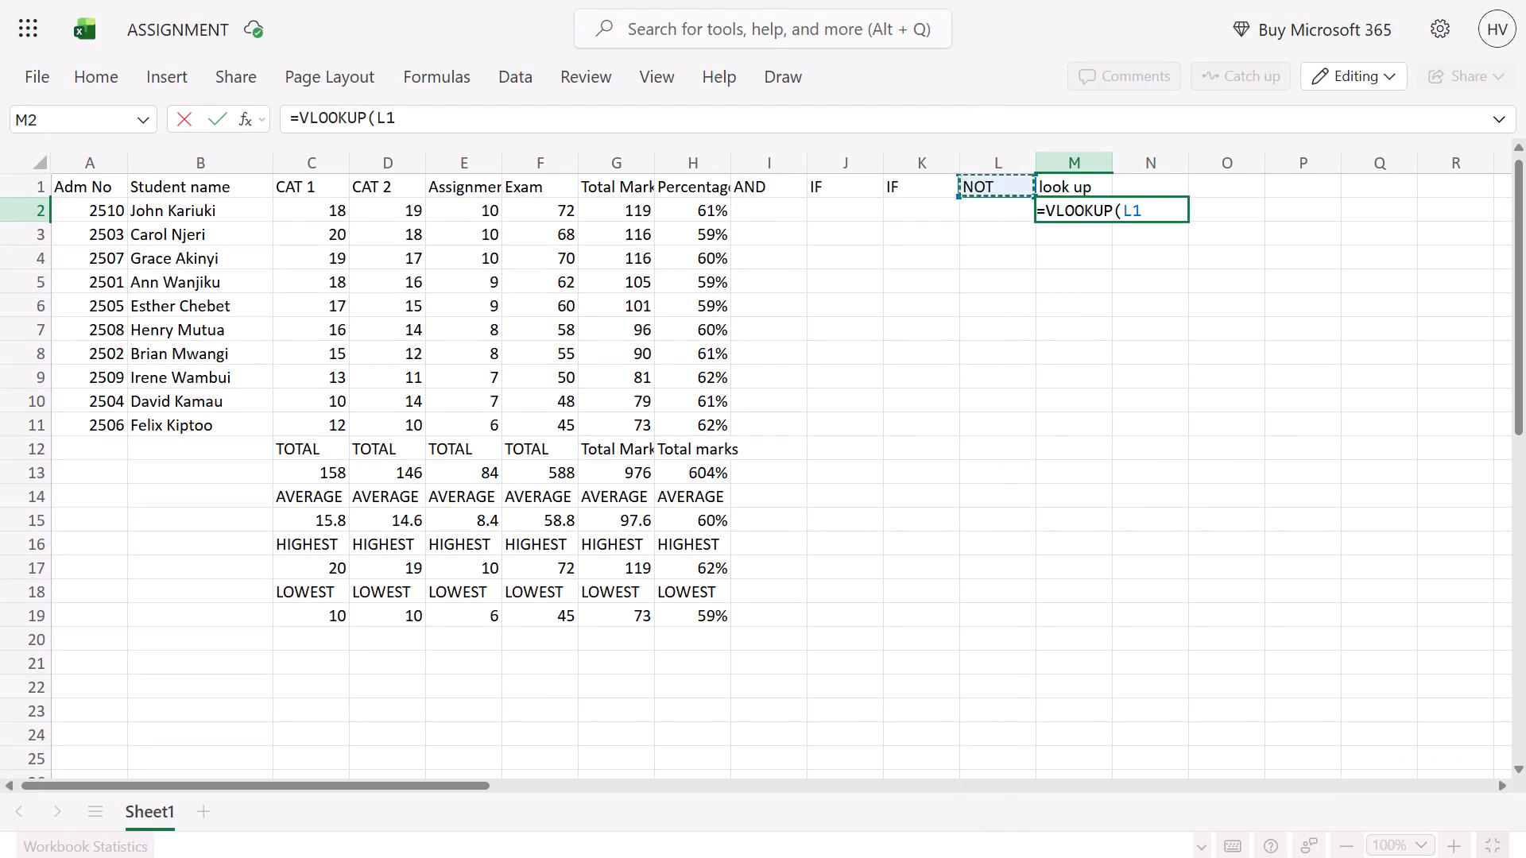
left_click(1159, 207)
key("BackSpace")
key("BackSpace")
key("BackSpace")
key("BackSpace")
key("BackSpace")
key("BackSpace")
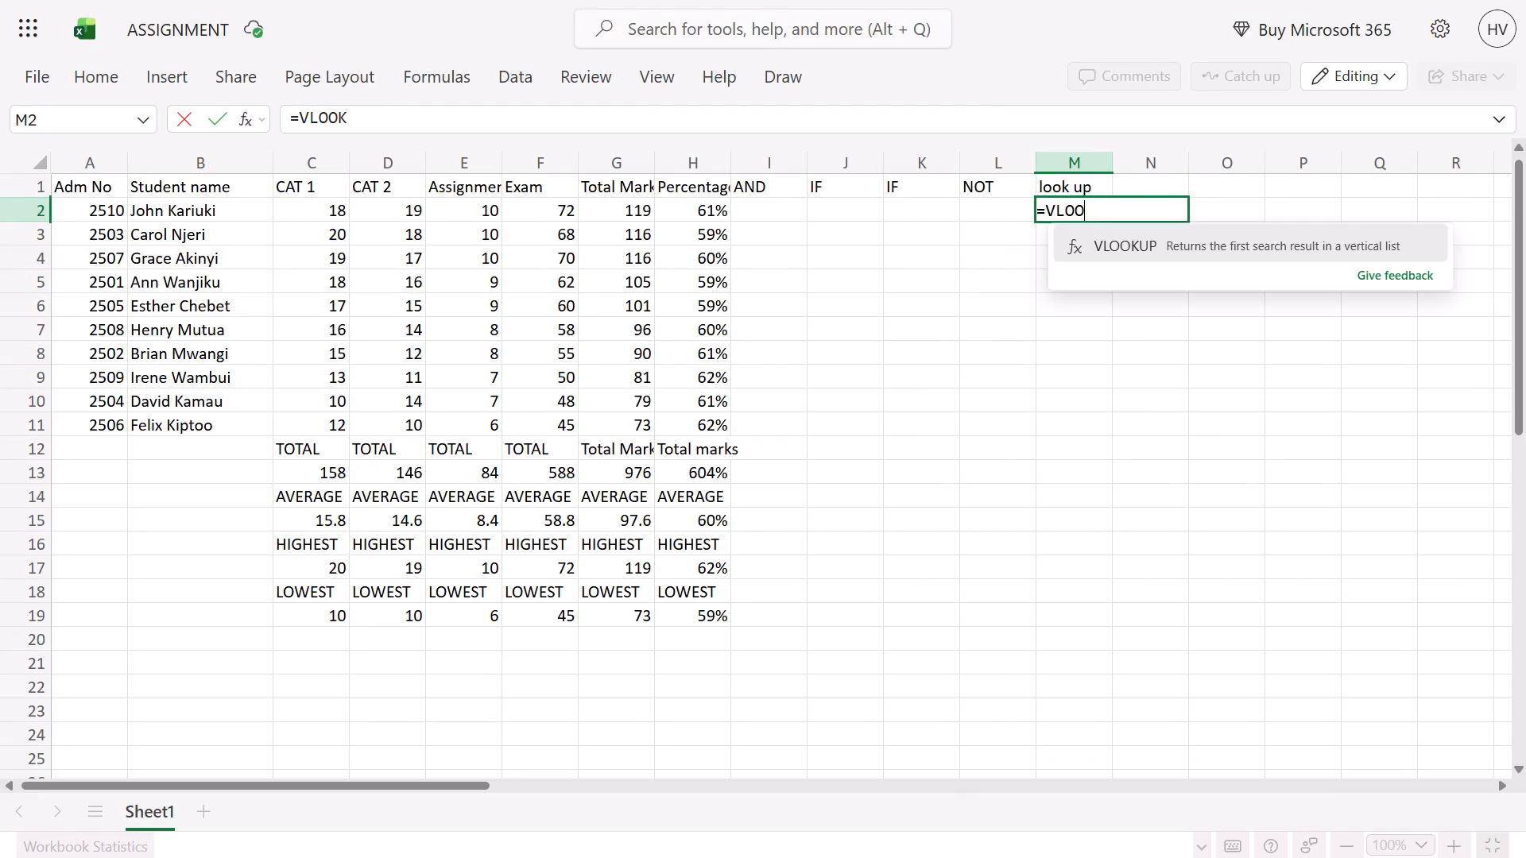
key("BackSpace")
key("BackSpace")
key("BackSpace")
key("BackSpace")
key("BackSpace")
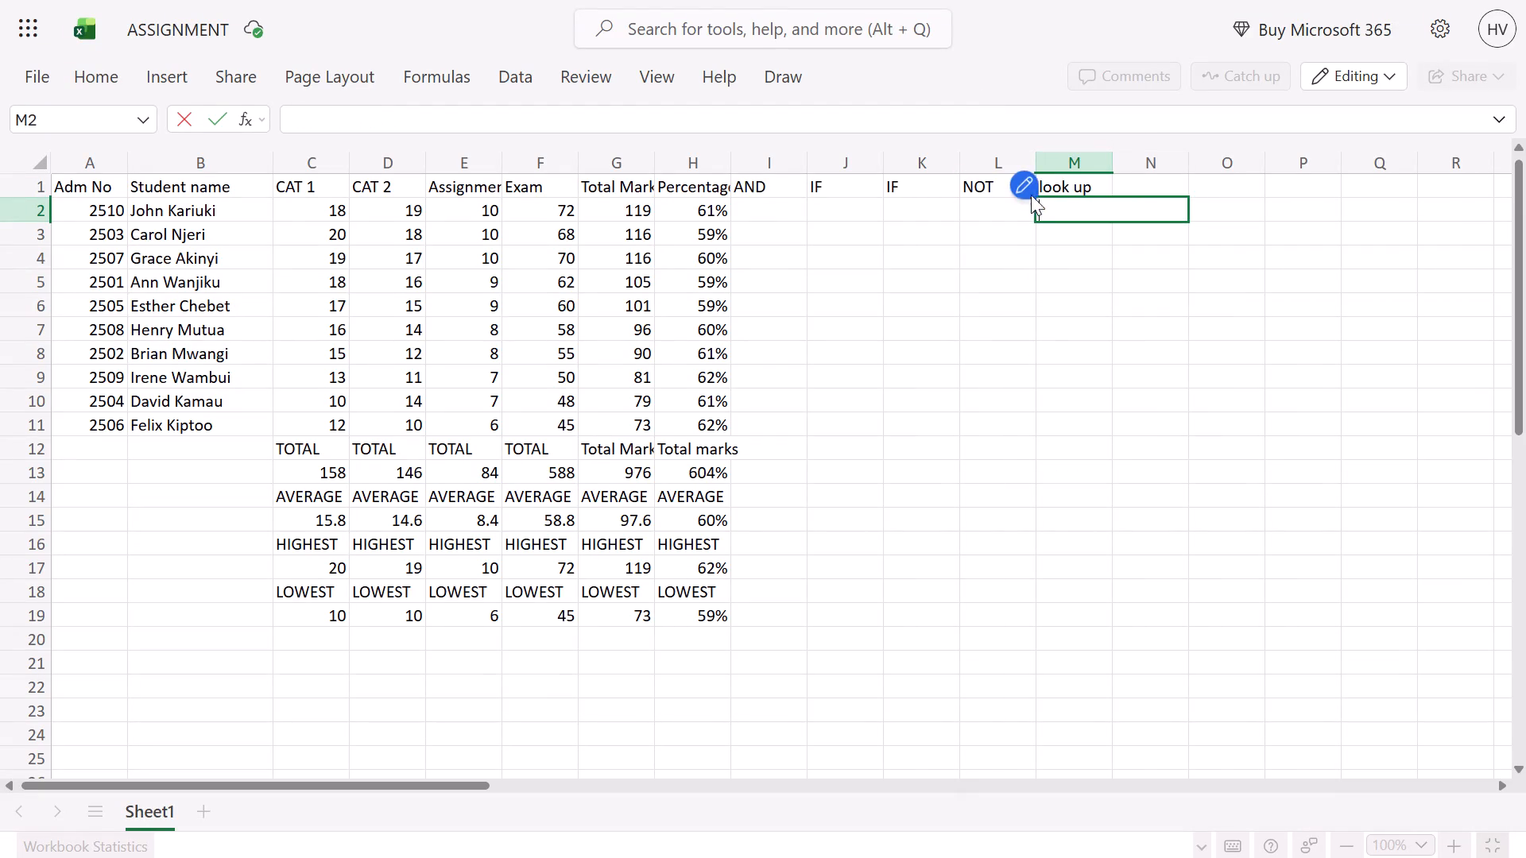
Clear the NOT heading in L1 and the two IF headings in K1 and J1.
left_click(990, 186)
key("BackSpace")
key("BackSpace")
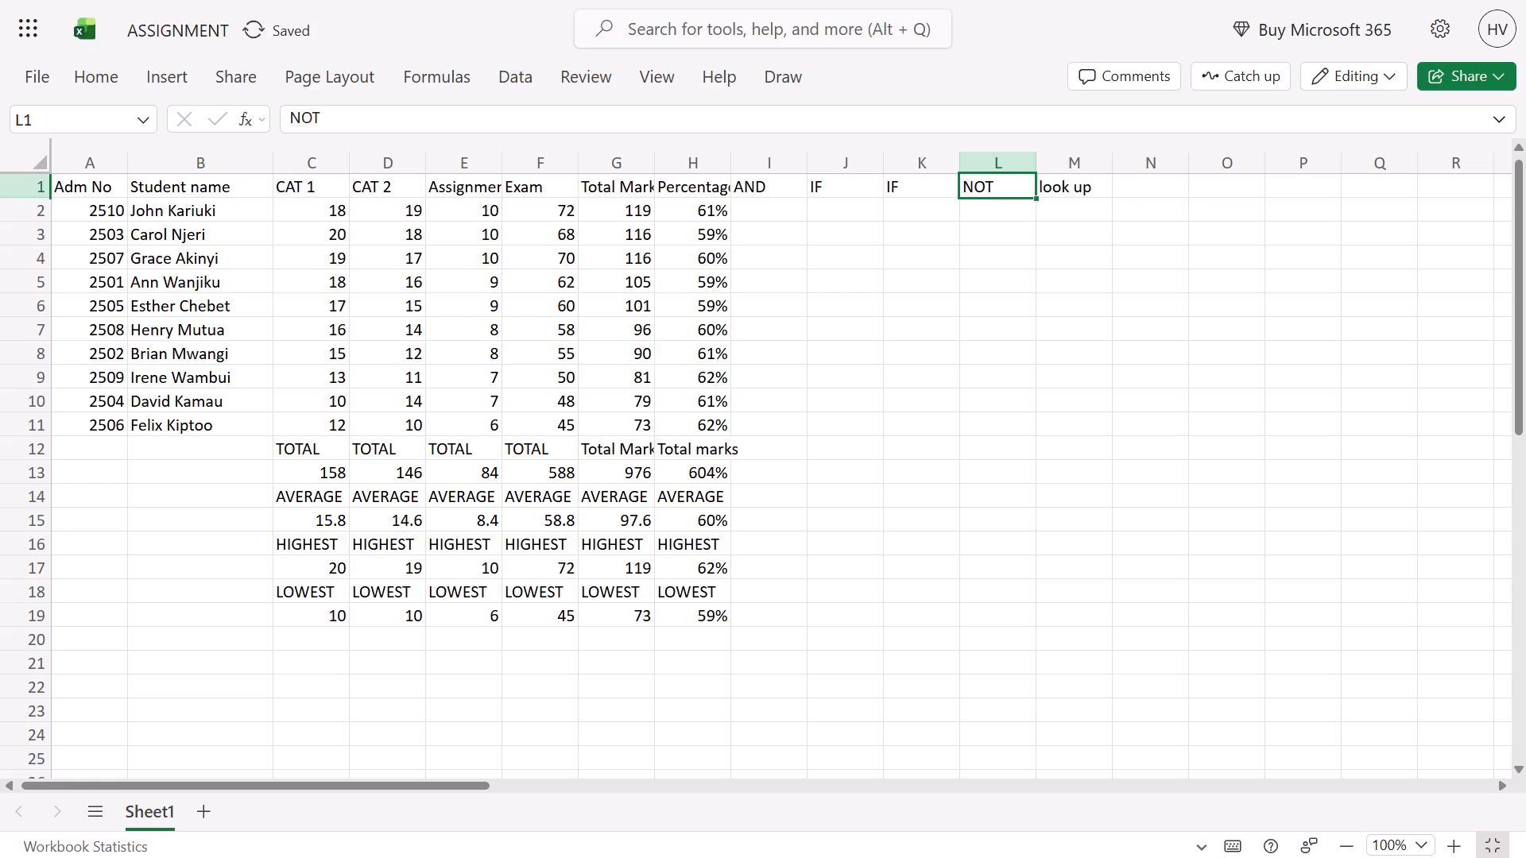
key("BackSpace")
key("BackSpace")
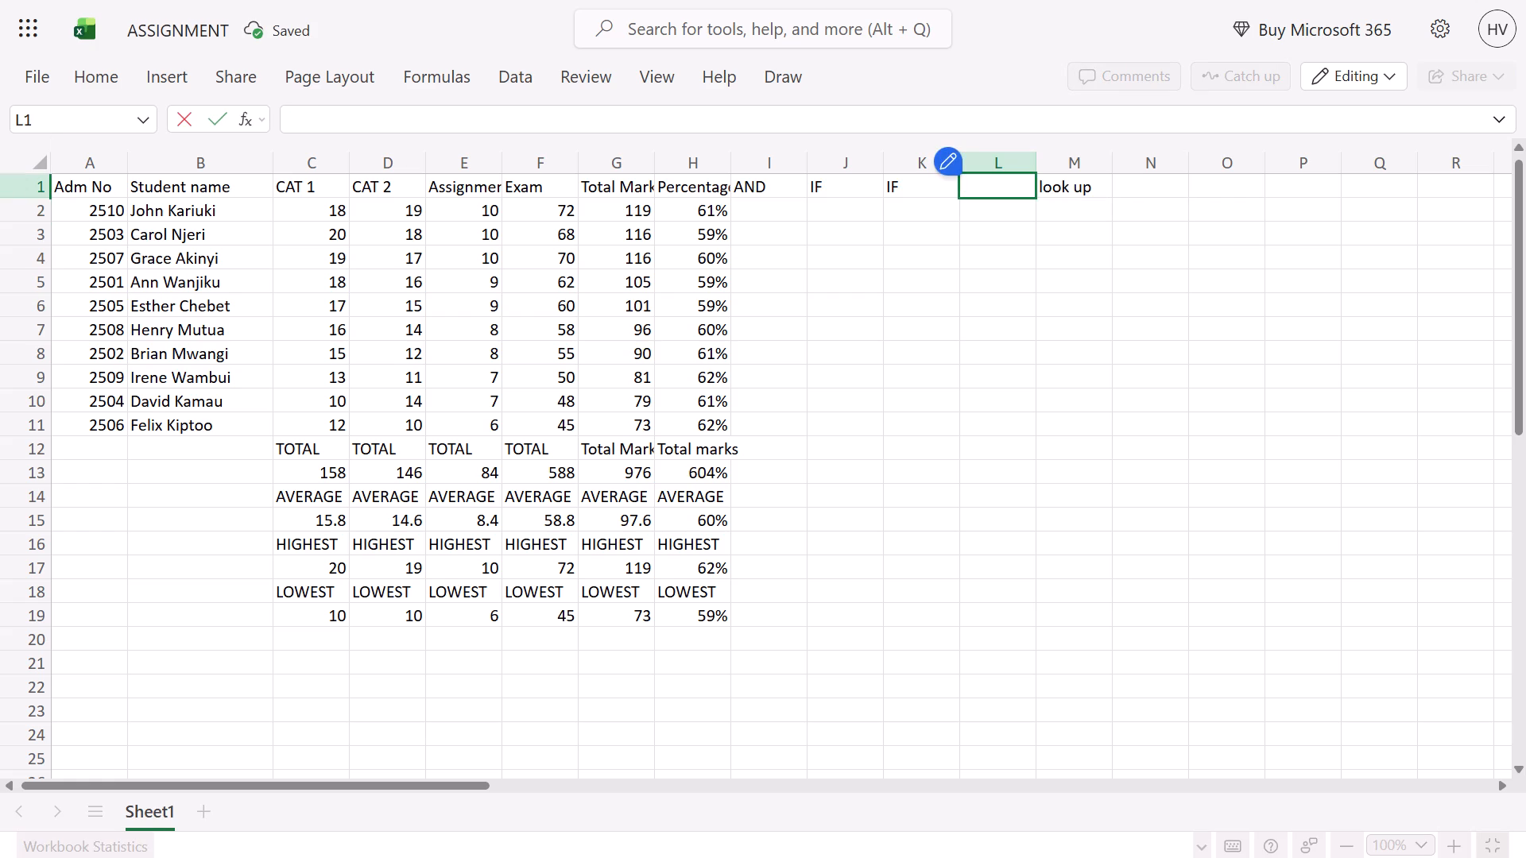
left_click(938, 187)
key("BackSpace")
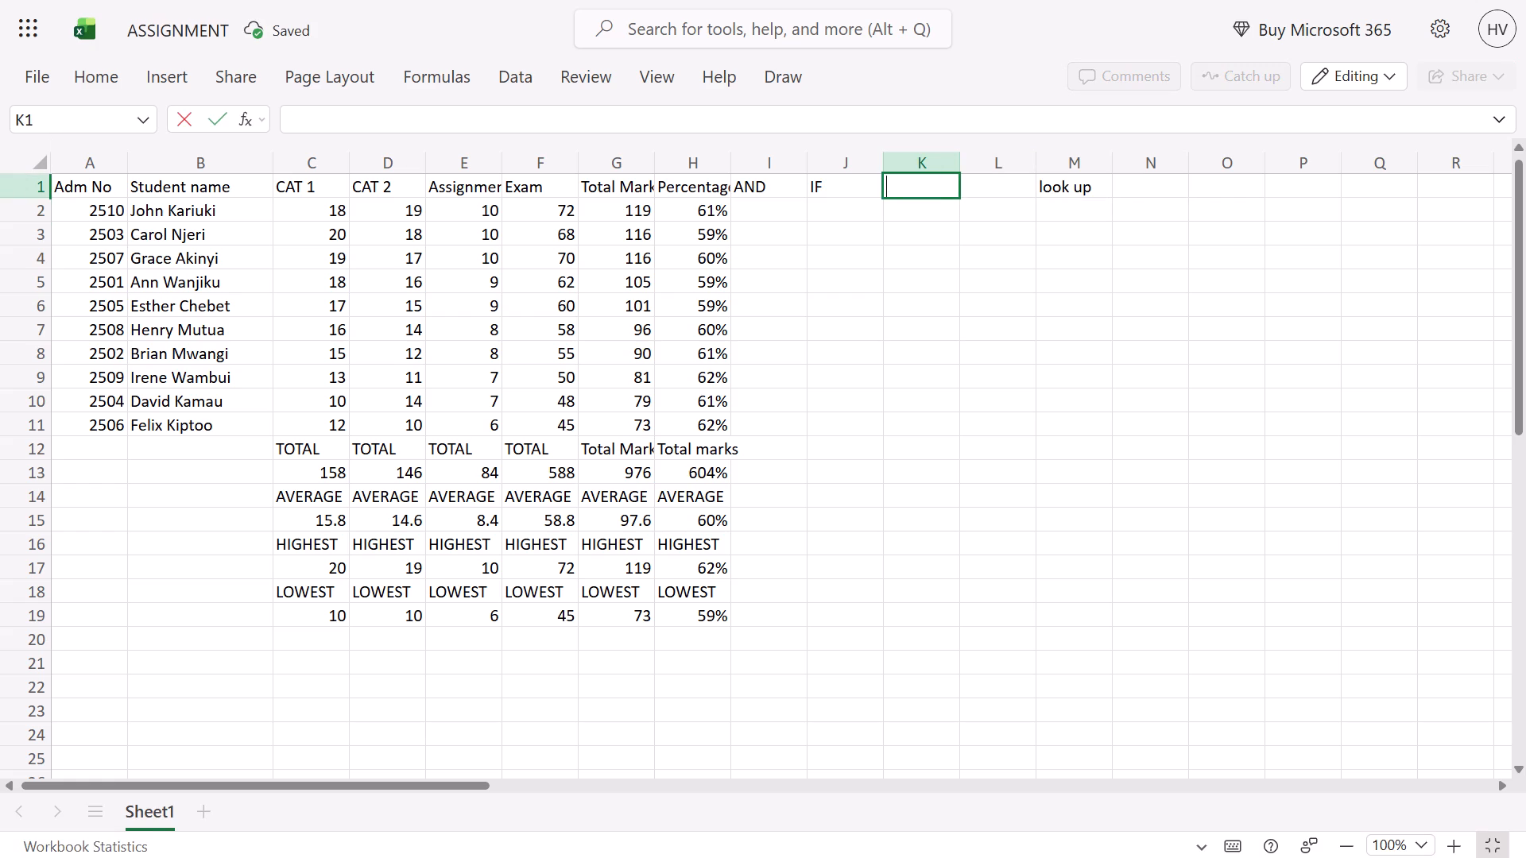
left_click(848, 185)
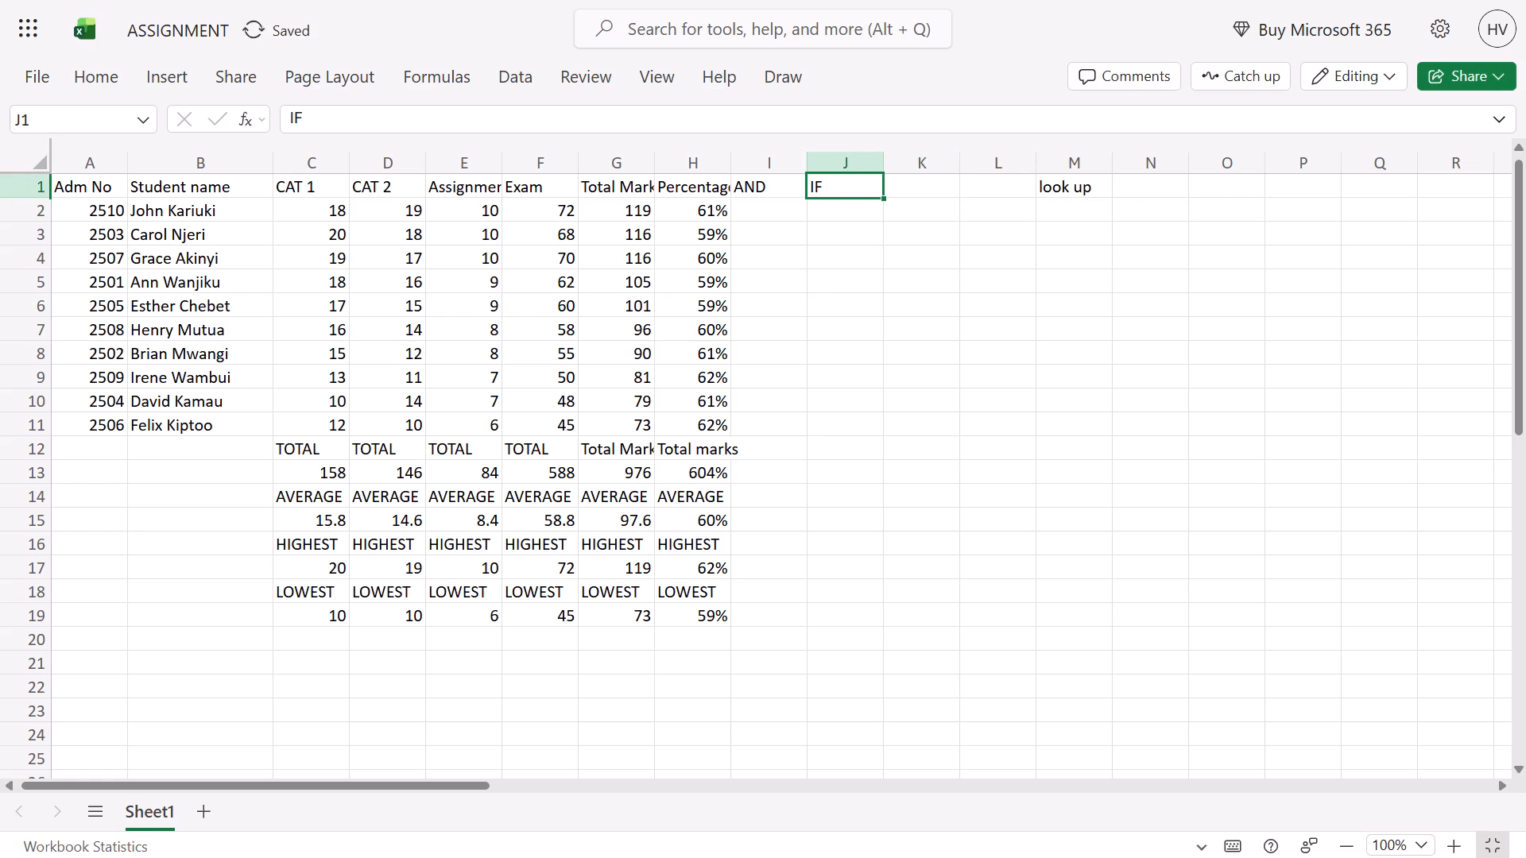
key("BackSpace")
Replace the AND heading in cell I1 with "look up", beside the Percentage column.
left_click(789, 194)
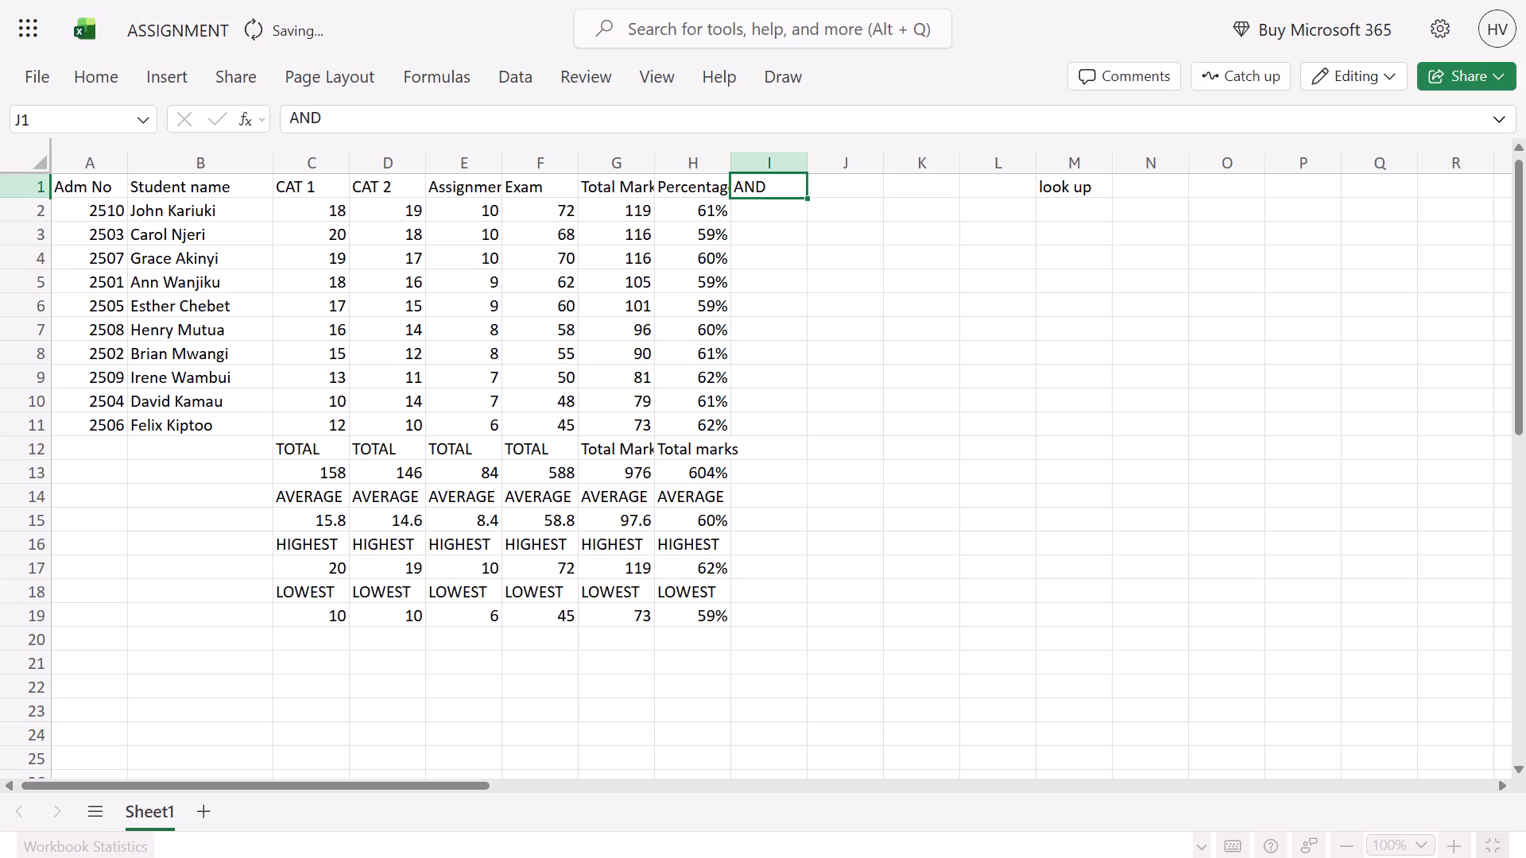
key("BackSpace")
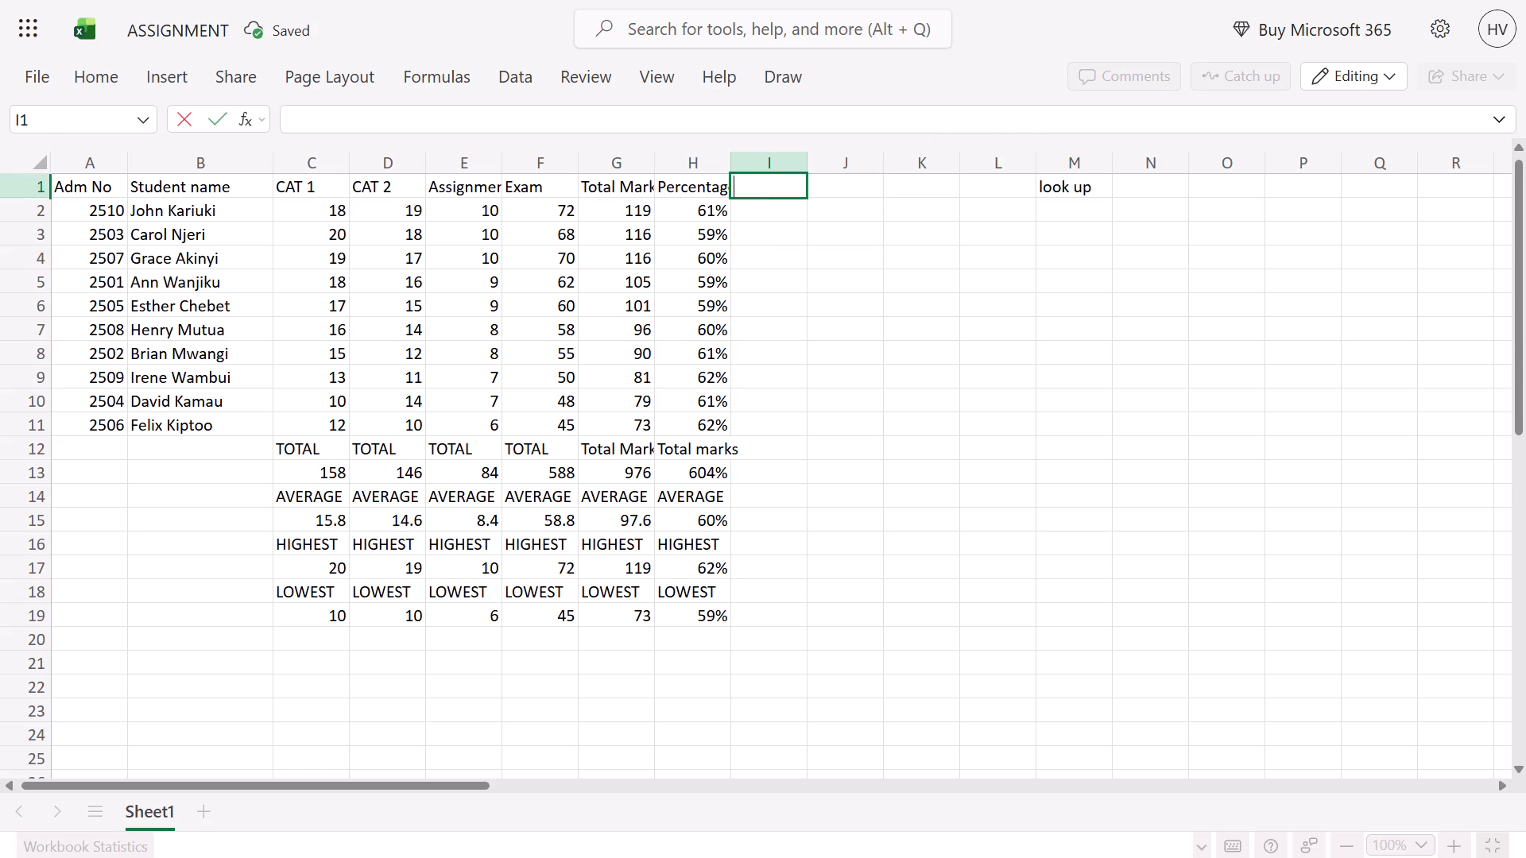
type("look up")
key("Down")
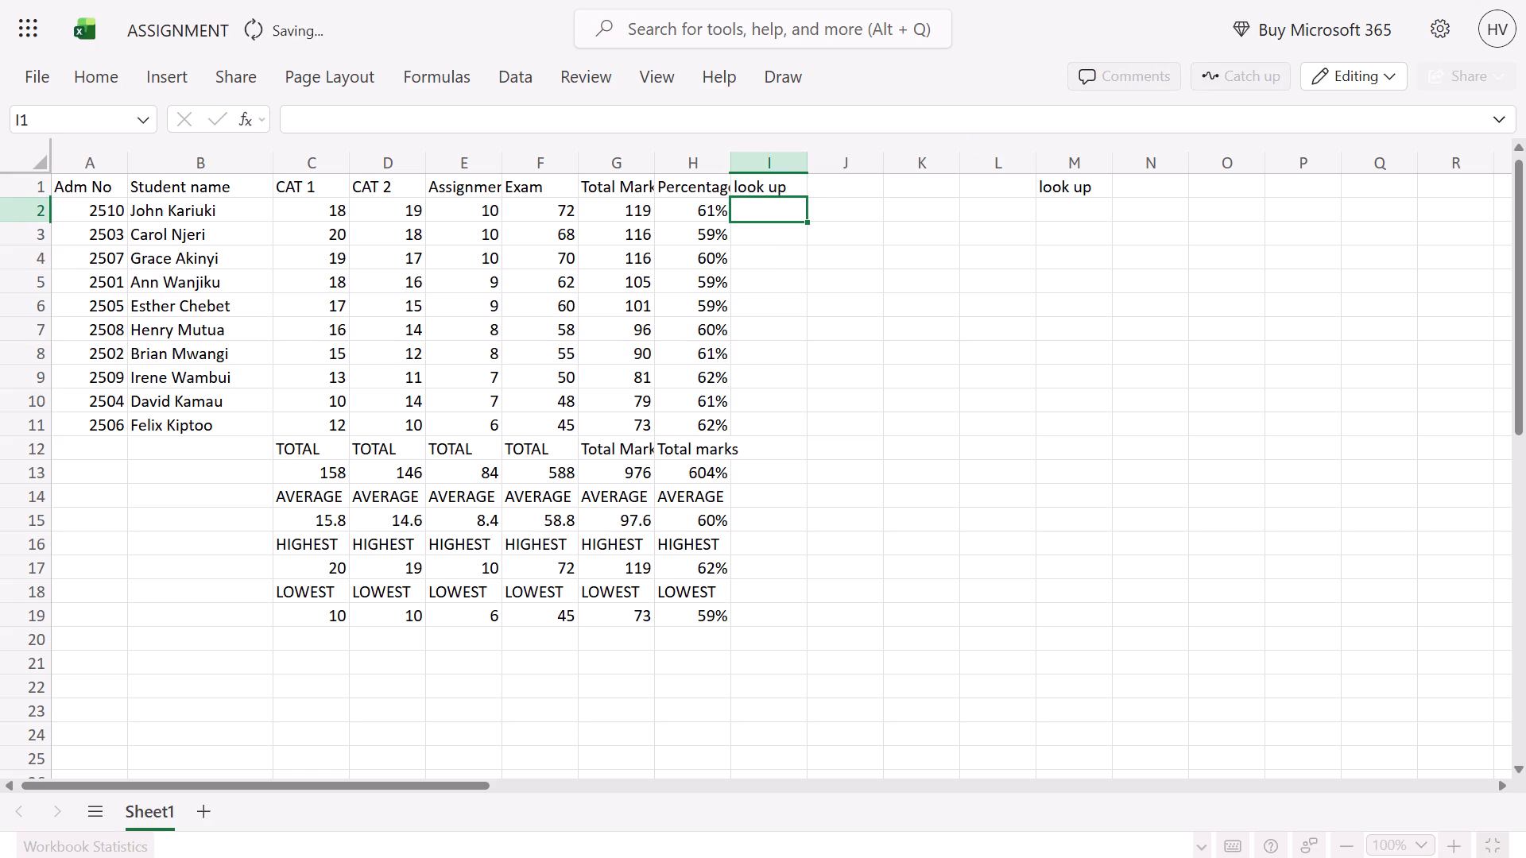
Start a VLOOKUP formula in cell I2, under the new look up heading.
key("equal")
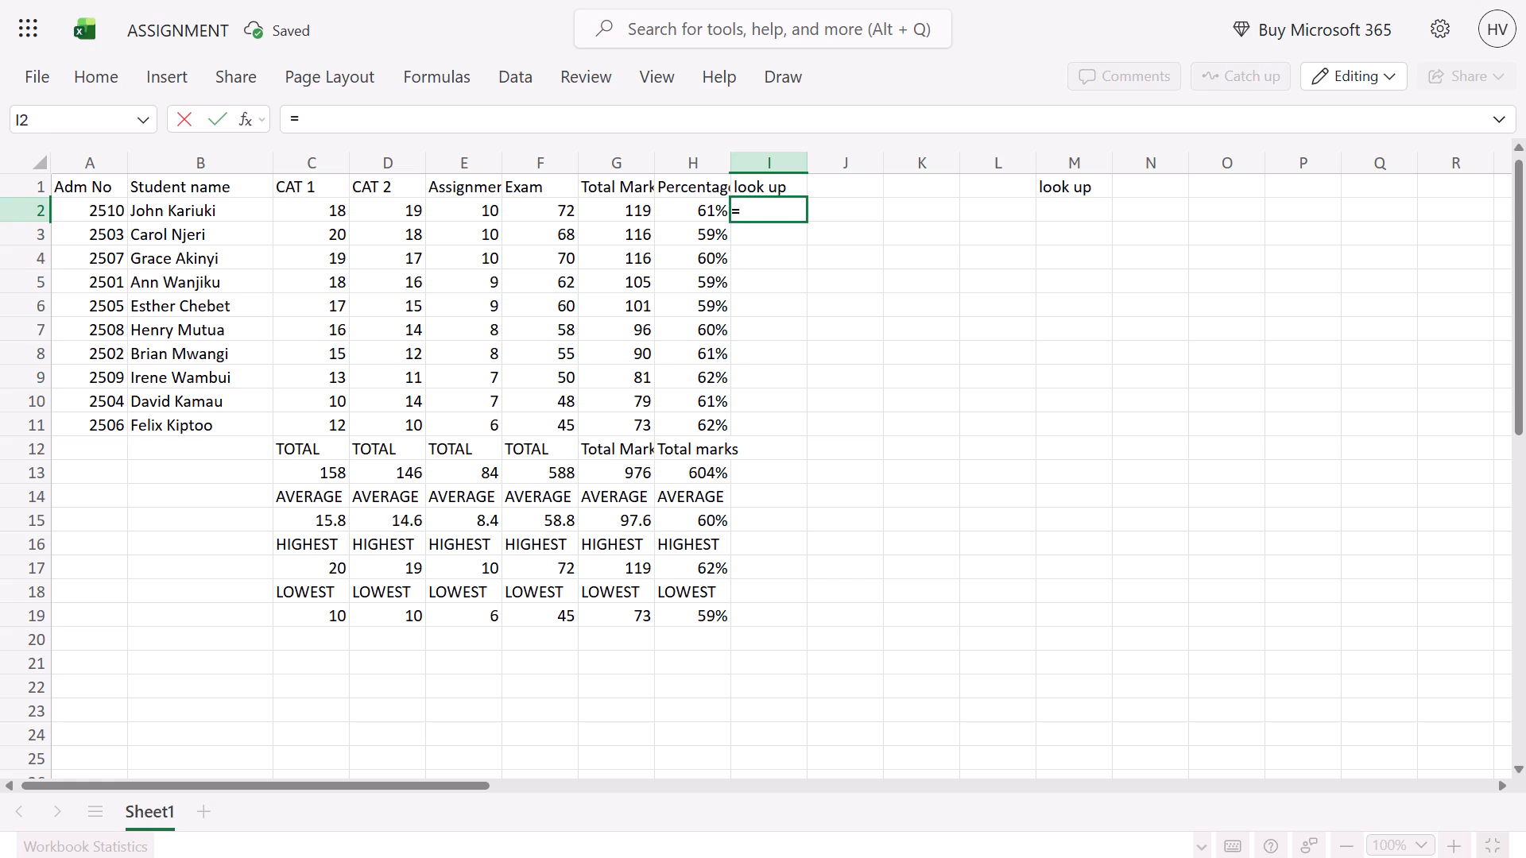
type("vl")
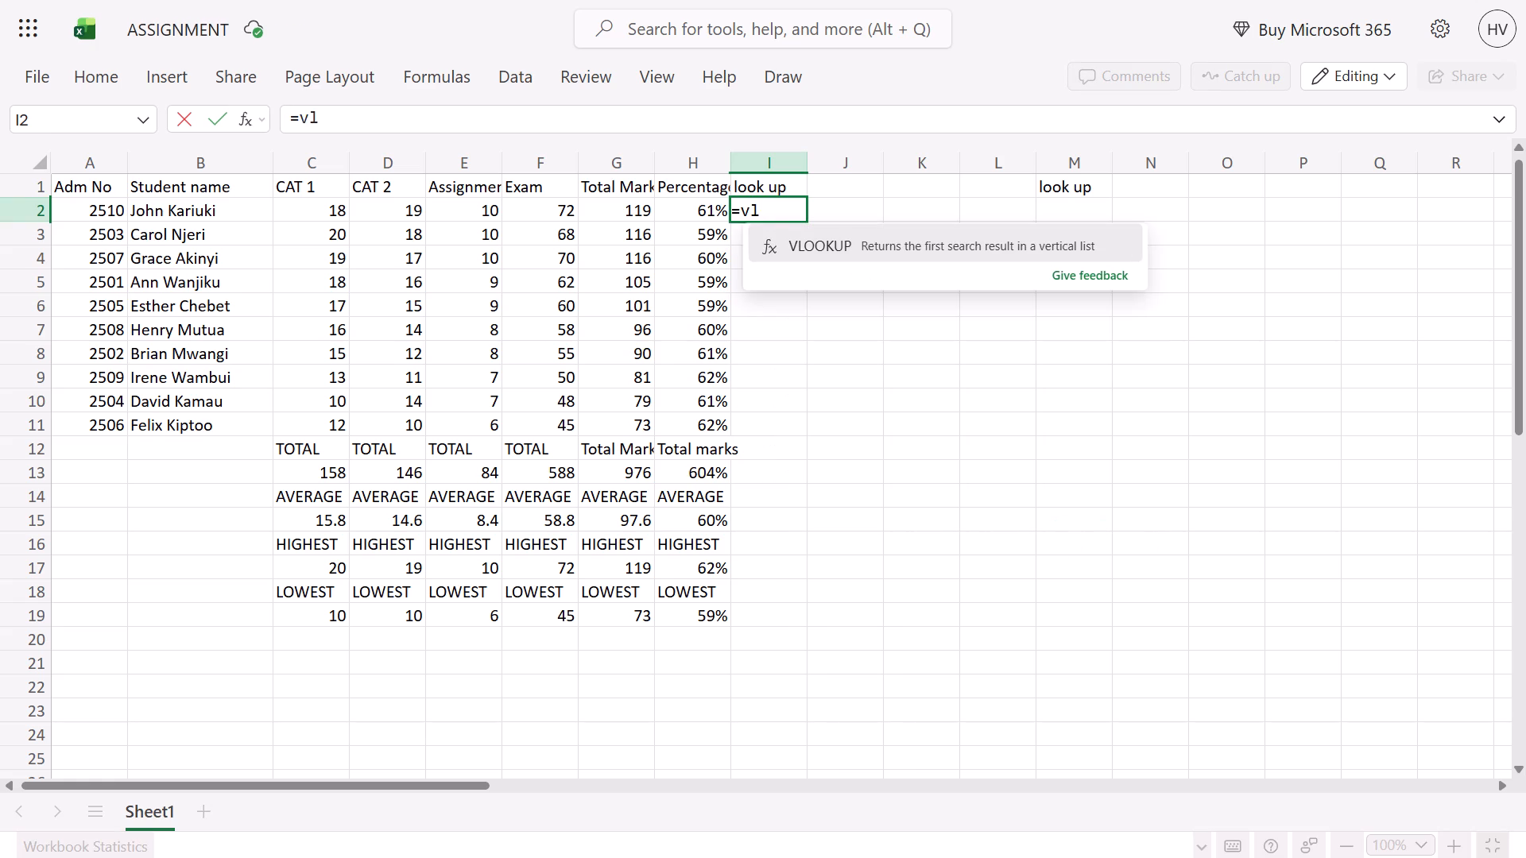
left_click(1094, 238)
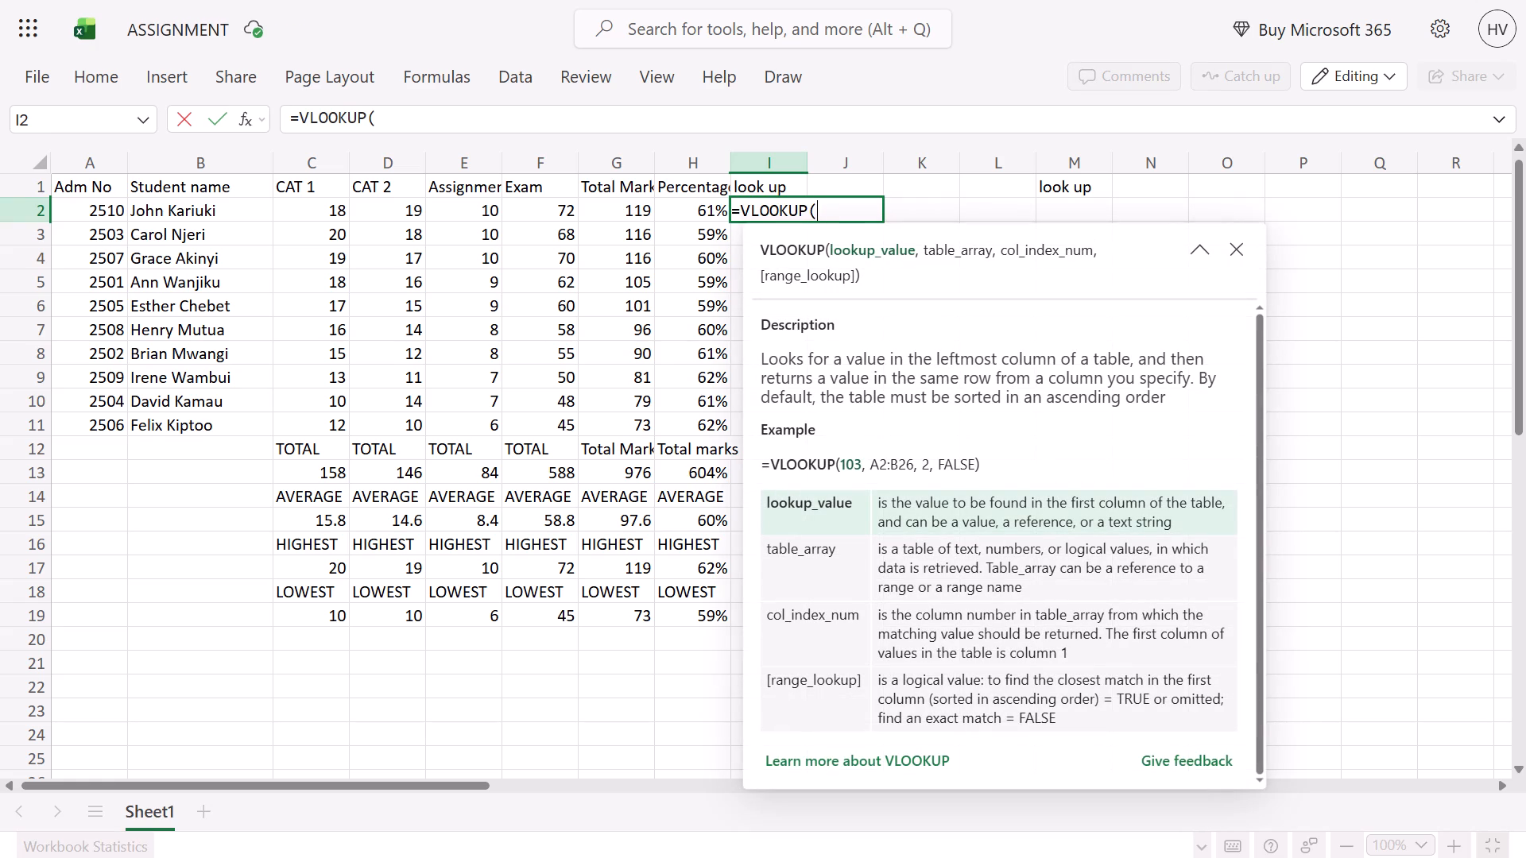
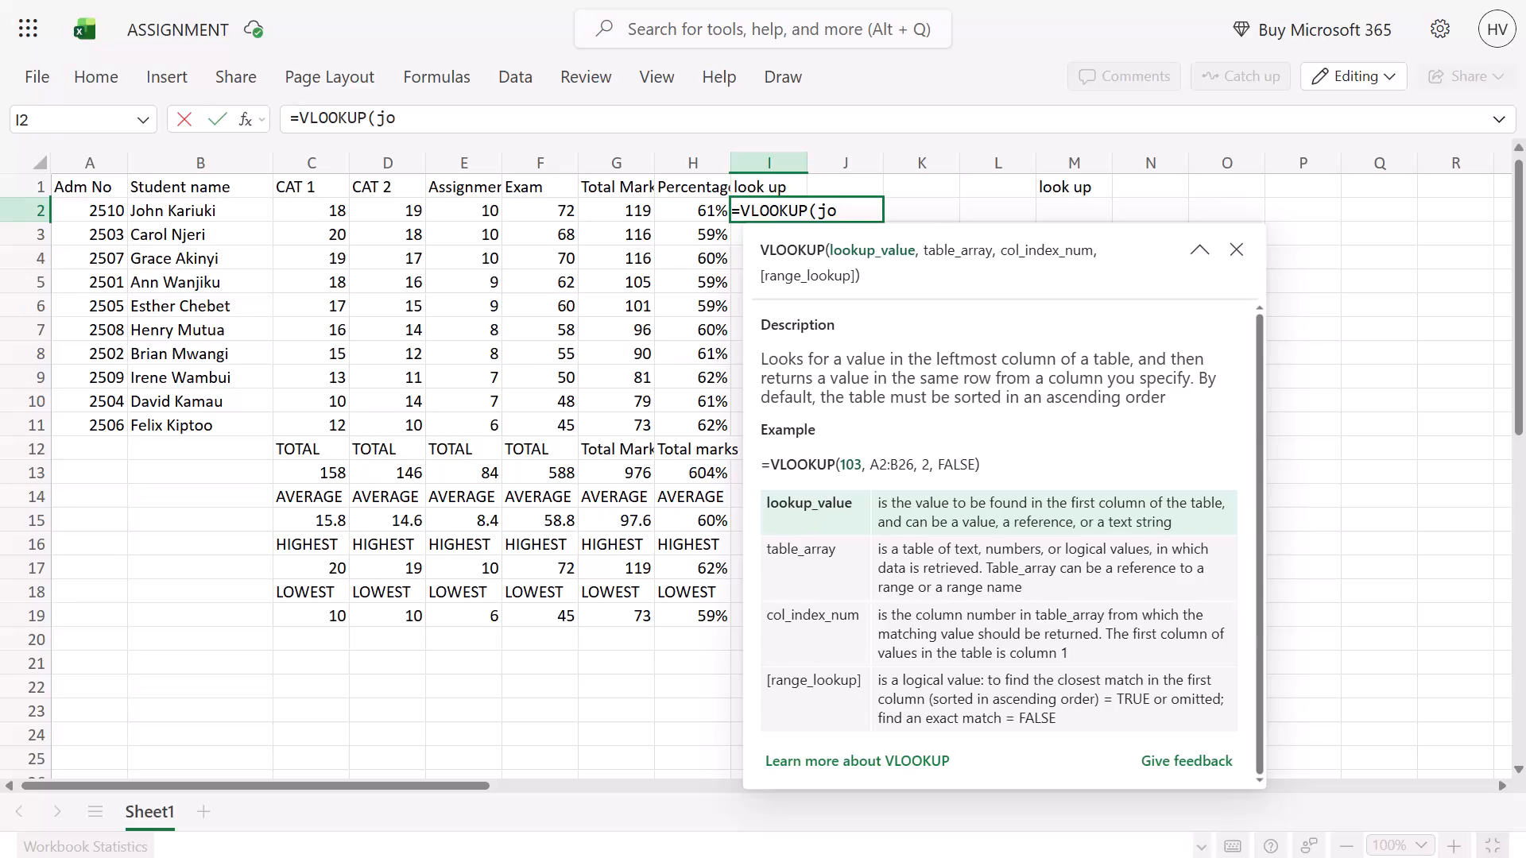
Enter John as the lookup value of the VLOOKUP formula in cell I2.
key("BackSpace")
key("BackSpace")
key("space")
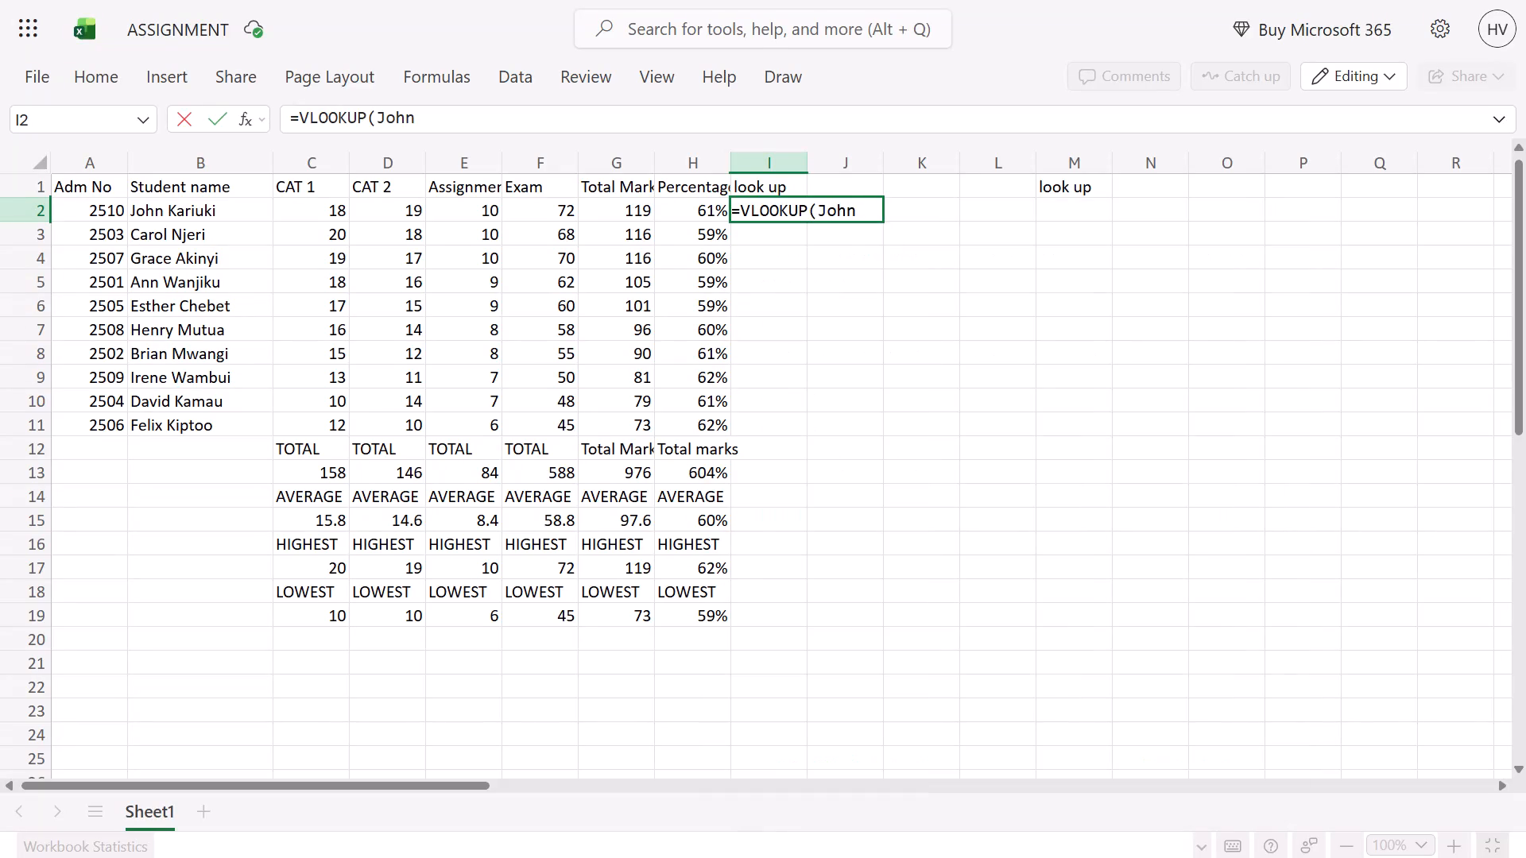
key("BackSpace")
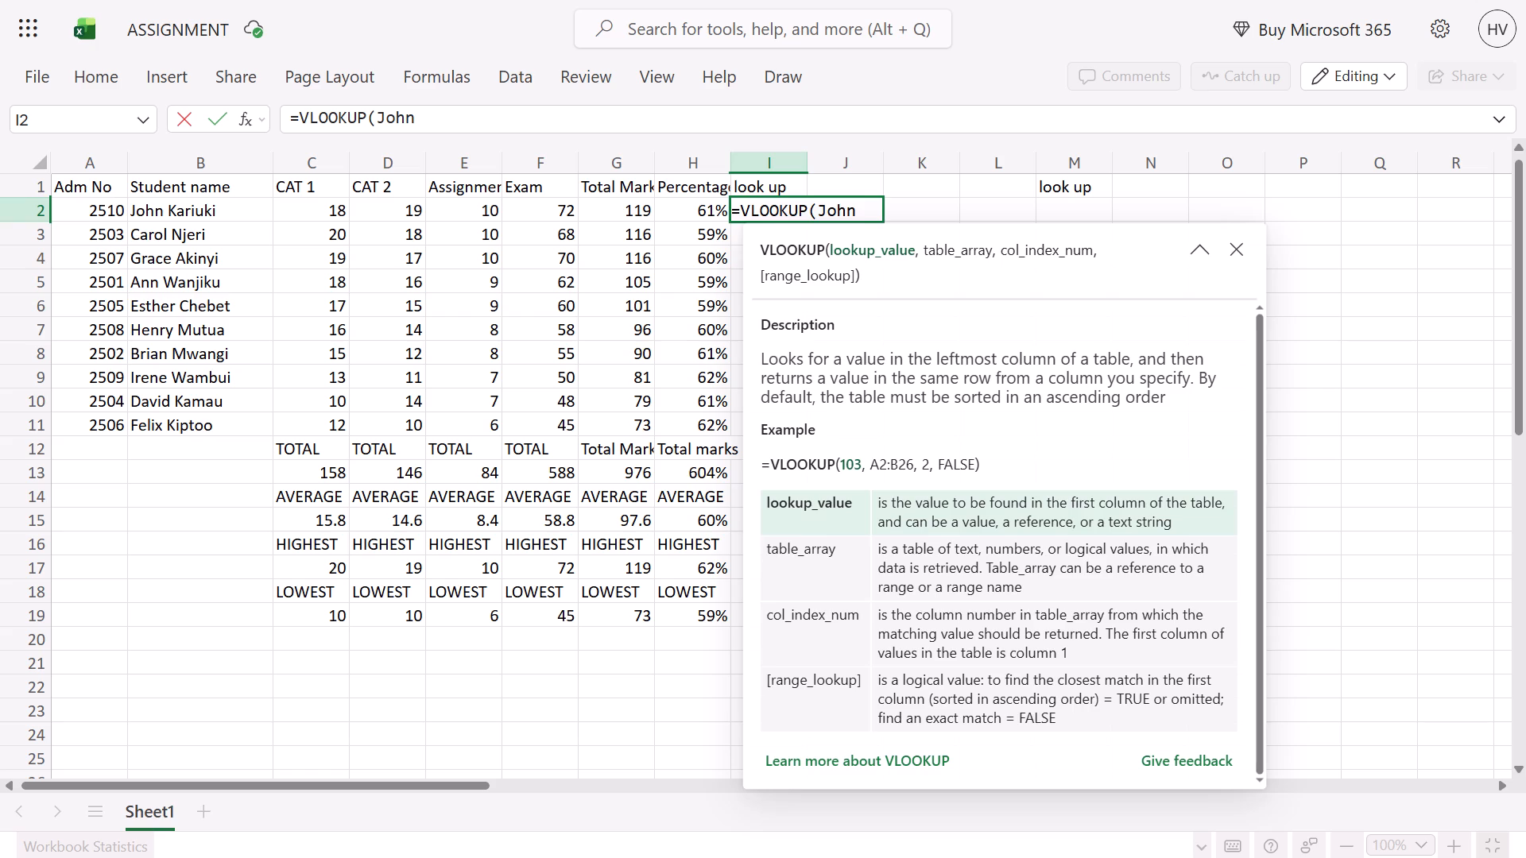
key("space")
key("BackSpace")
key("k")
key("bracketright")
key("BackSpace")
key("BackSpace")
key("comma")
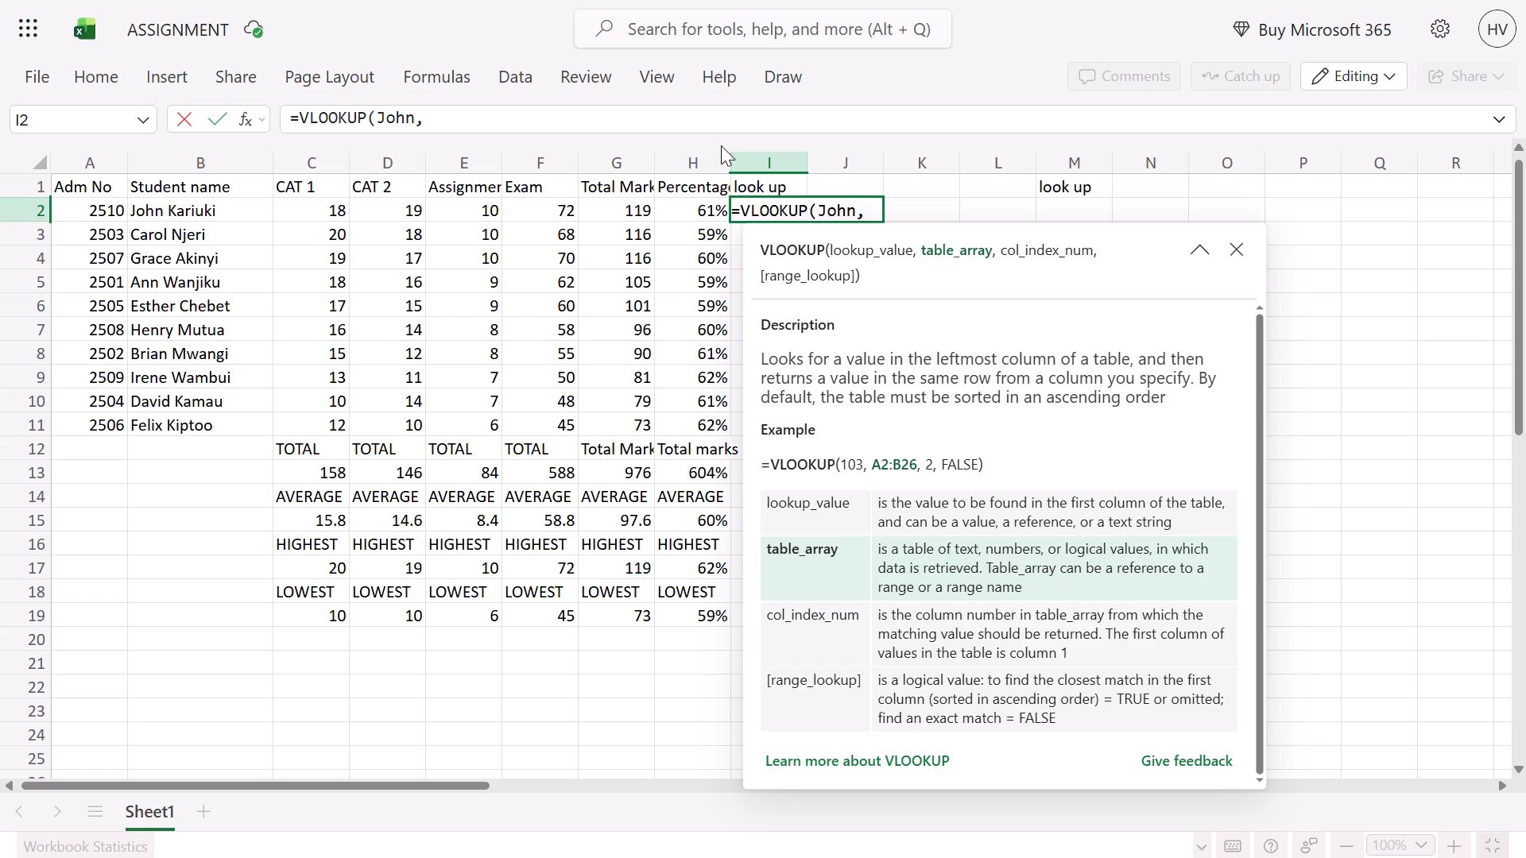
left_click(854, 214)
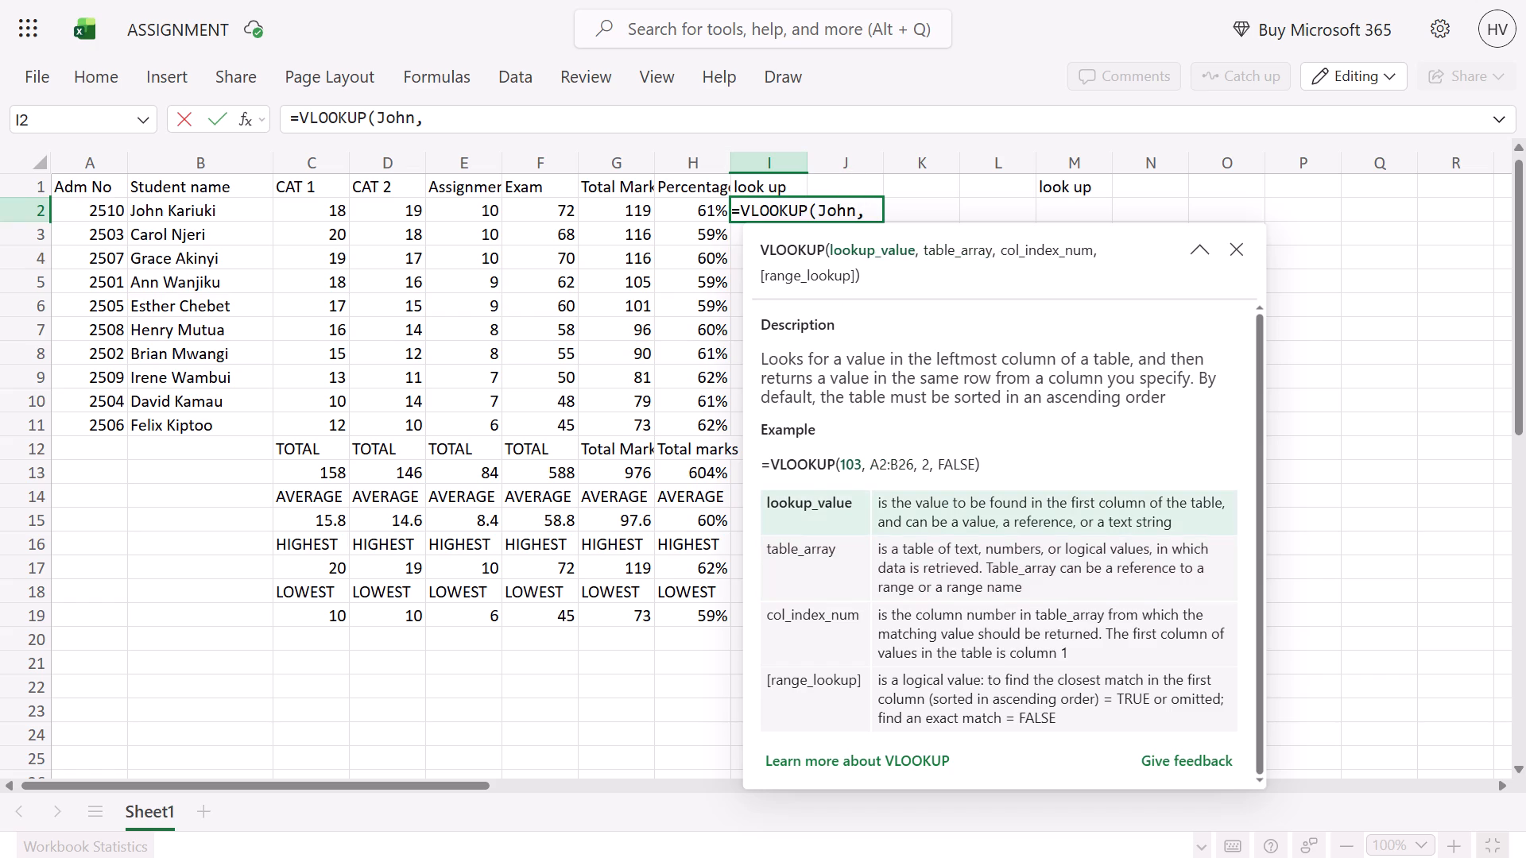
key("BackSpace")
key("BackSpace")
key("BackSpace")
key("BackSpace")
type("5910")
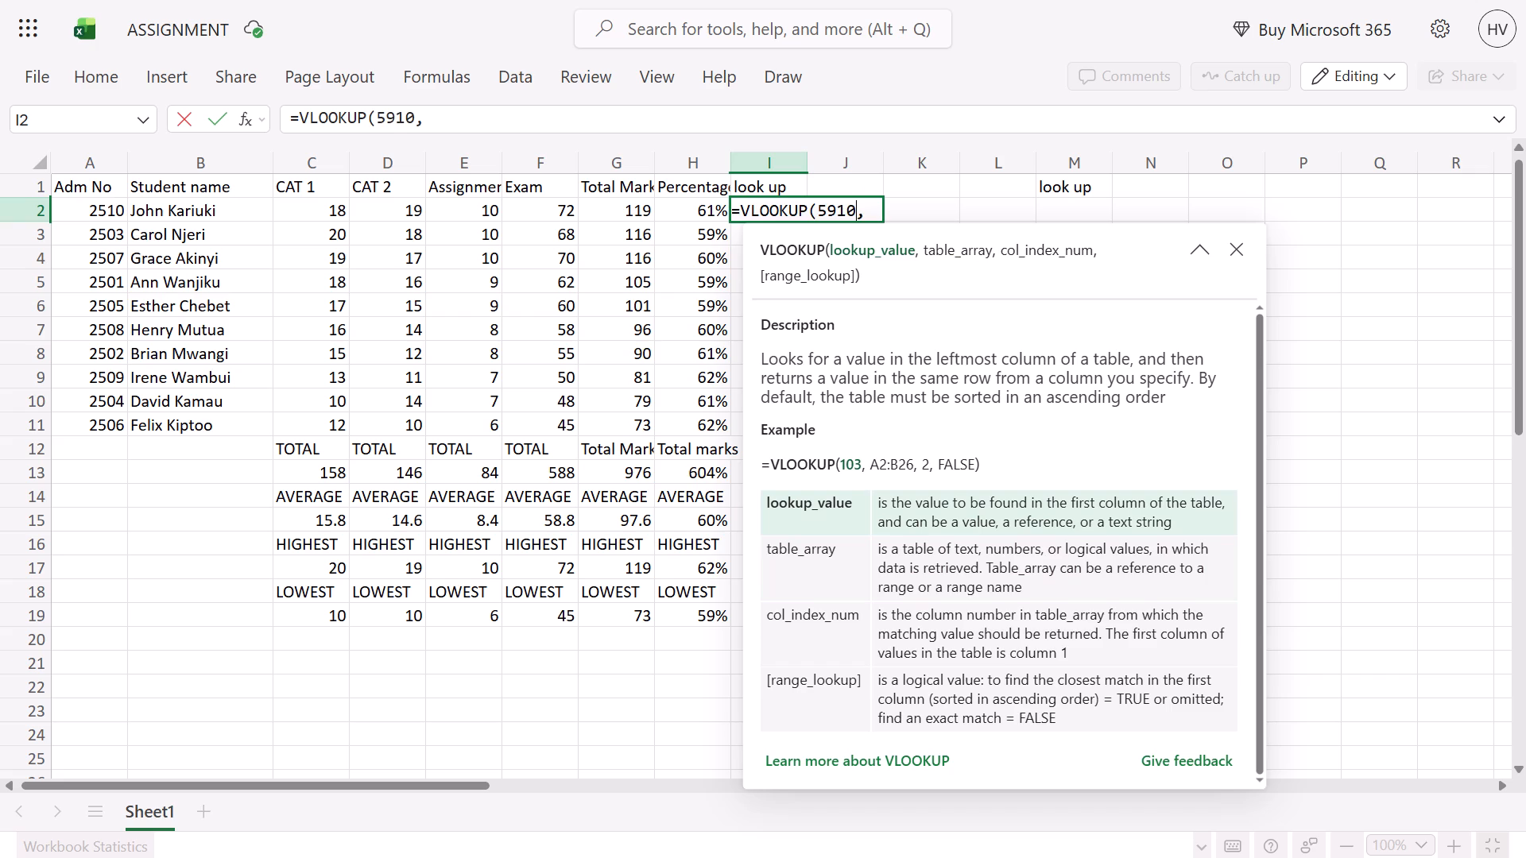
key("BackSpace")
key("BackSpace")
key("BackSpace")
key("BackSpace")
type("2510")
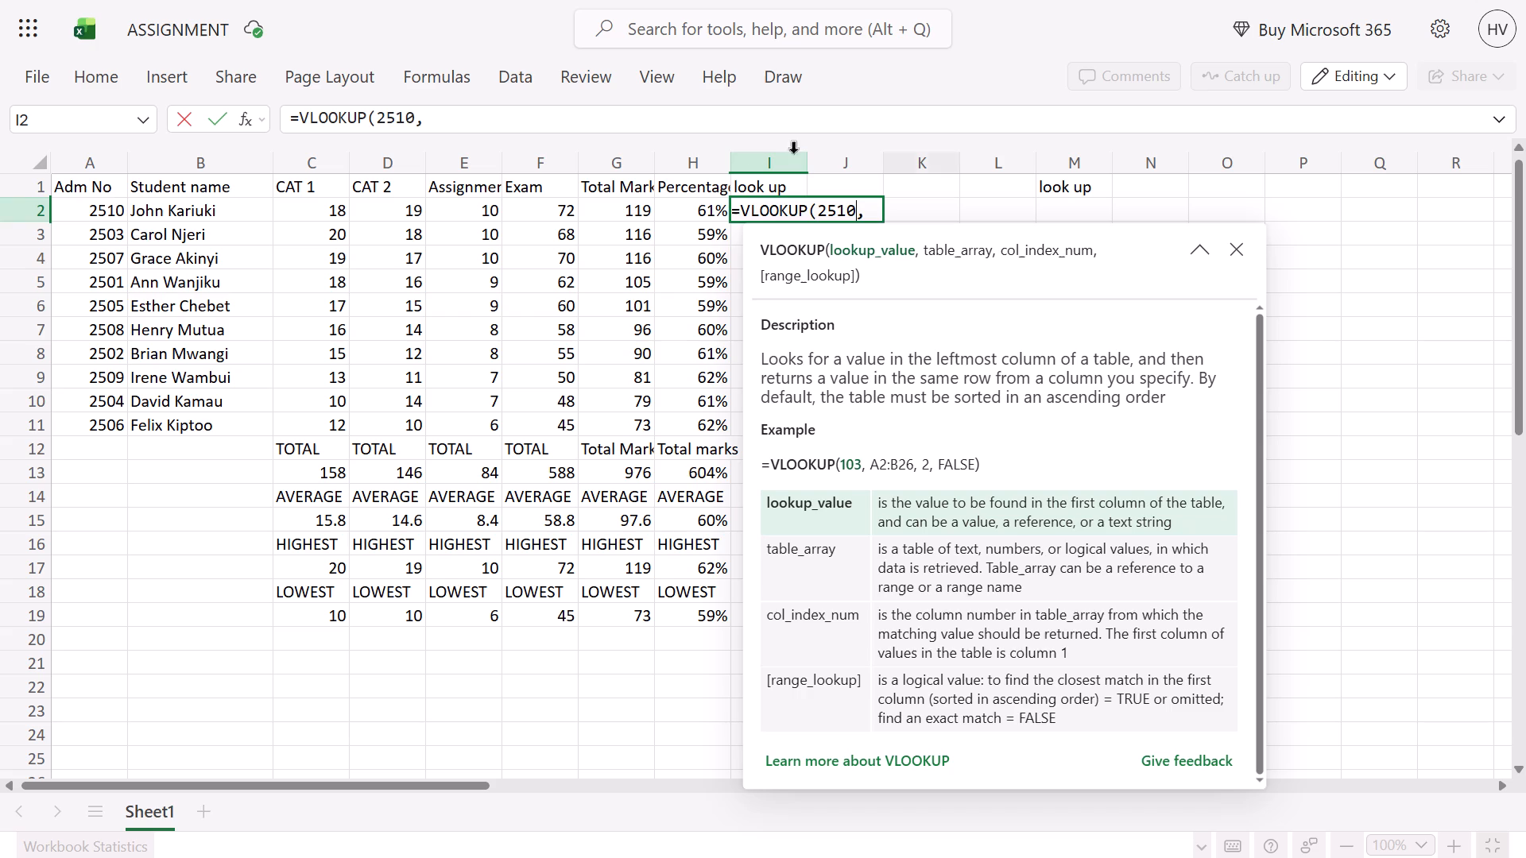
left_click(864, 217)
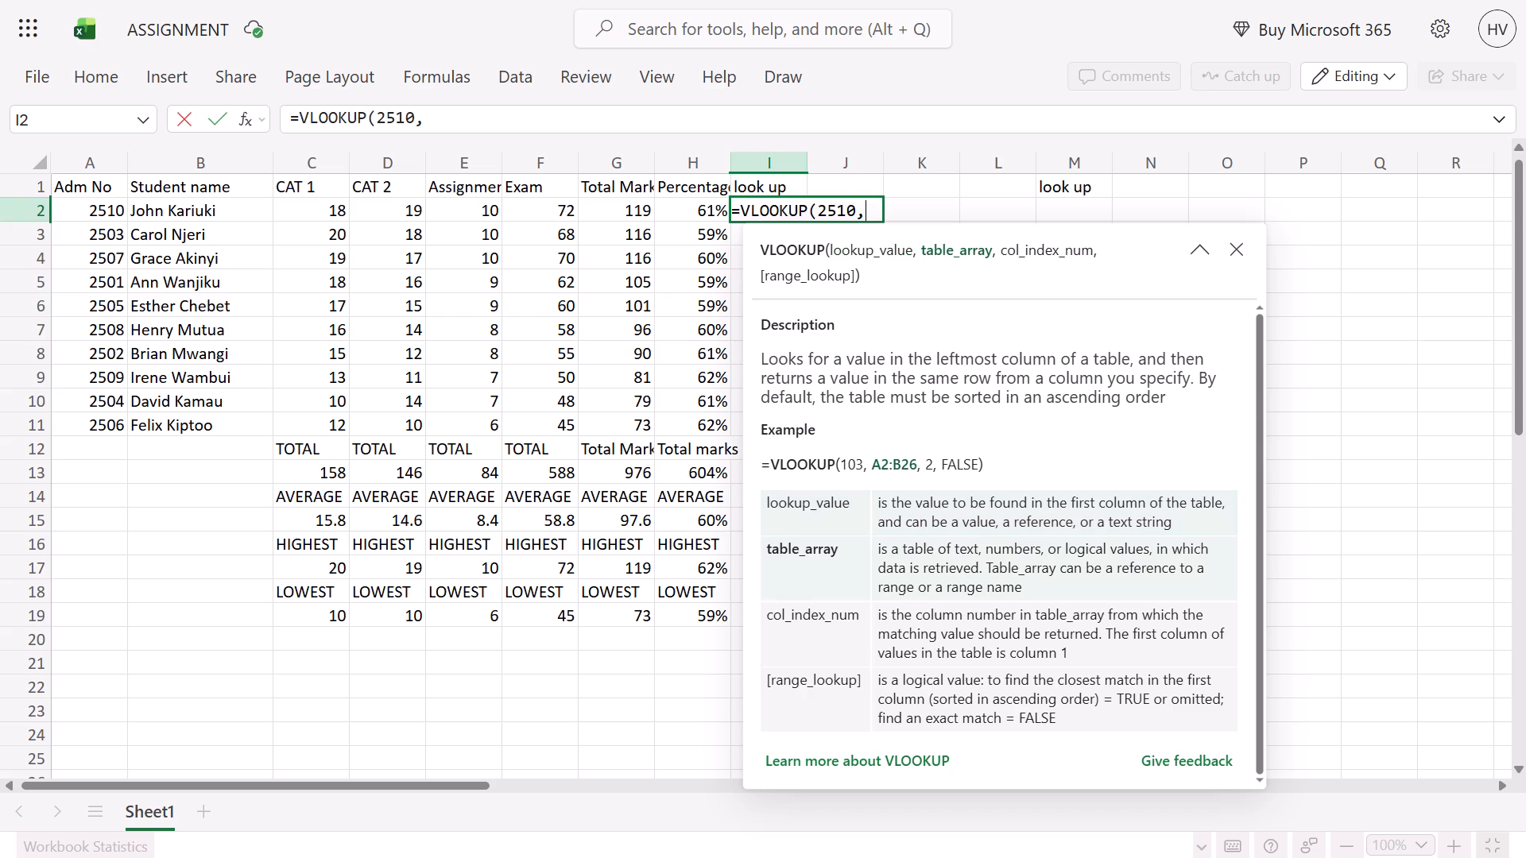
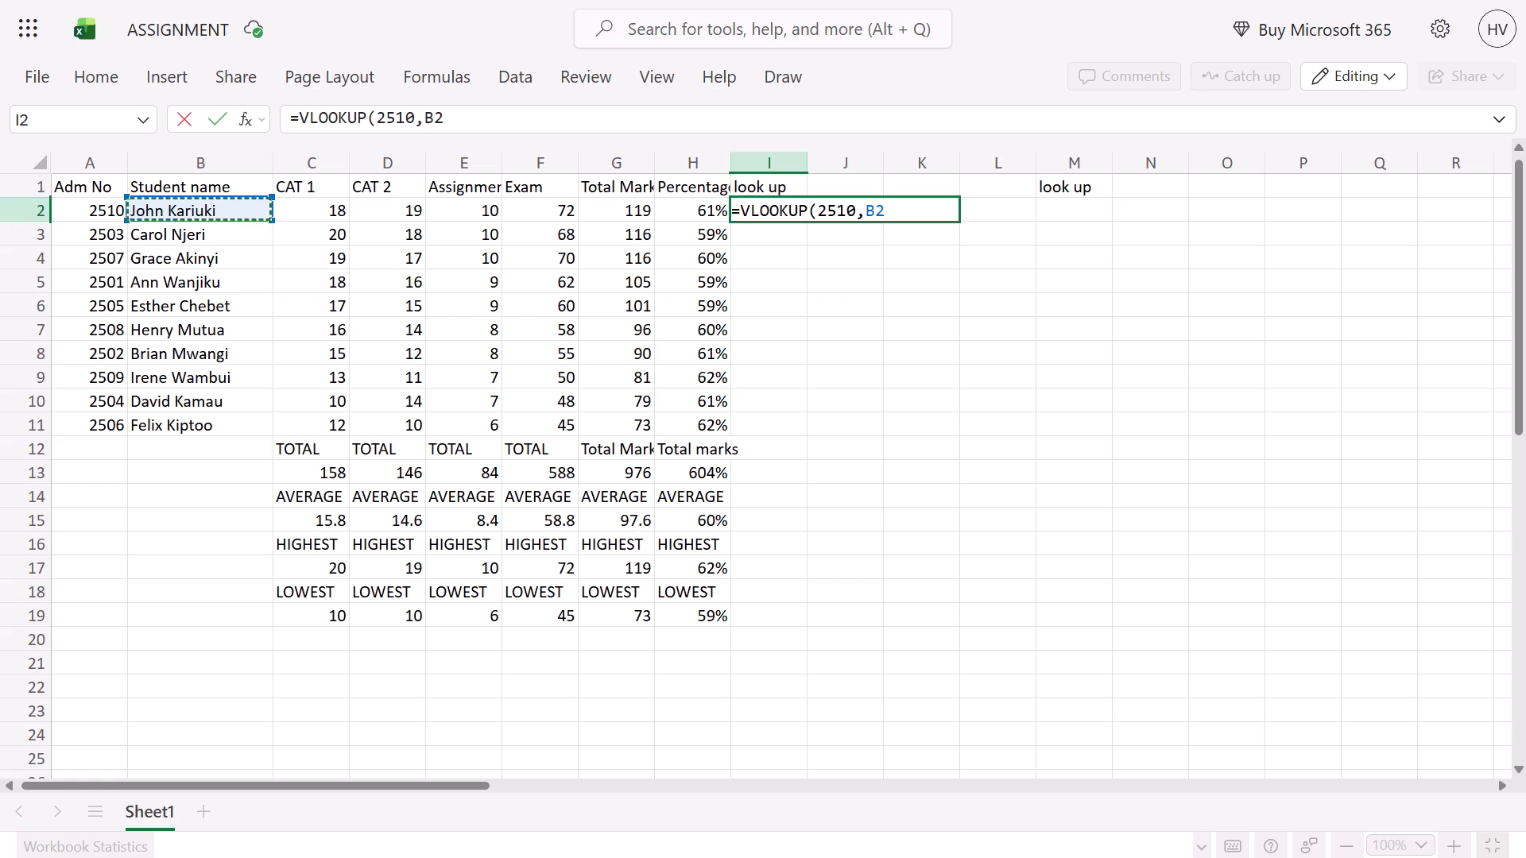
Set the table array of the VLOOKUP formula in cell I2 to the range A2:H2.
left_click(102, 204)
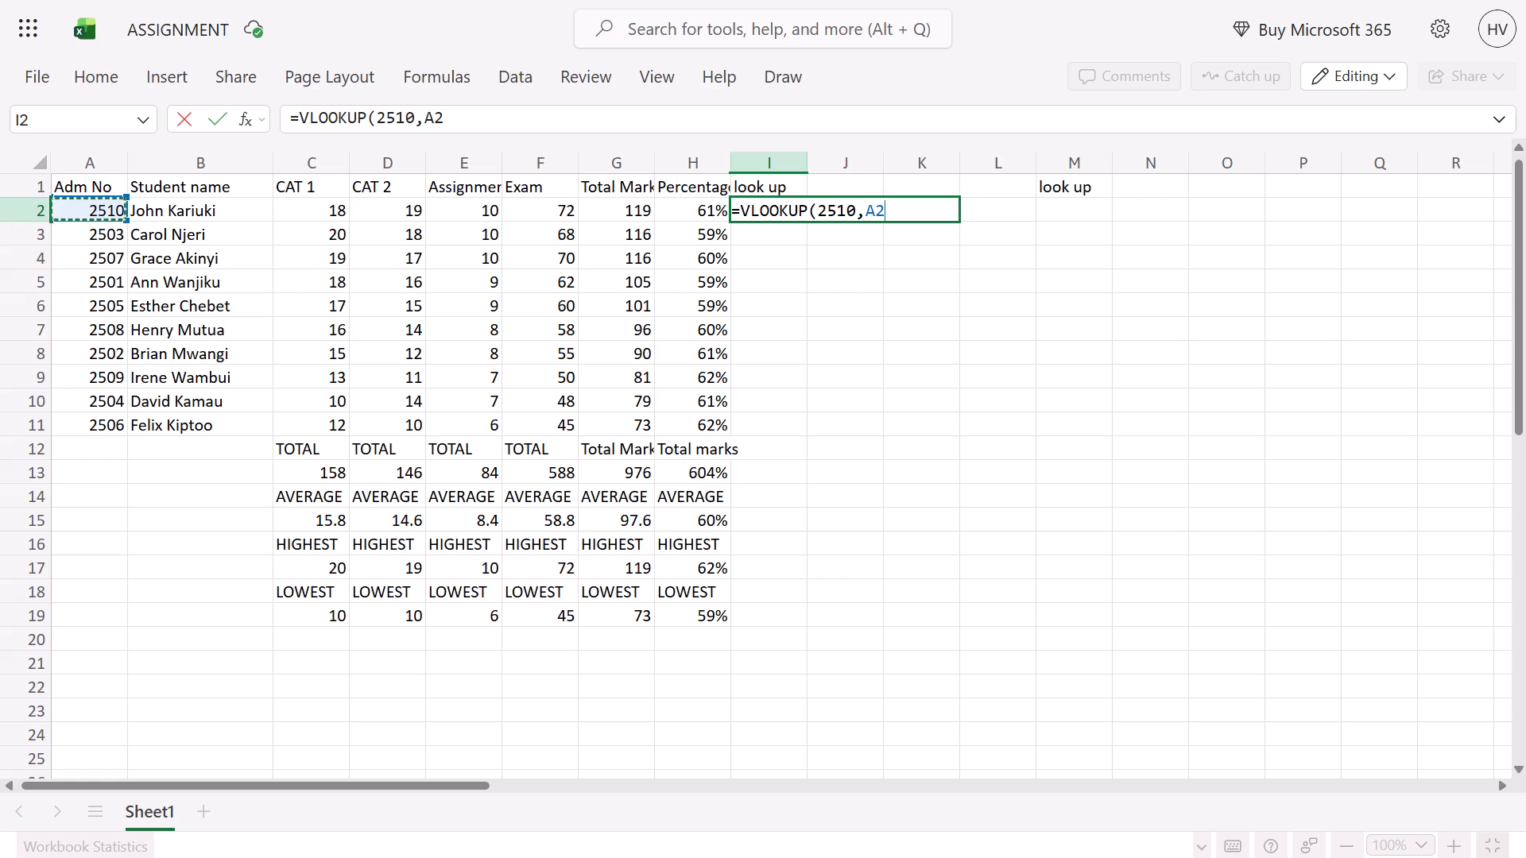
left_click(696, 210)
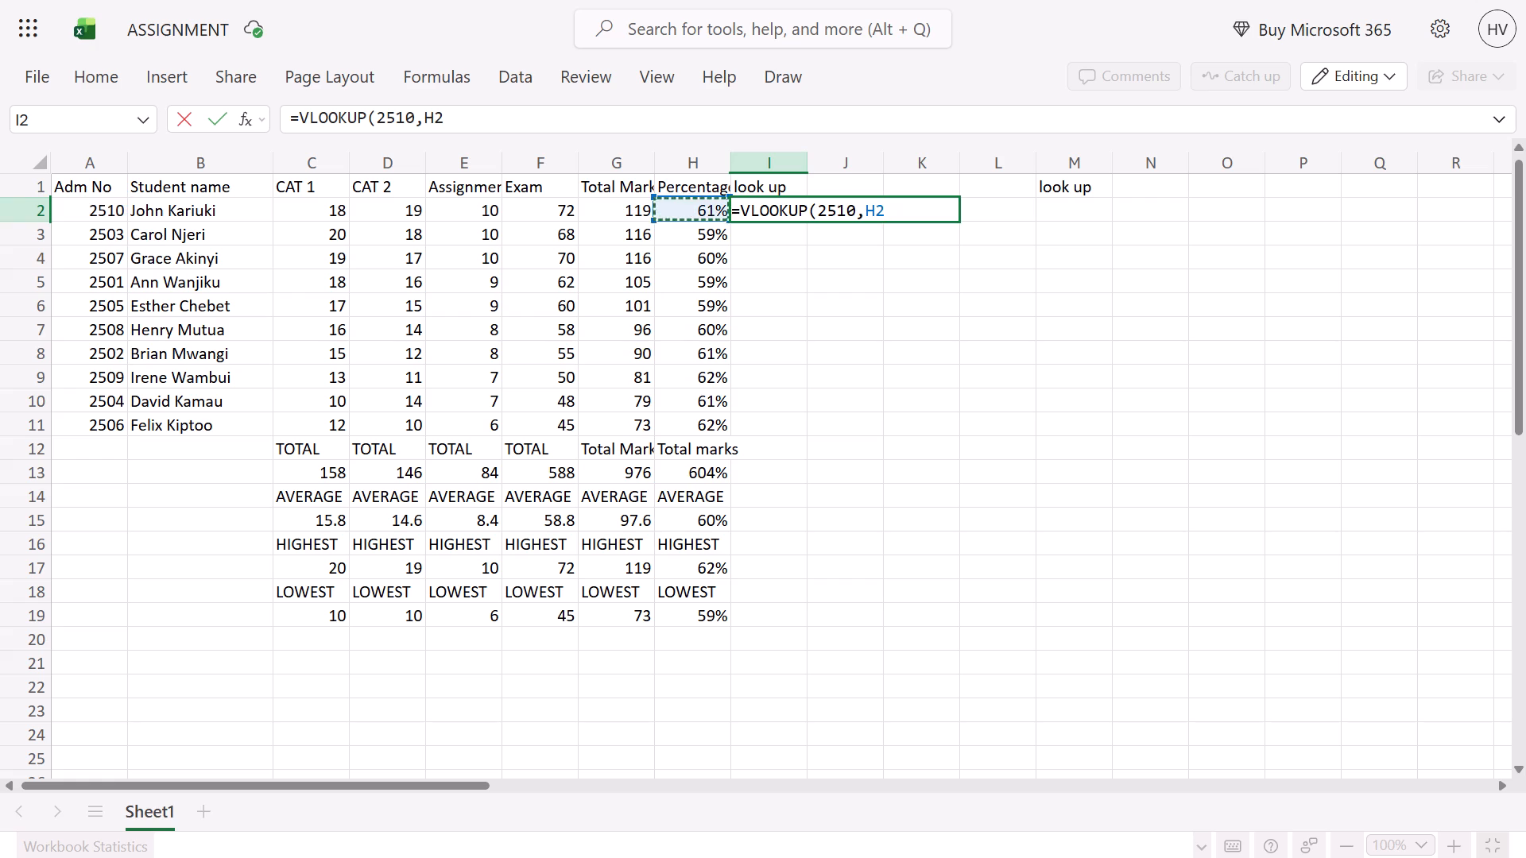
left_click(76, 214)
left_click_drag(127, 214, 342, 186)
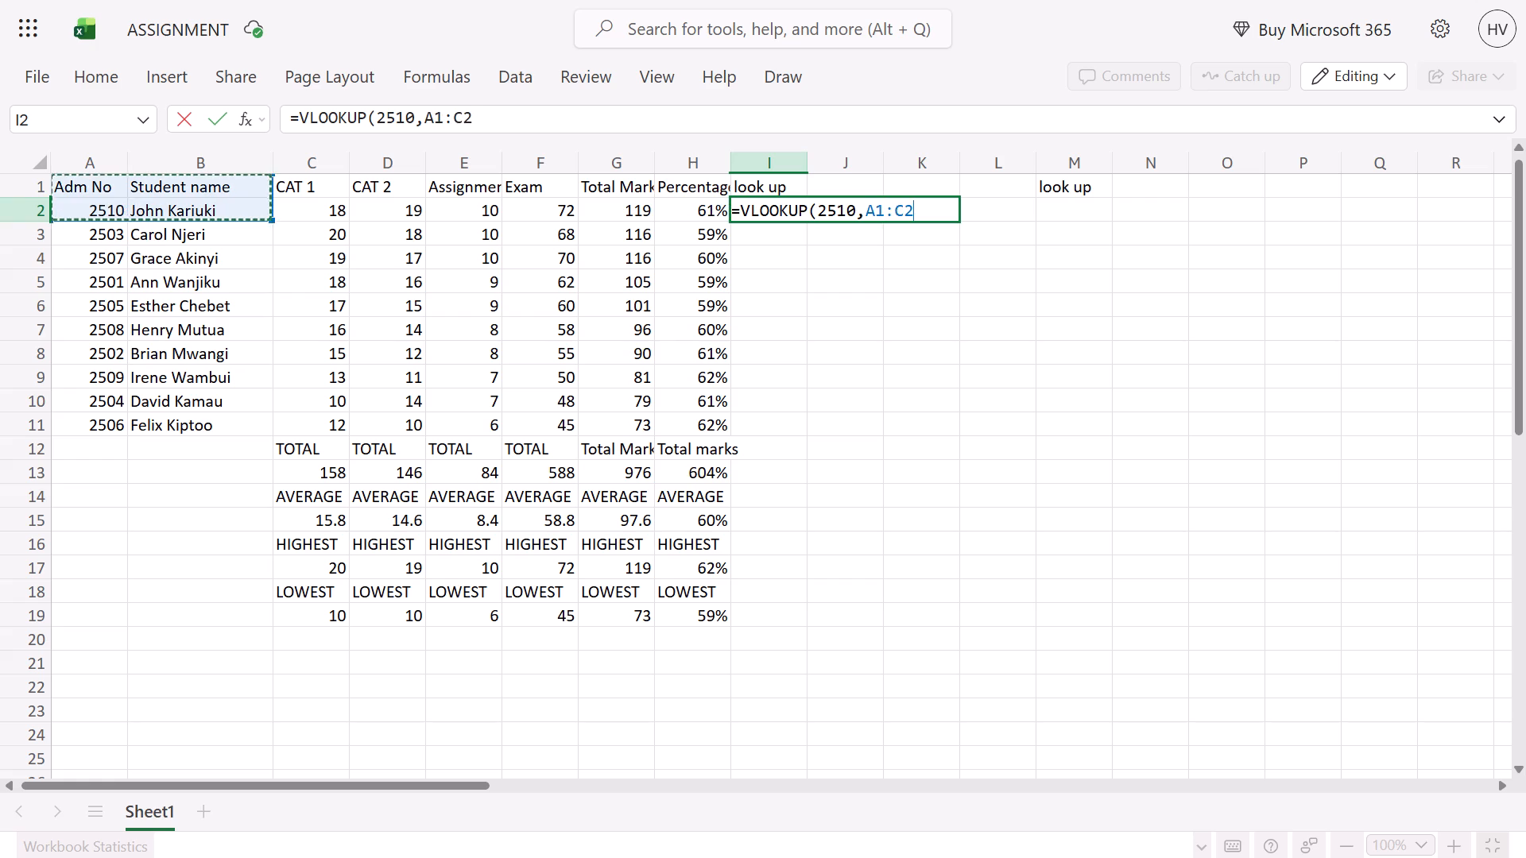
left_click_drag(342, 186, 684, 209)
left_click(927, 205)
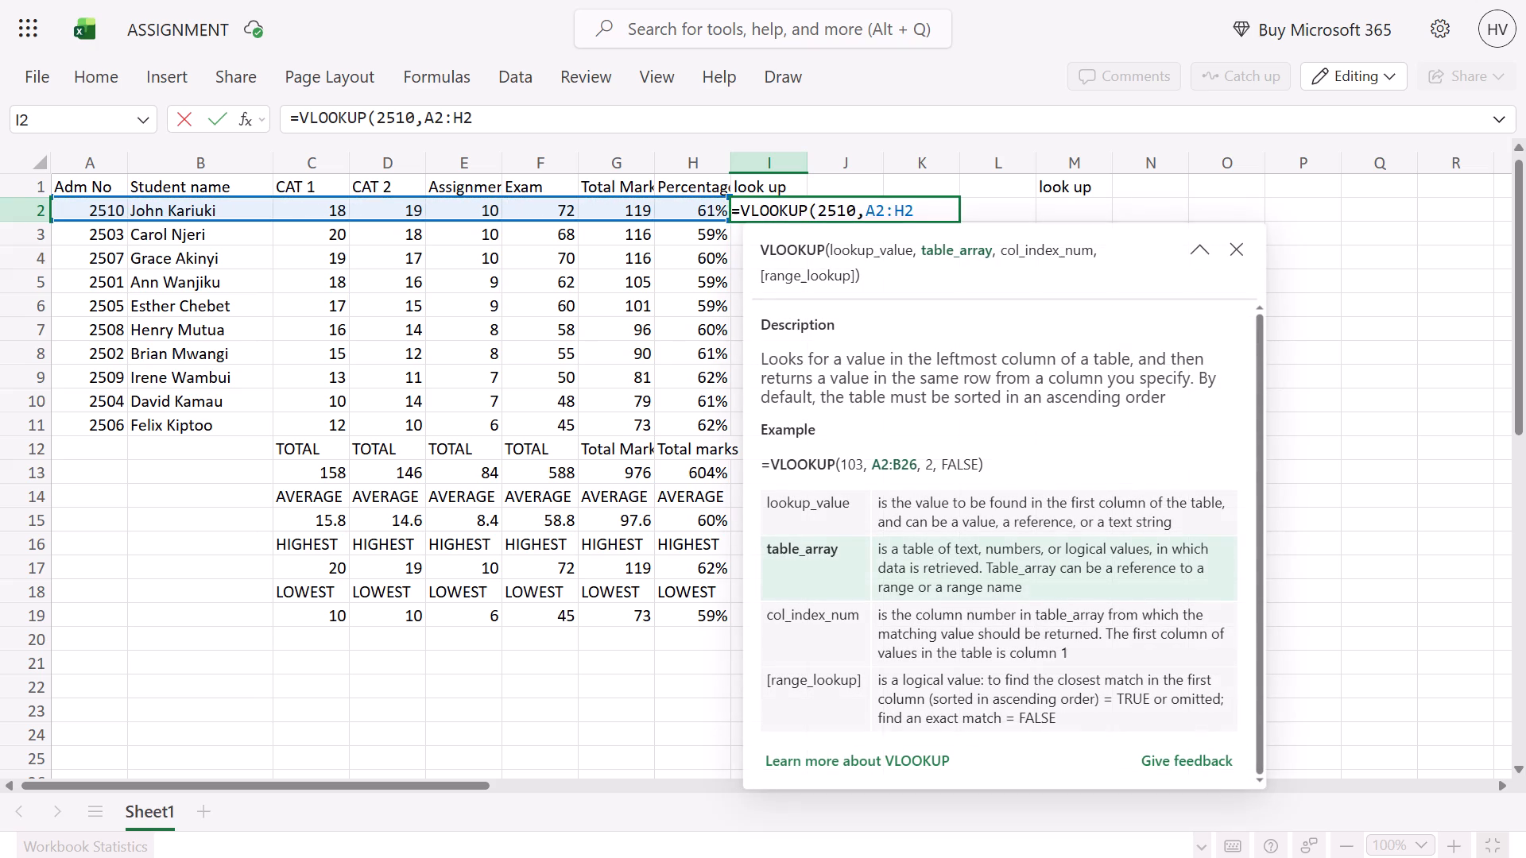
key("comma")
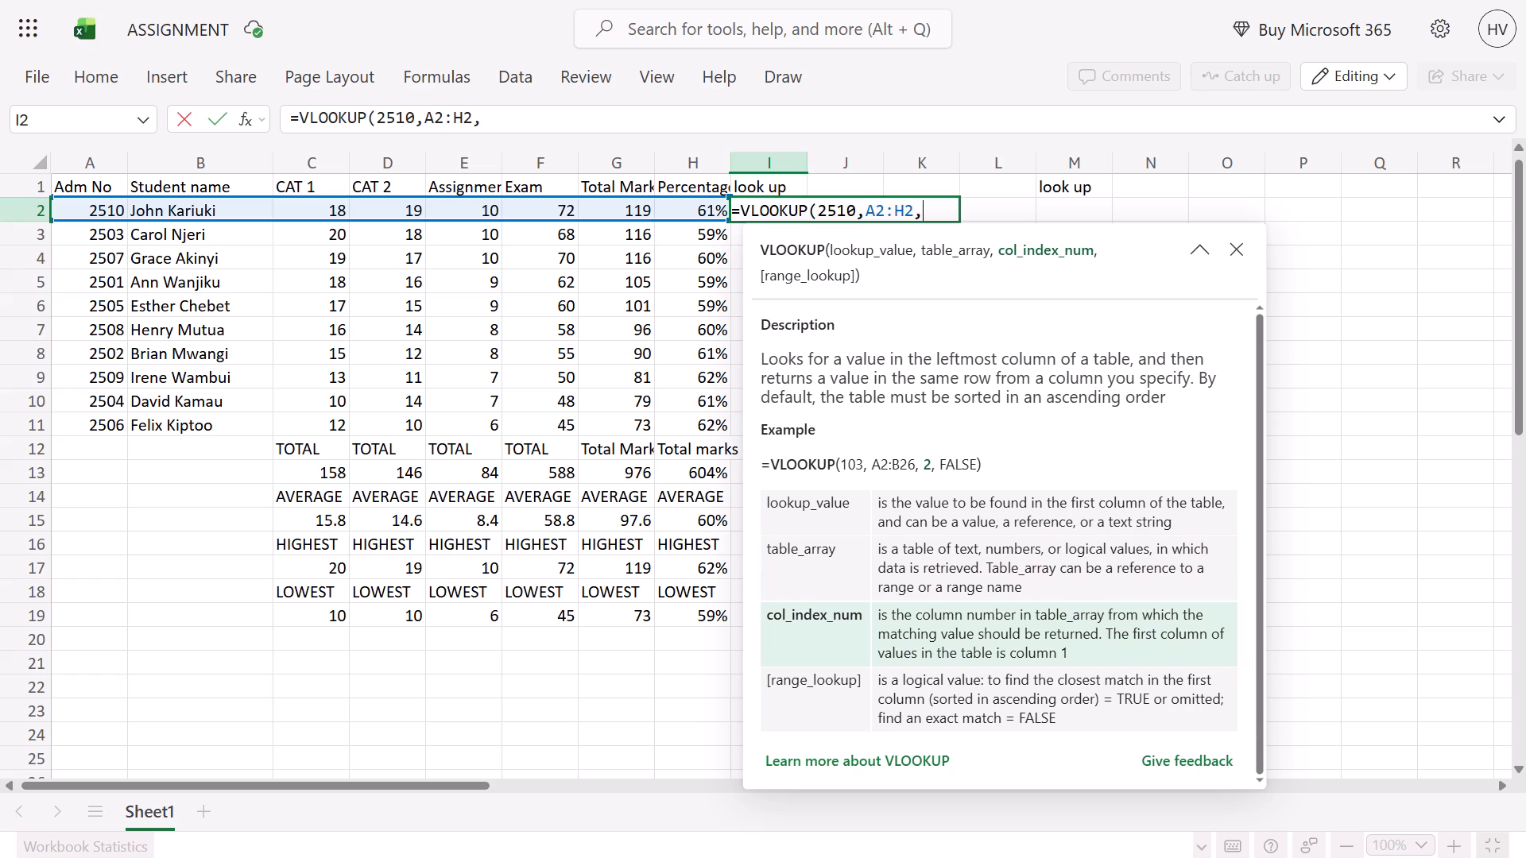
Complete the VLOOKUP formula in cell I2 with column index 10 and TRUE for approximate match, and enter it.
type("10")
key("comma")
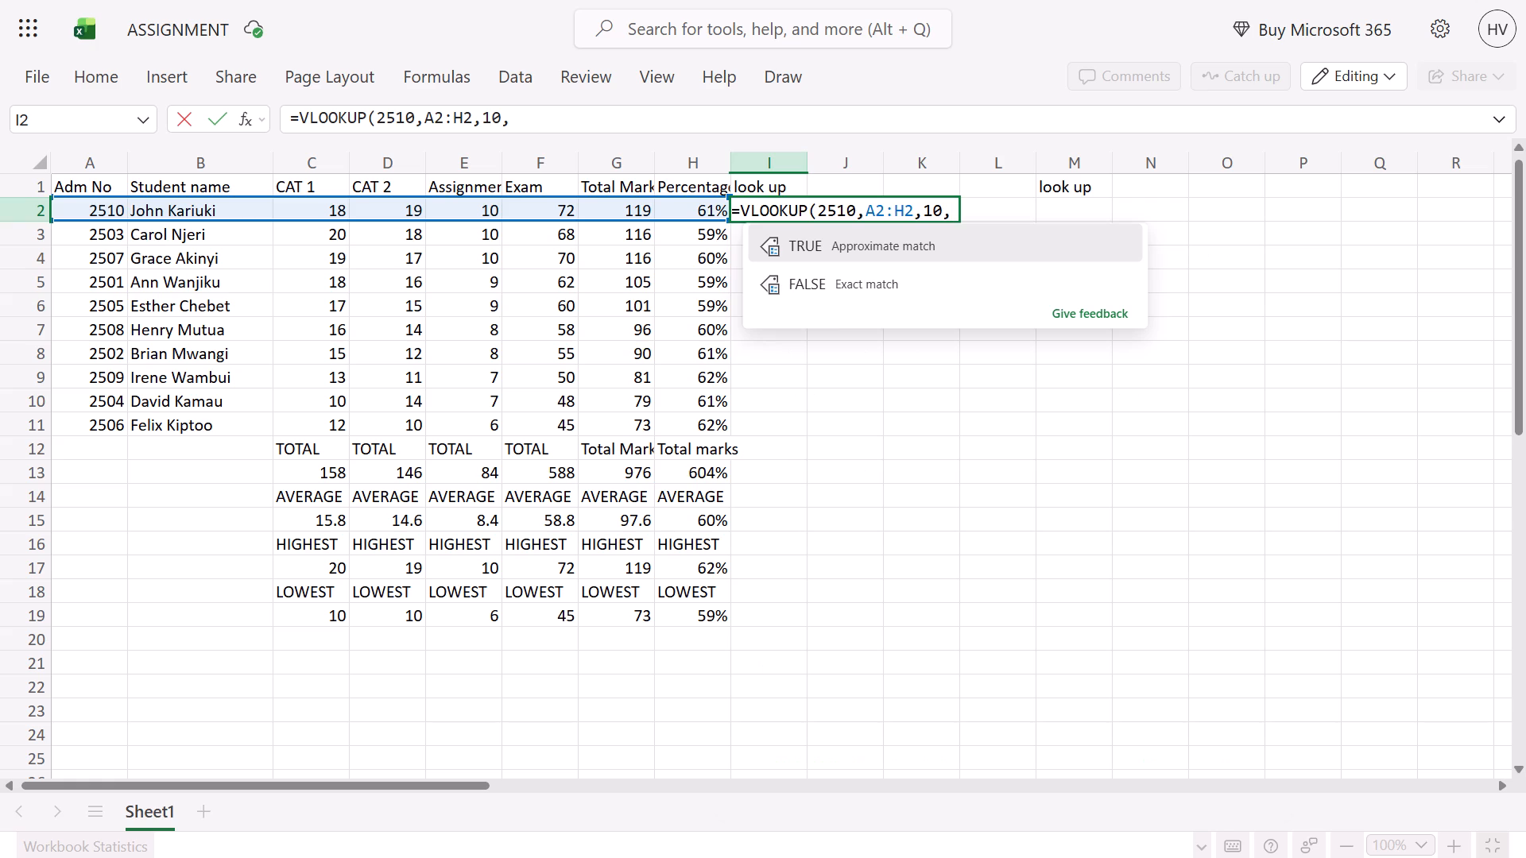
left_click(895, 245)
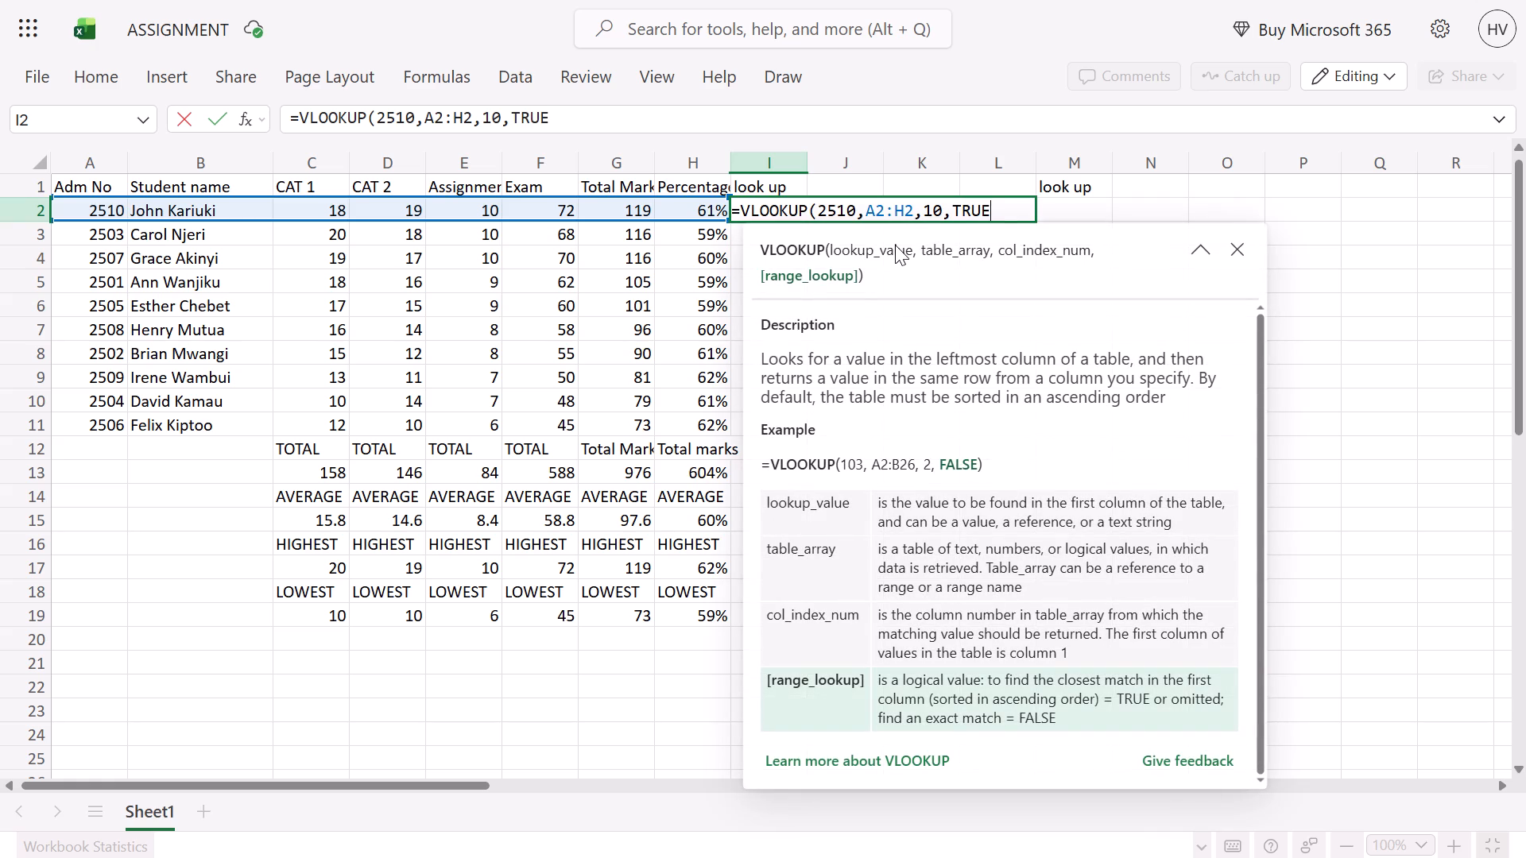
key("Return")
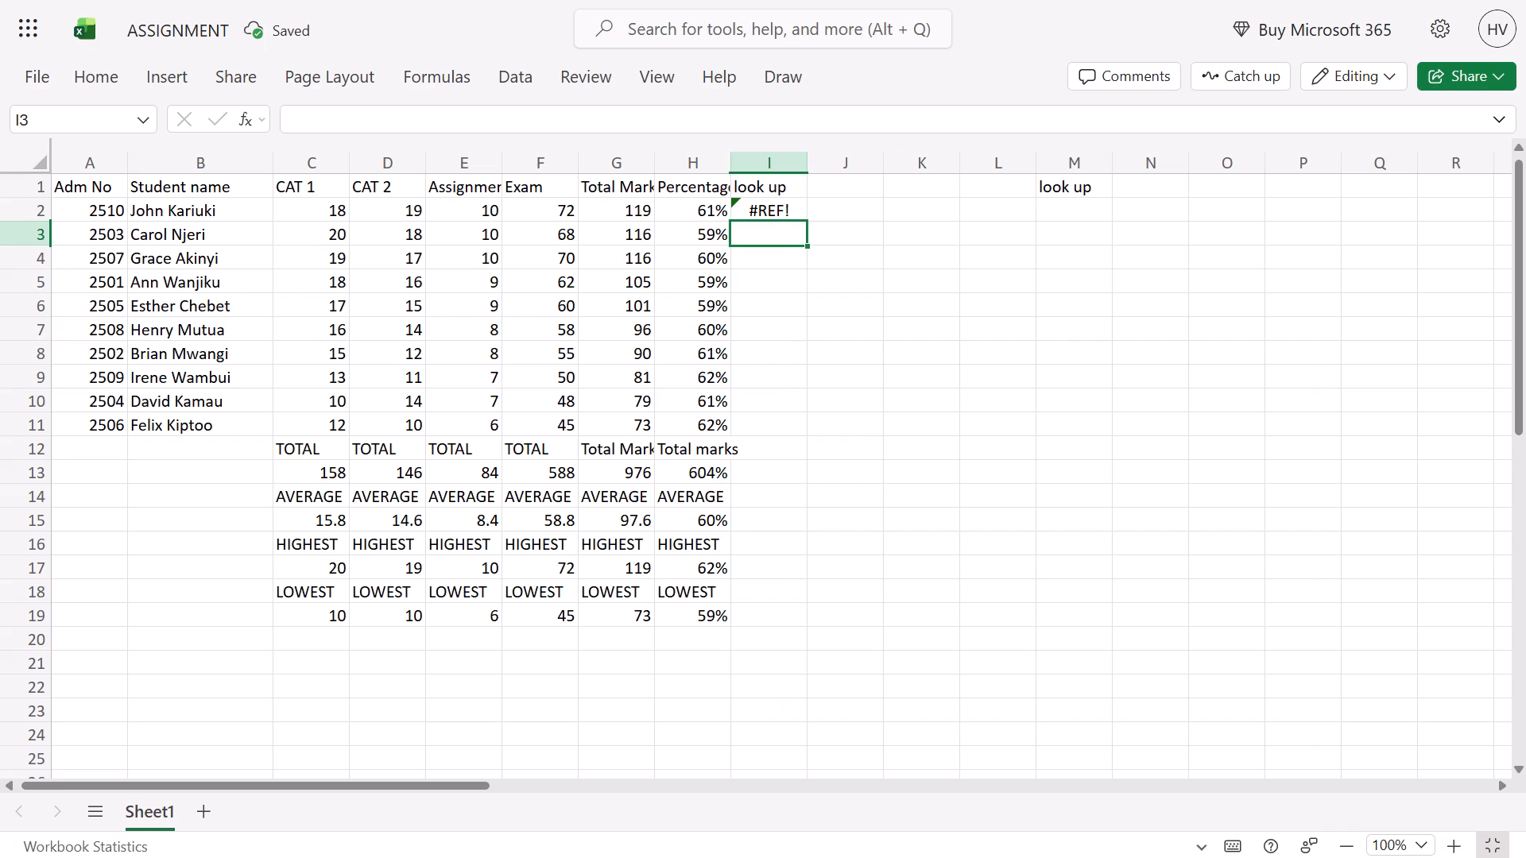
Reopen the VLOOKUP formula in cell I2 and clear all its arguments, keeping only the function and its parentheses.
left_click(770, 212)
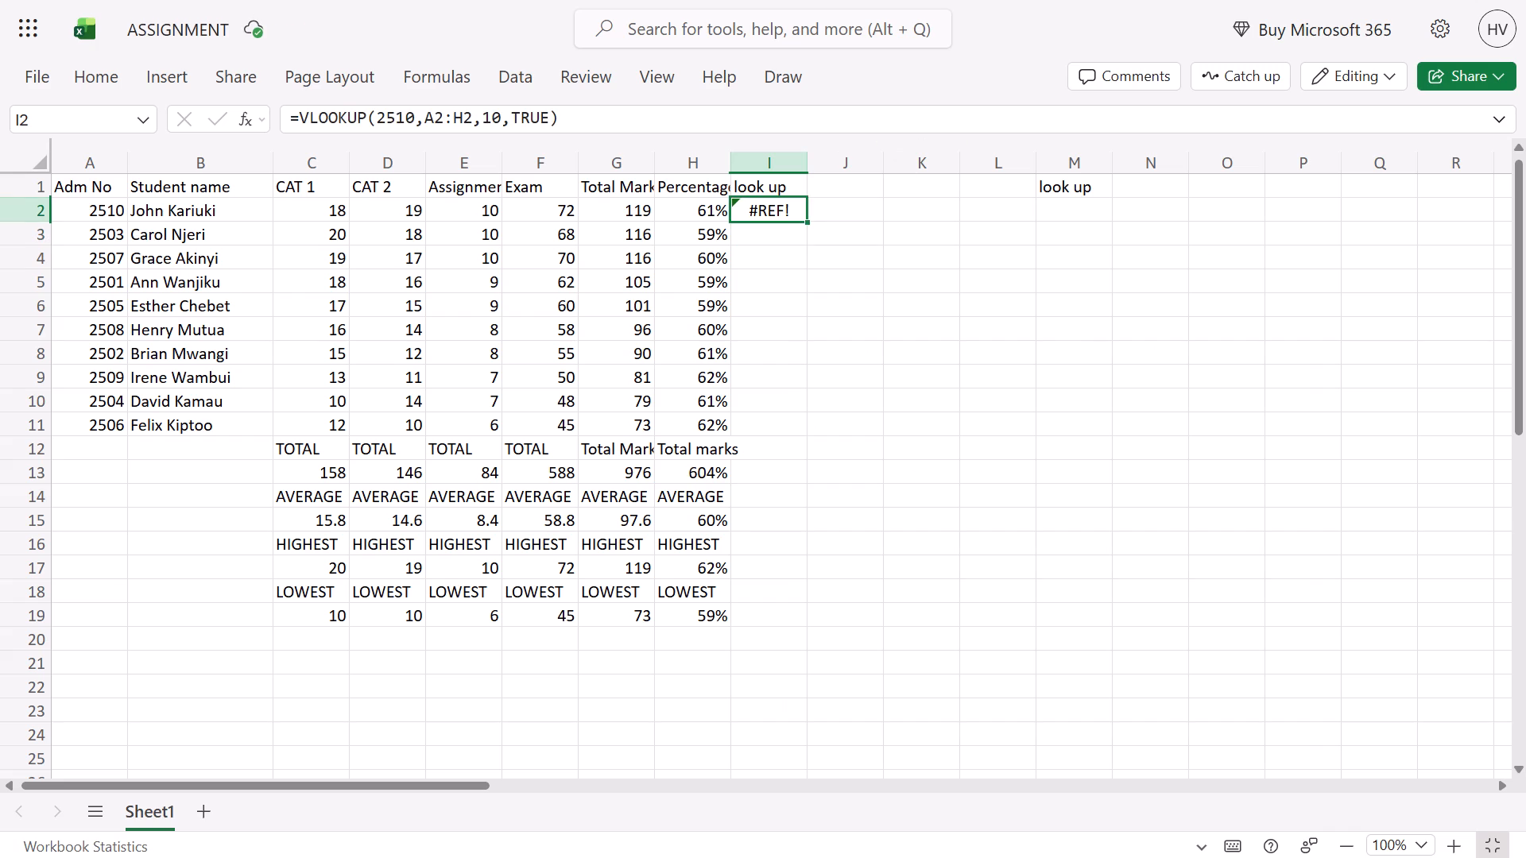
double_click(770, 212)
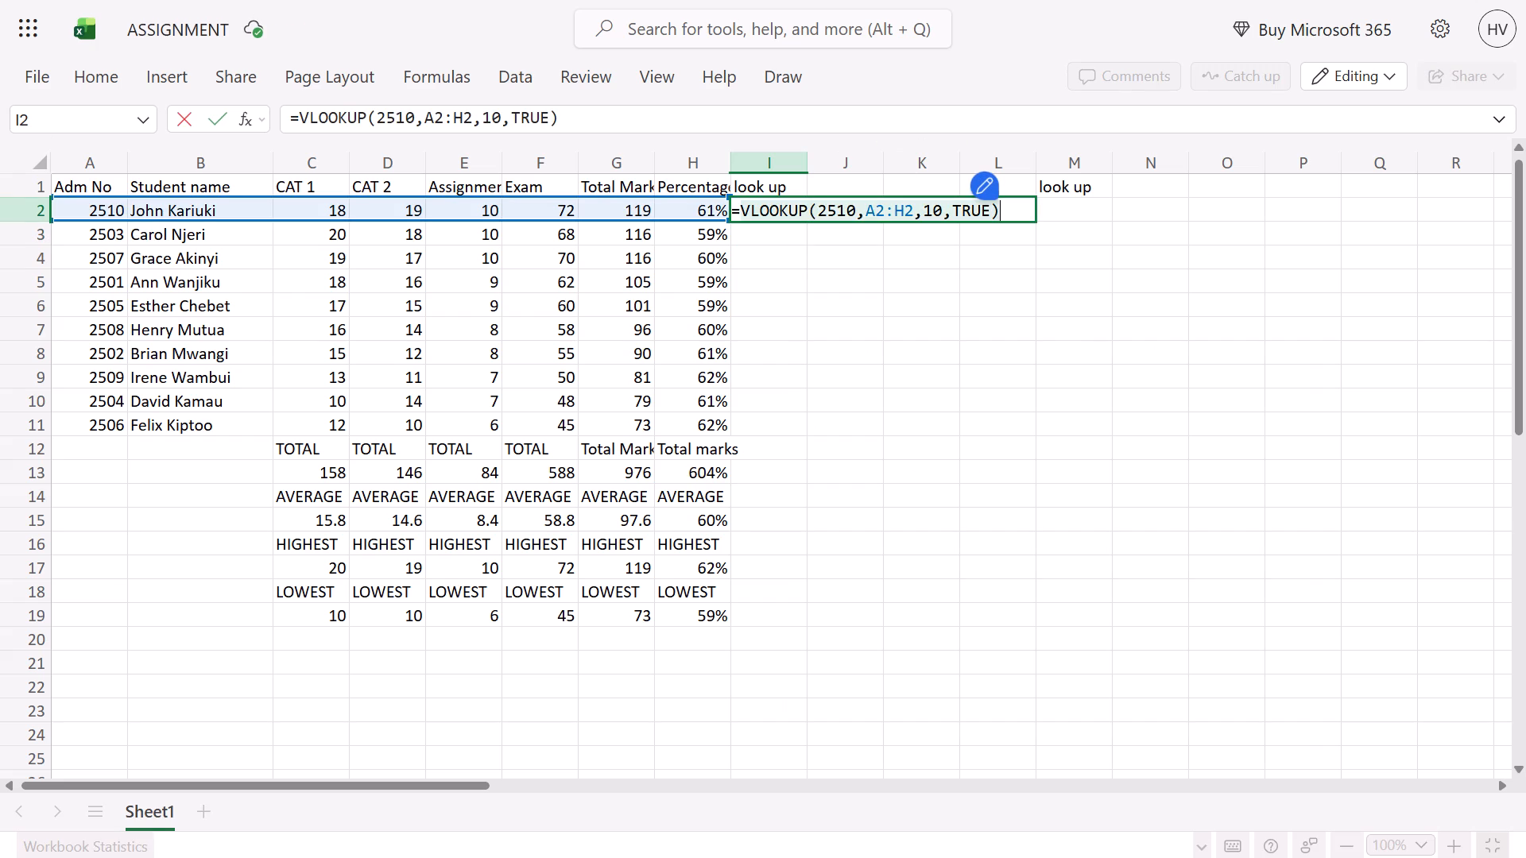
left_click(988, 207)
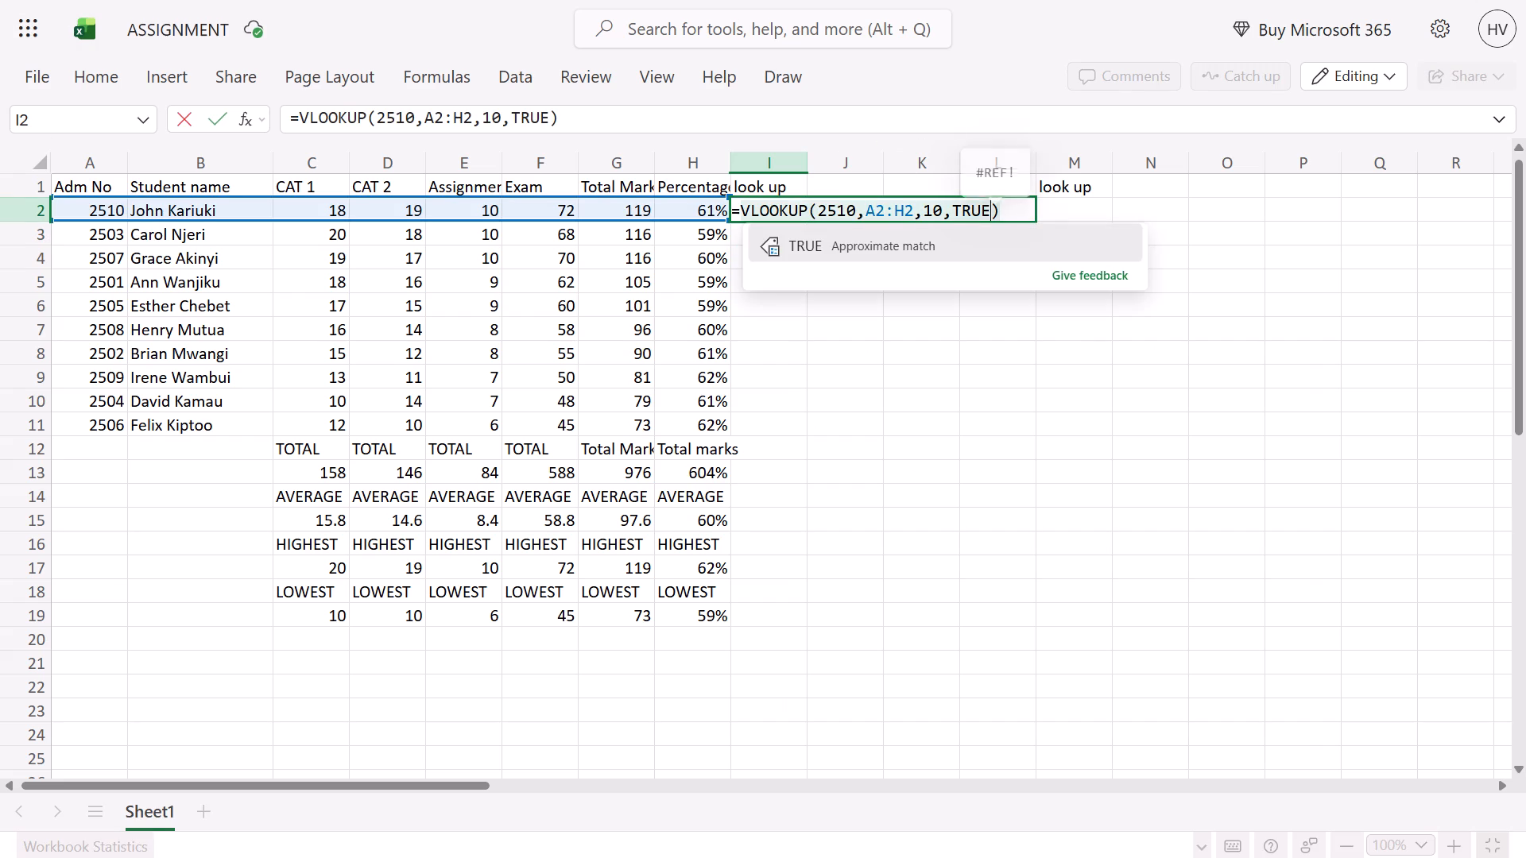
left_click(993, 245)
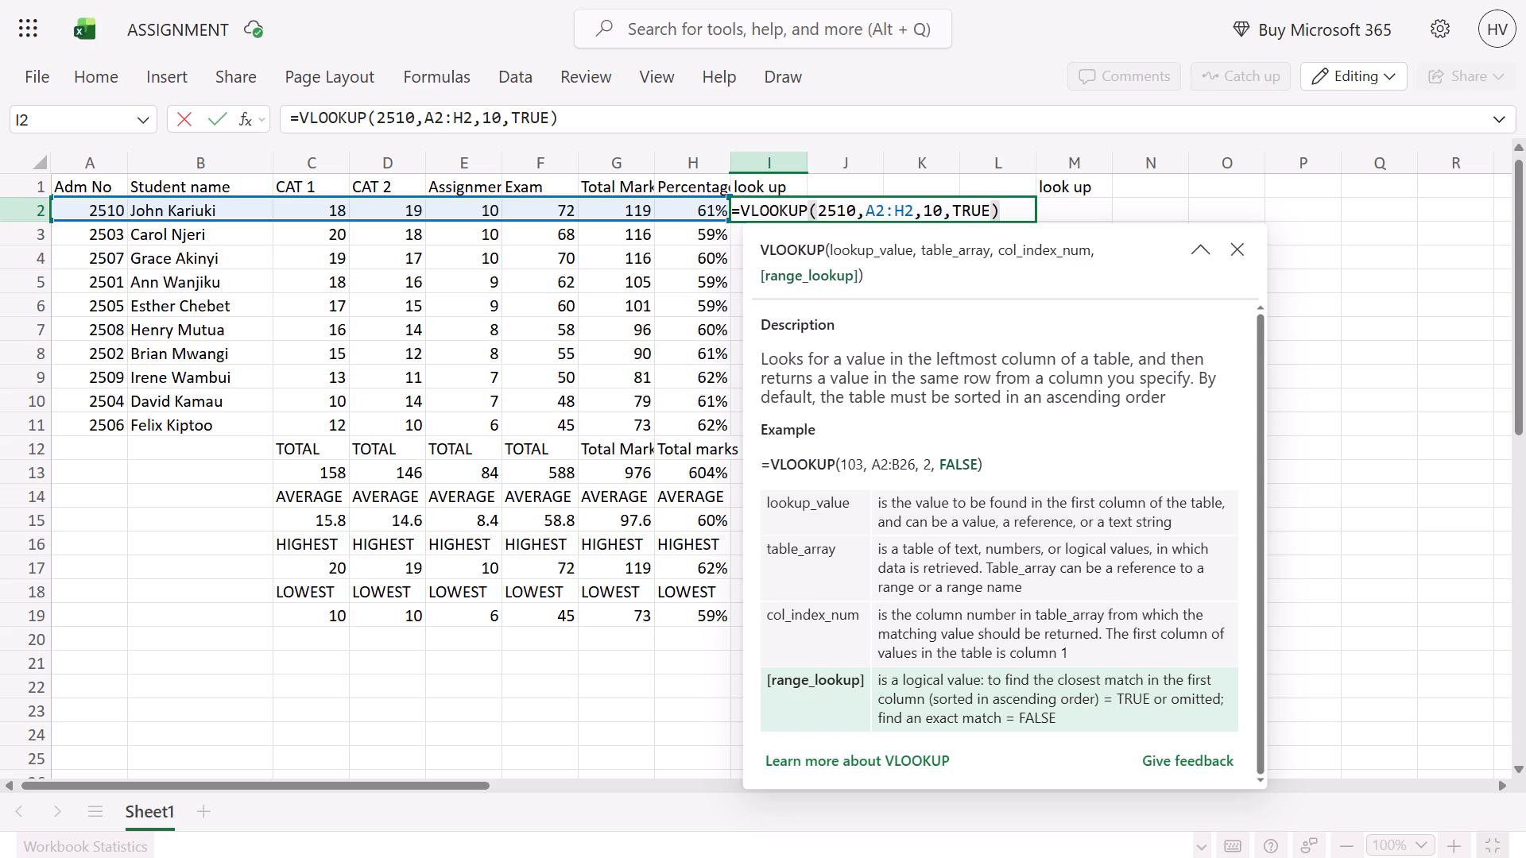
key("BackSpace")
key("BackSpace")
key("BackSpace")
key("BackSpace")
key("BackSpace")
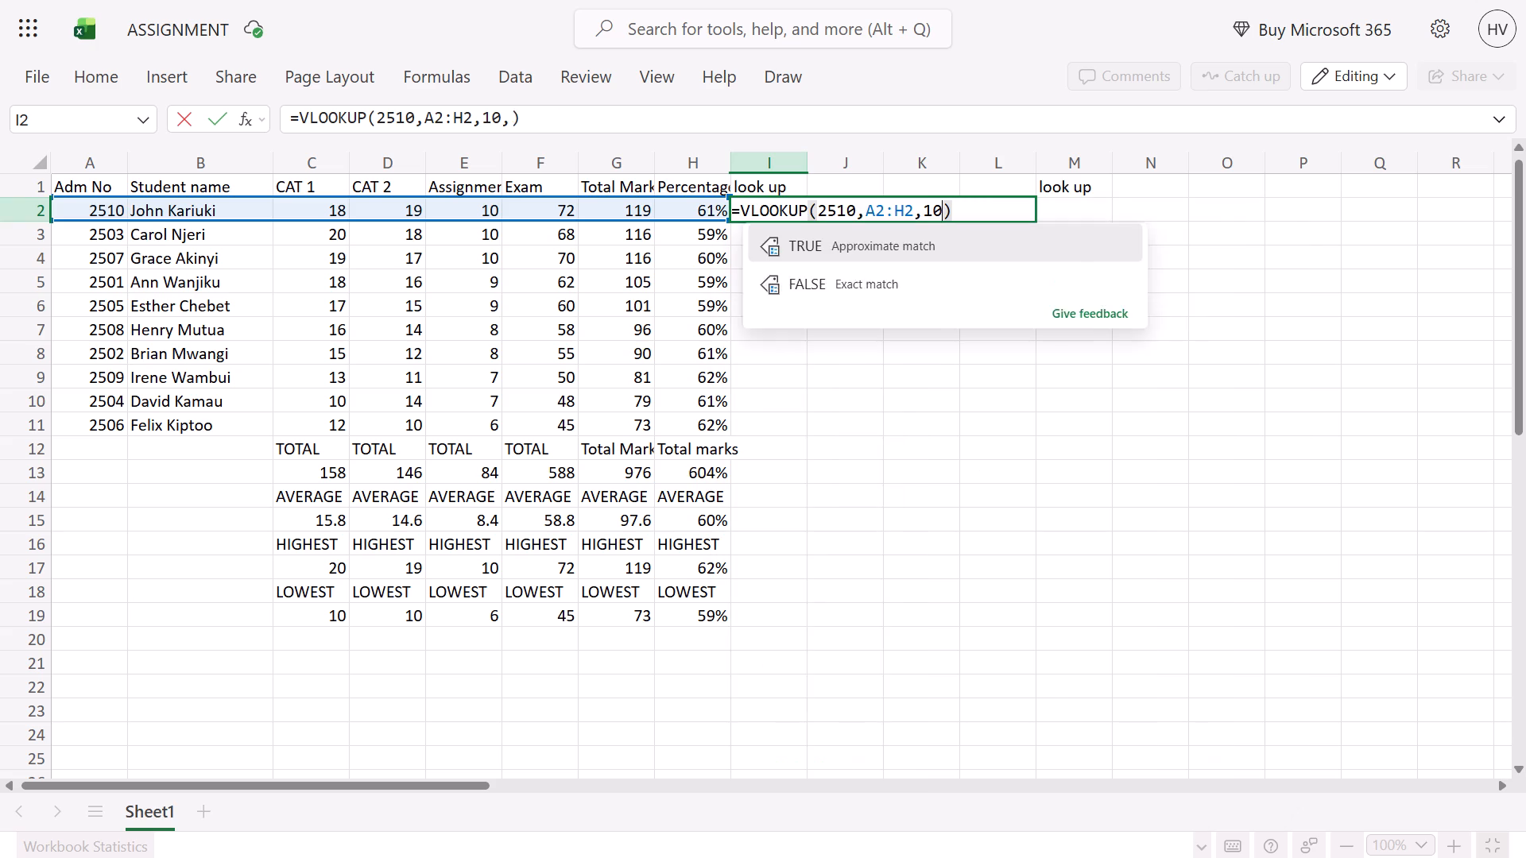
key("BackSpace")
key("BackSpace")
key("BackSpace")
key("BackSpace")
key("BackSpace")
key("BackSpace")
key("BackSpace")
key("BackSpace")
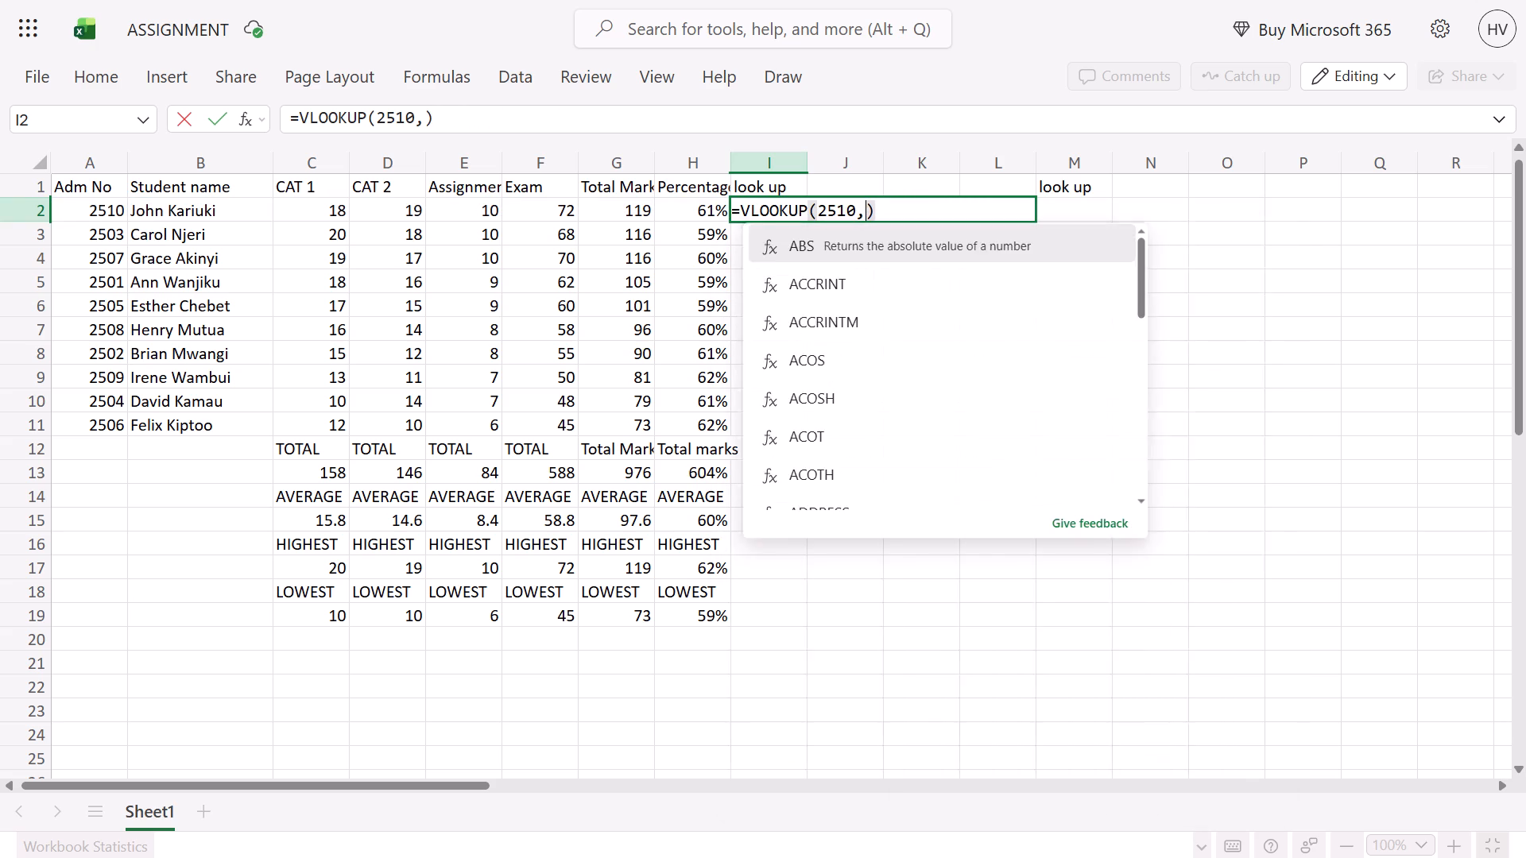
key("BackSpace")
key("BackSpace")
key("BackSpace")
key("BackSpace")
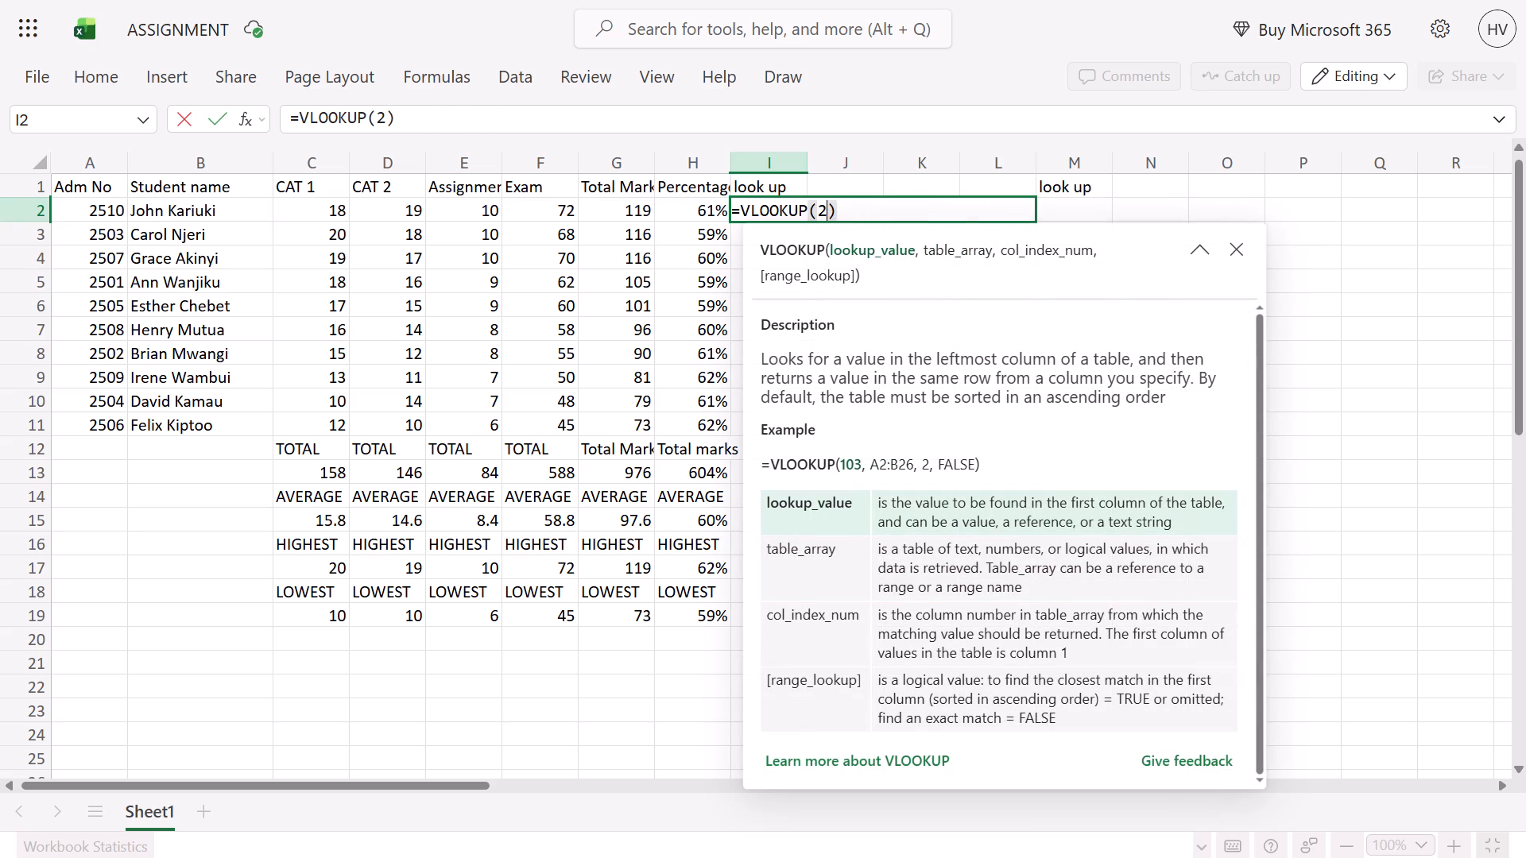
key("BackSpace")
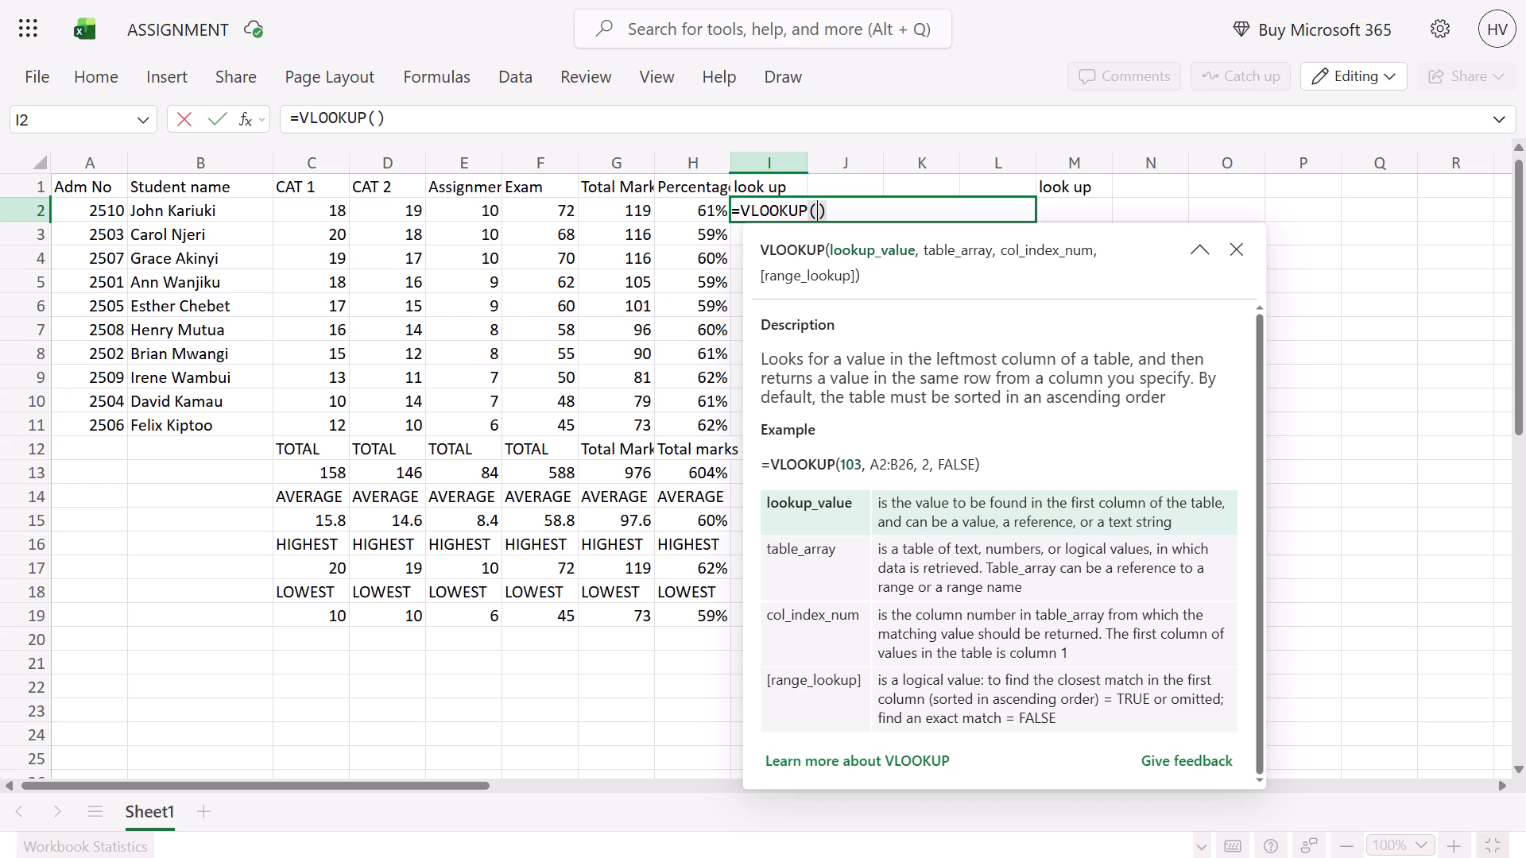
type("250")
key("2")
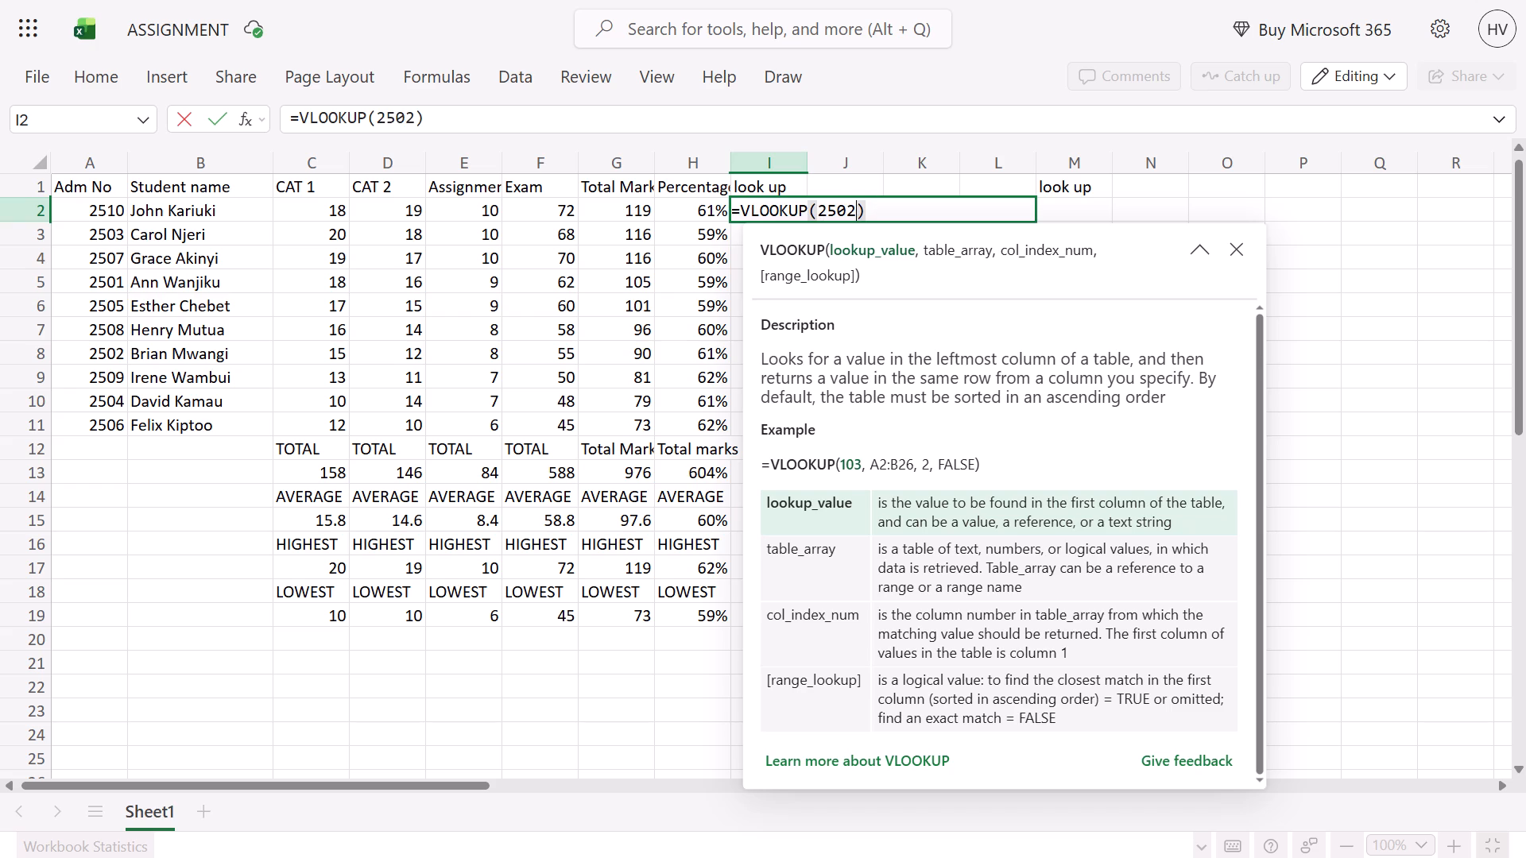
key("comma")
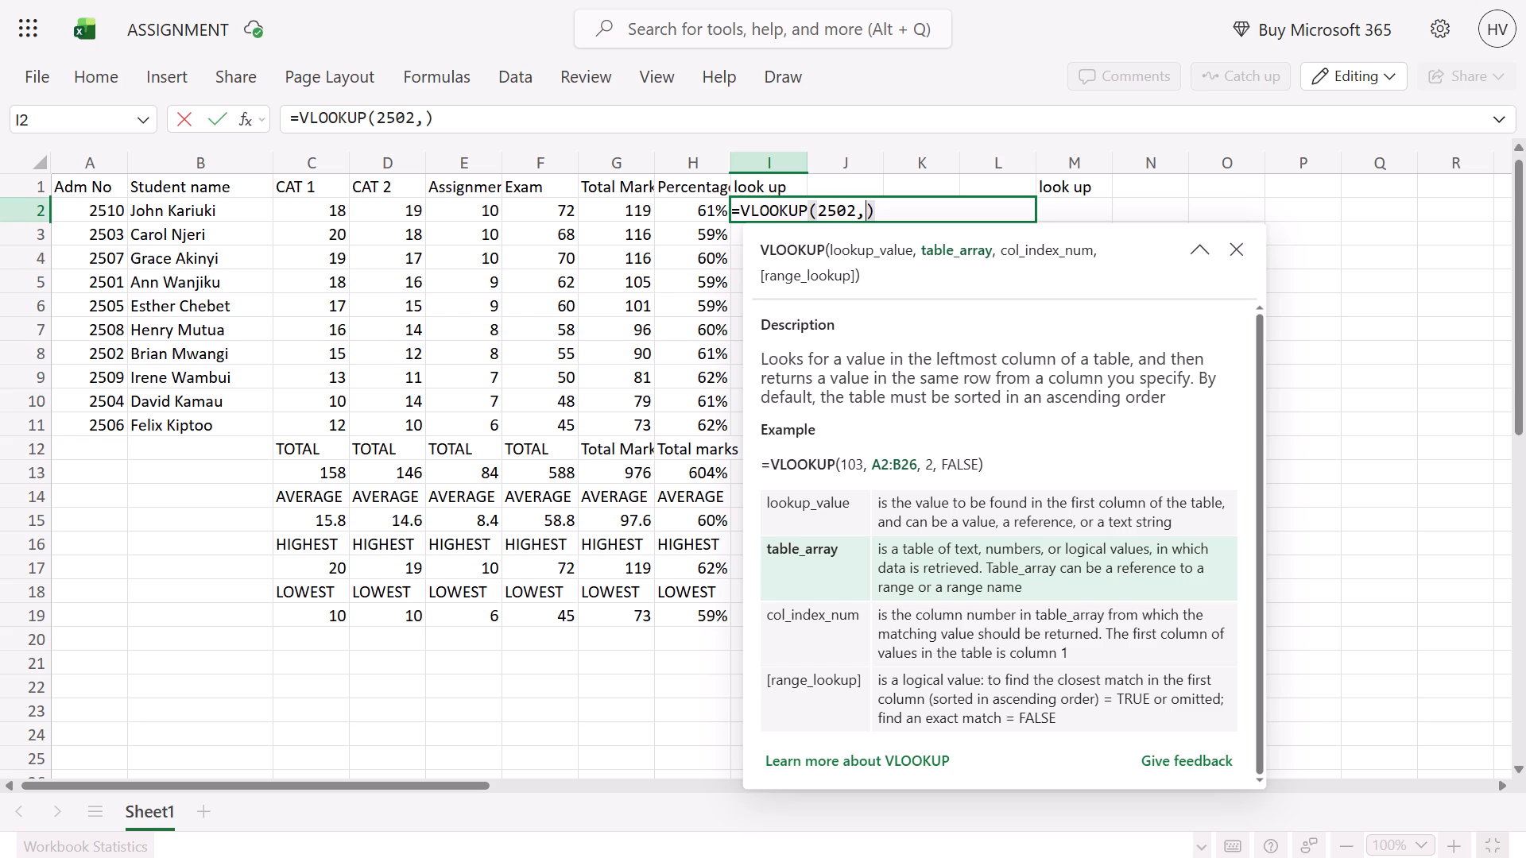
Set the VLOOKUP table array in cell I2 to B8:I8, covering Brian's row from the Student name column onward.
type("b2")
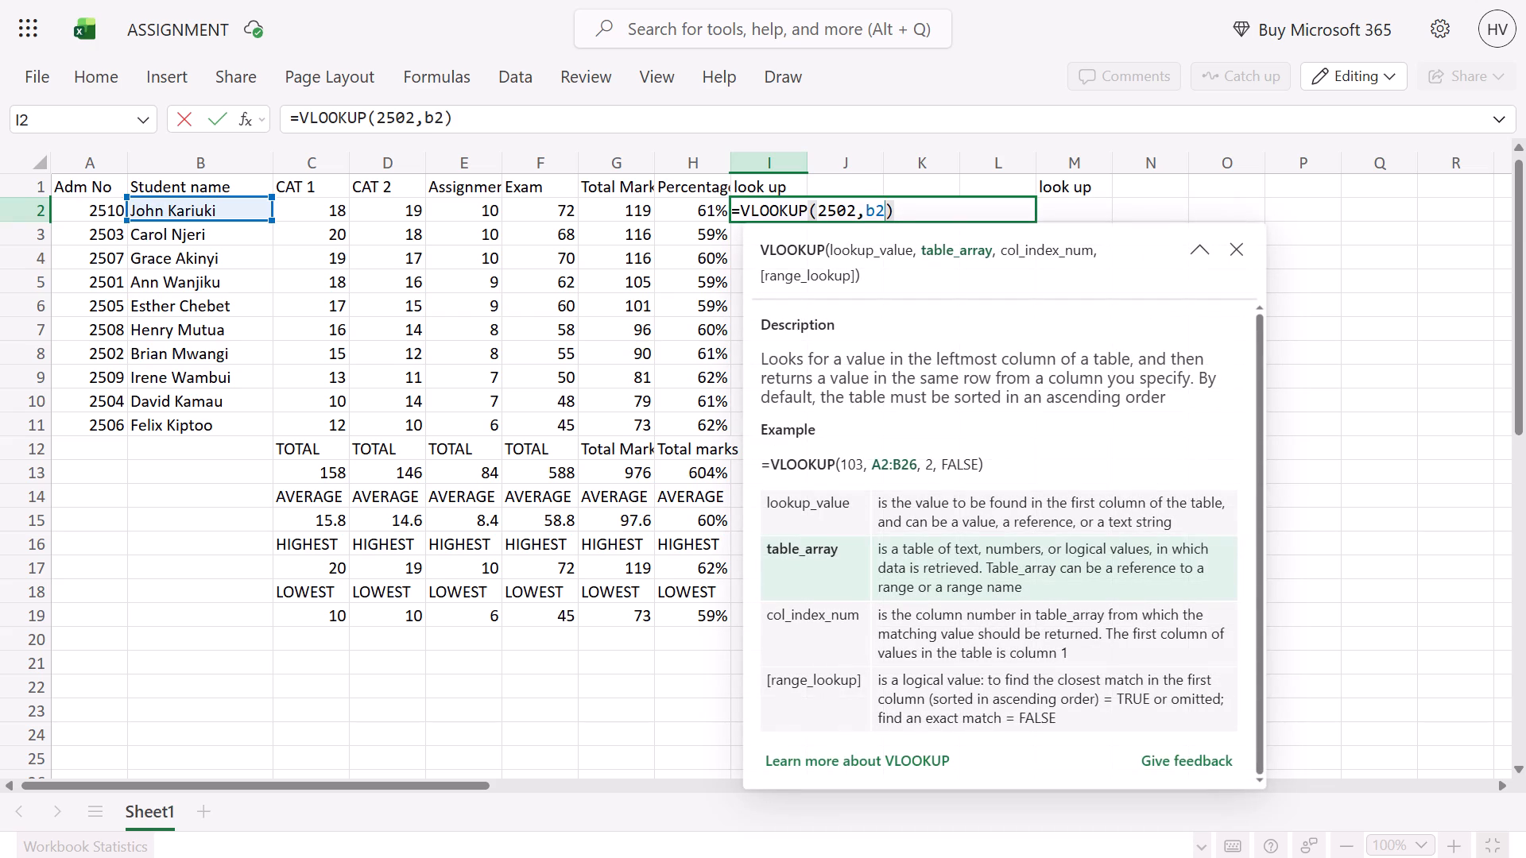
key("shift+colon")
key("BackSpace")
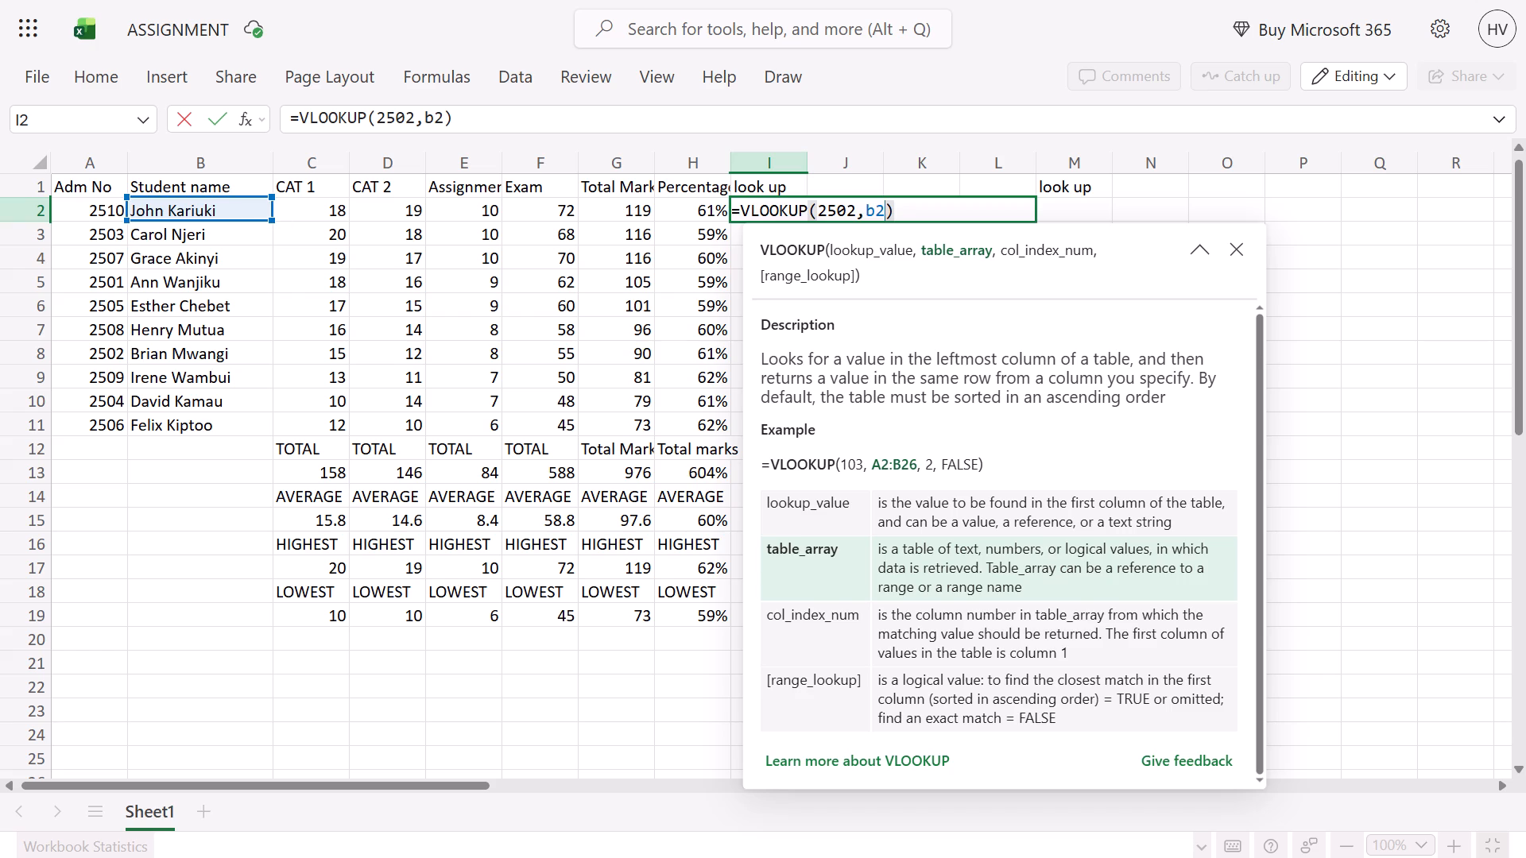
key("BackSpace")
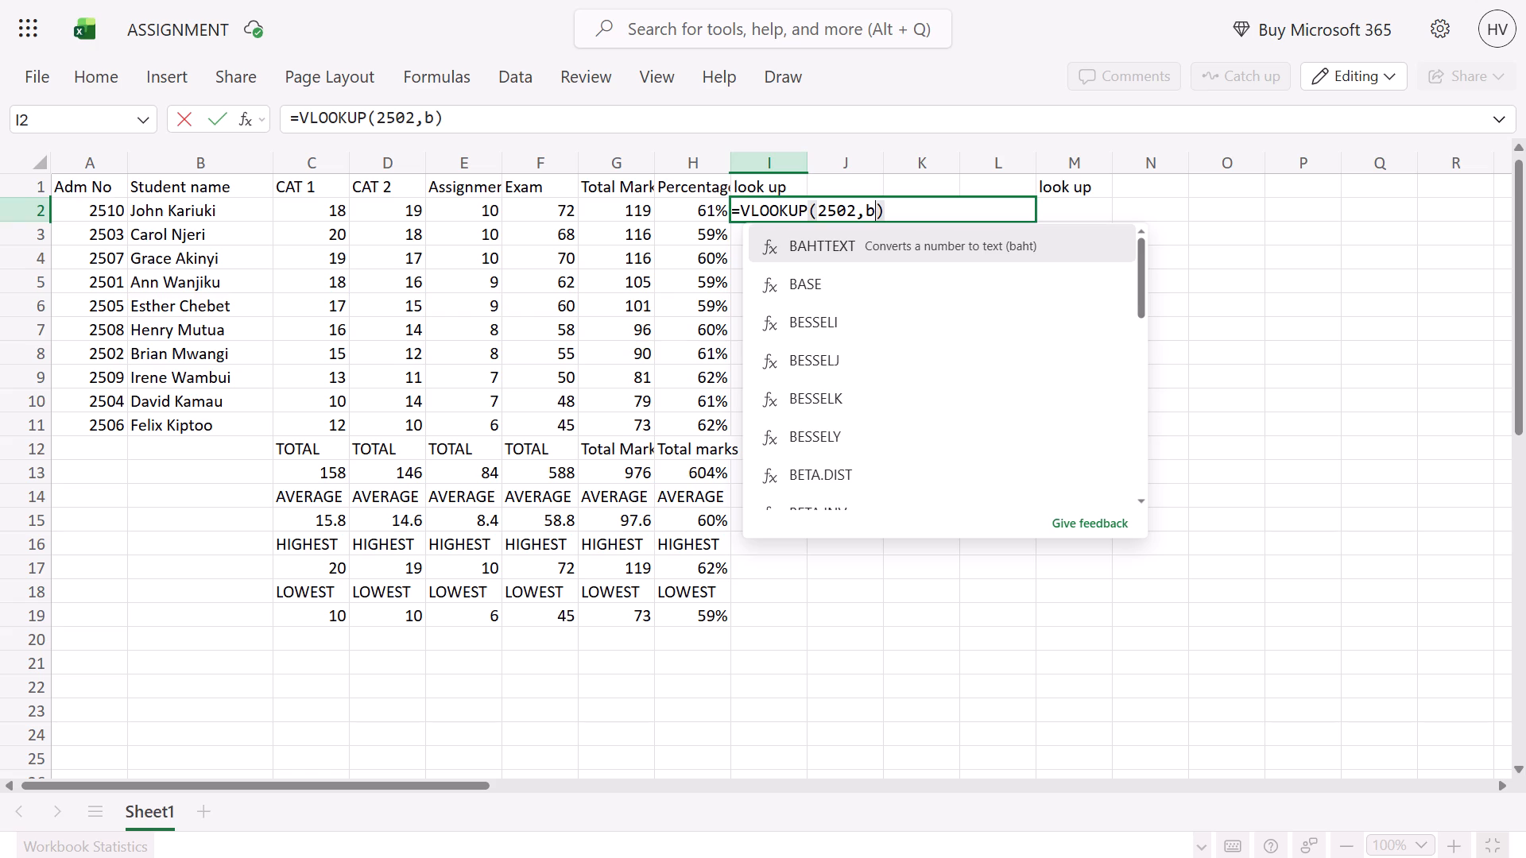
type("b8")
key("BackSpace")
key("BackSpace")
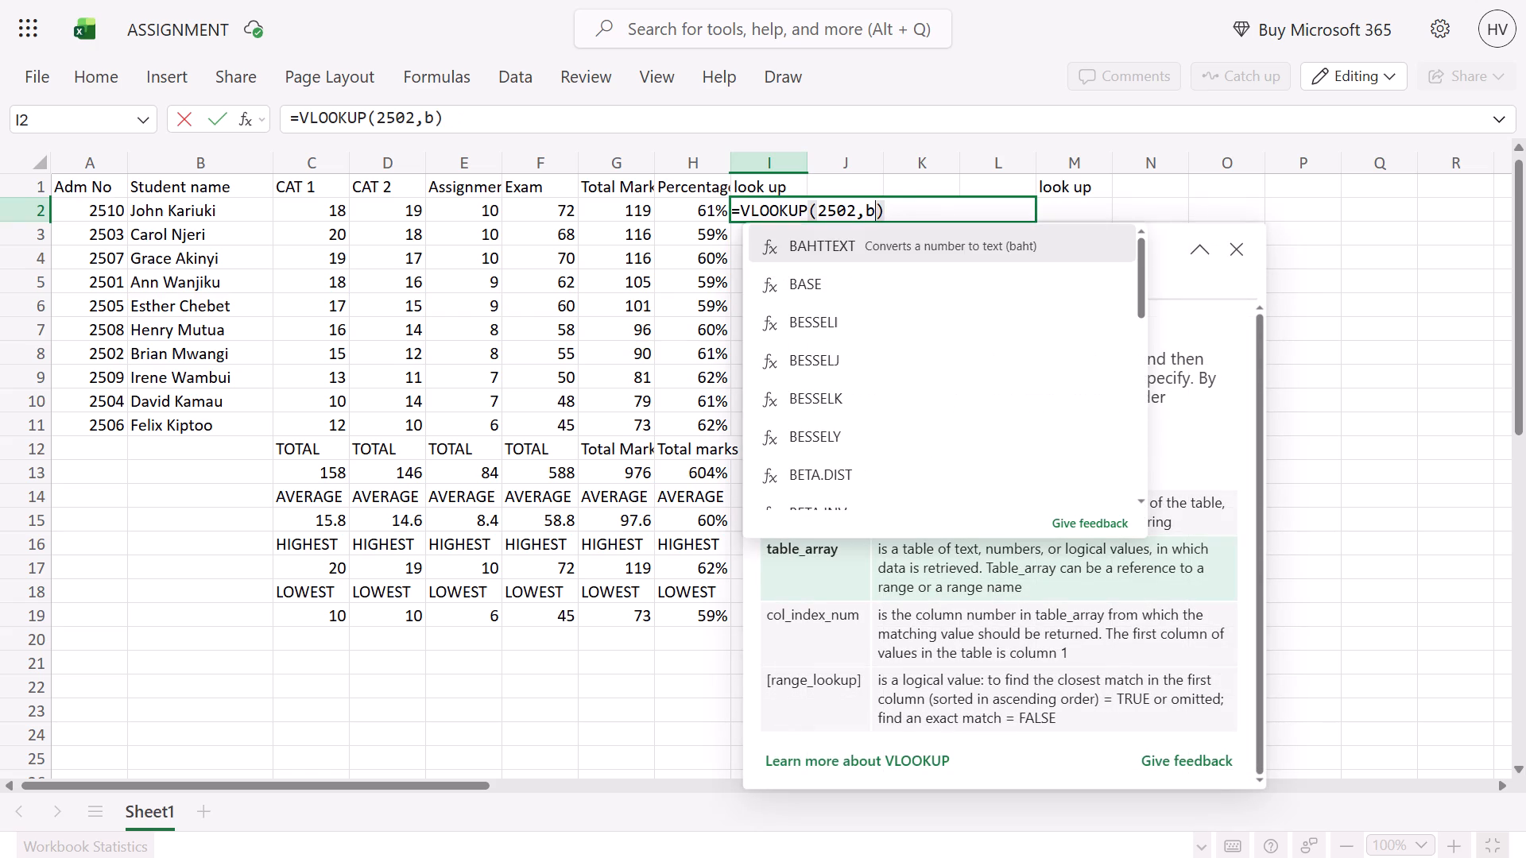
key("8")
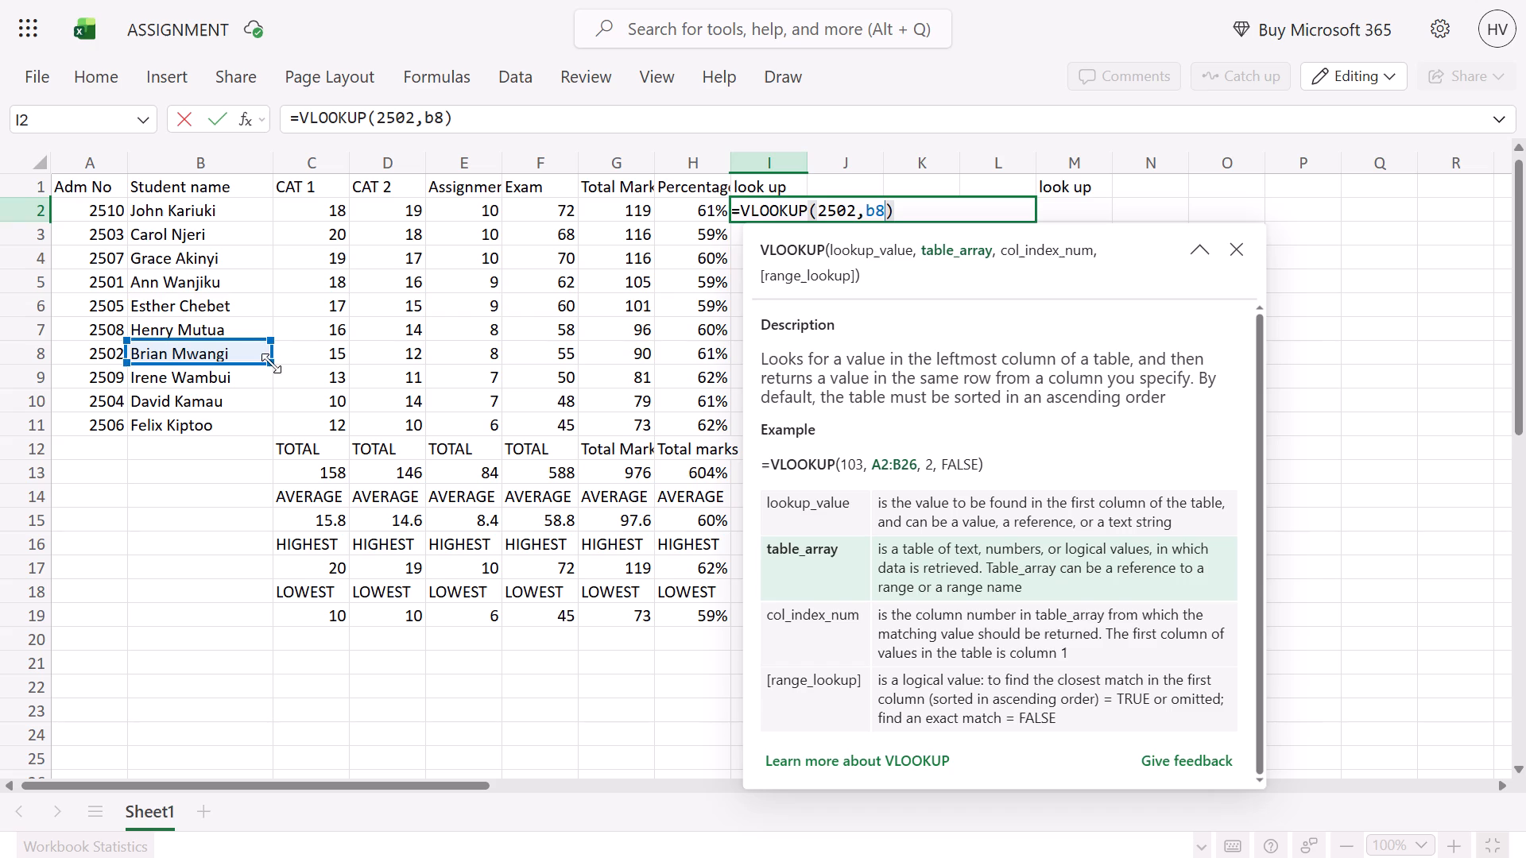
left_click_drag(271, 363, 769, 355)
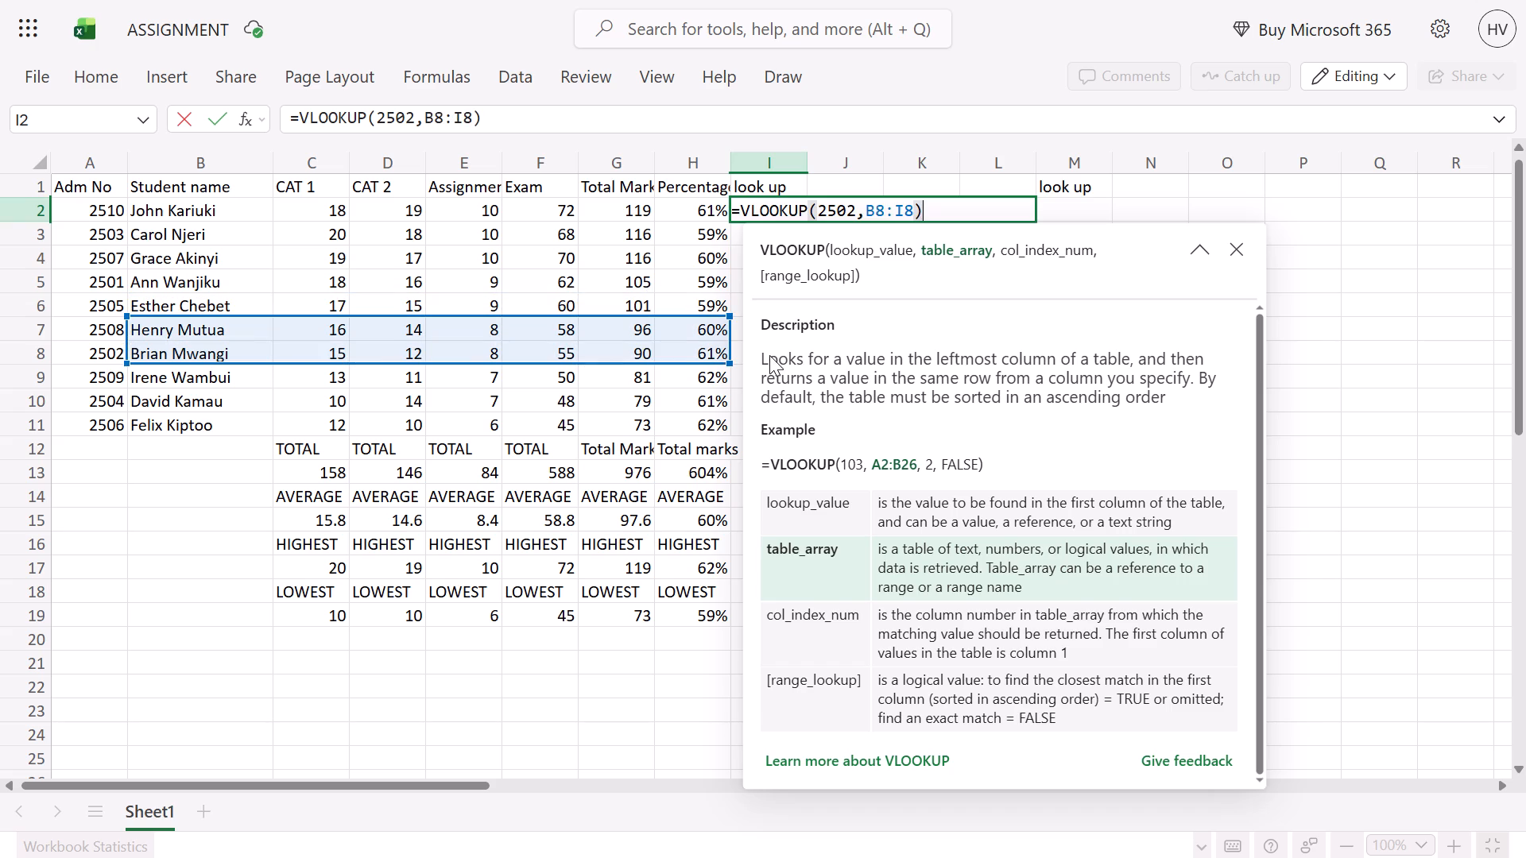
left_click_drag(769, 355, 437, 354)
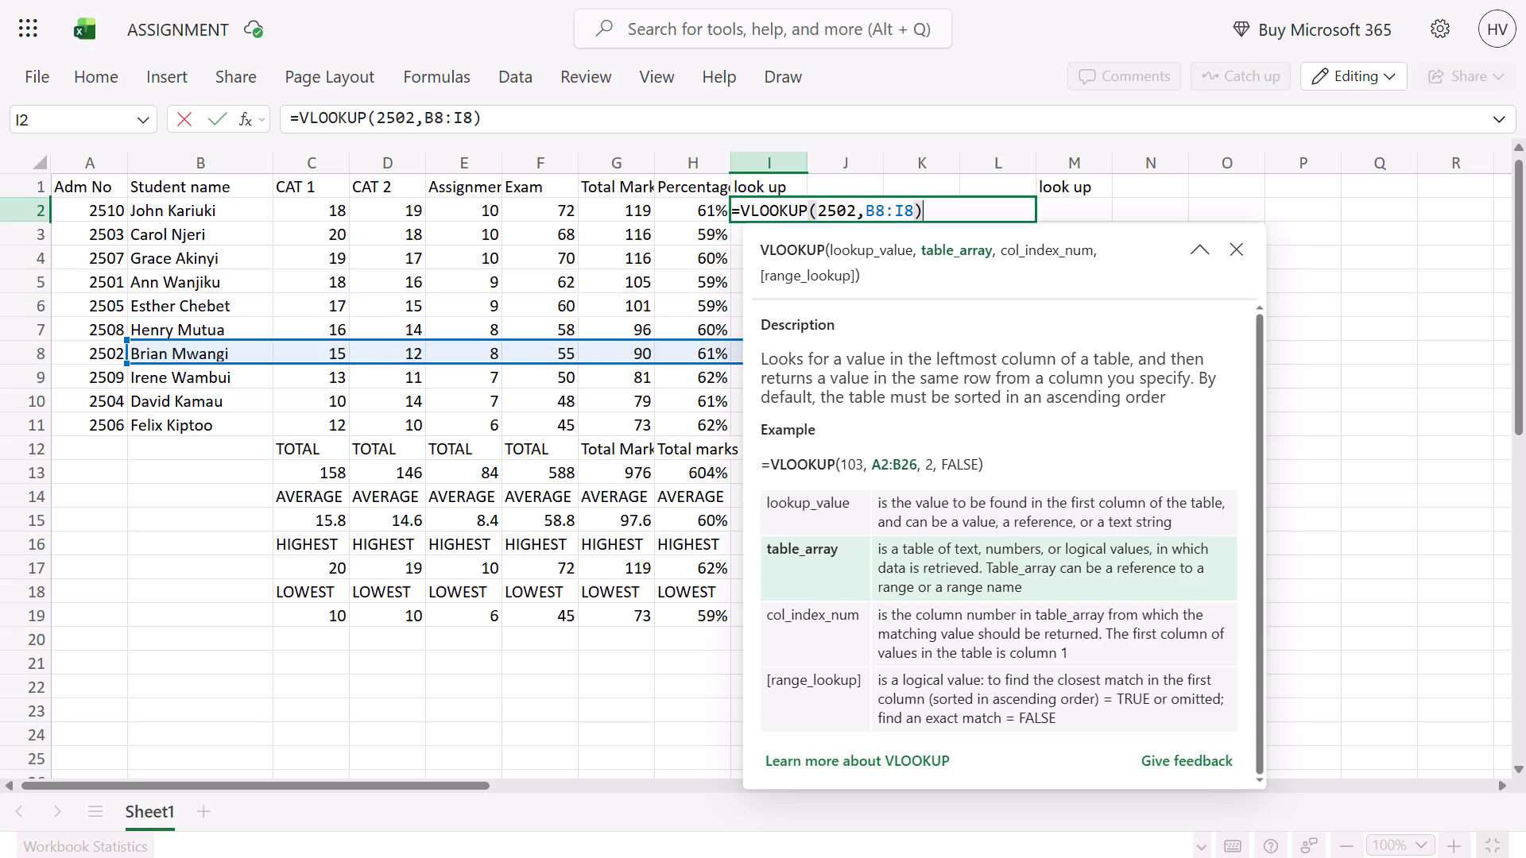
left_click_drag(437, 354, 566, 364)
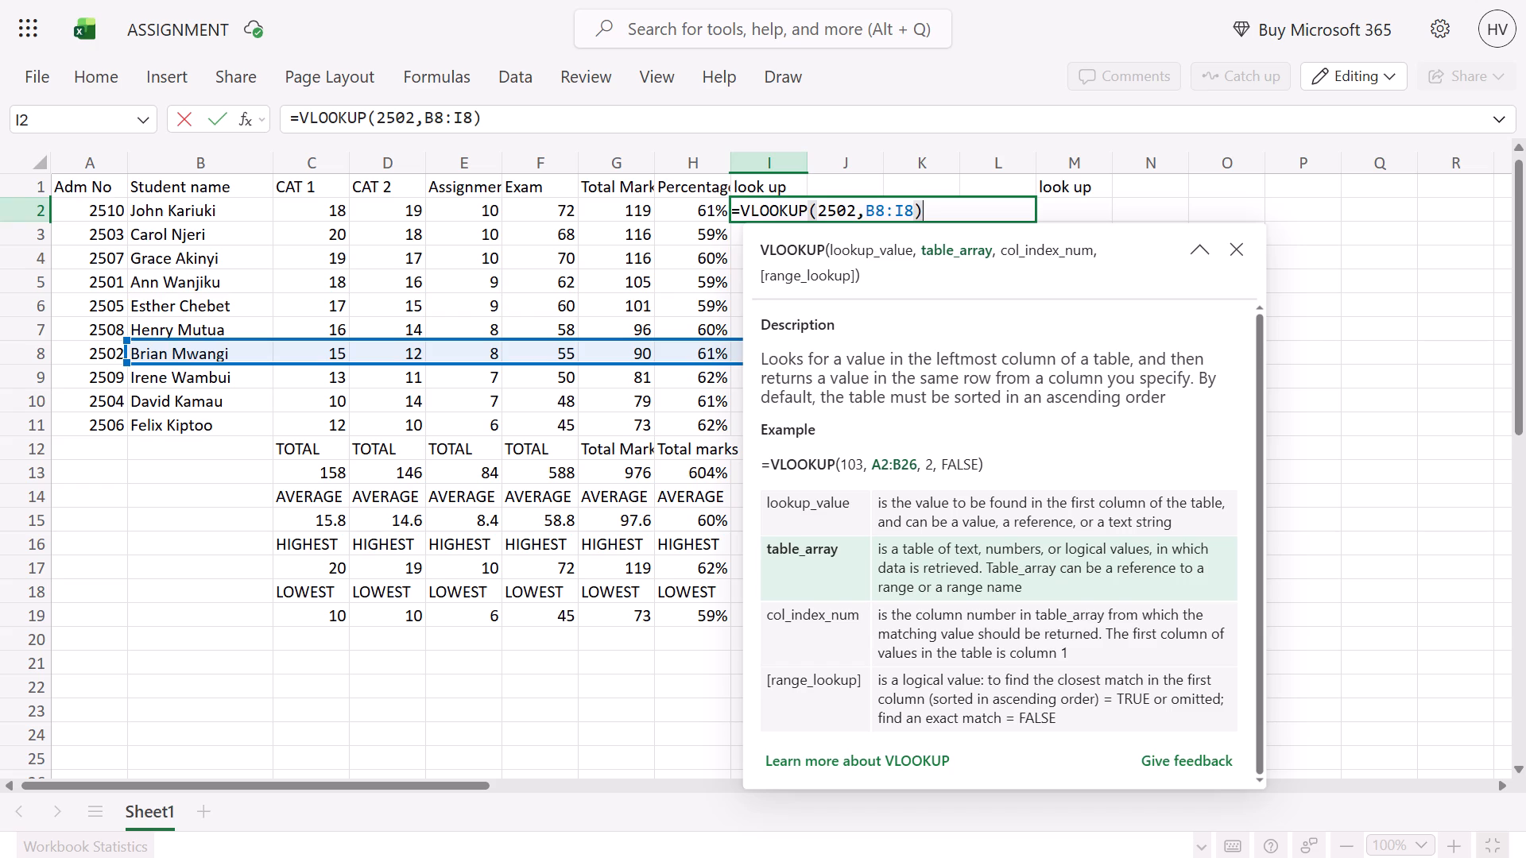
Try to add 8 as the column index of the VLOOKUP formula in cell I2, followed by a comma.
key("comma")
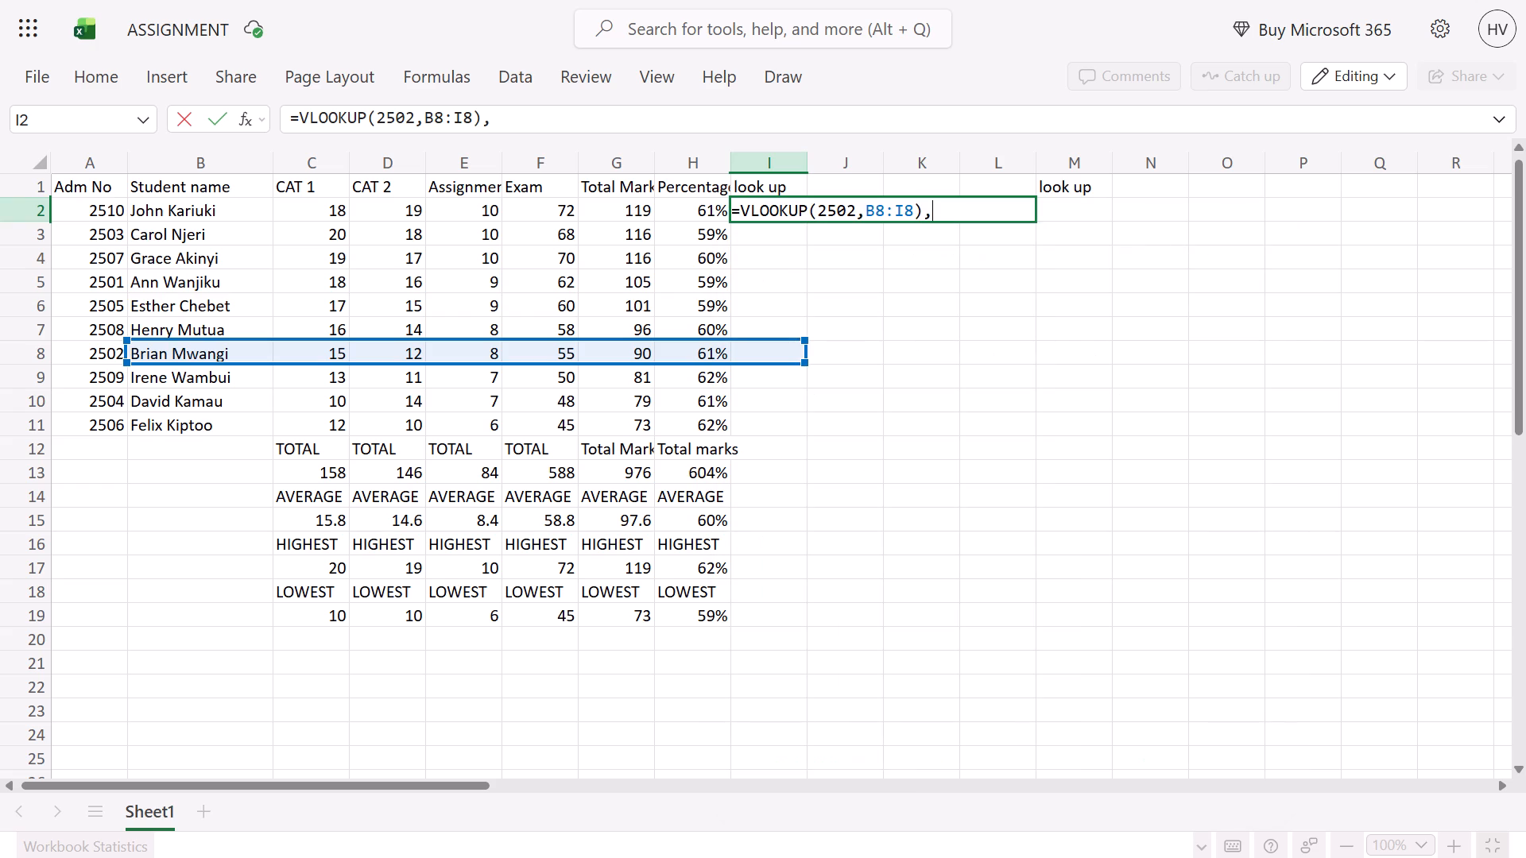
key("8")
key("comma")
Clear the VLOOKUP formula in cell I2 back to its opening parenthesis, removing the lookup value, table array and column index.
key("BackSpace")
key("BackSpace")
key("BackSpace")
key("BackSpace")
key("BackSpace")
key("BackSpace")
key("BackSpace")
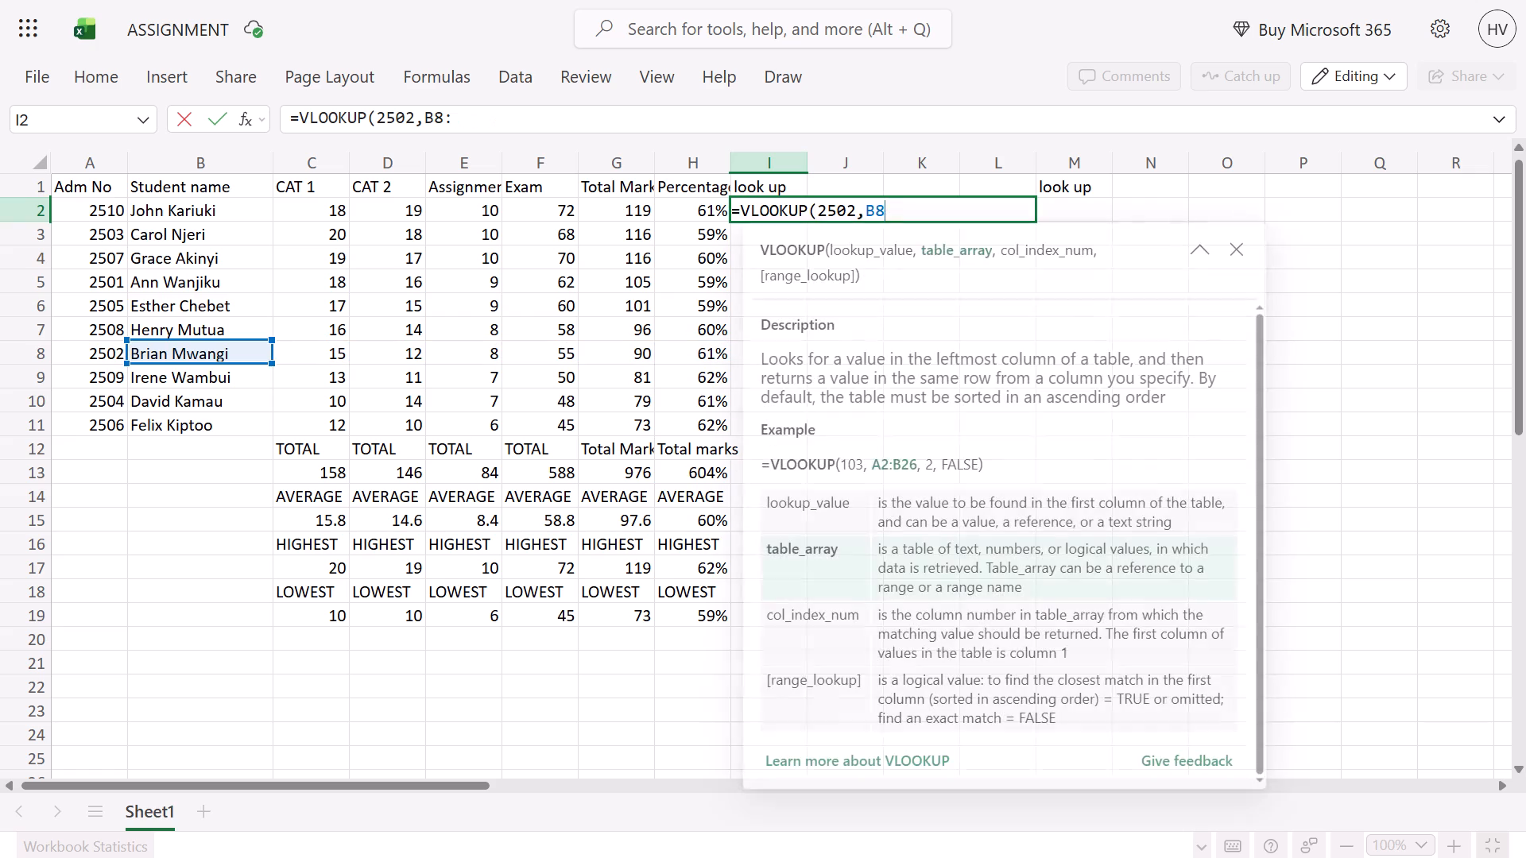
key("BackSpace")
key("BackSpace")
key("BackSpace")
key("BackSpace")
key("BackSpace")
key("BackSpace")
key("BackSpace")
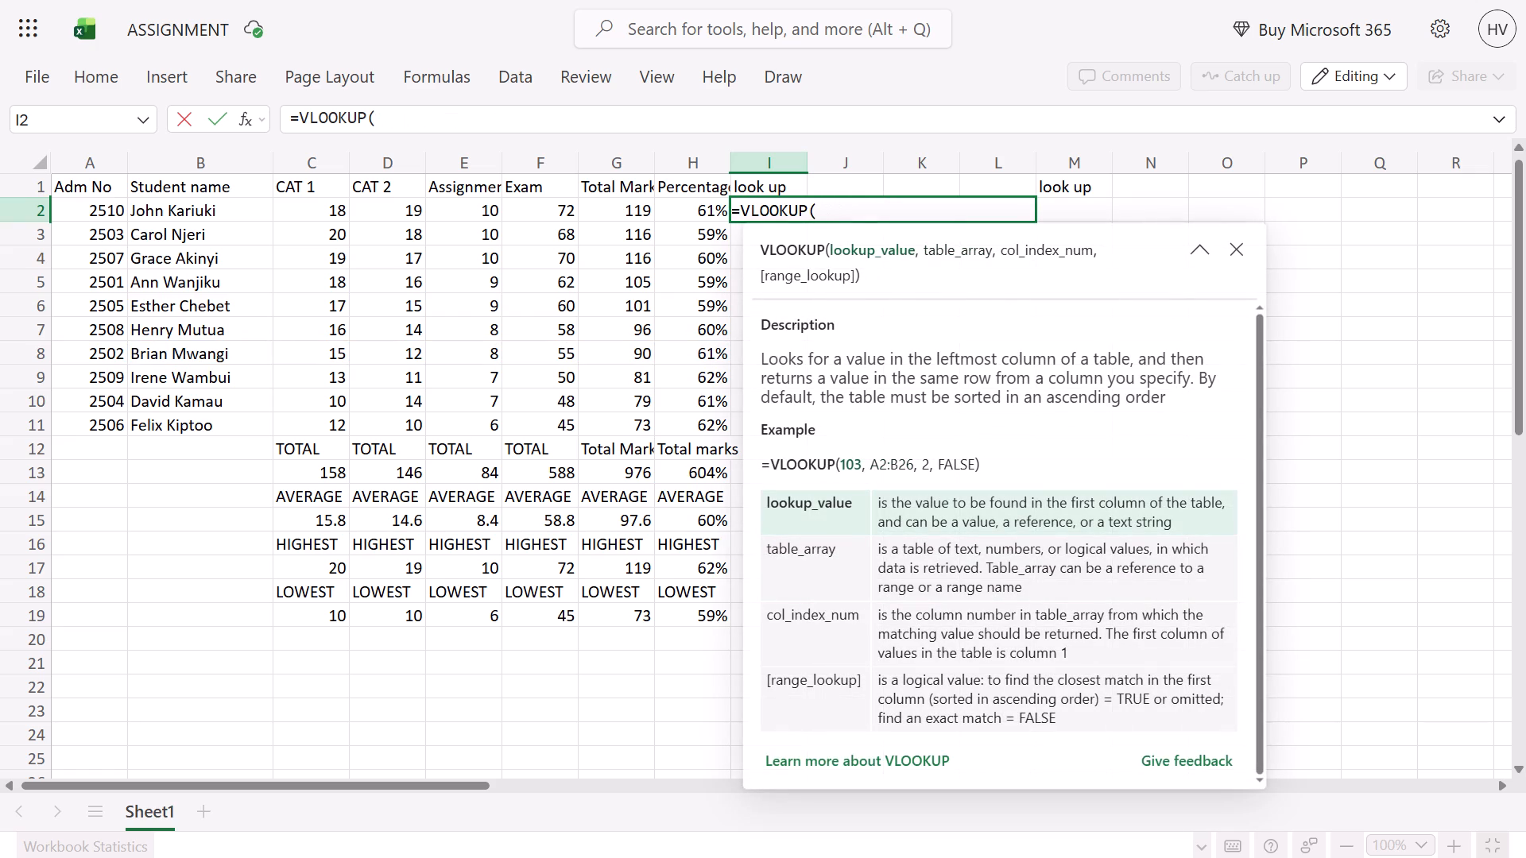
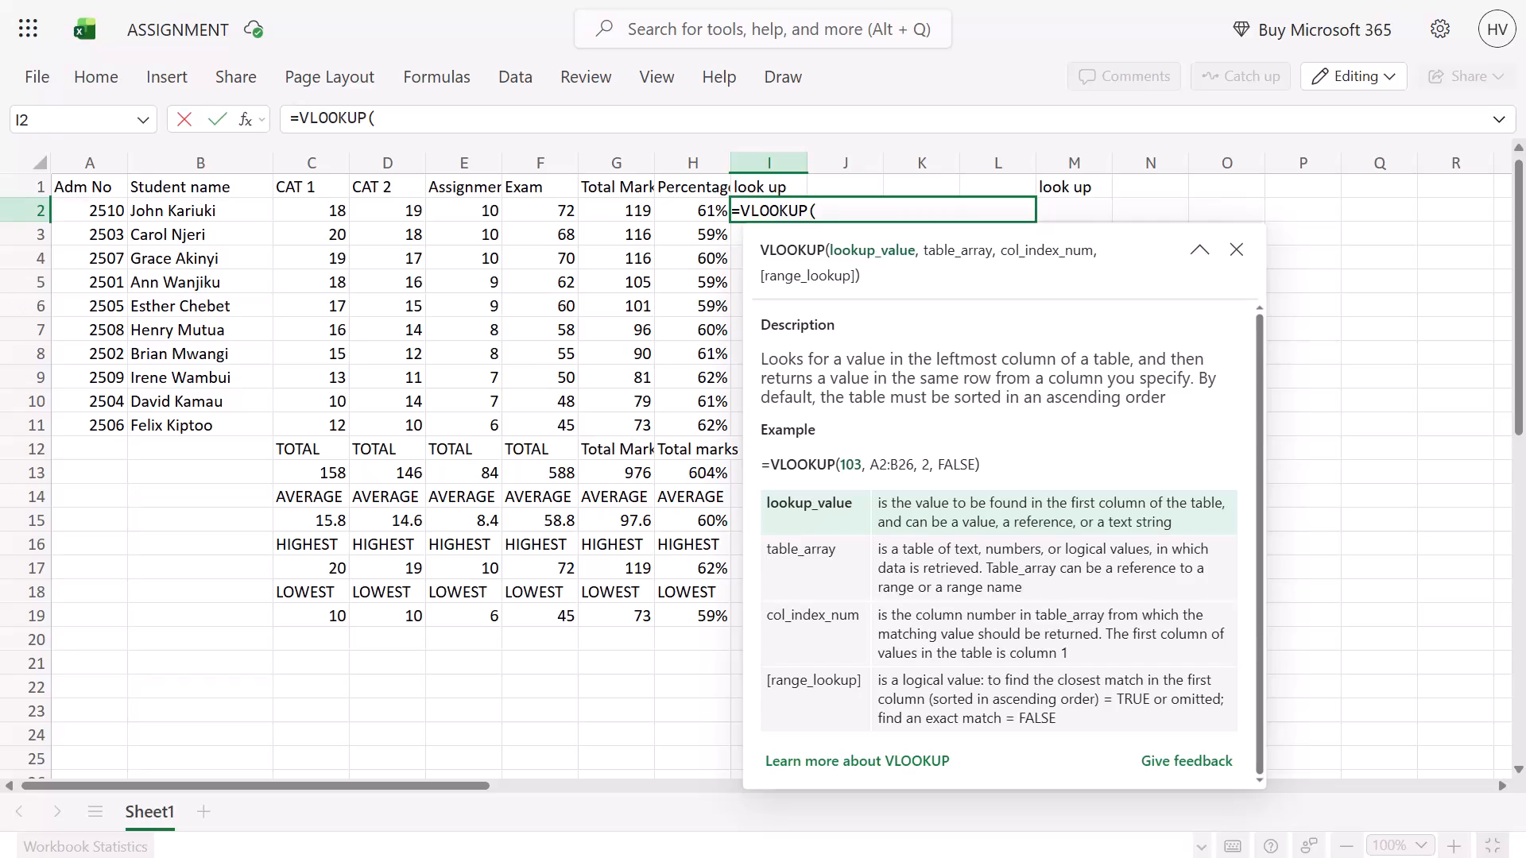
Delete the unfinished VLOOKUP formula from cell I2.
key("shift+at")
key("BackSpace")
left_click(1234, 261)
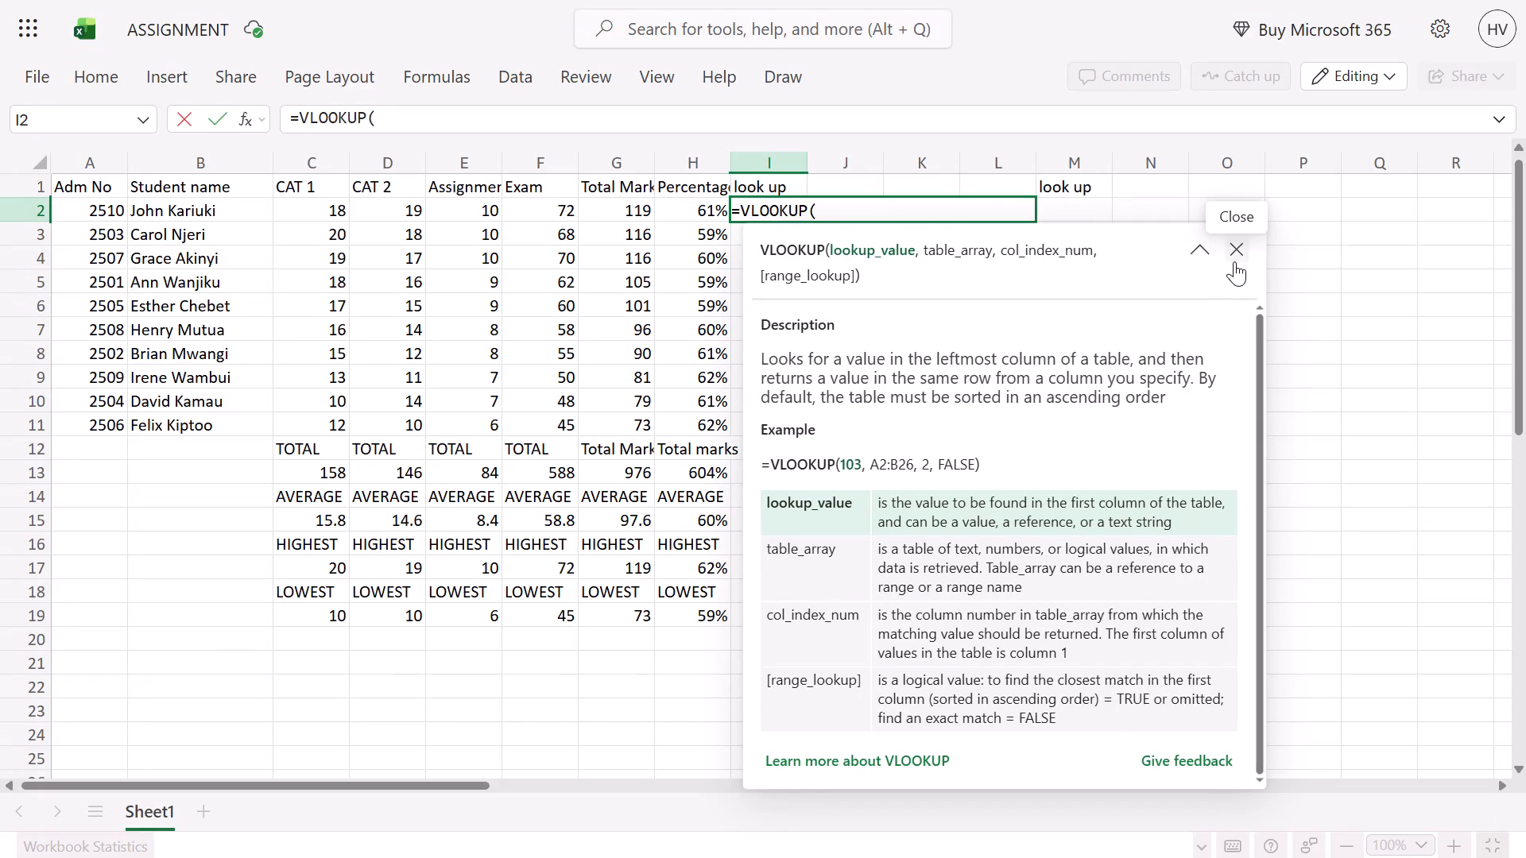
double_click(1495, 846)
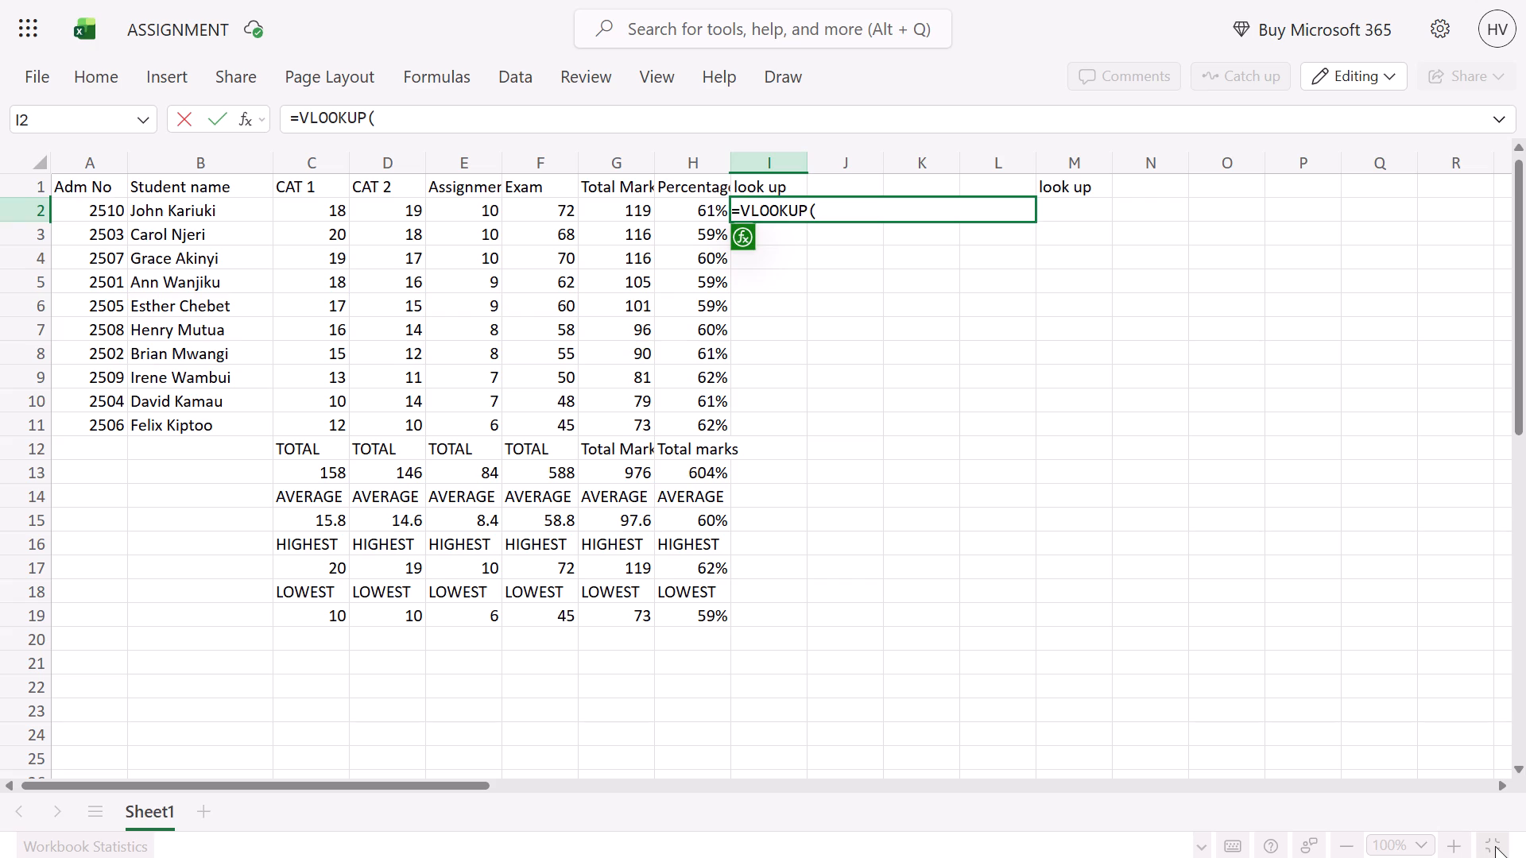
left_click(838, 207)
key("BackSpace")
key("BackSpace")
key("BackSpace")
key("BackSpace")
key("BackSpace")
key("BackSpace")
key("BackSpace")
key("BackSpace")
key("BackSpace")
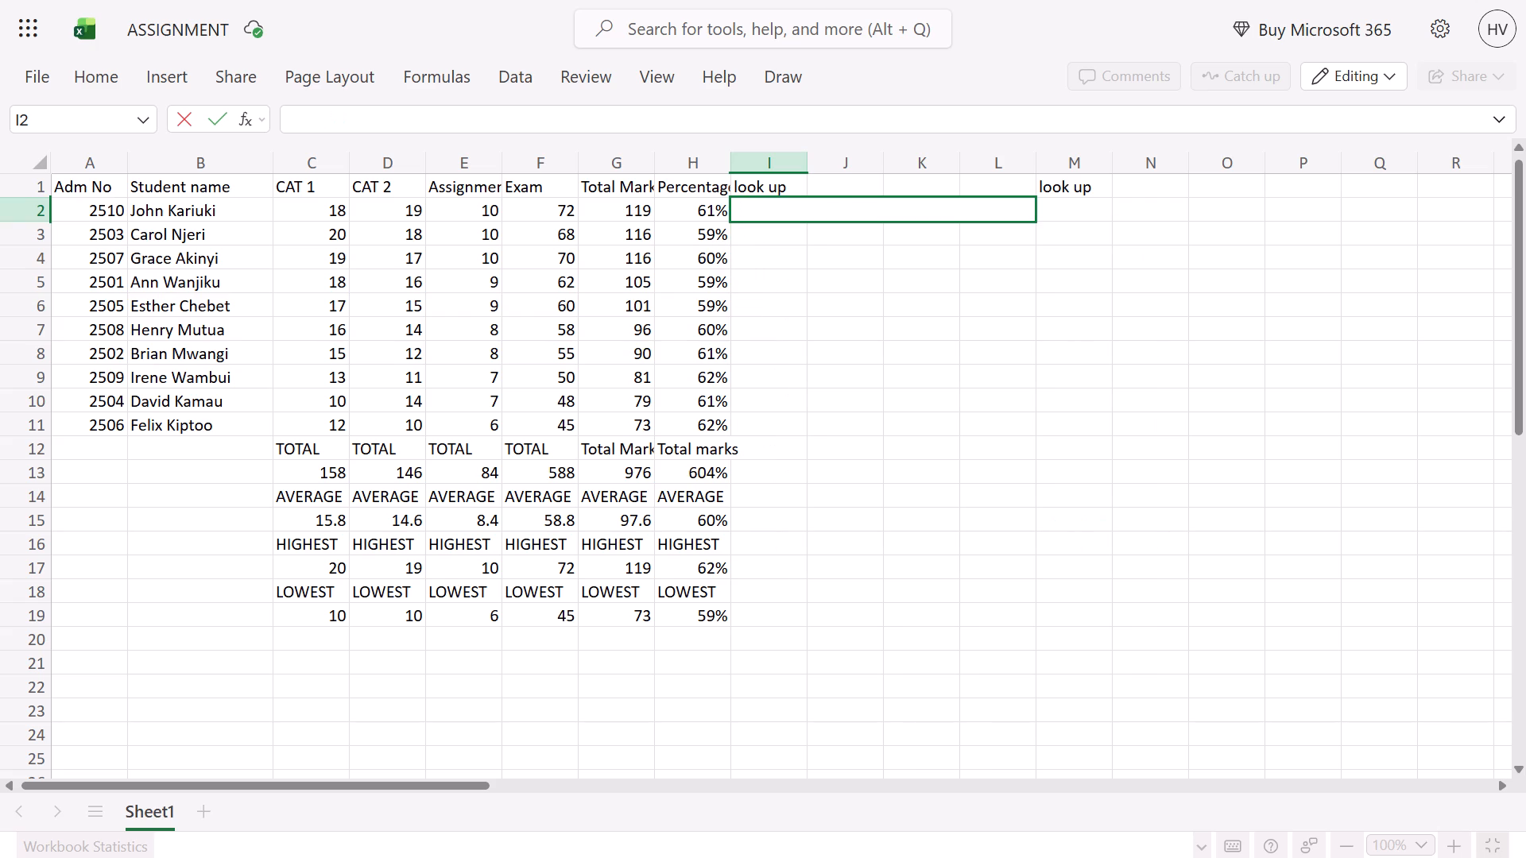
triple_click(1422, 415)
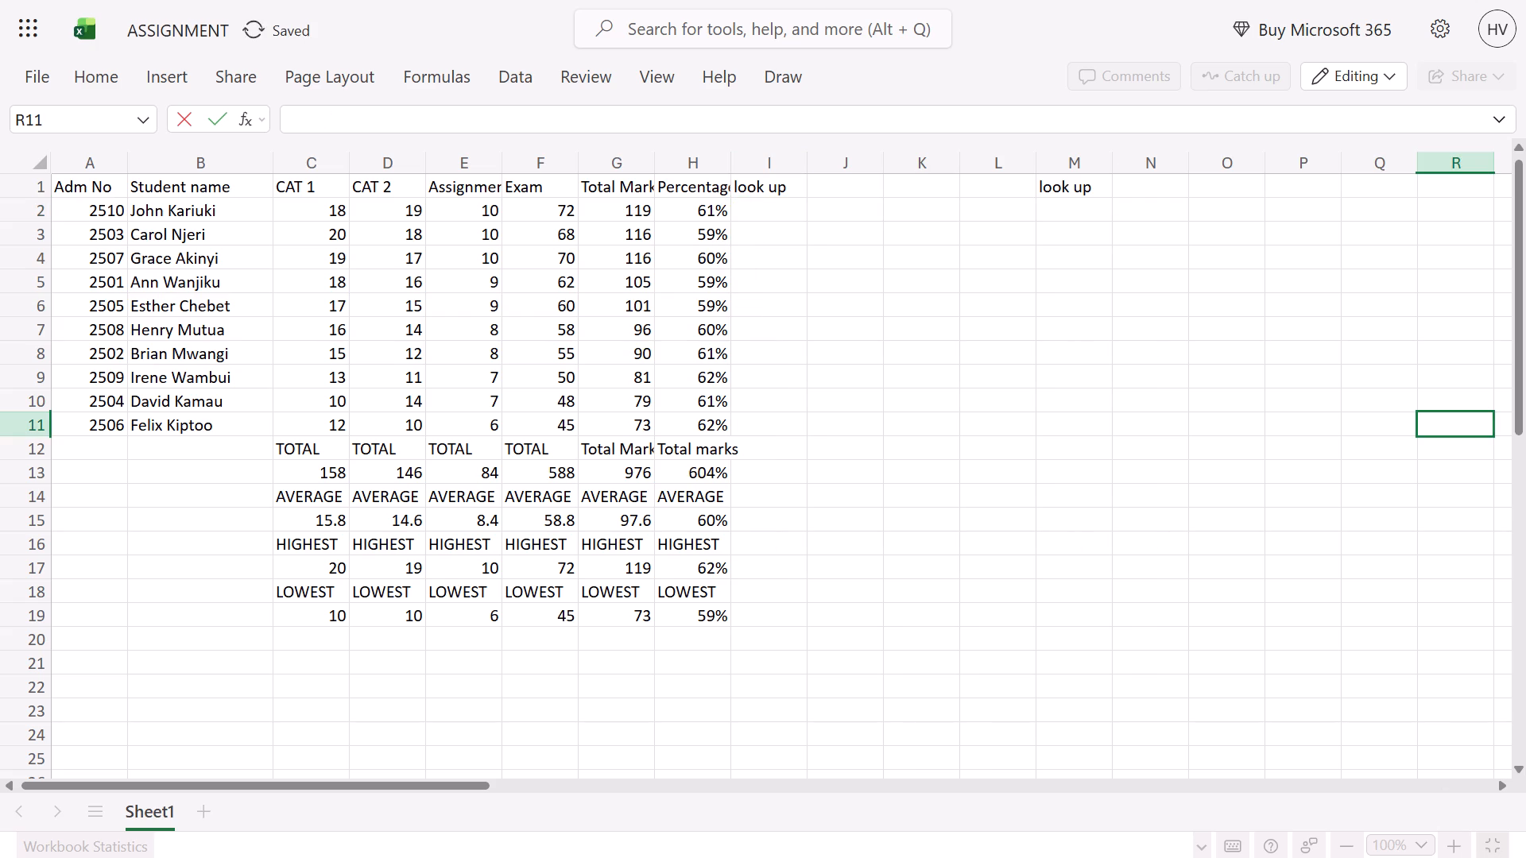
Leave the full-screen view, switch the input language to English (Canada) with US keyboard, and return to full screen.
double_click(1497, 839)
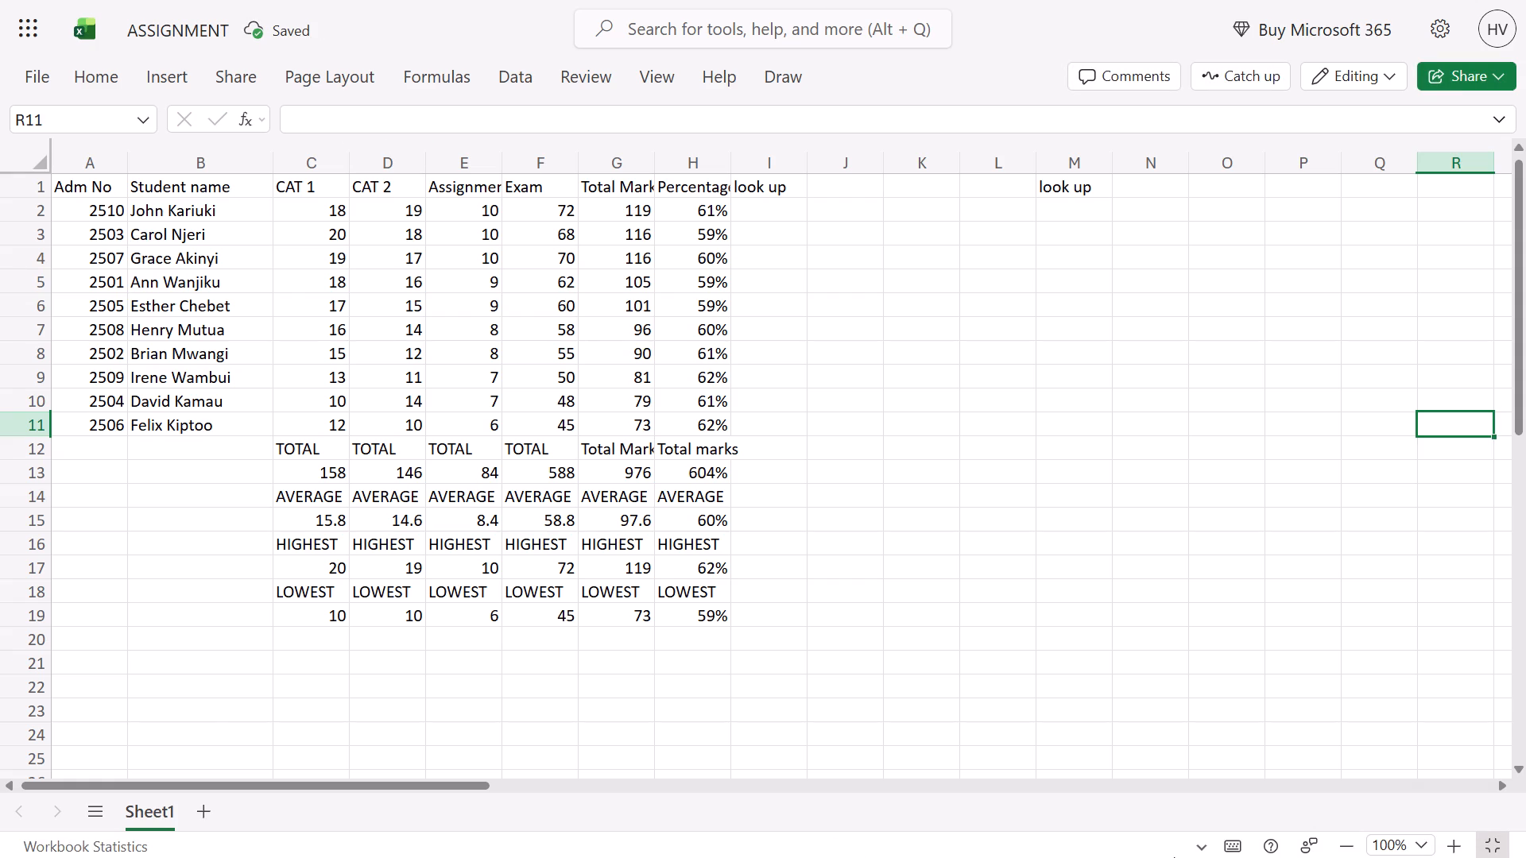
left_click(1482, 849)
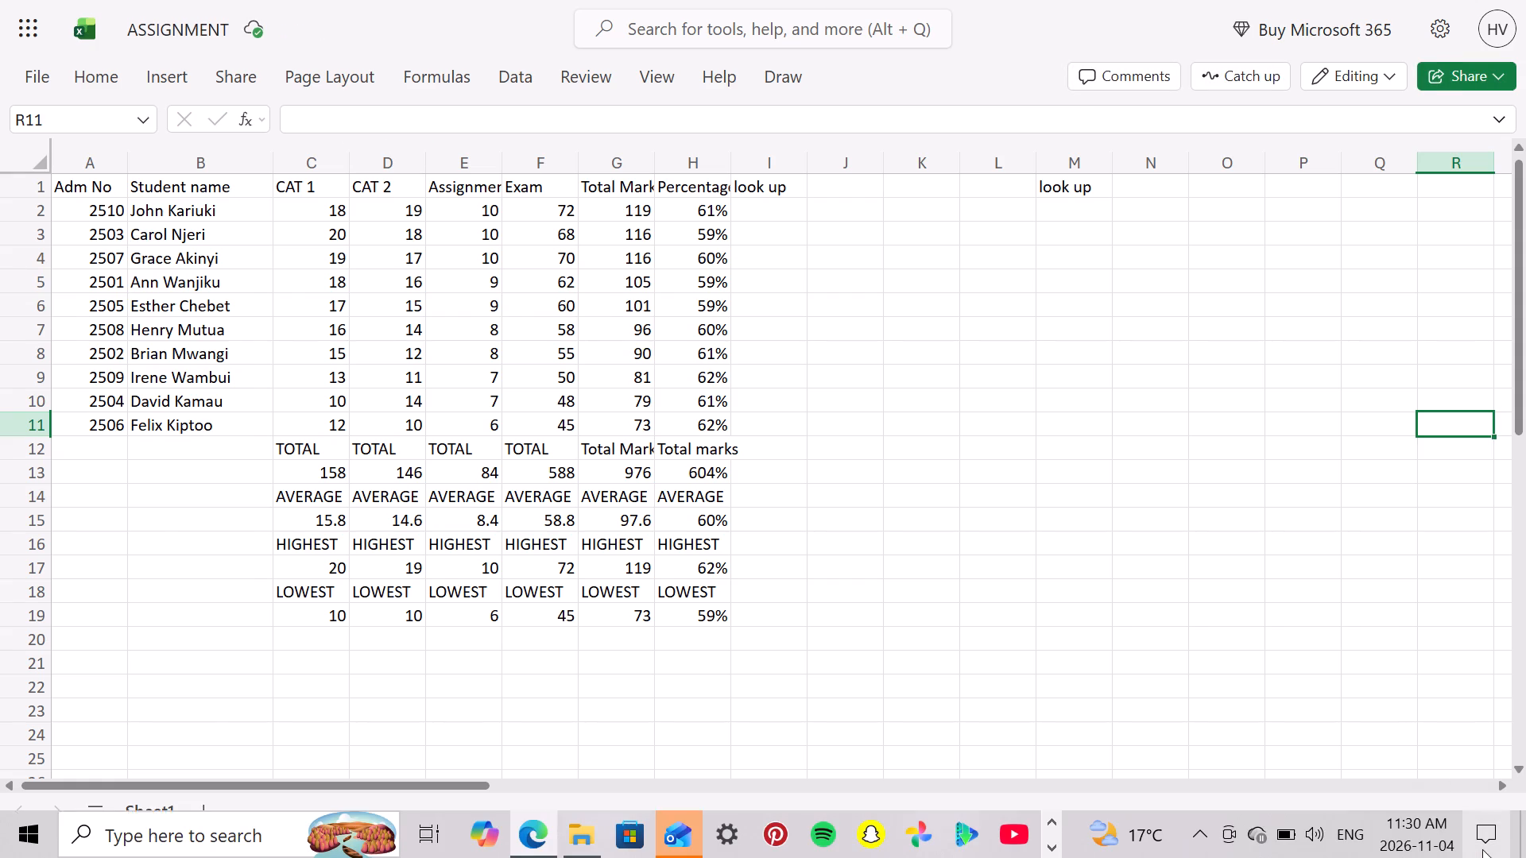
left_click(1352, 832)
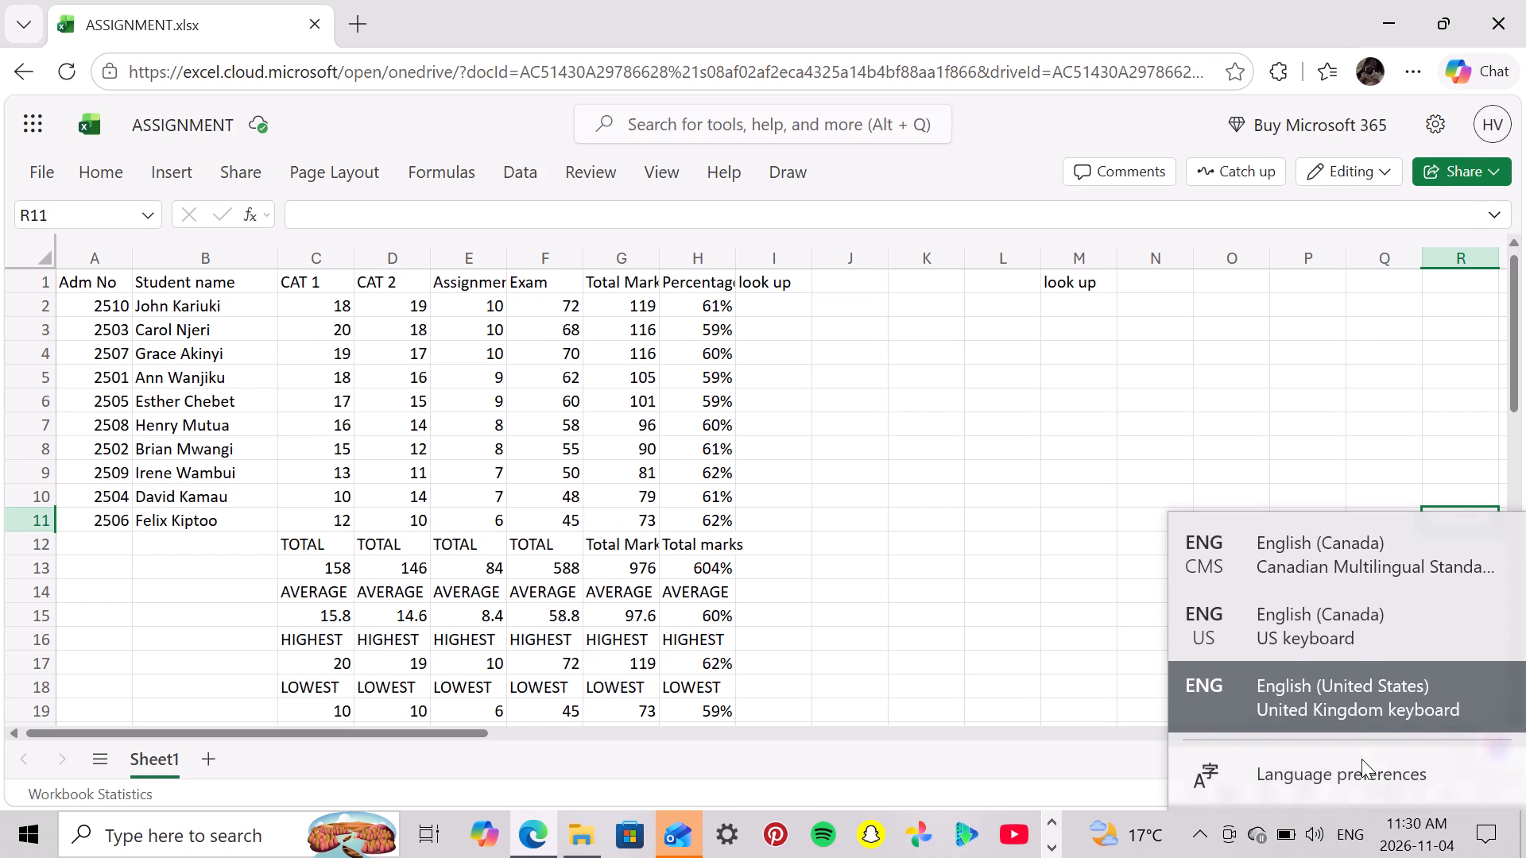
left_click(1374, 628)
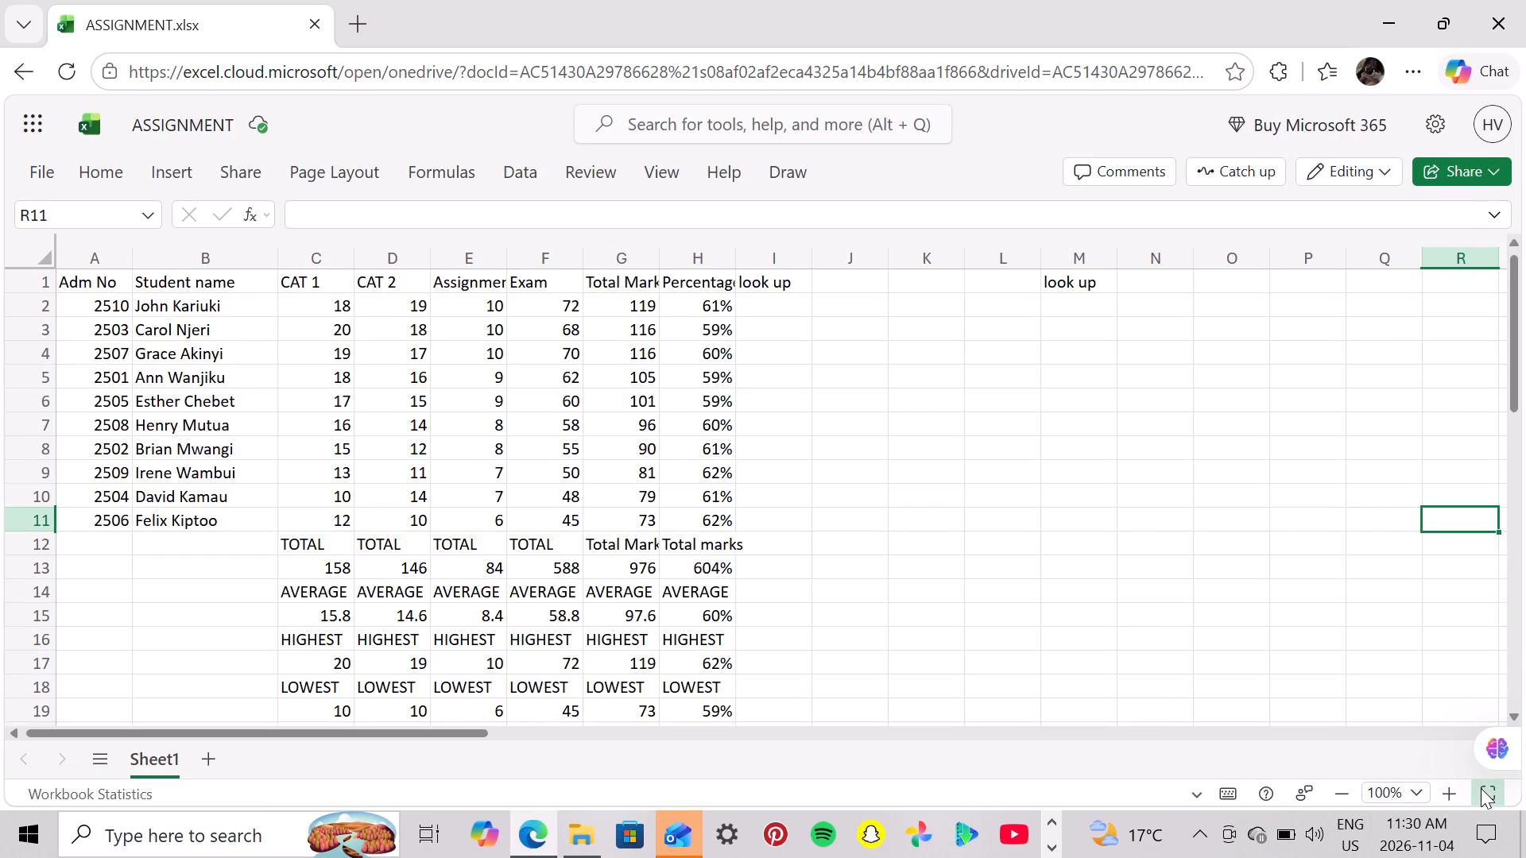
left_click(1481, 788)
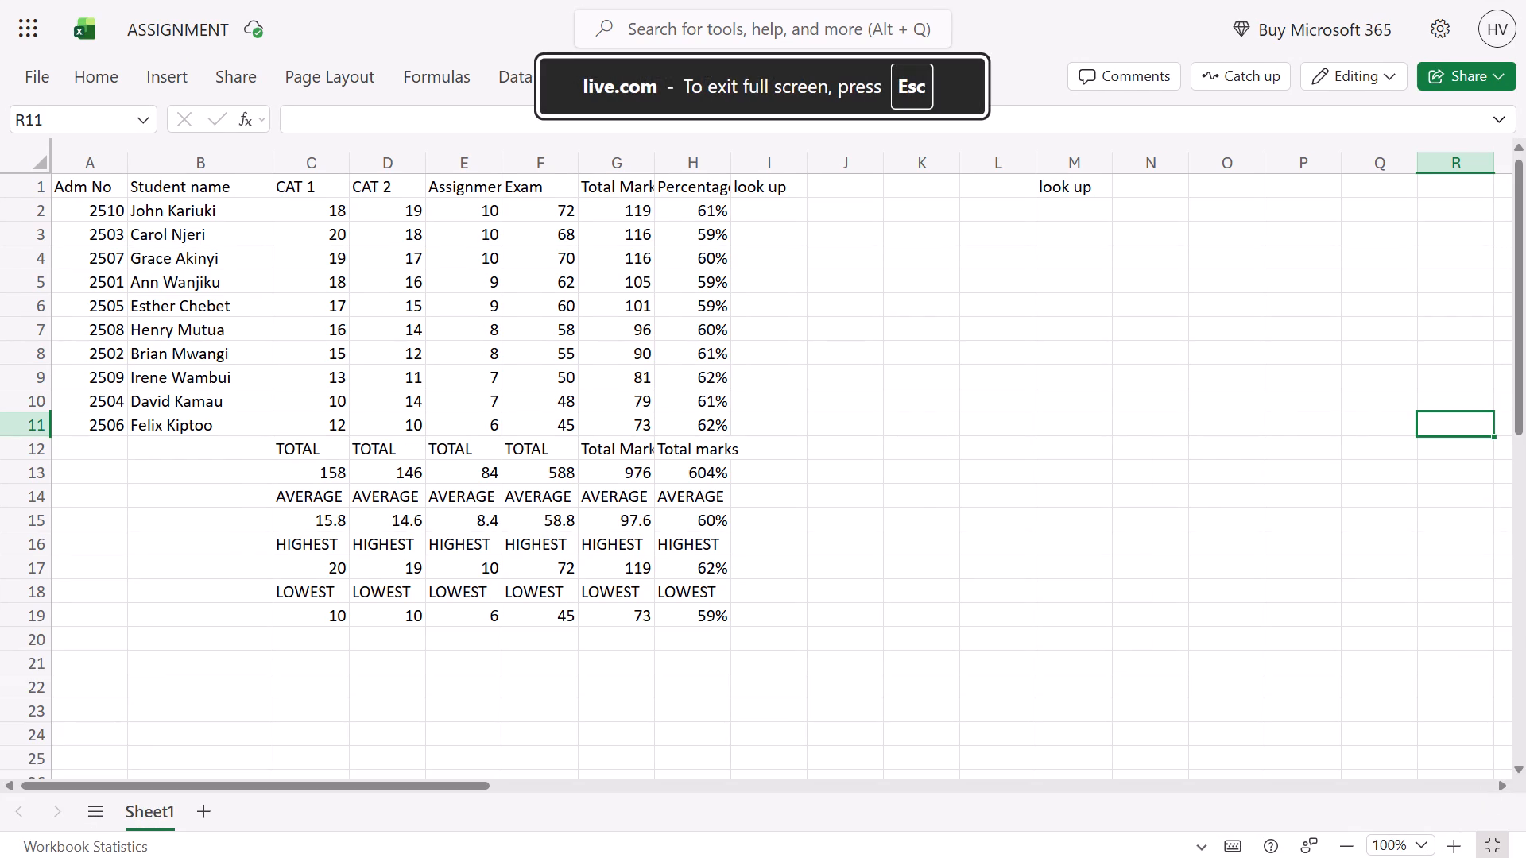
Start a VLOOKUP formula in cell I2 with the quoted Adm No "2510" as the lookup value, followed by a comma.
left_click(780, 217)
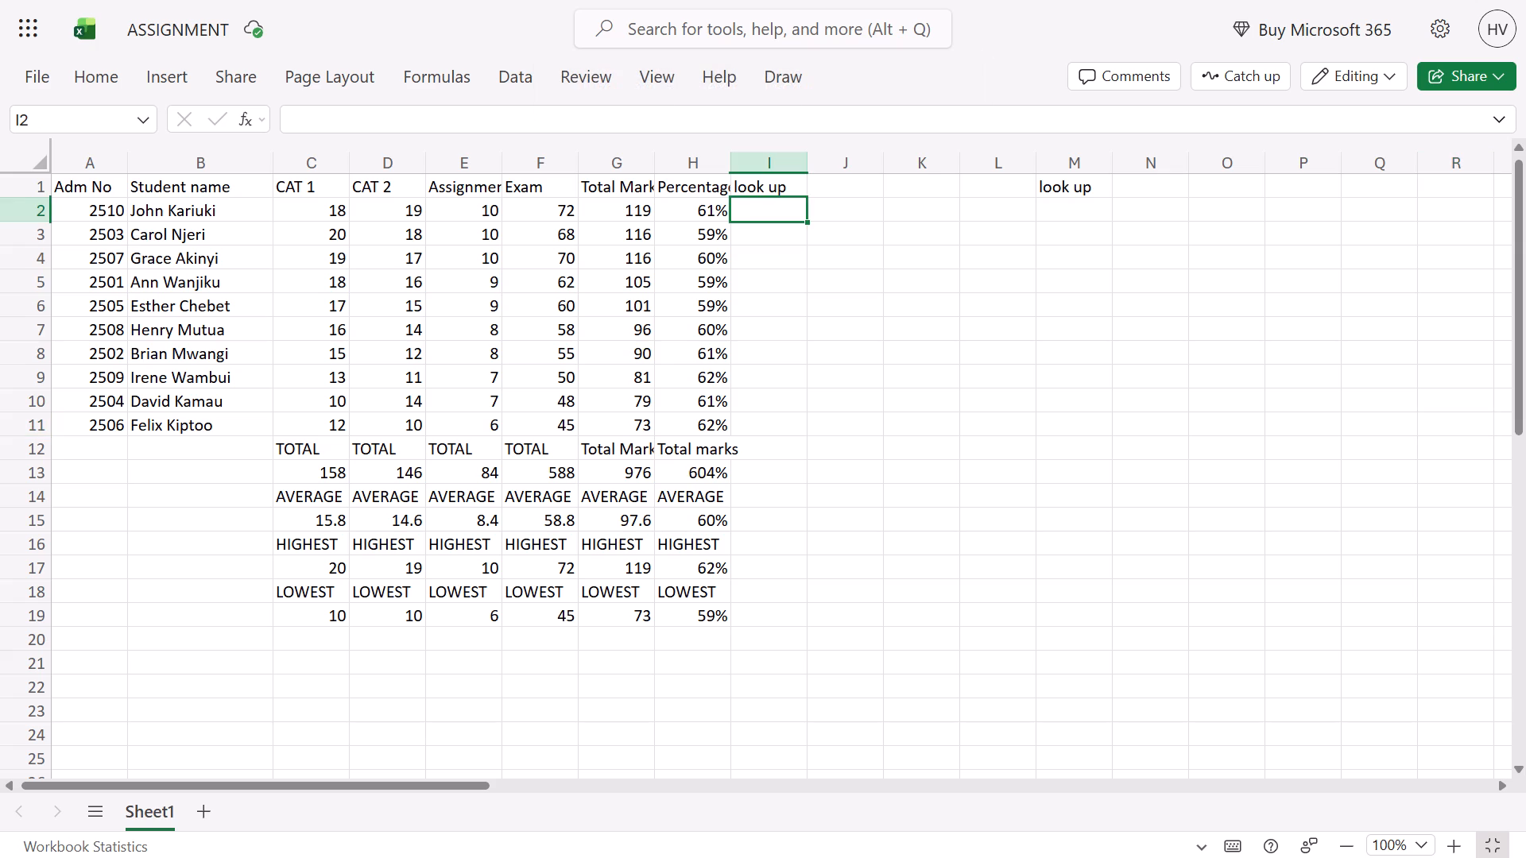
key("equal")
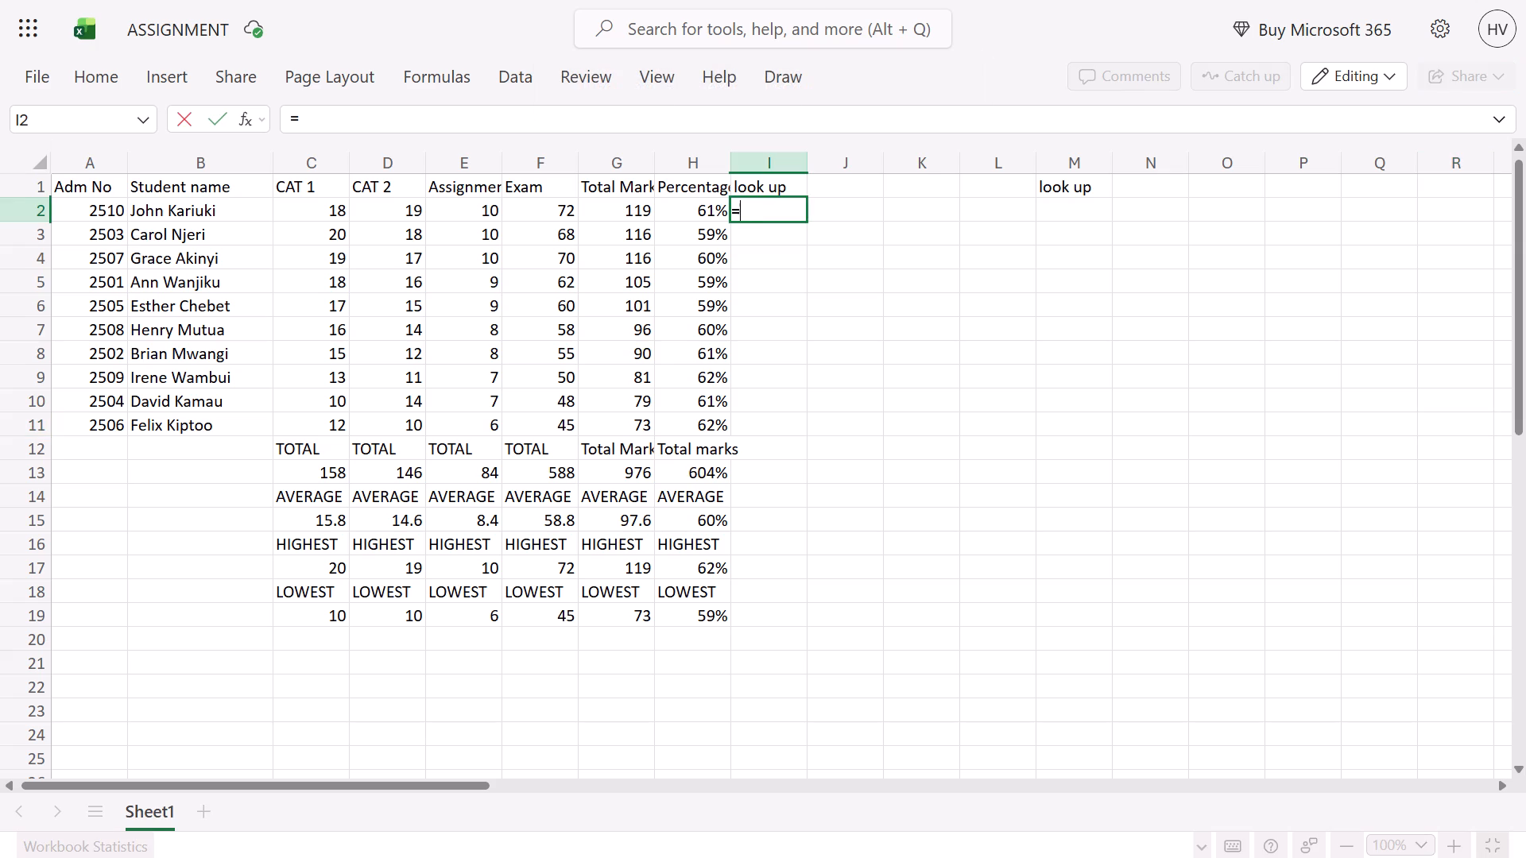
key("v")
type("loo")
double_click(881, 241)
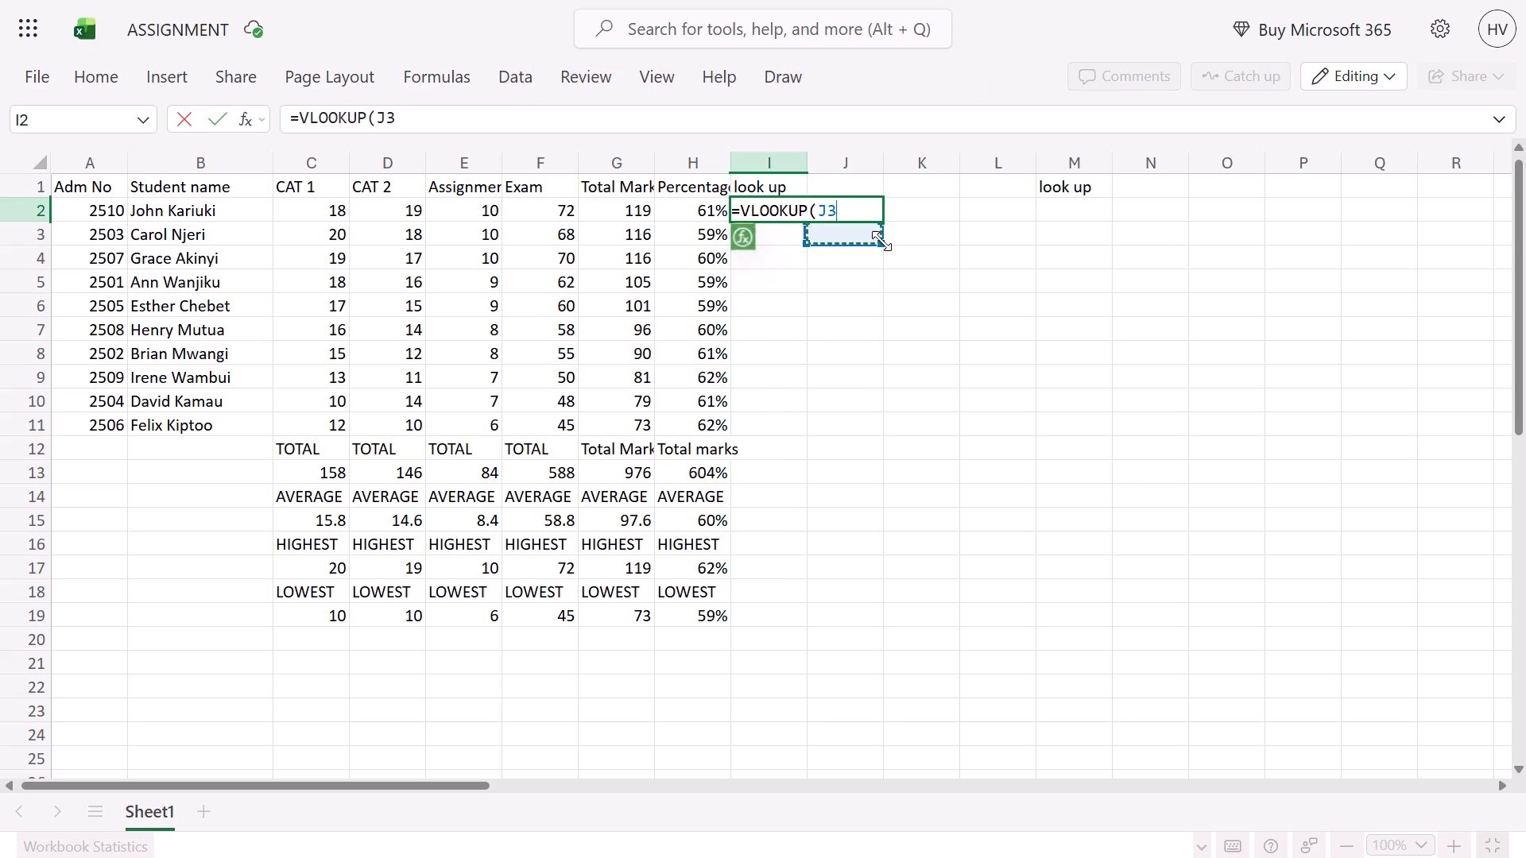
left_click(839, 206)
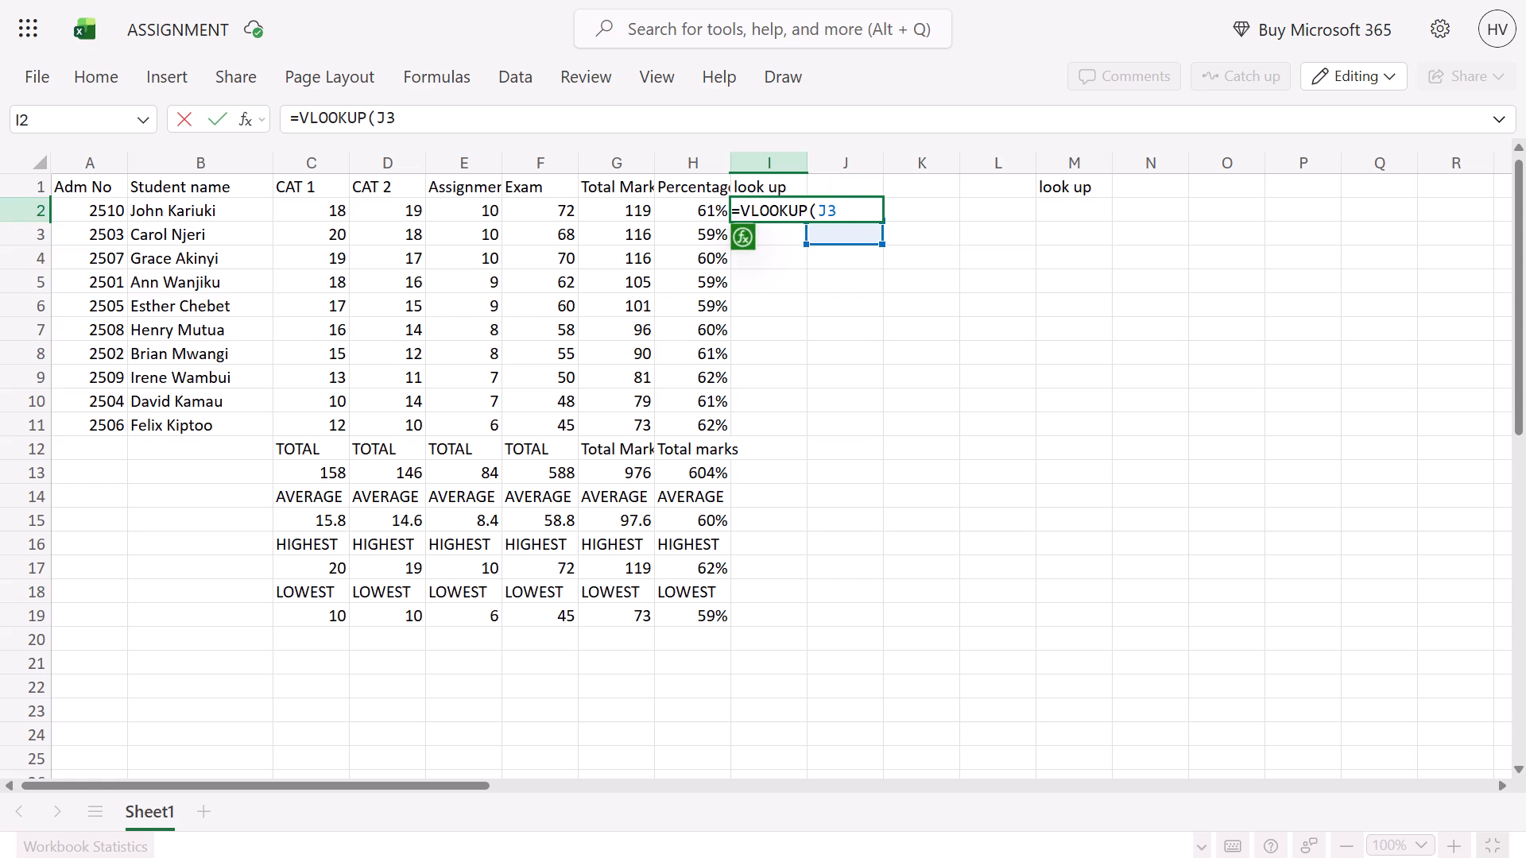
key("BackSpace")
key("BackSpace")
key("shift+quotedbl")
type("2510")
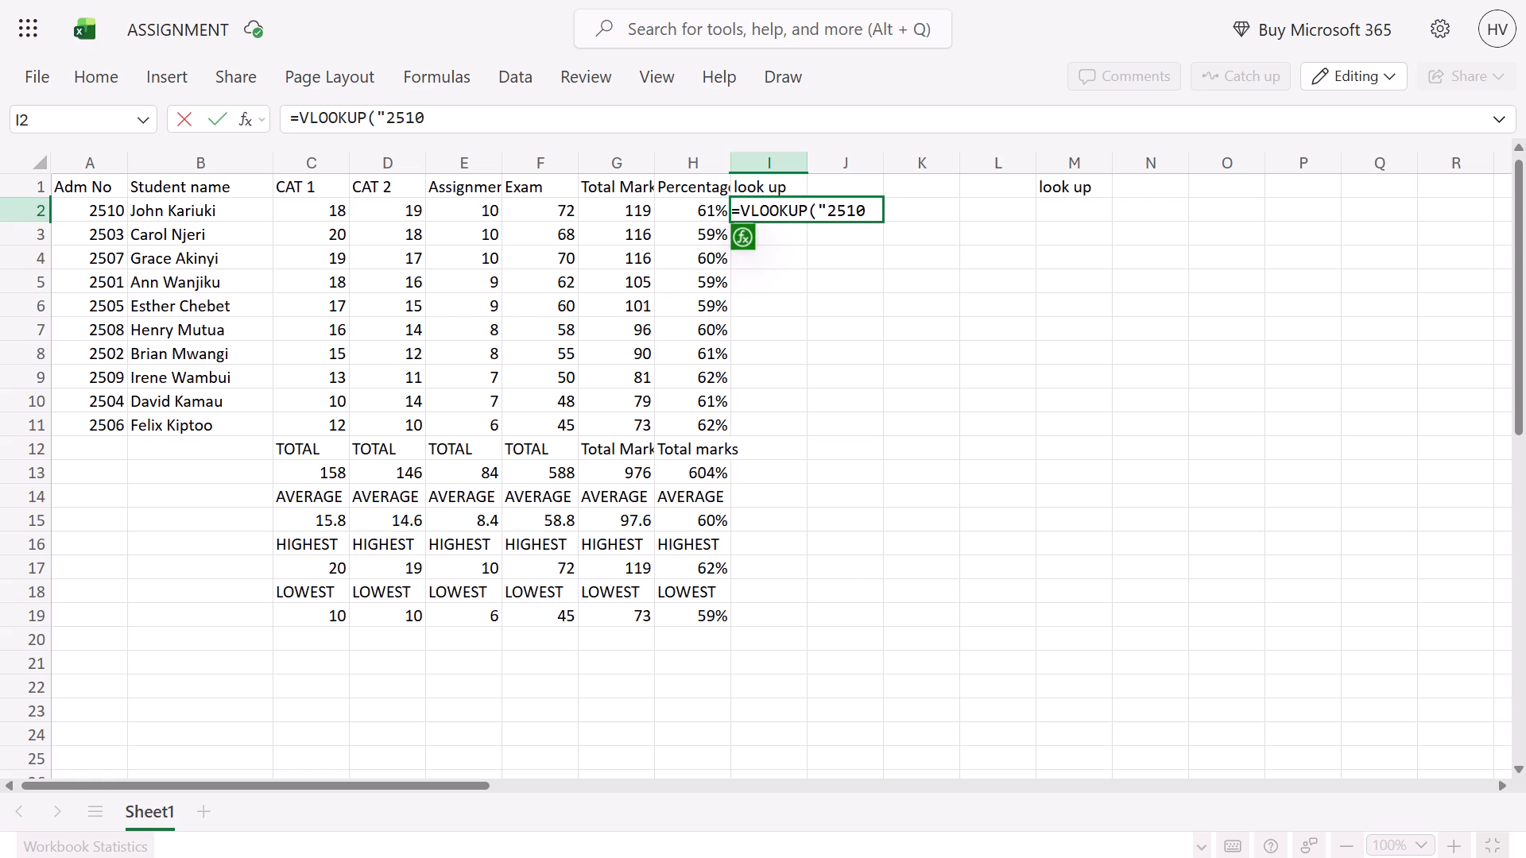
key("shift+quotedbl")
key("comma")
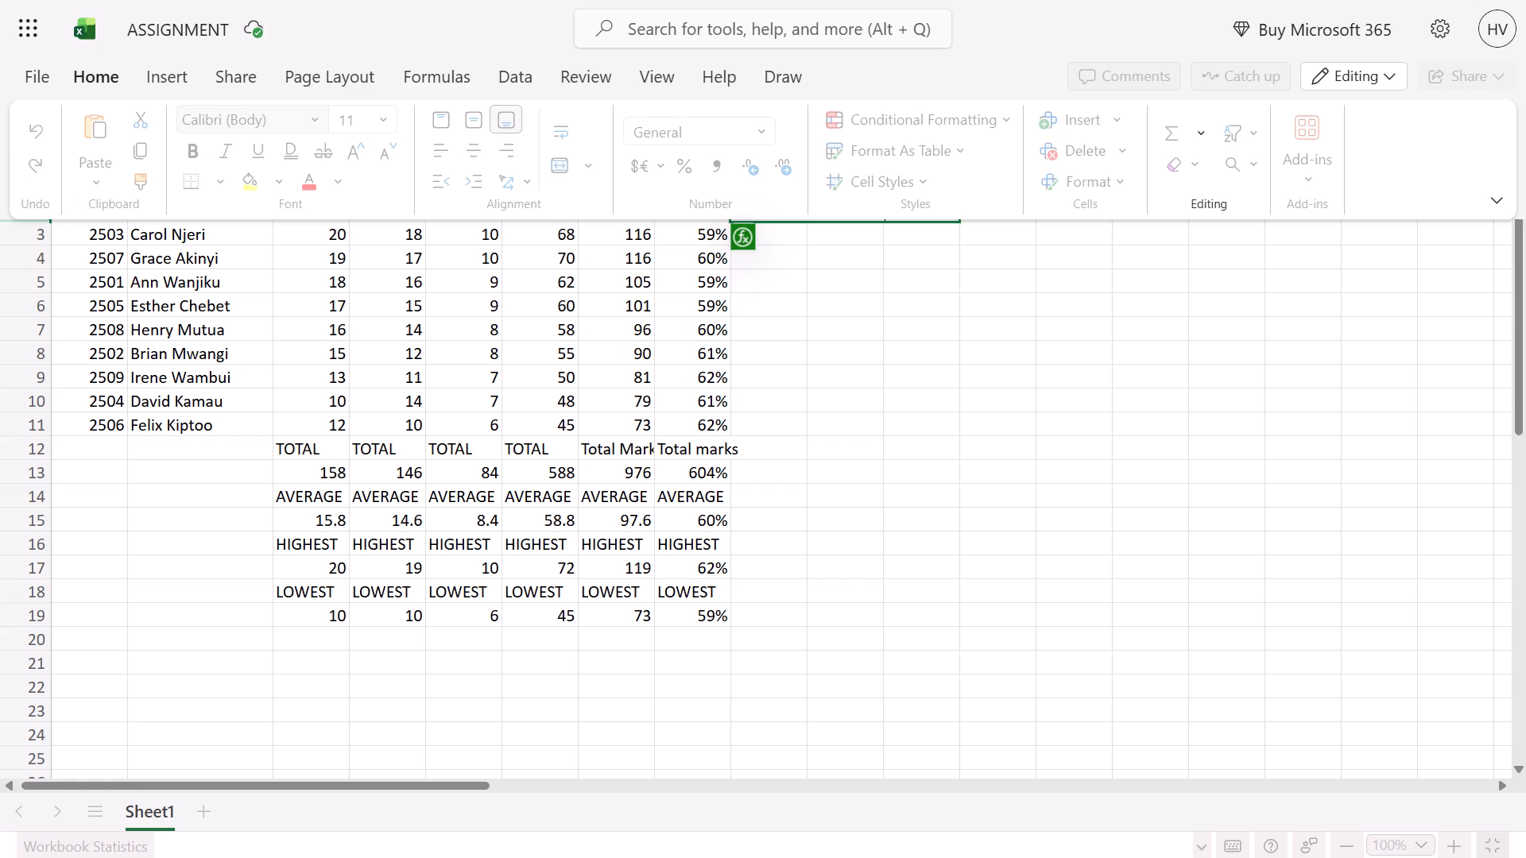
Set the VLOOKUP table array to A2:E11, covering all students from Adm No to Assignment, followed by a comma.
left_click(122, 242)
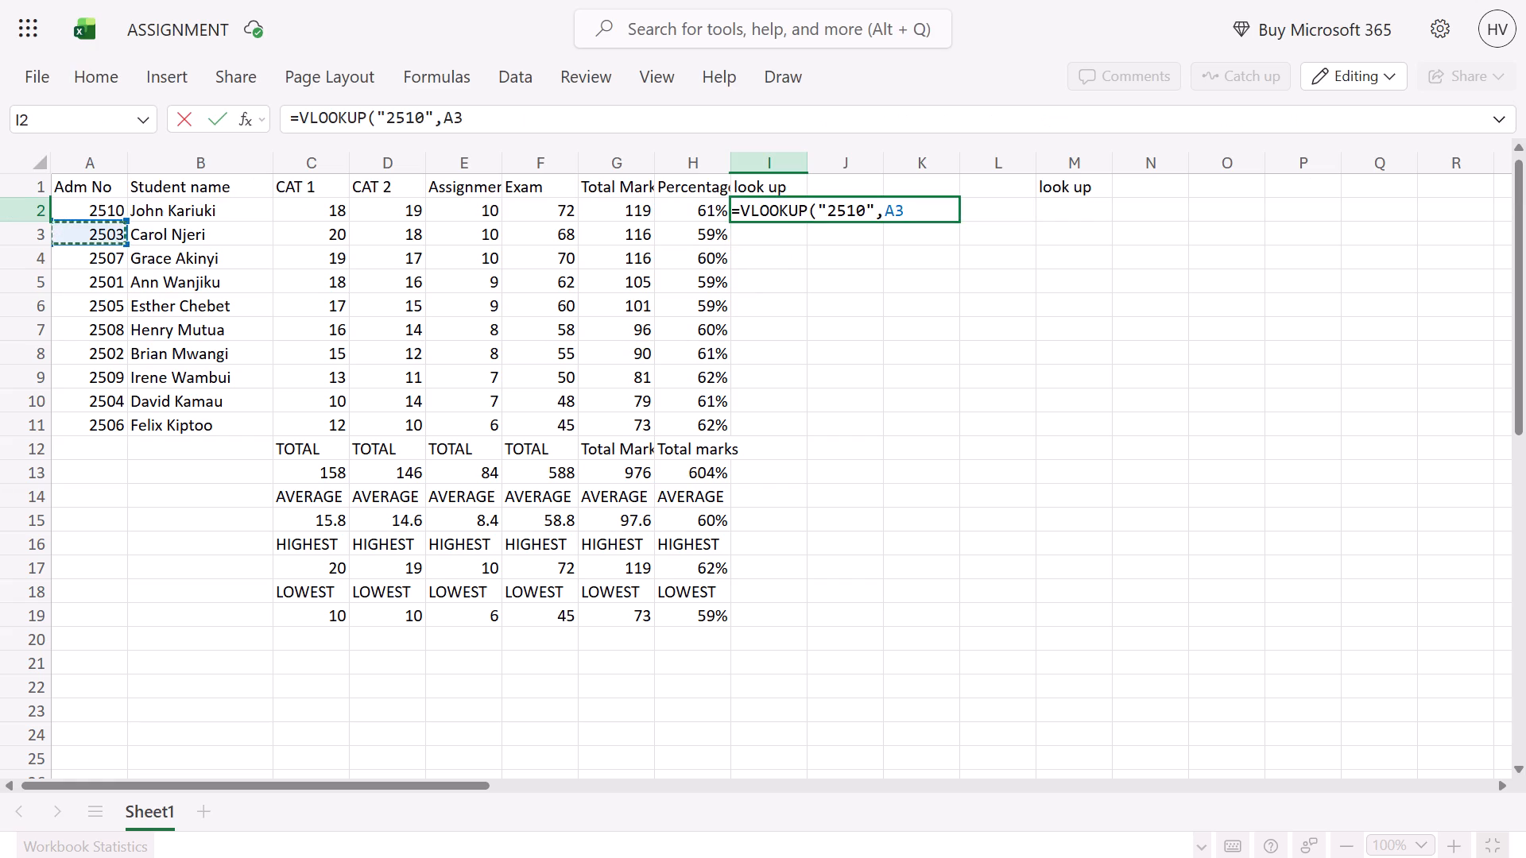
left_click(101, 217)
left_click_drag(125, 222, 126, 222)
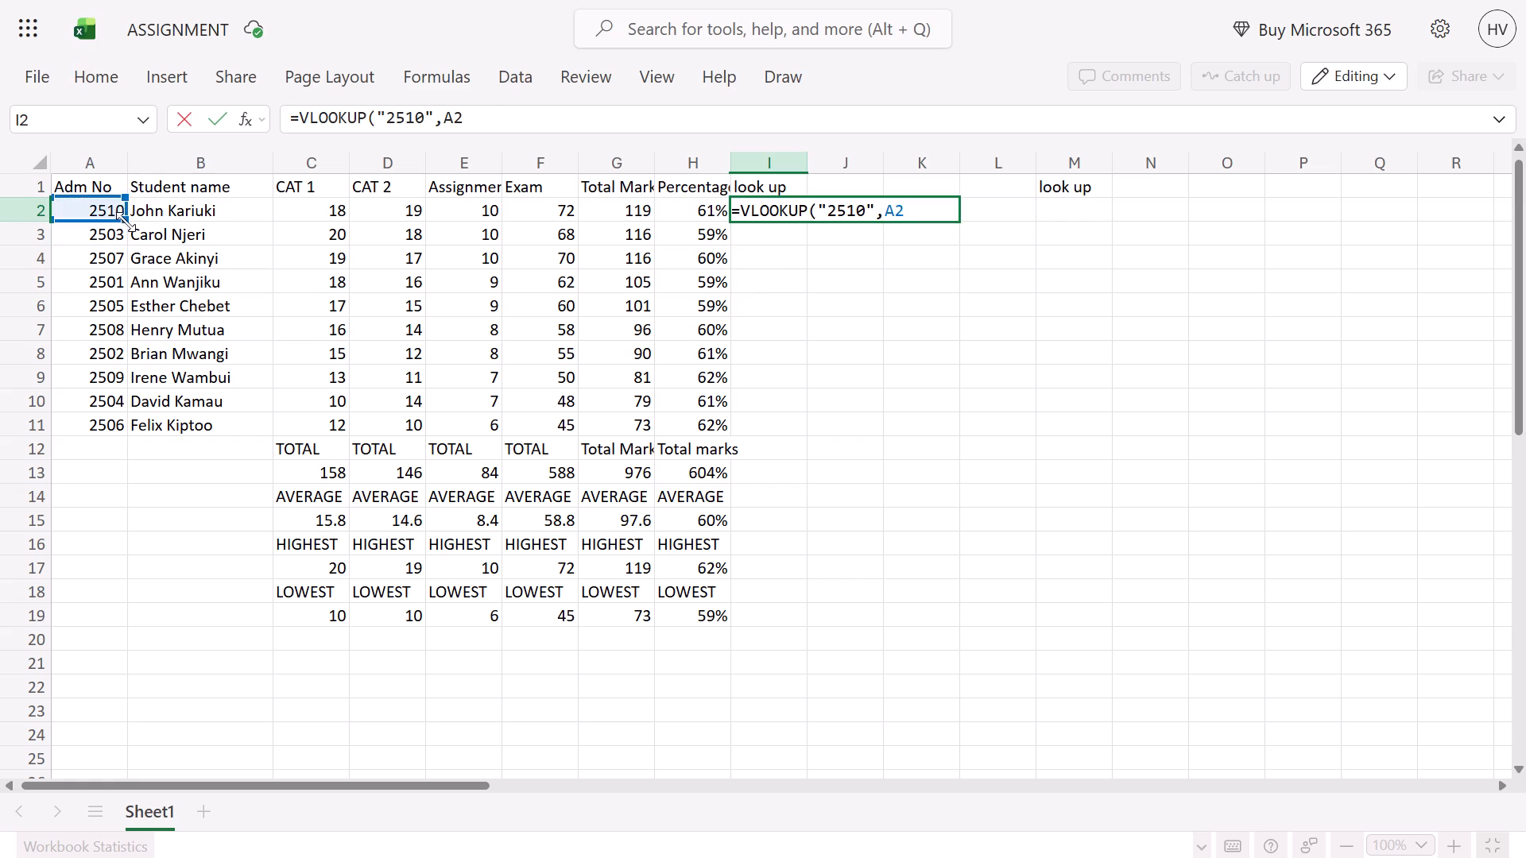
left_click_drag(126, 222, 486, 344)
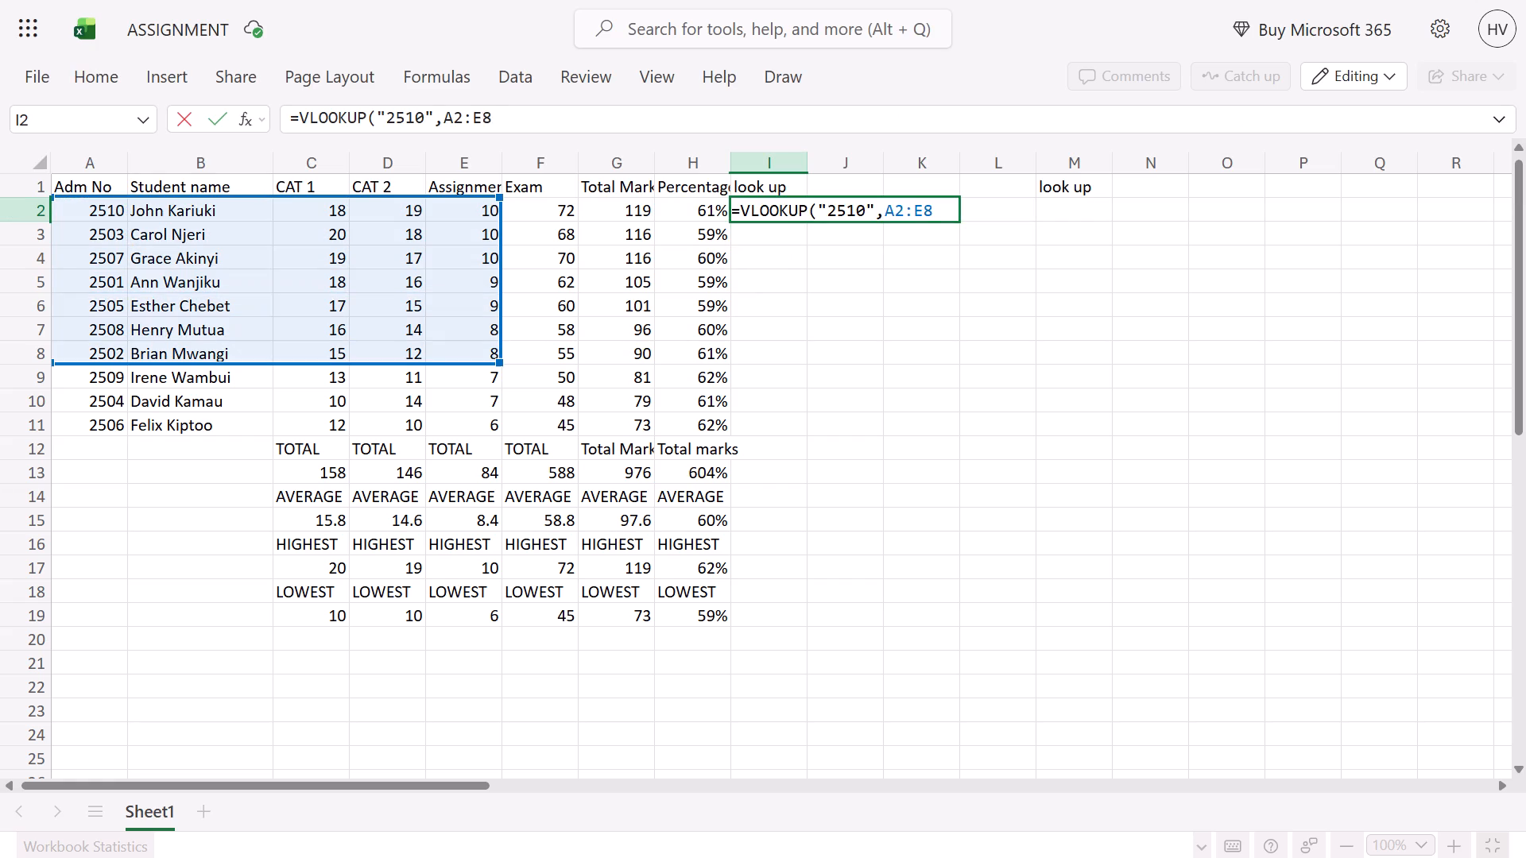
left_click_drag(486, 344, 477, 421)
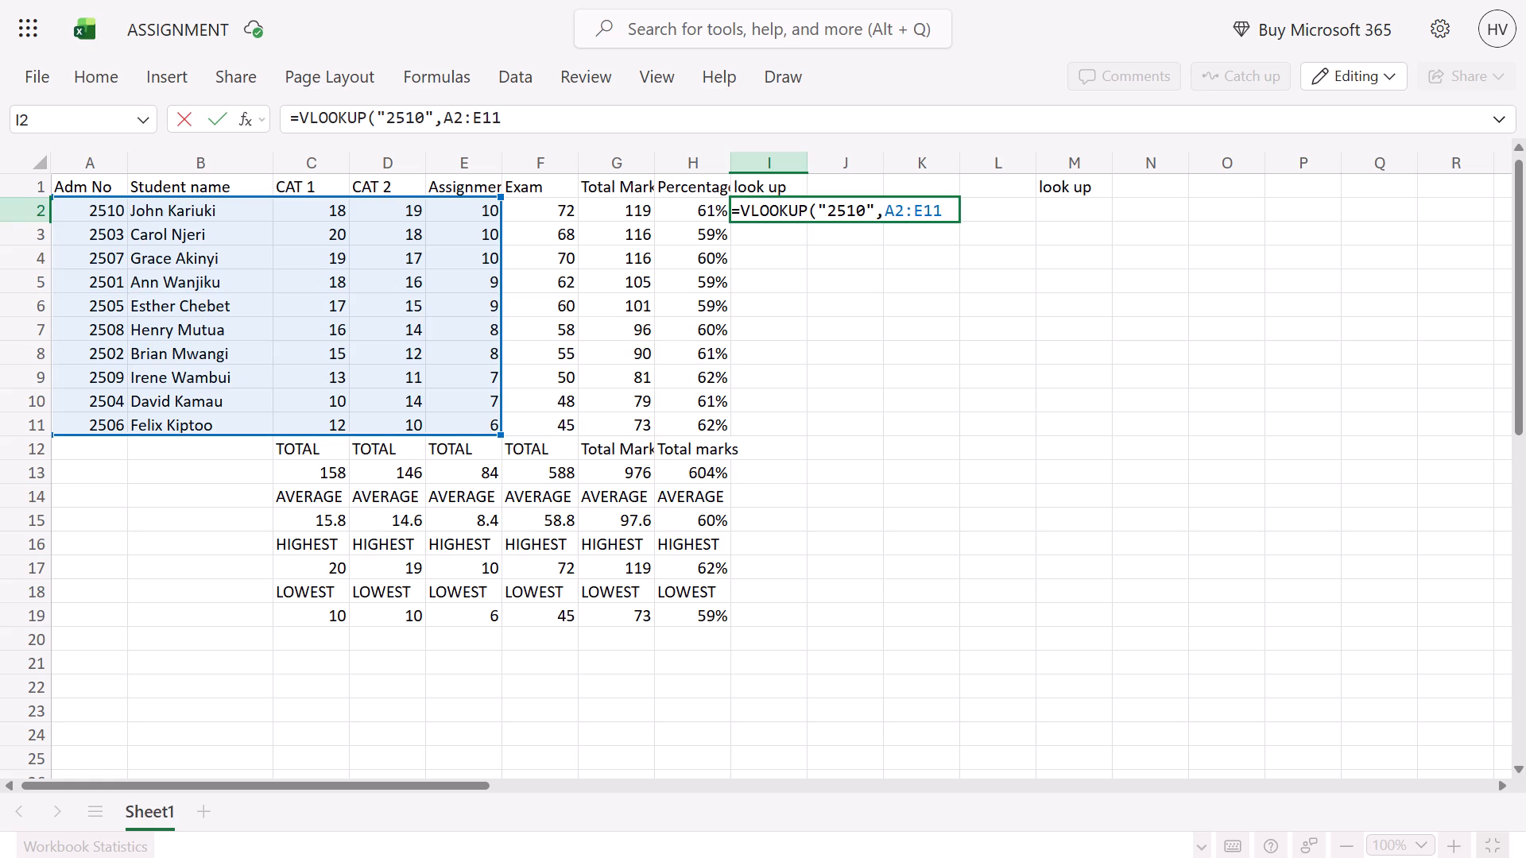
key("comma")
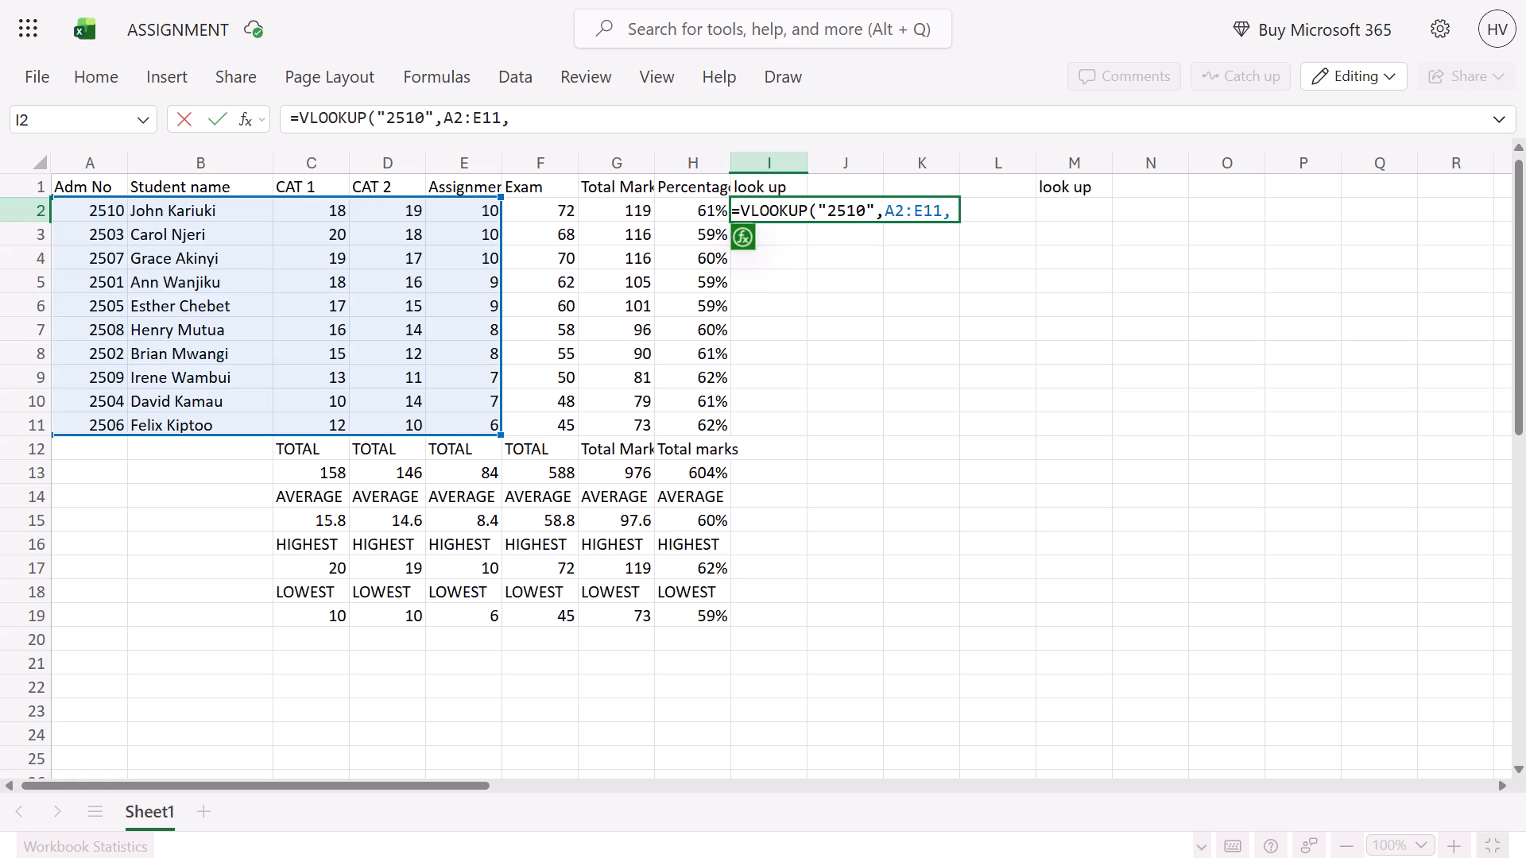
Set the VLOOKUP column index in cell I2 to 1, followed by a comma.
key("1")
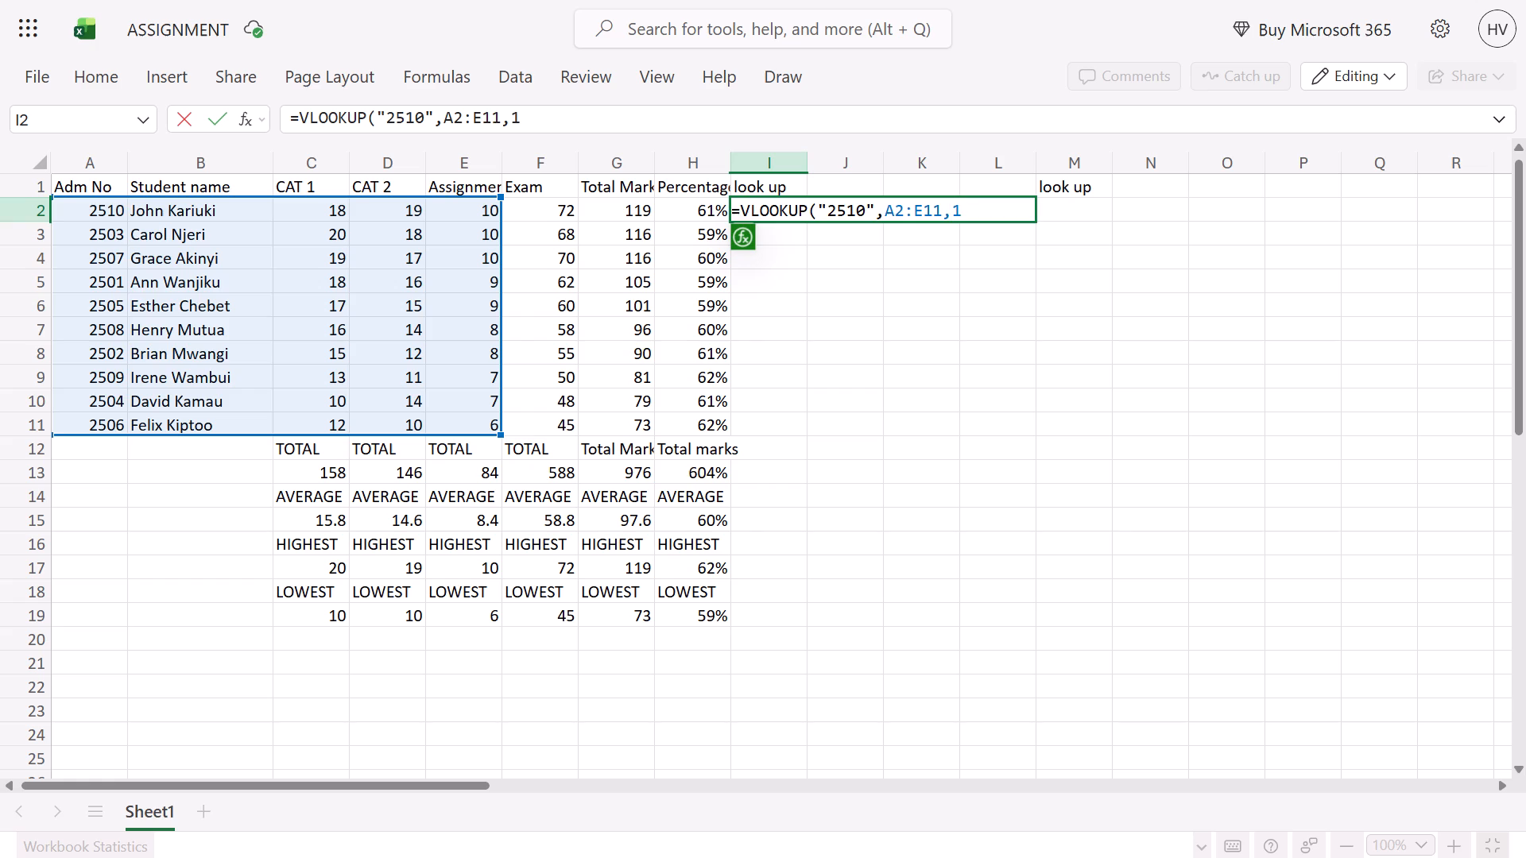
key("comma")
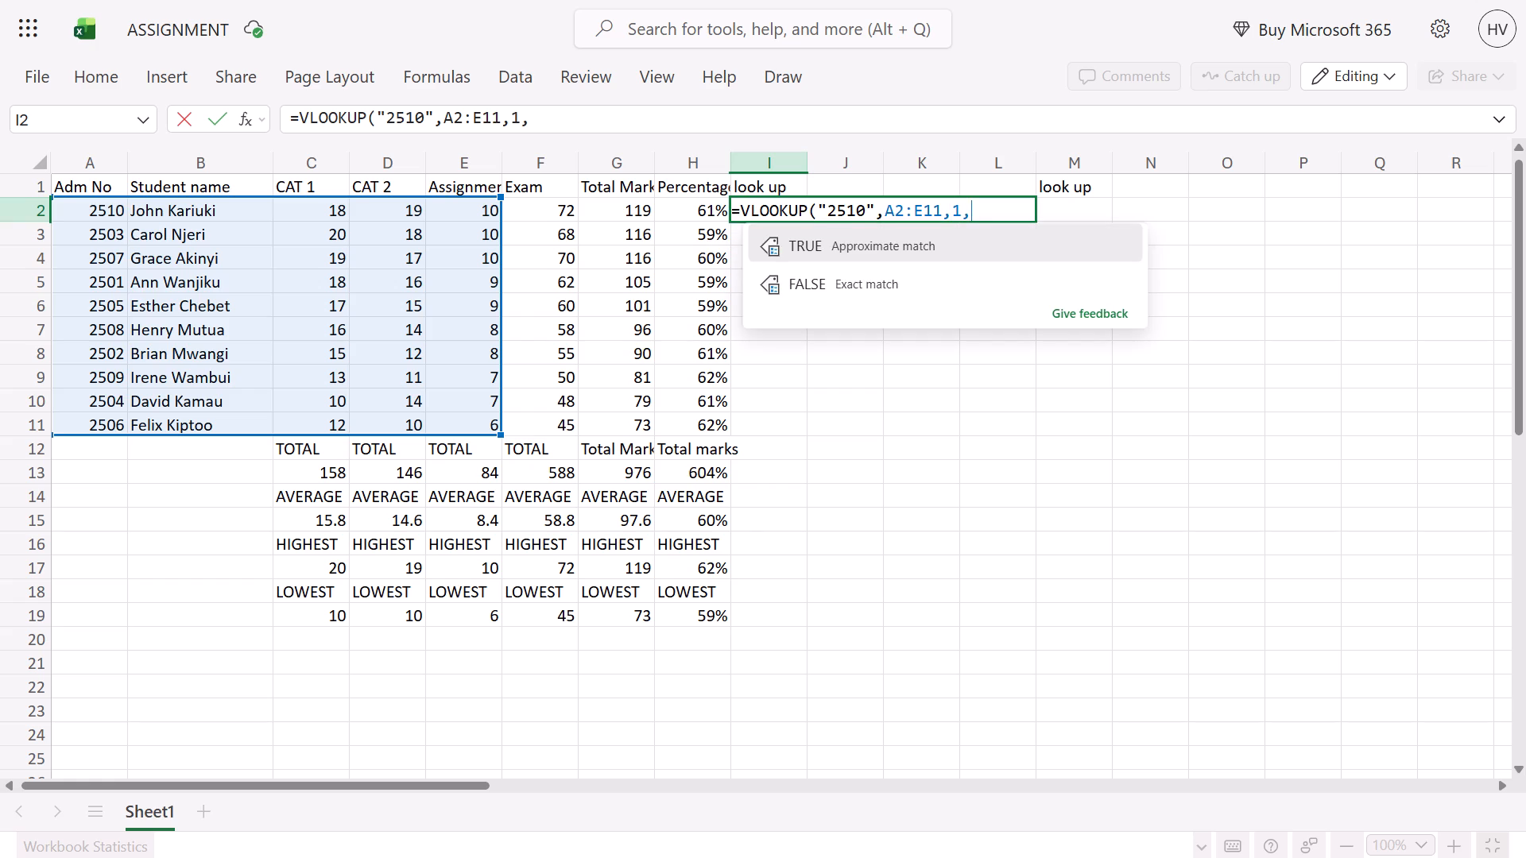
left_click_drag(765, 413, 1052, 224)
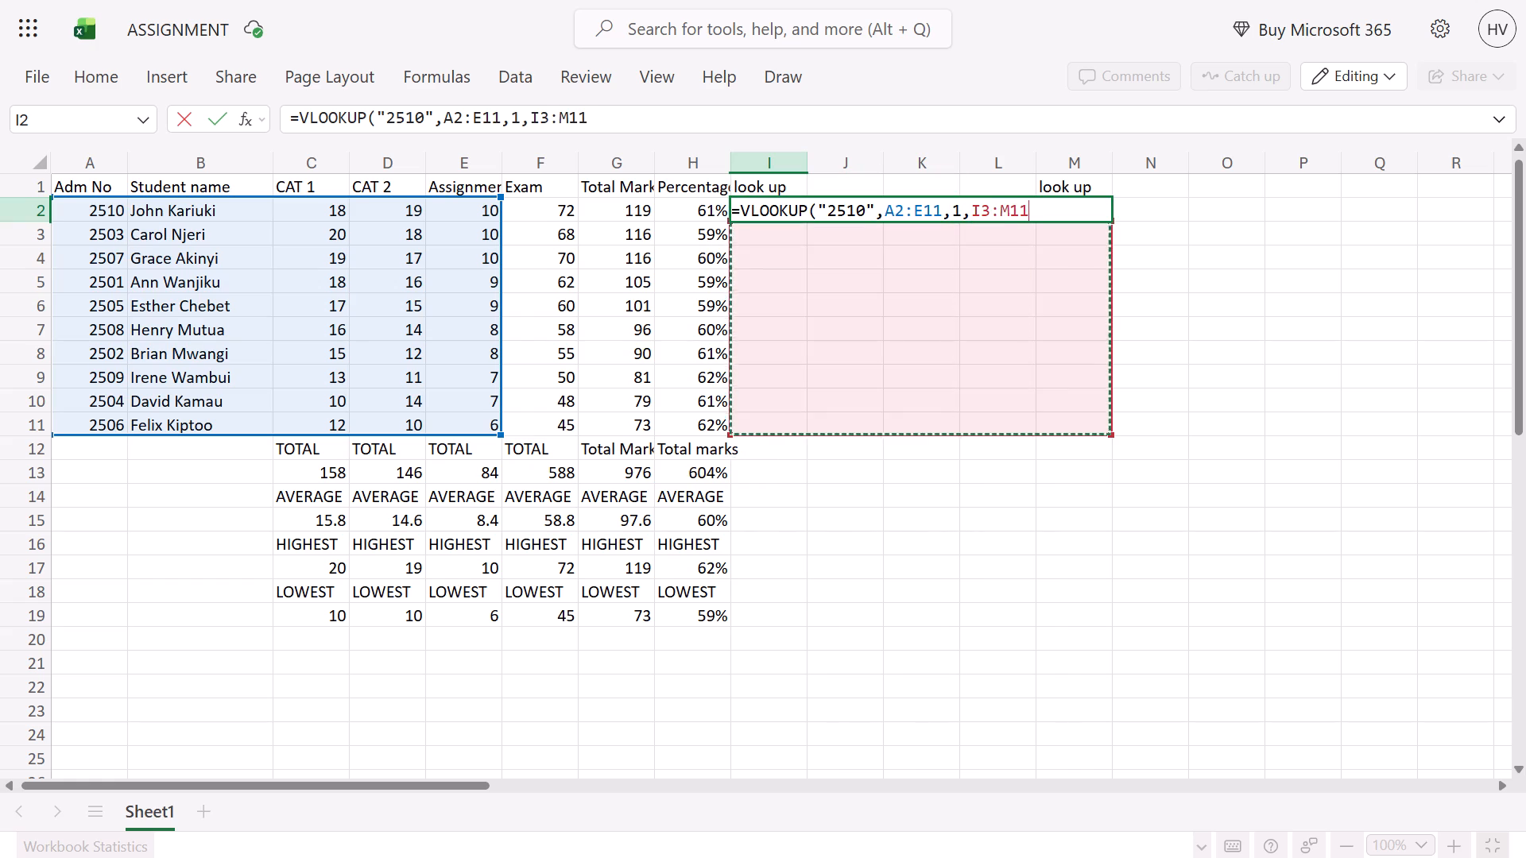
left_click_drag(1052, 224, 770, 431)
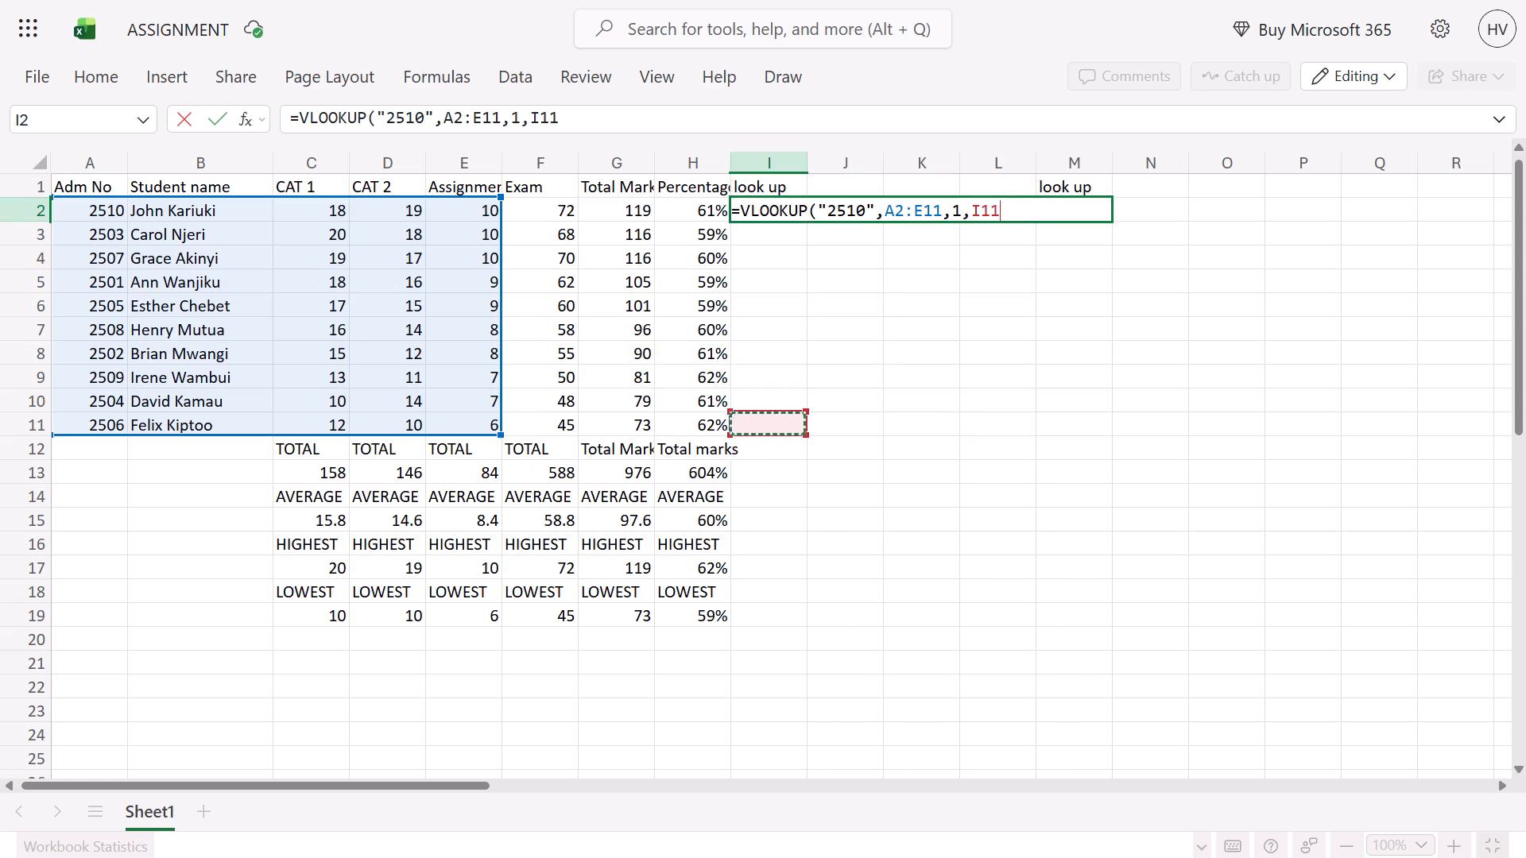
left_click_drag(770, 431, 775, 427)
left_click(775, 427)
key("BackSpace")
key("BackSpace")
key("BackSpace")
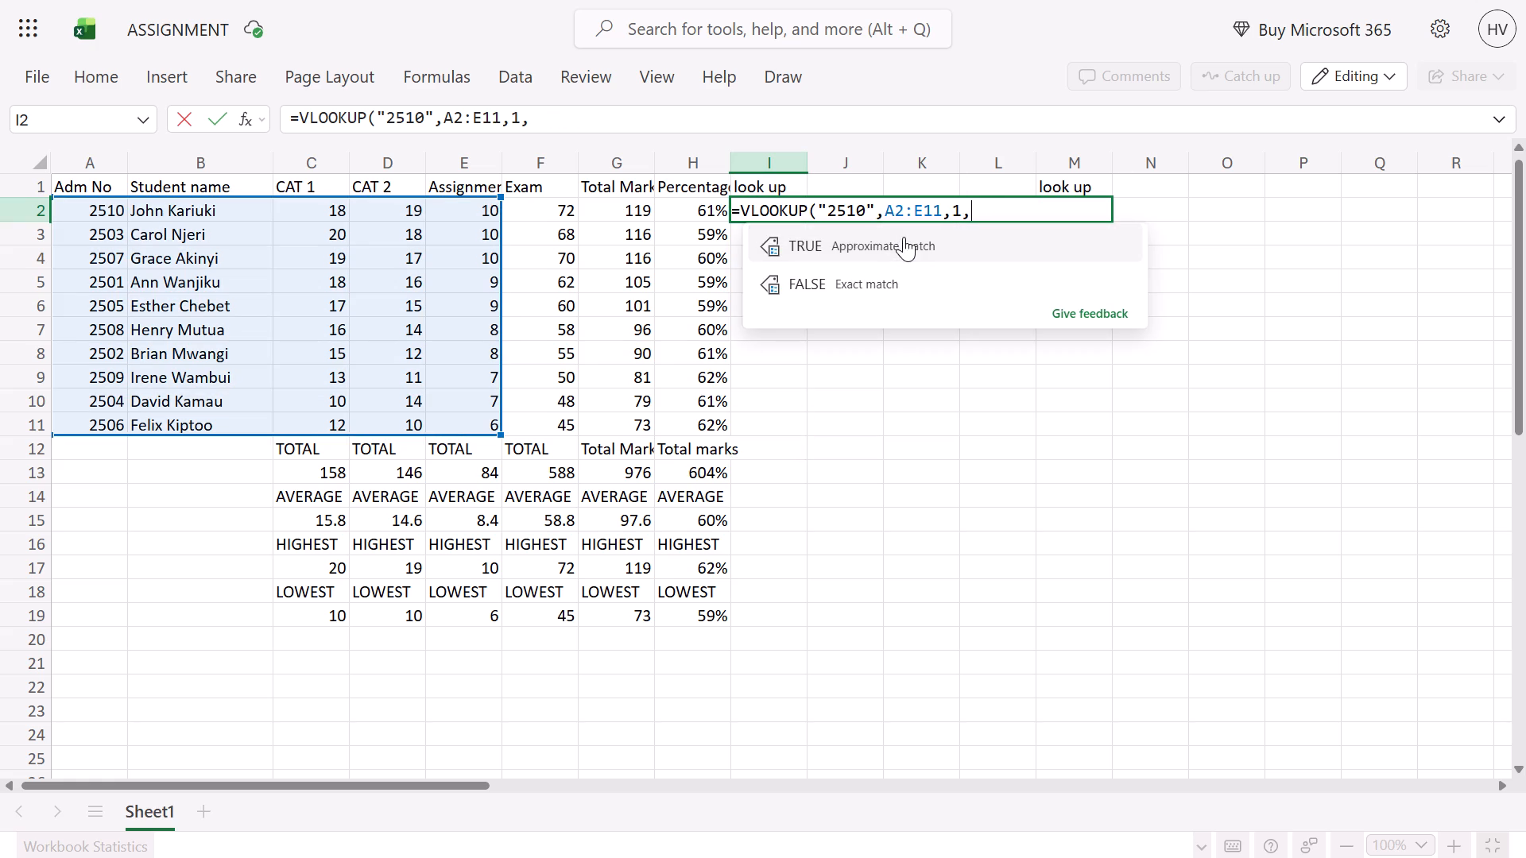
Complete the VLOOKUP formula in cell I2 with FALSE (exact match) as the range lookup.
double_click(893, 284)
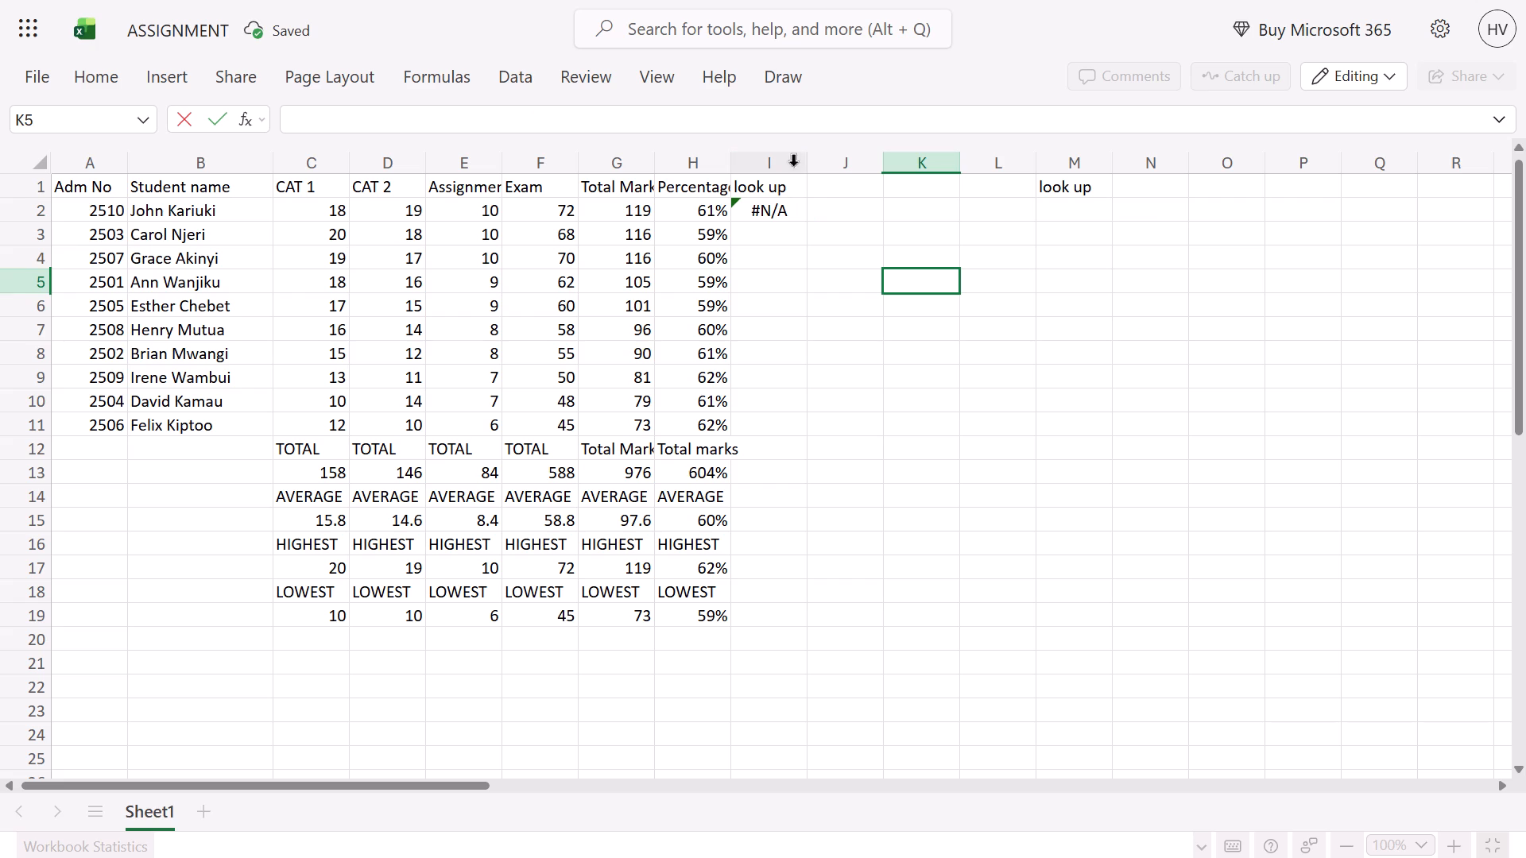
Examine the VLOOKUP formula and its arguments in cell I2 without editing it.
left_click(785, 215)
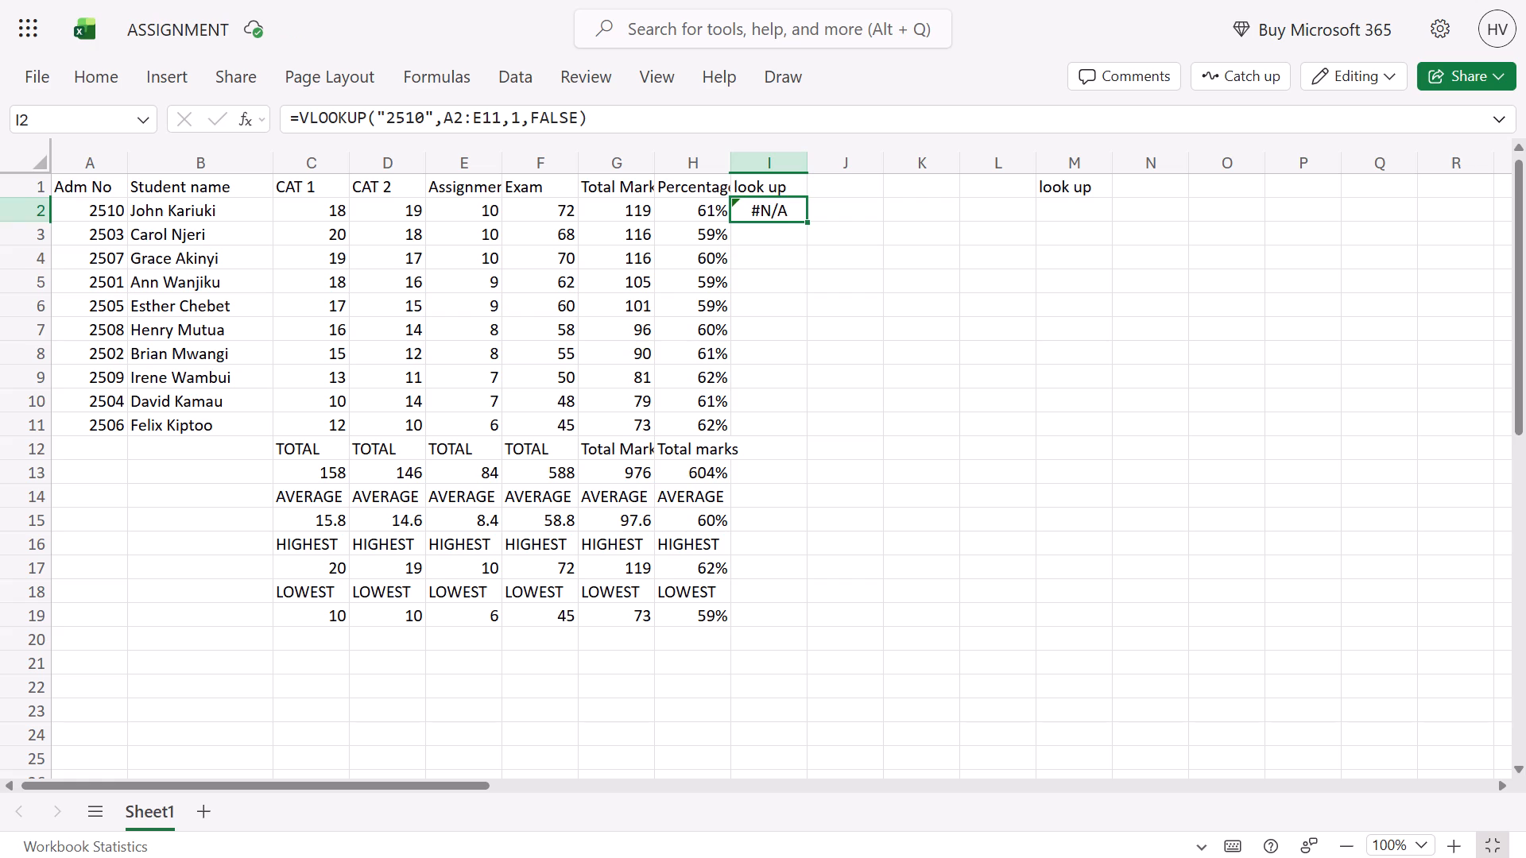
left_click(770, 217)
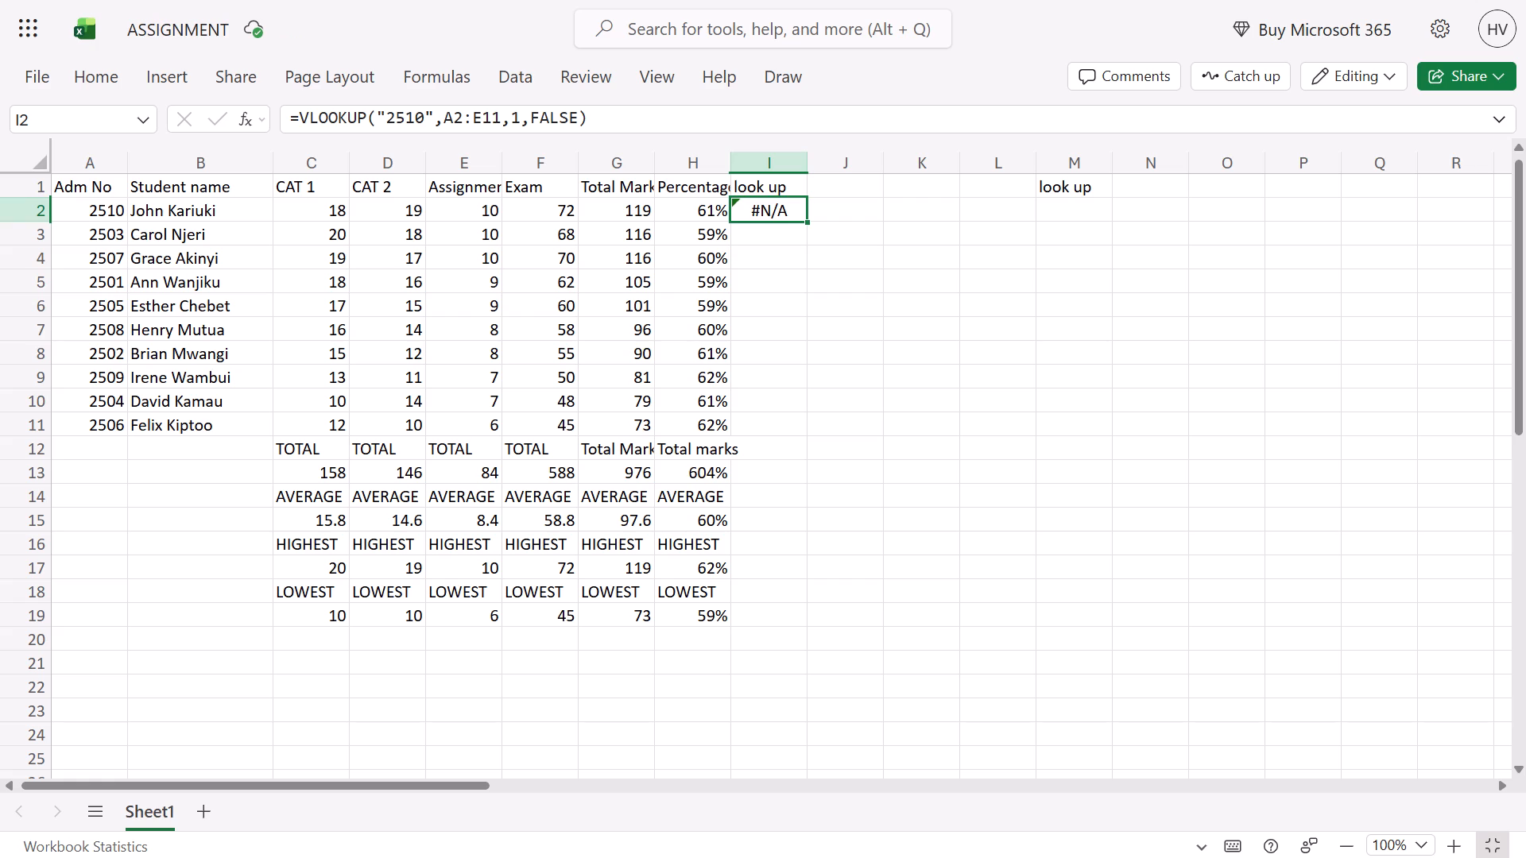
left_click(770, 217)
double_click(776, 217)
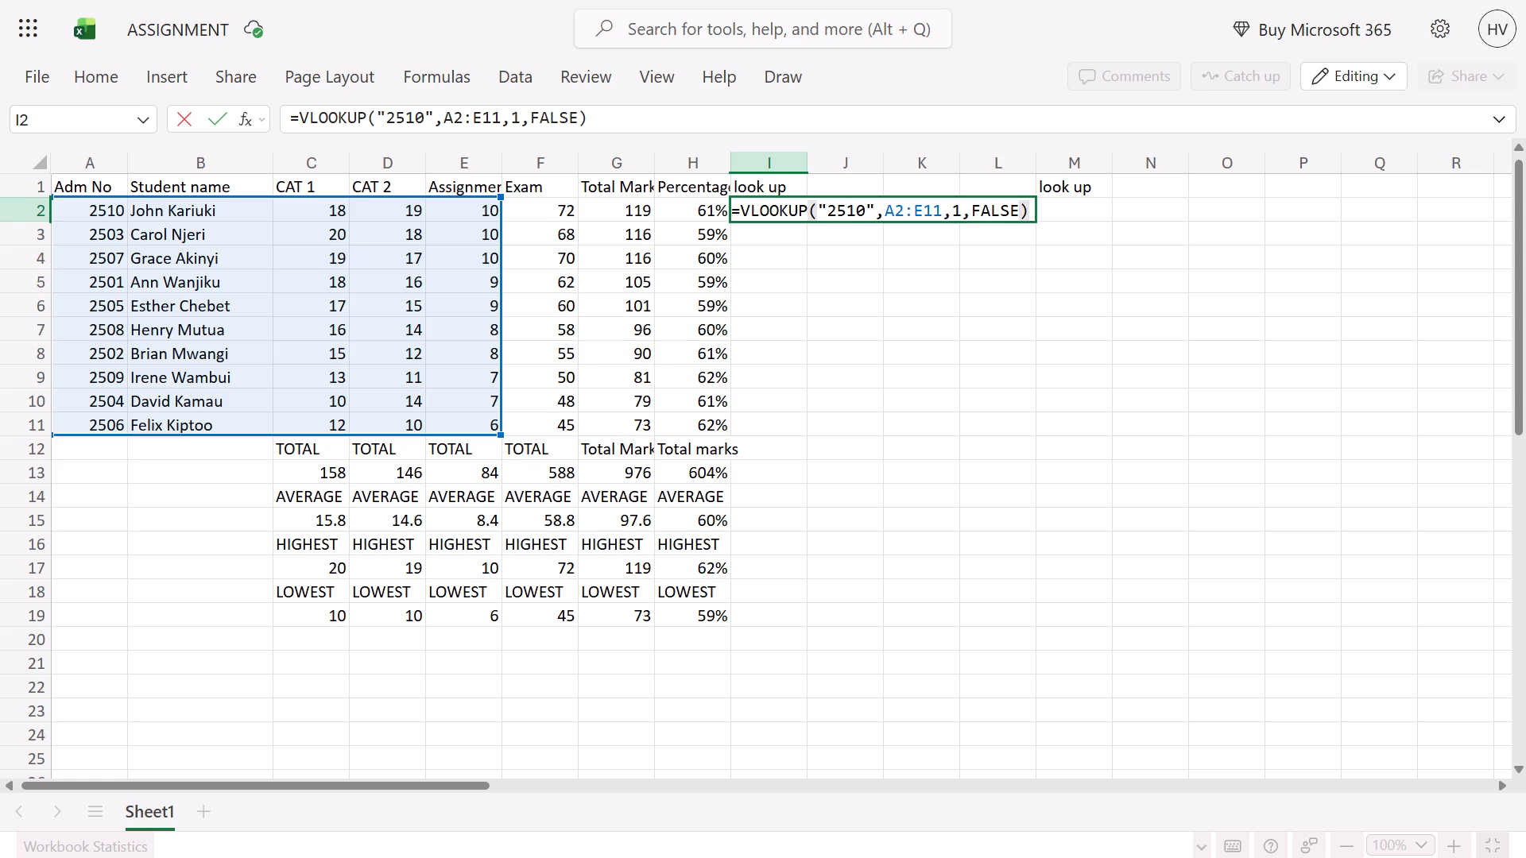
key("Return")
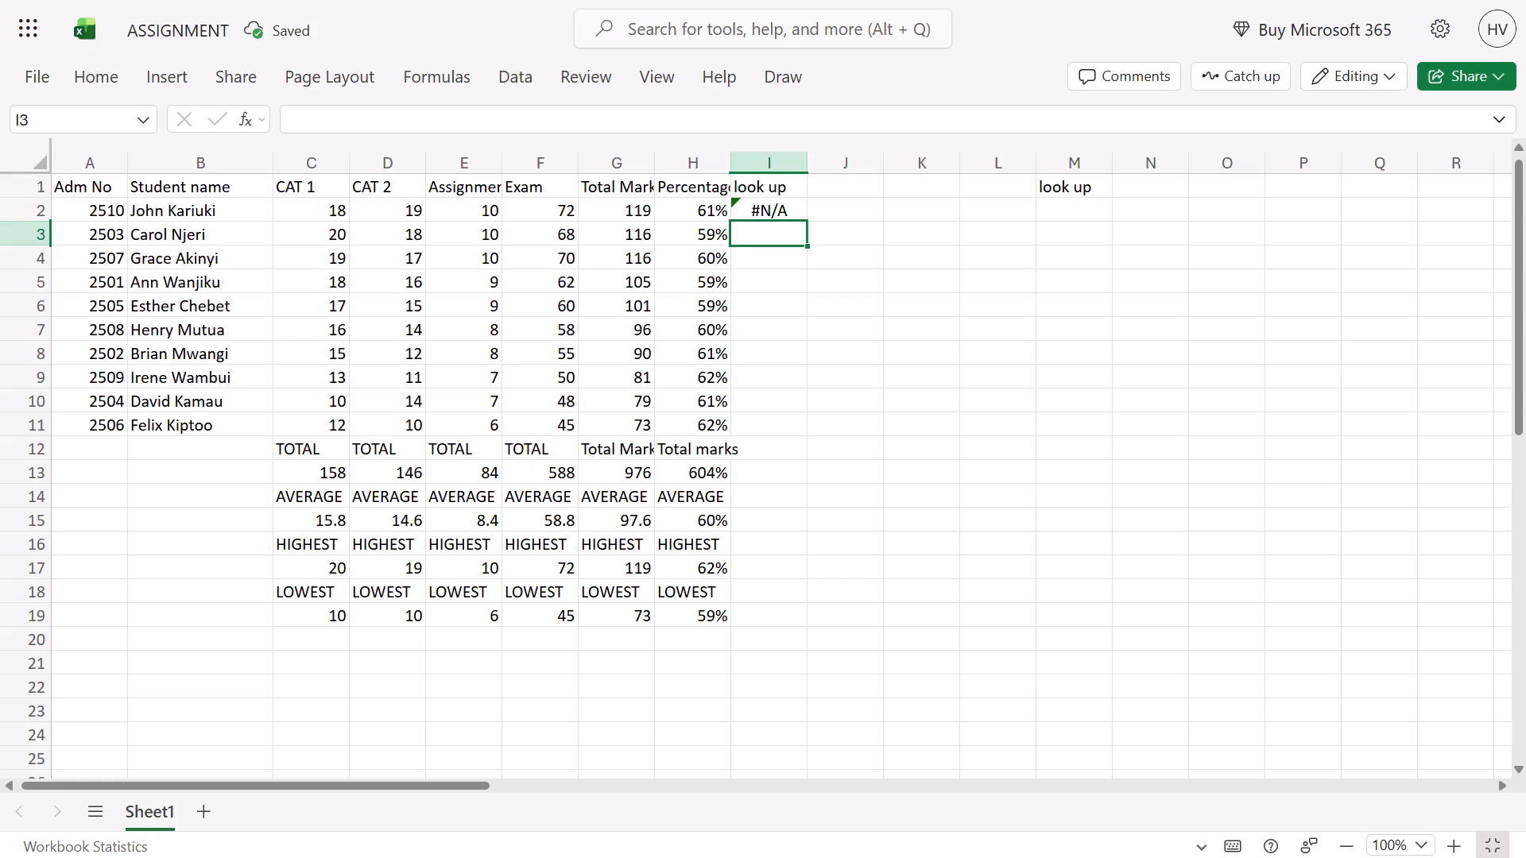
left_click(786, 210)
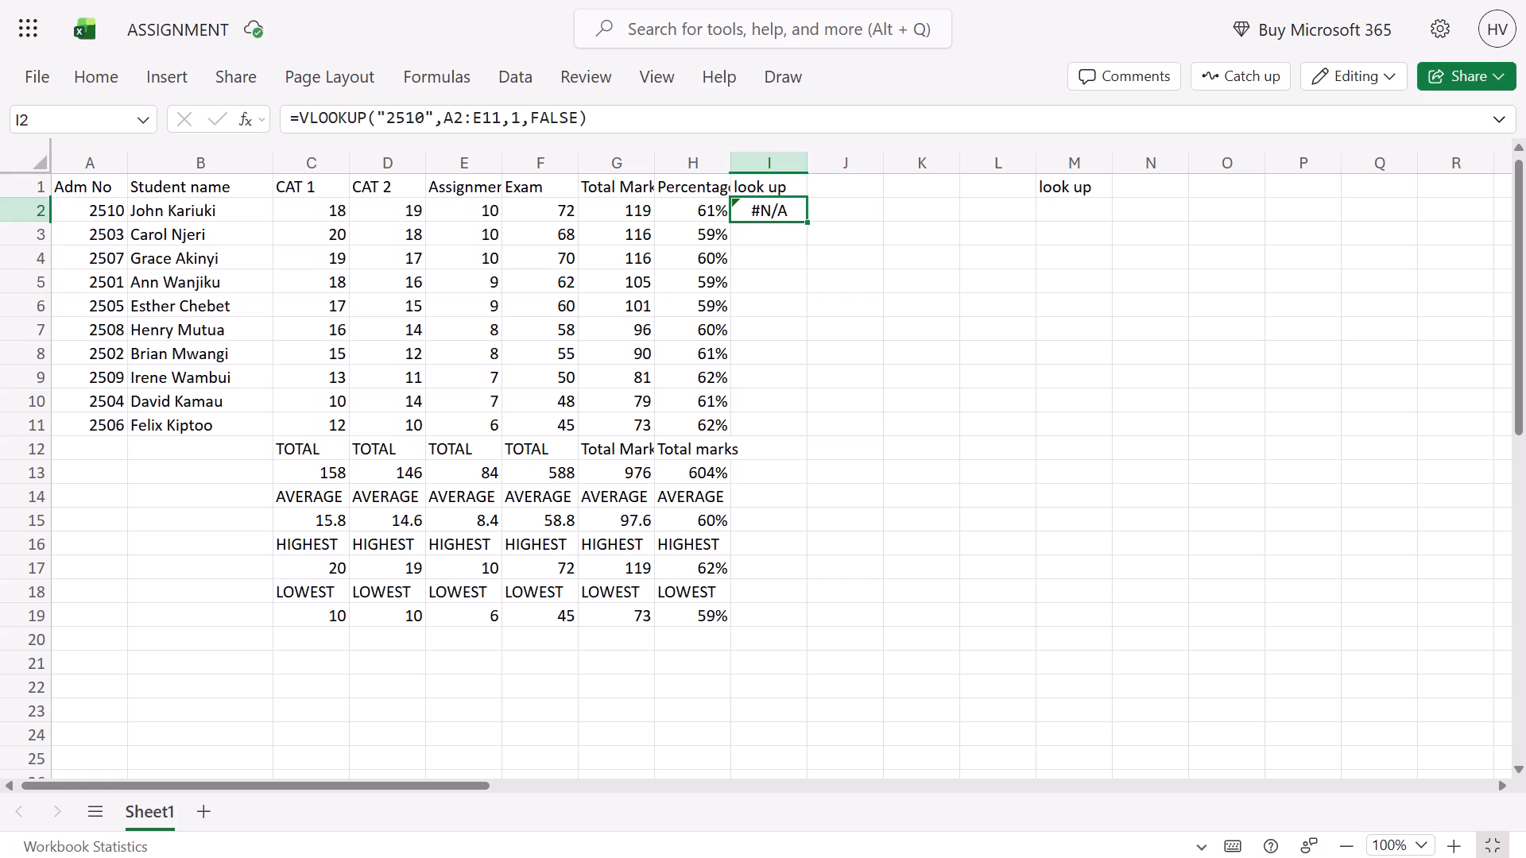
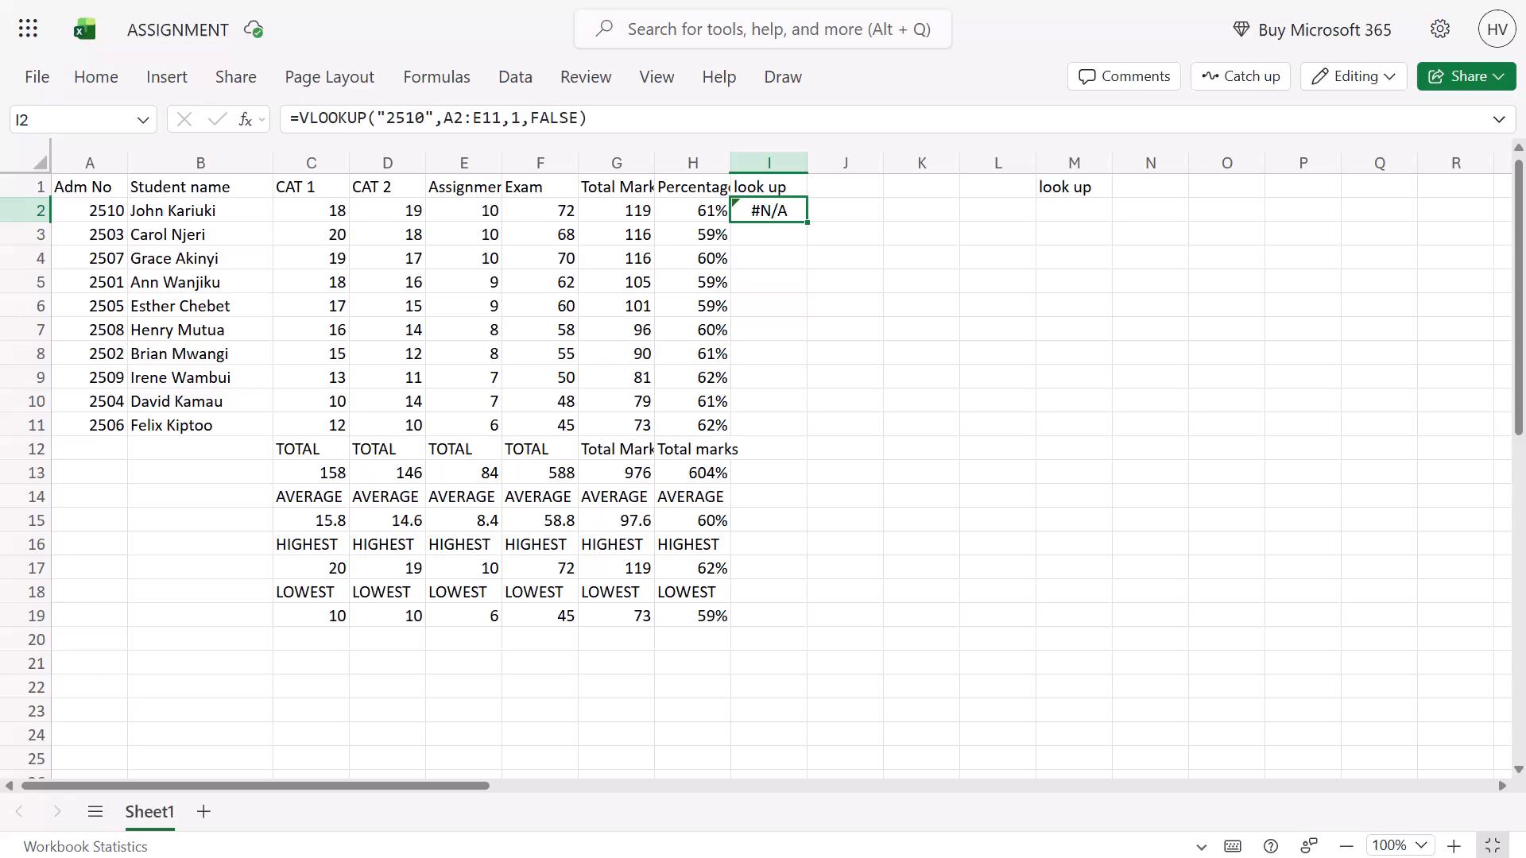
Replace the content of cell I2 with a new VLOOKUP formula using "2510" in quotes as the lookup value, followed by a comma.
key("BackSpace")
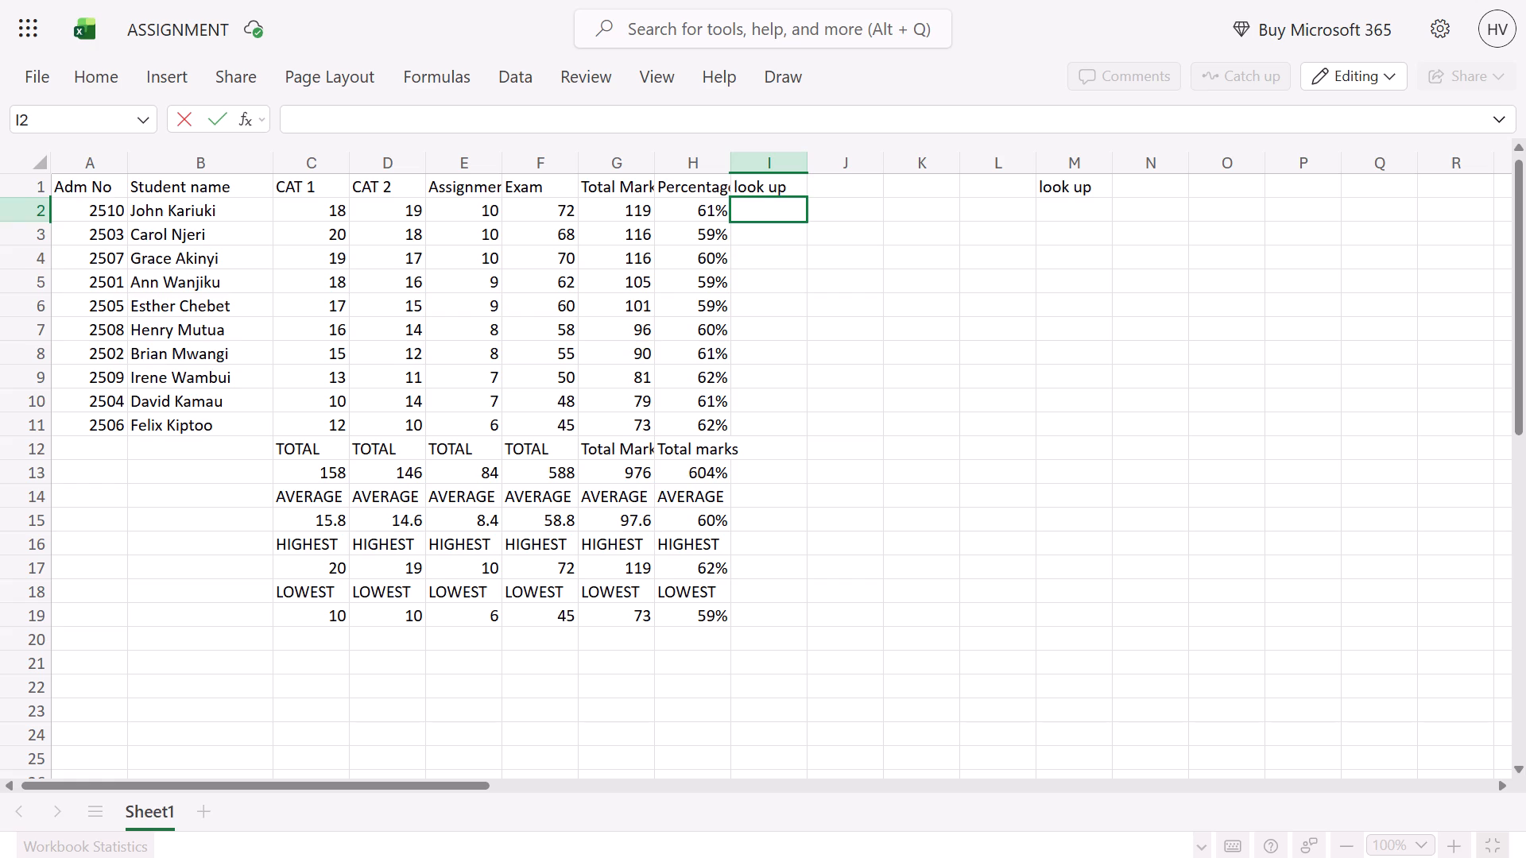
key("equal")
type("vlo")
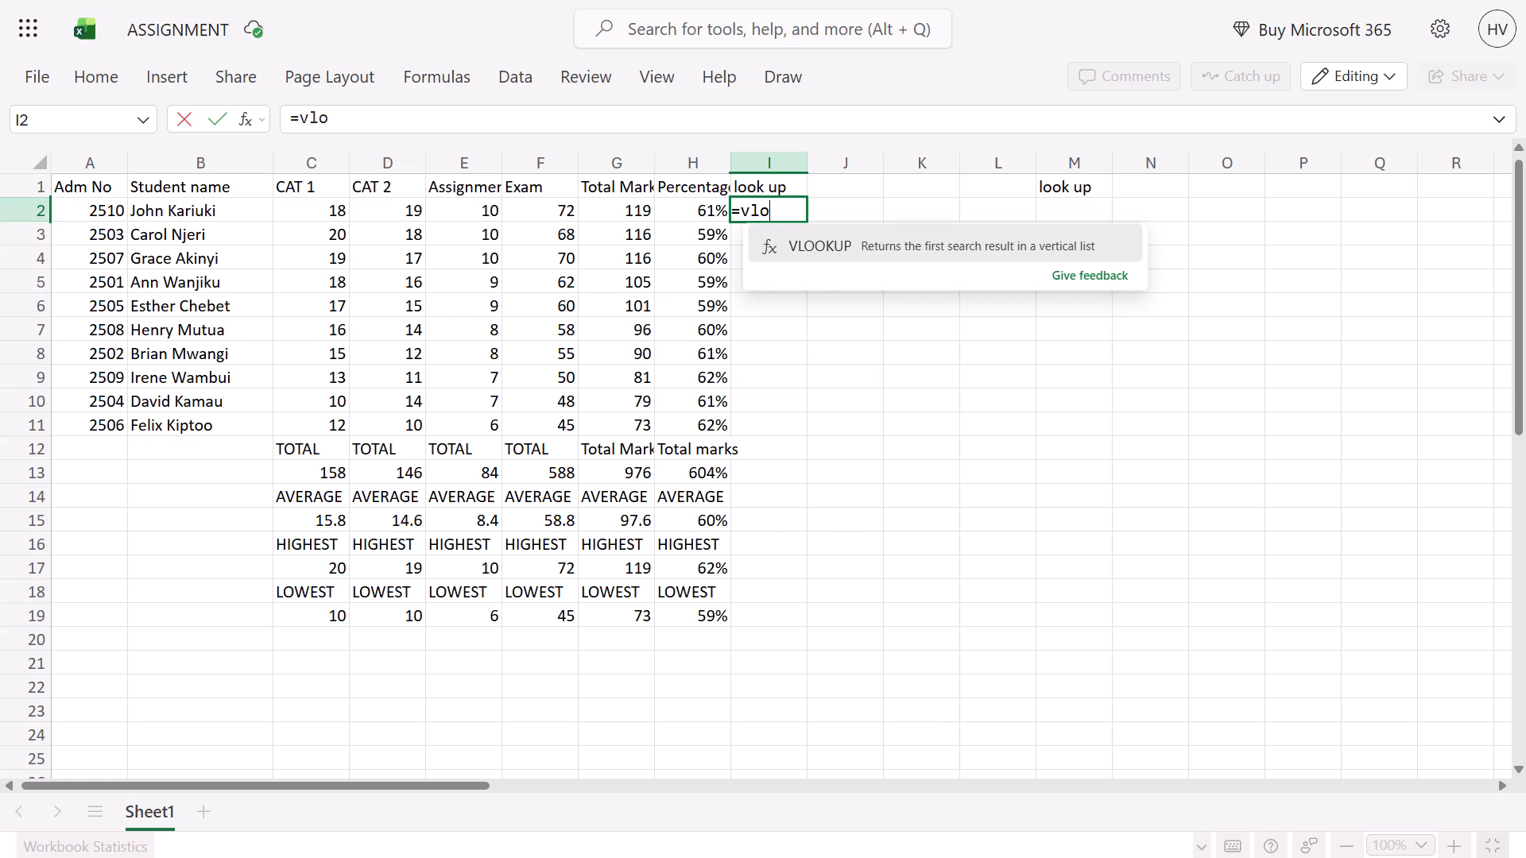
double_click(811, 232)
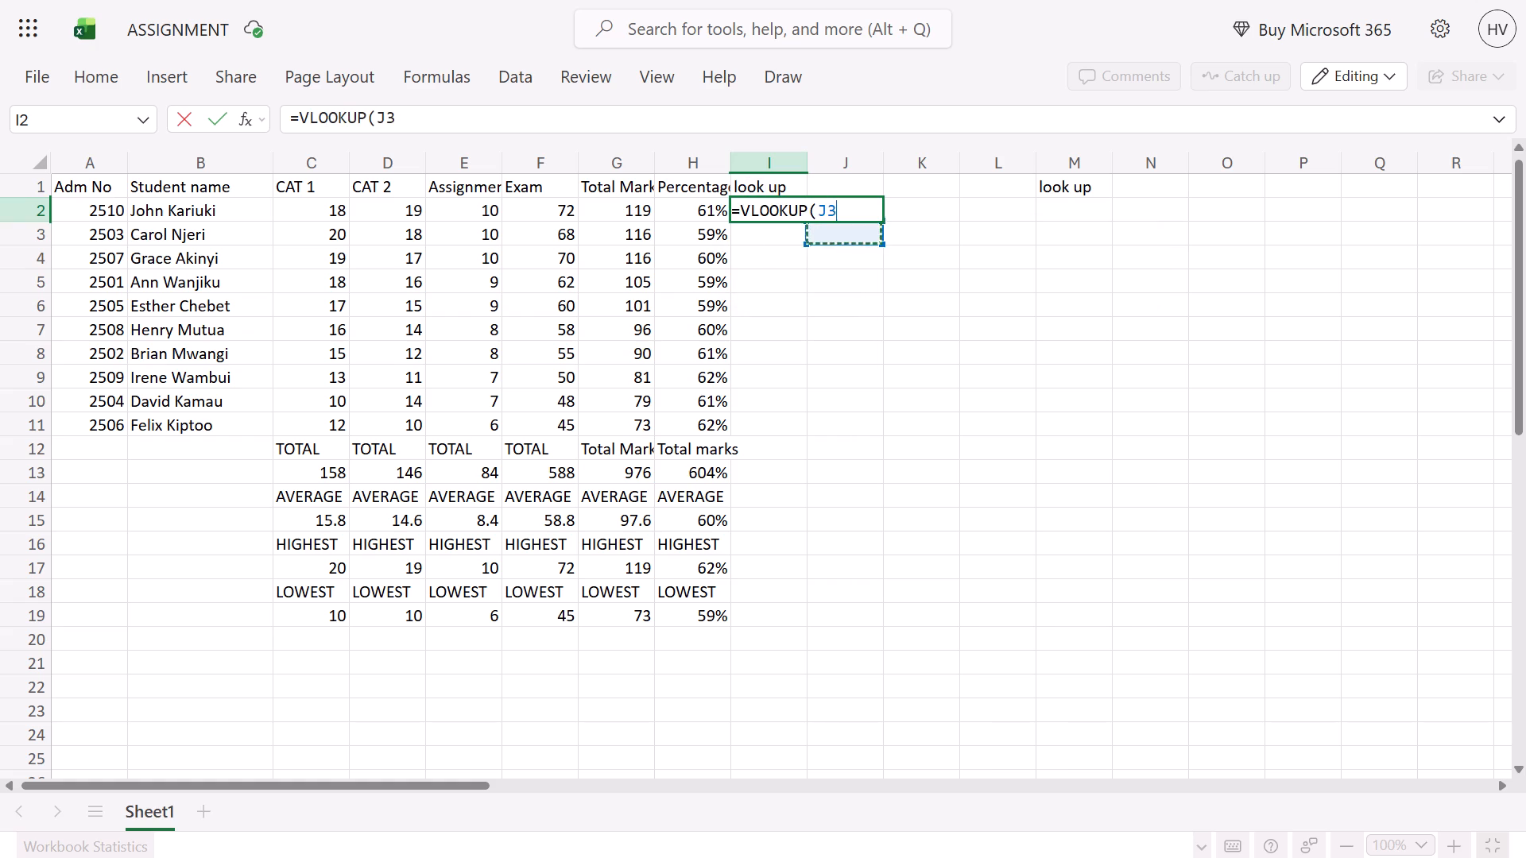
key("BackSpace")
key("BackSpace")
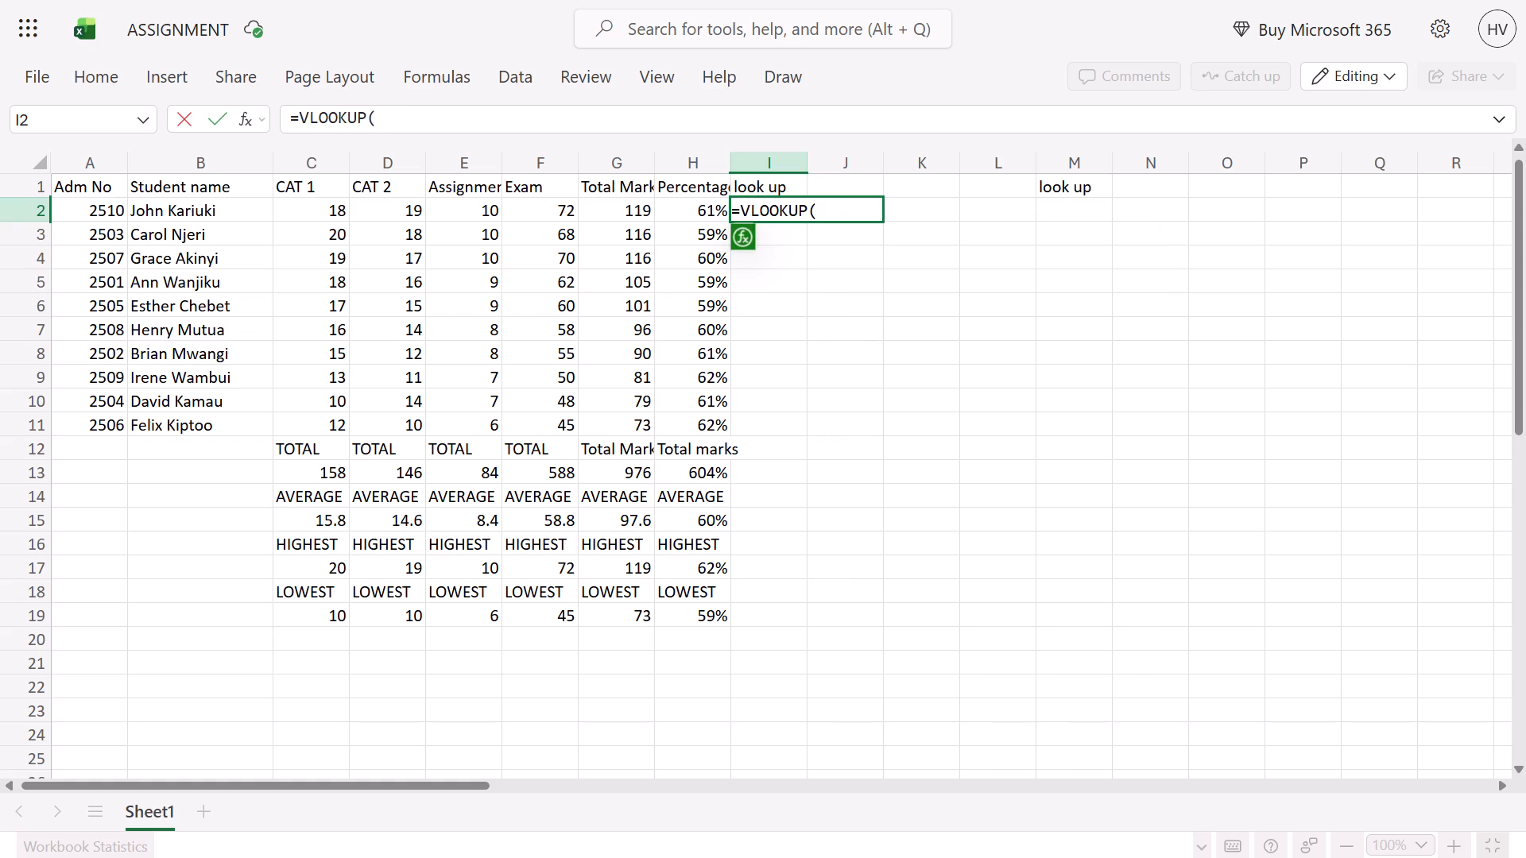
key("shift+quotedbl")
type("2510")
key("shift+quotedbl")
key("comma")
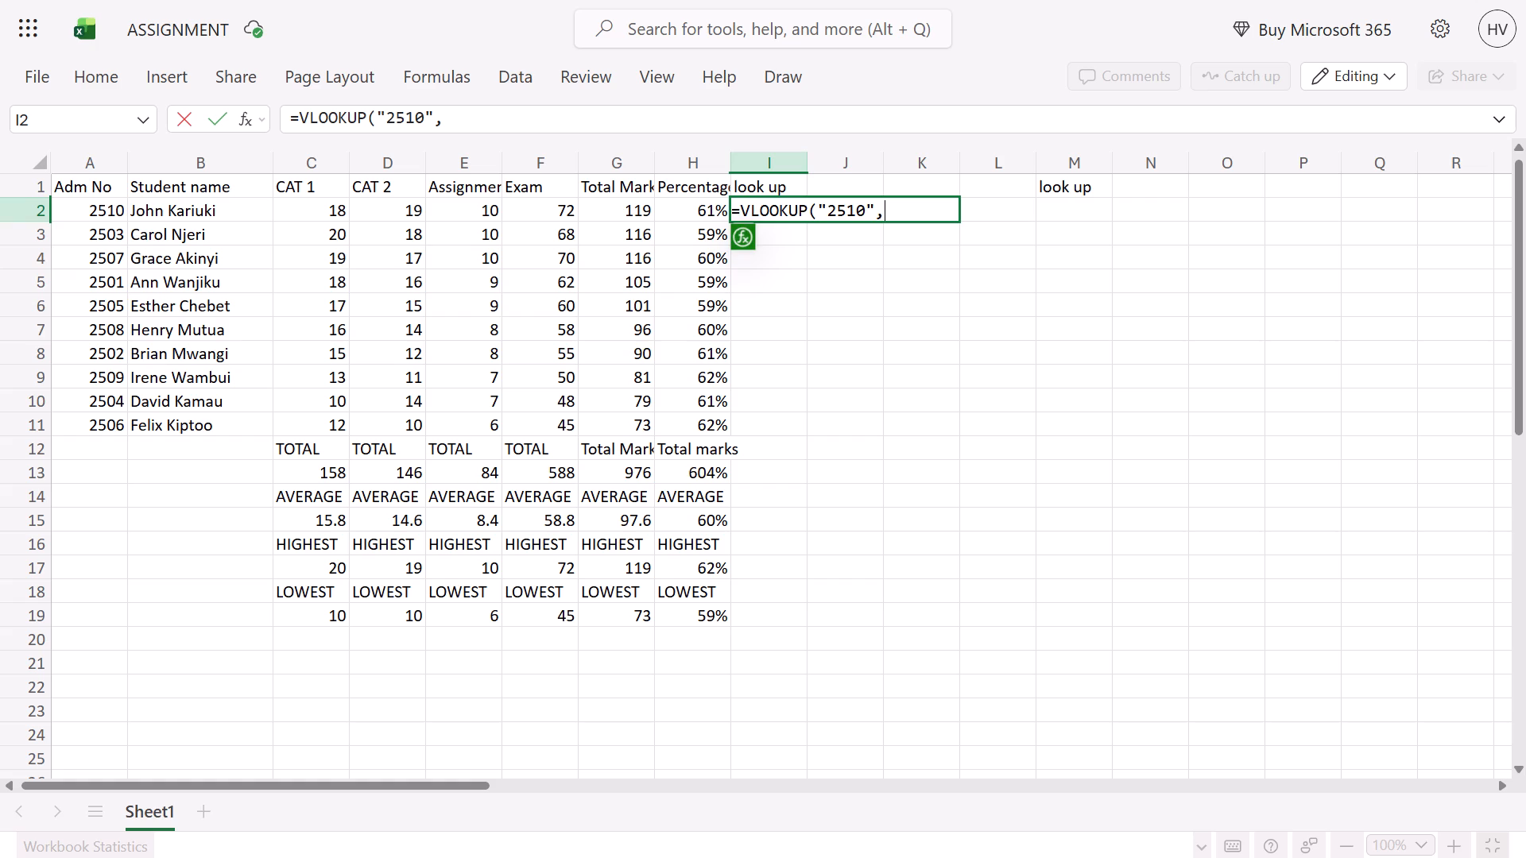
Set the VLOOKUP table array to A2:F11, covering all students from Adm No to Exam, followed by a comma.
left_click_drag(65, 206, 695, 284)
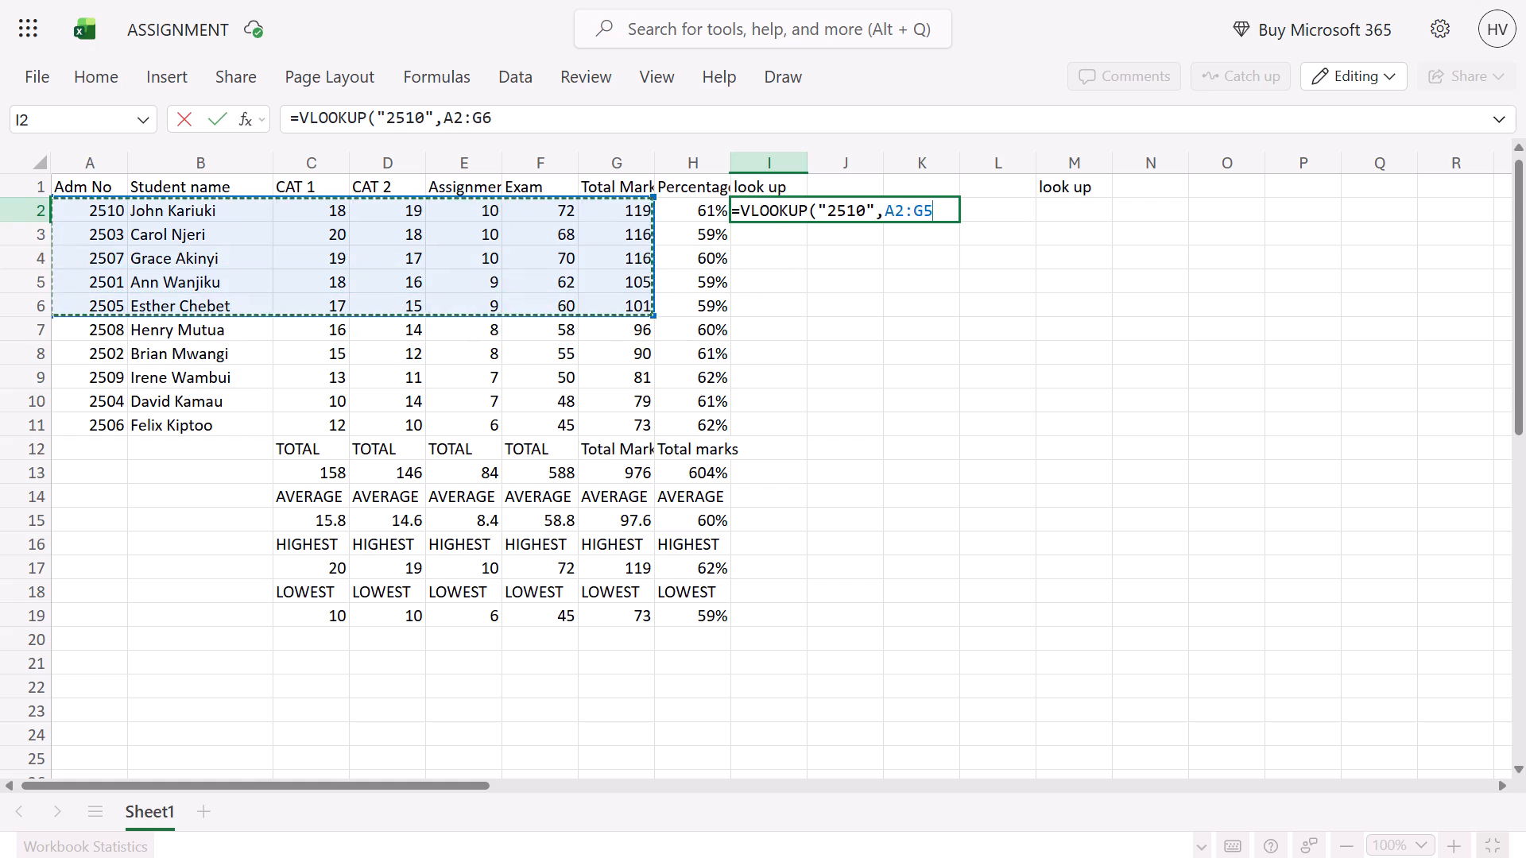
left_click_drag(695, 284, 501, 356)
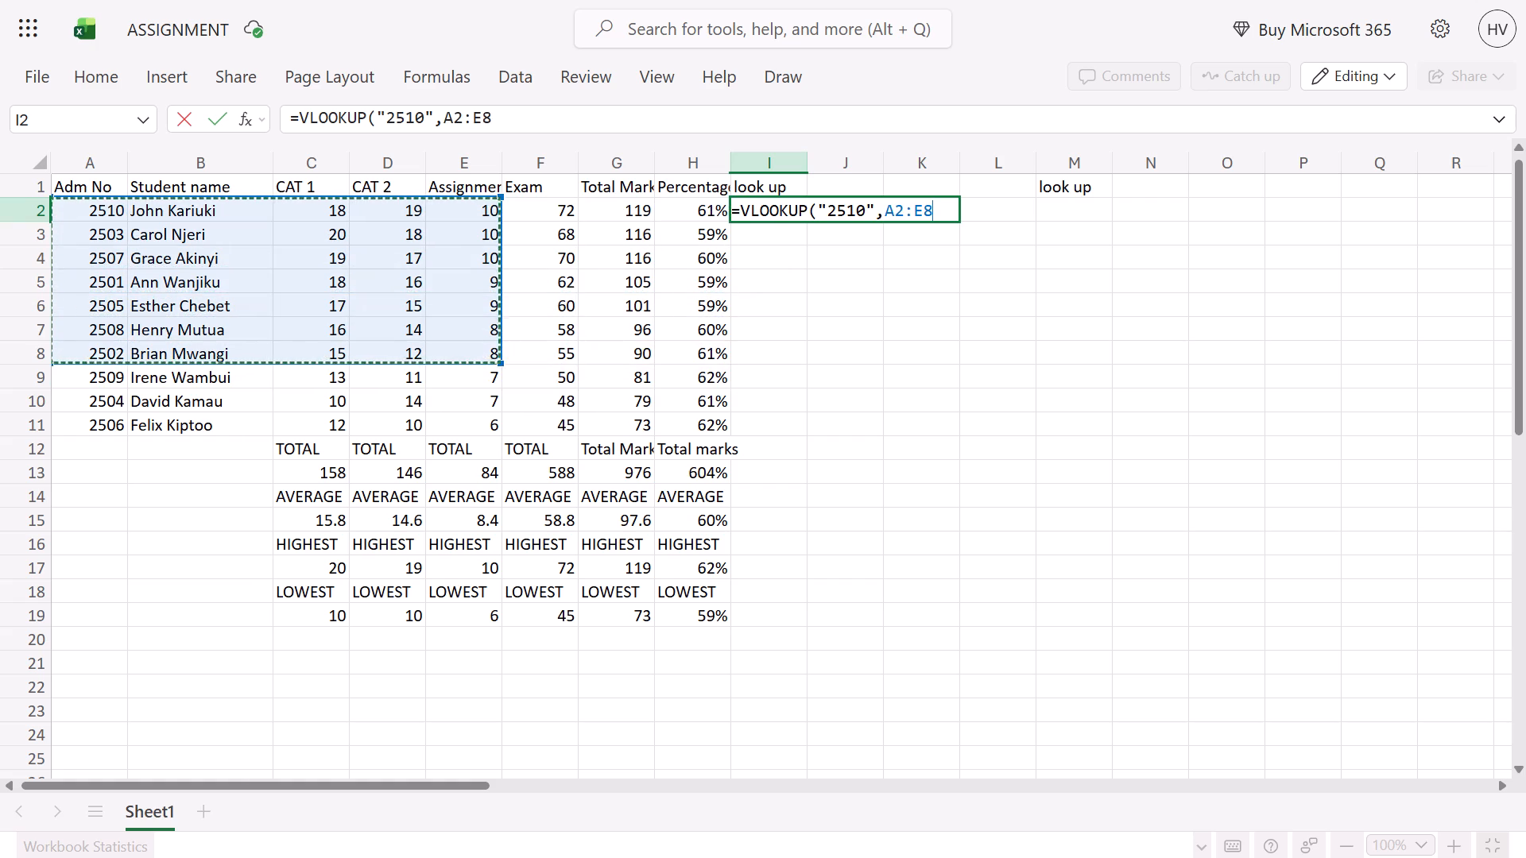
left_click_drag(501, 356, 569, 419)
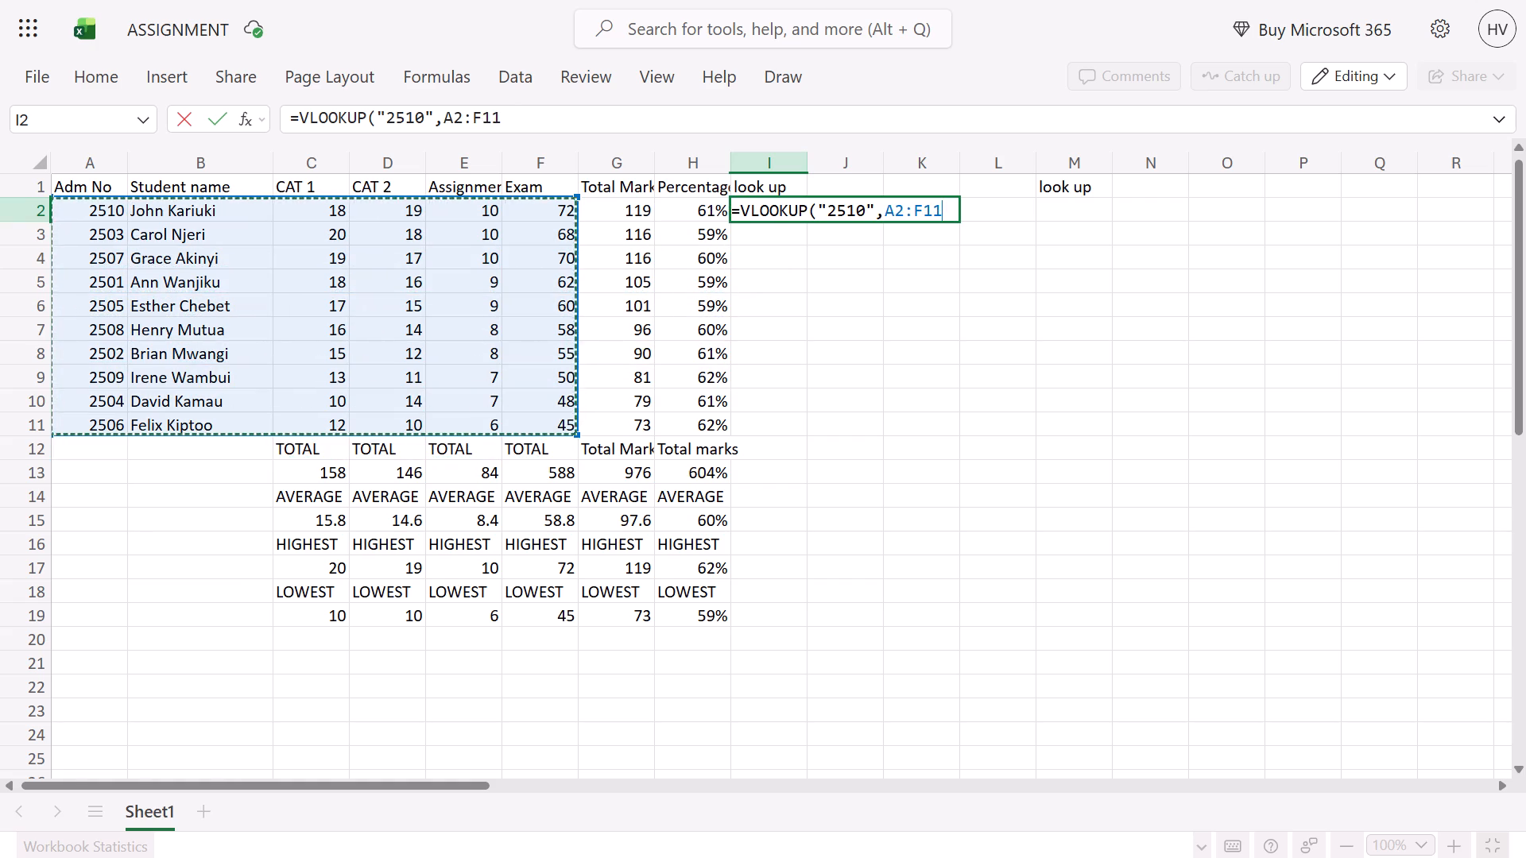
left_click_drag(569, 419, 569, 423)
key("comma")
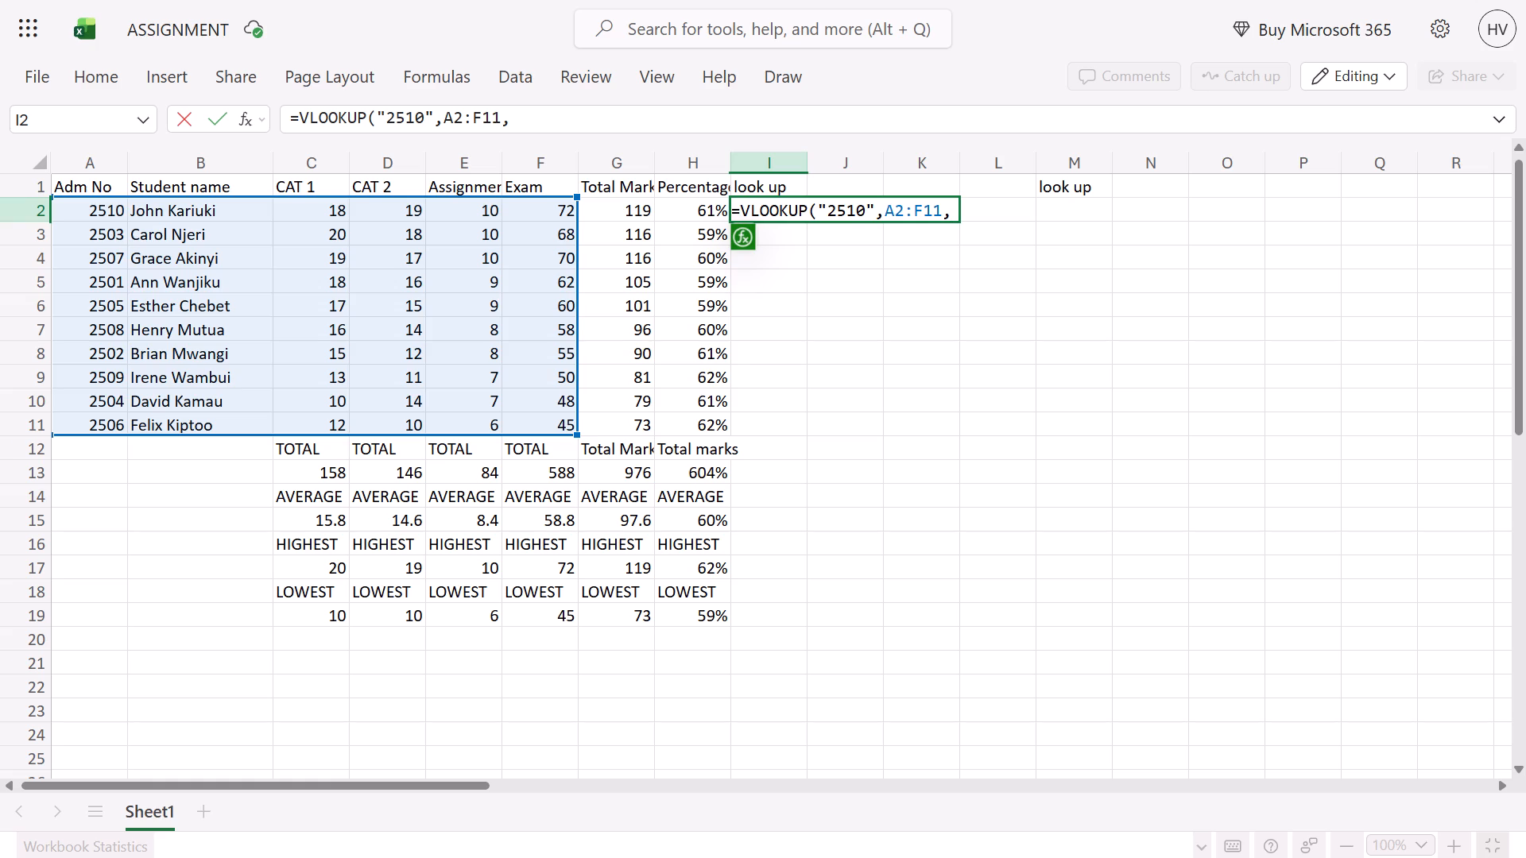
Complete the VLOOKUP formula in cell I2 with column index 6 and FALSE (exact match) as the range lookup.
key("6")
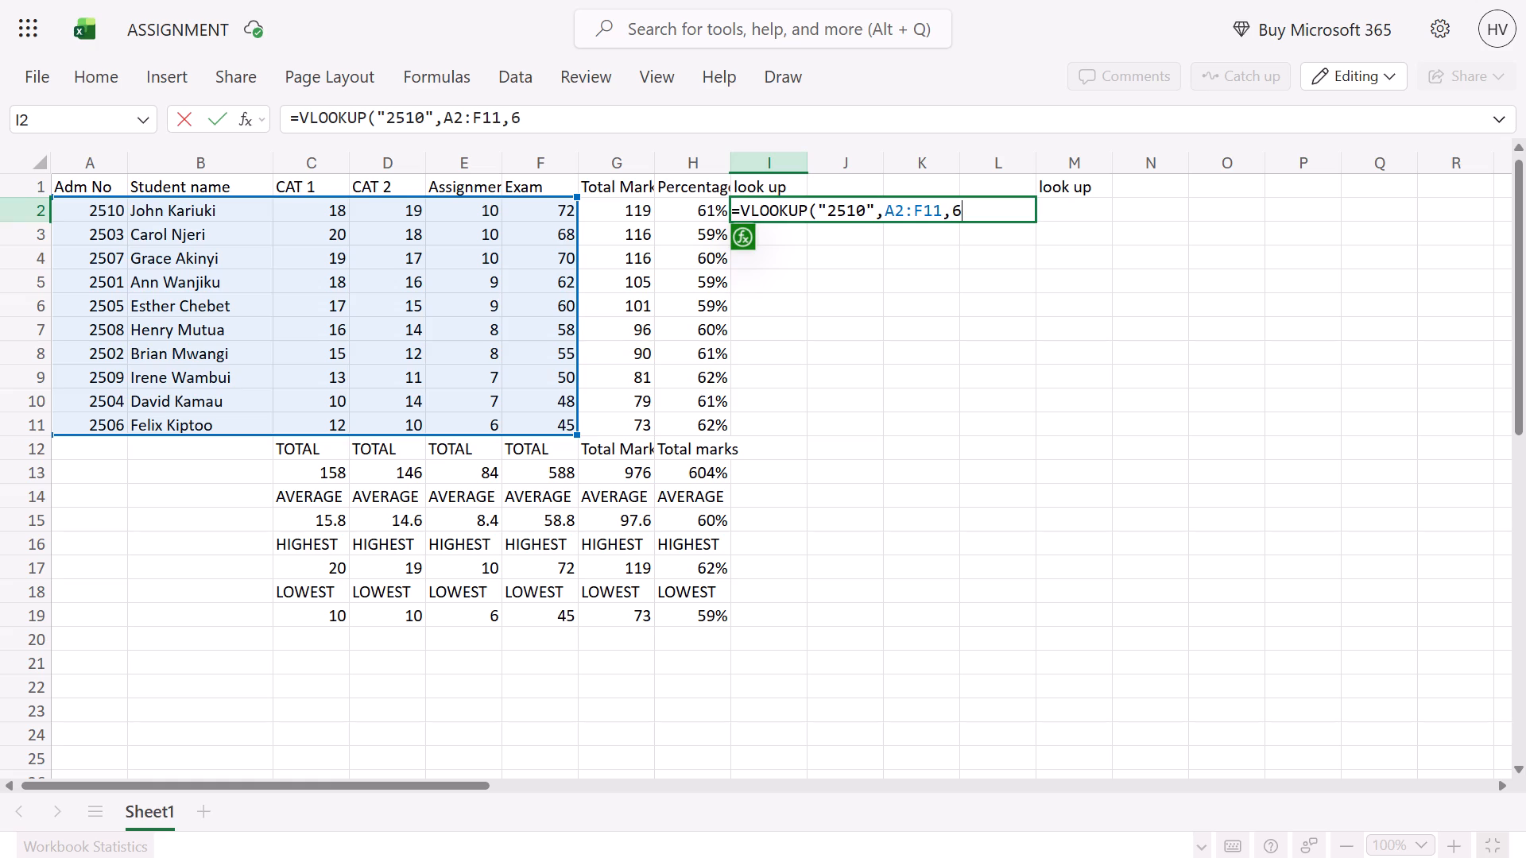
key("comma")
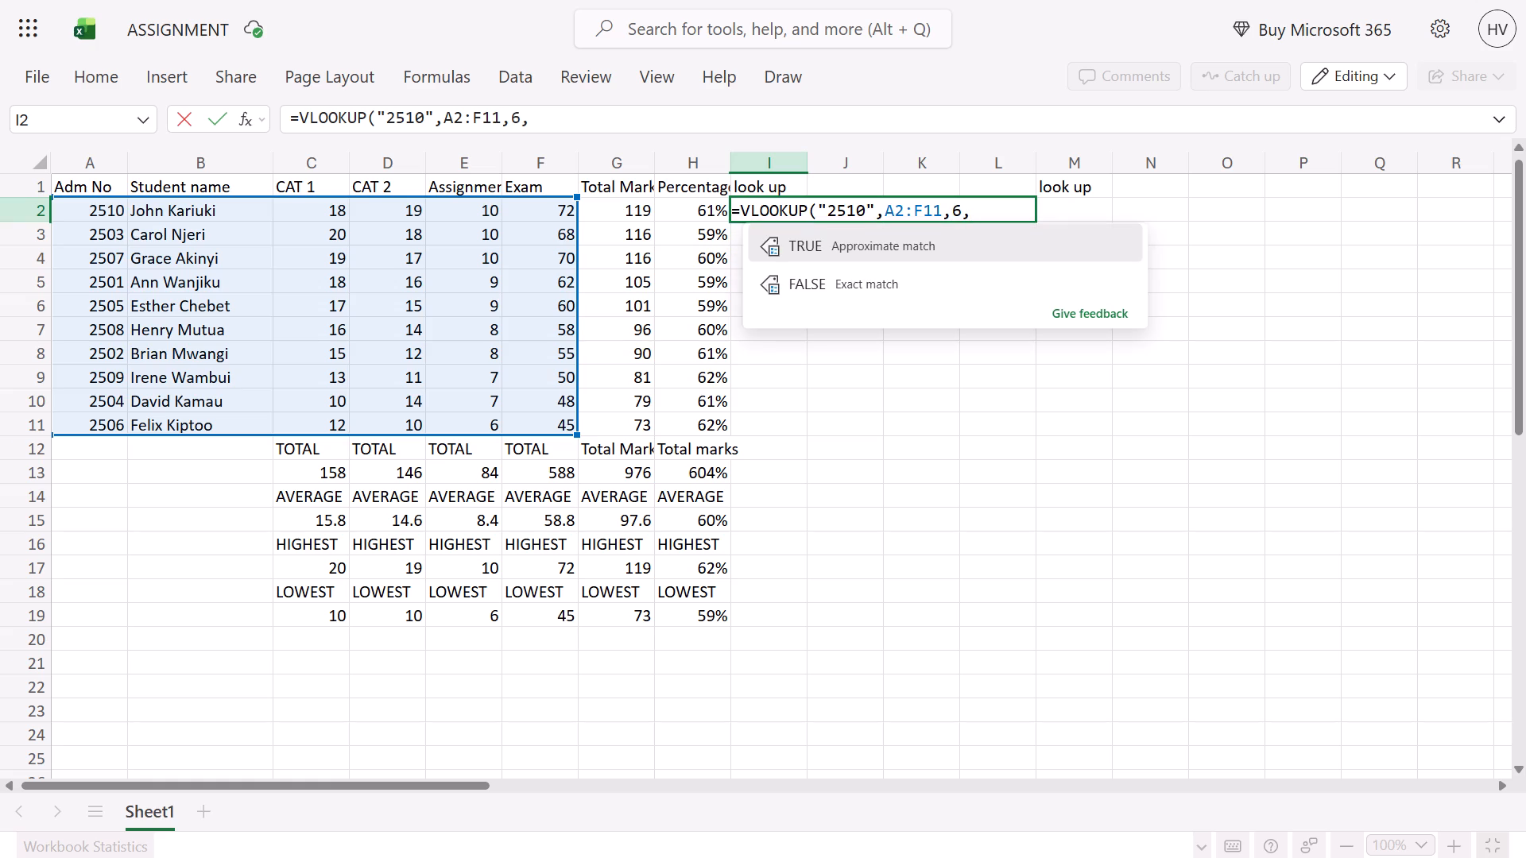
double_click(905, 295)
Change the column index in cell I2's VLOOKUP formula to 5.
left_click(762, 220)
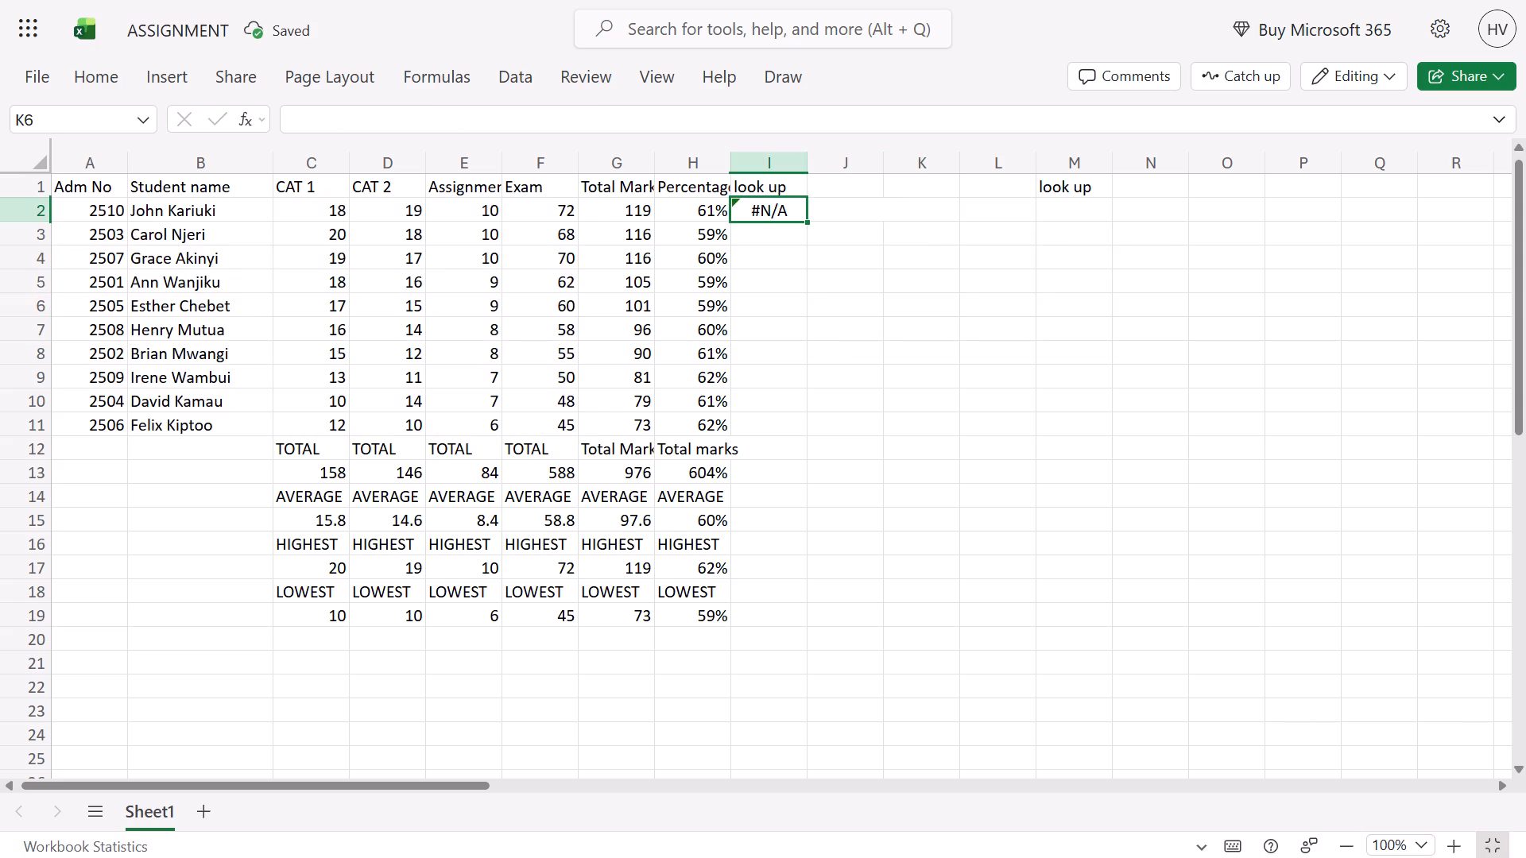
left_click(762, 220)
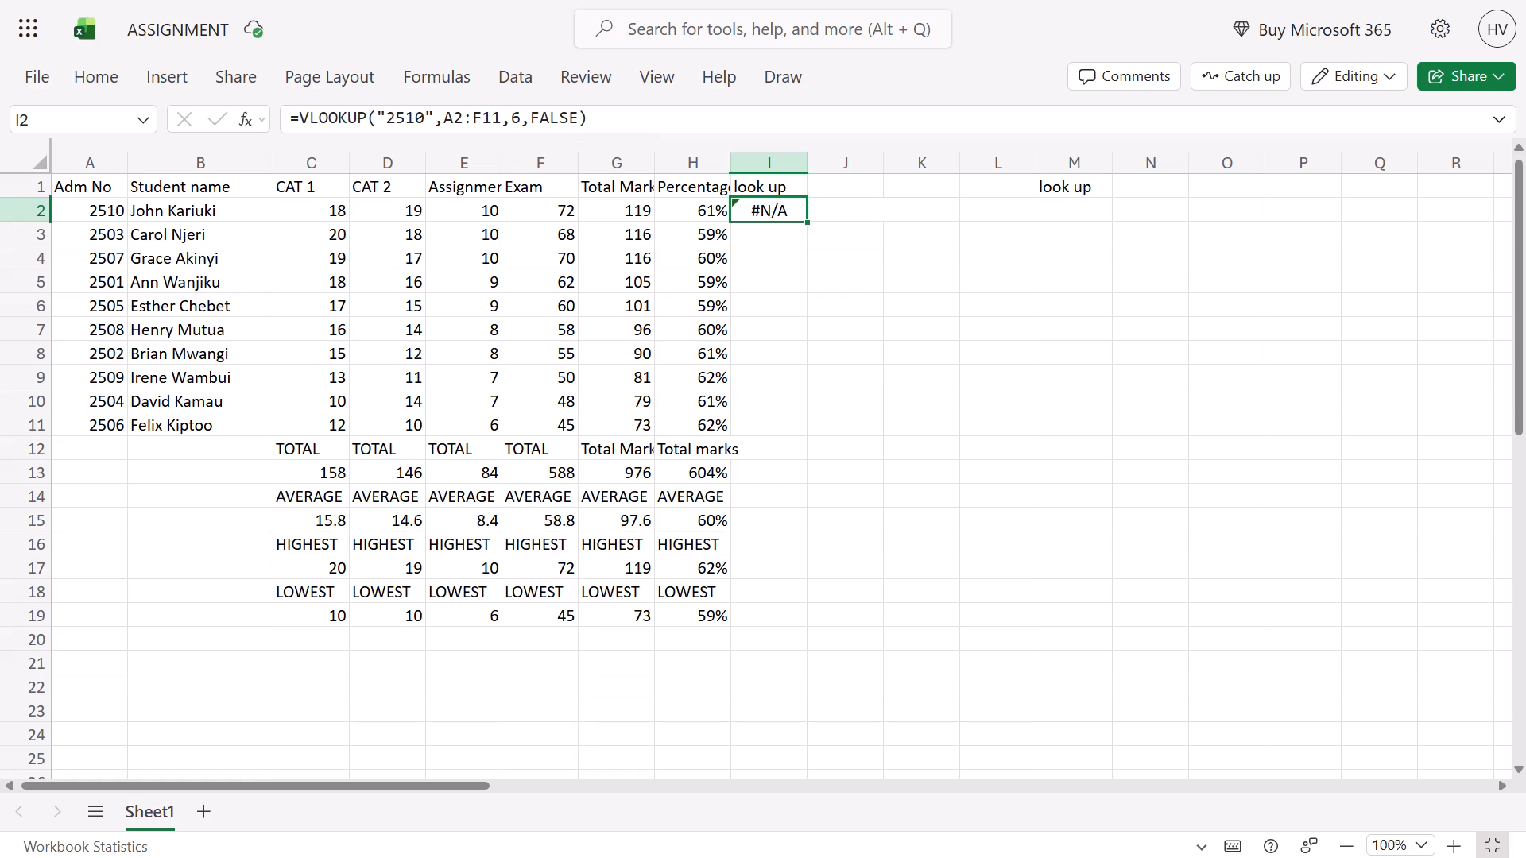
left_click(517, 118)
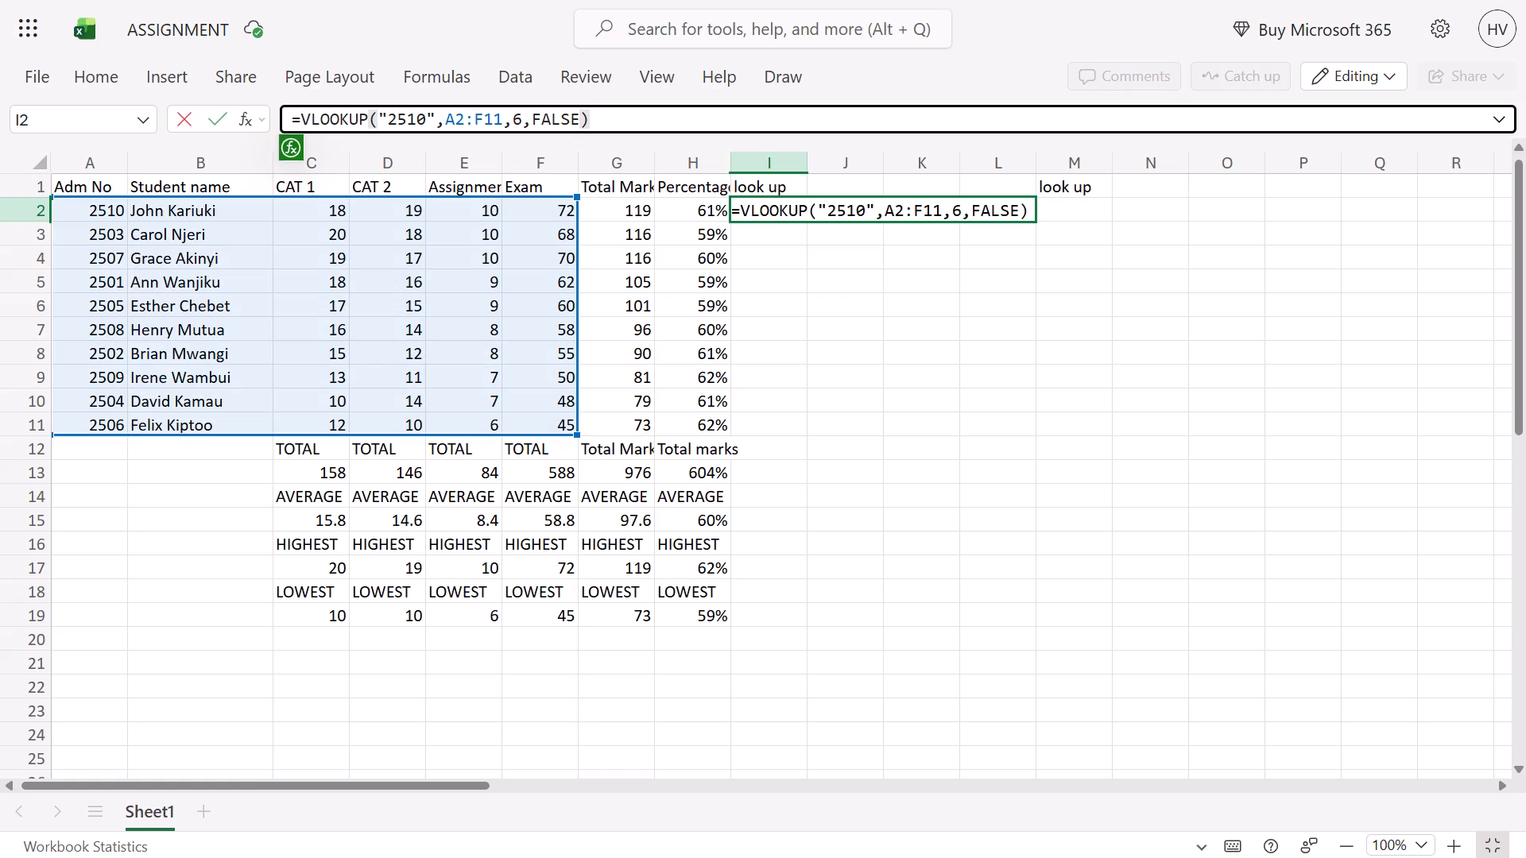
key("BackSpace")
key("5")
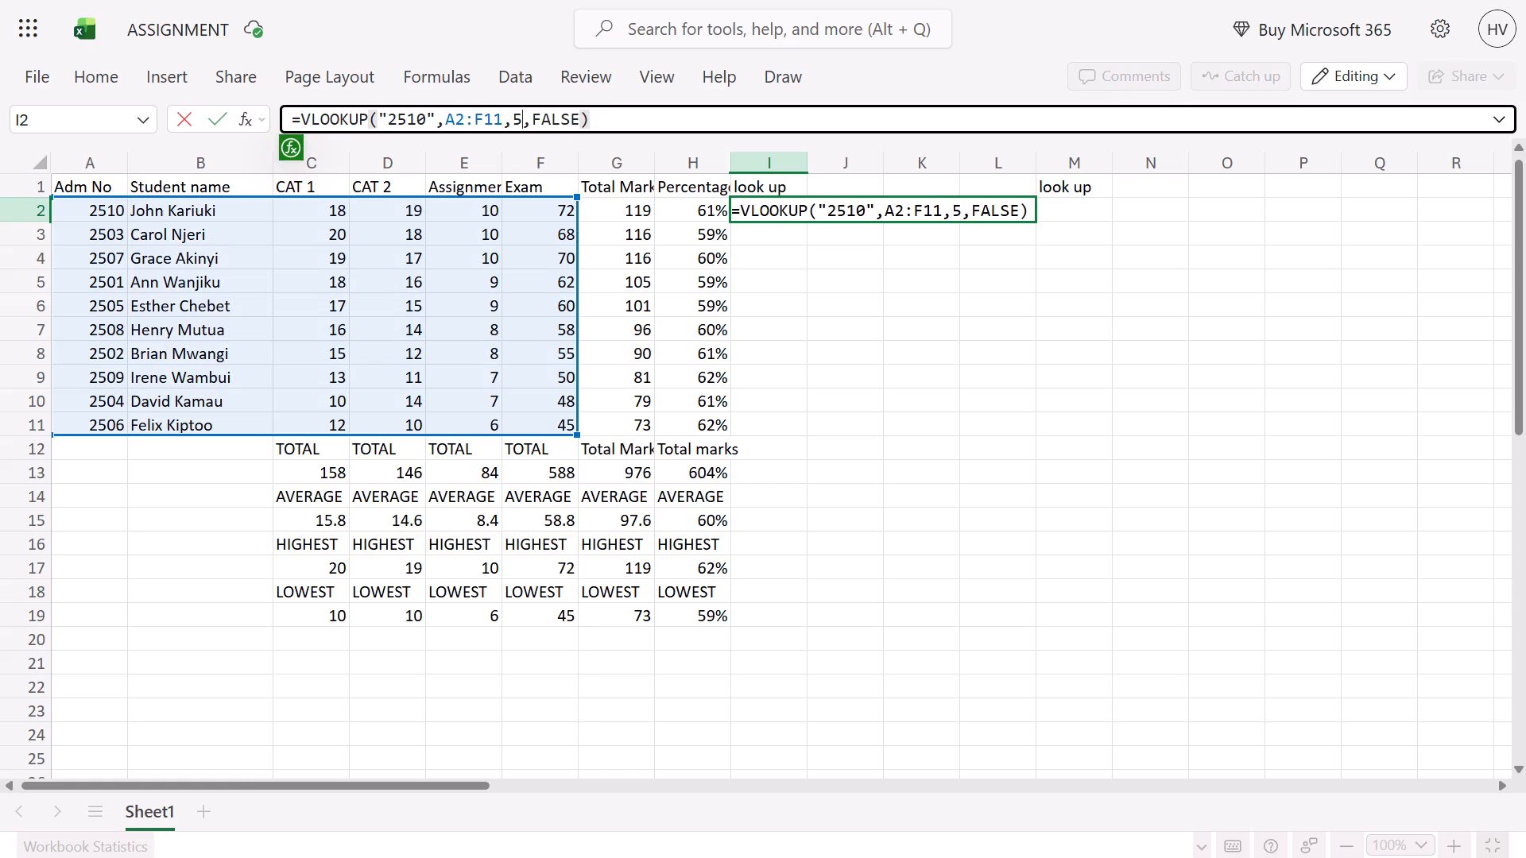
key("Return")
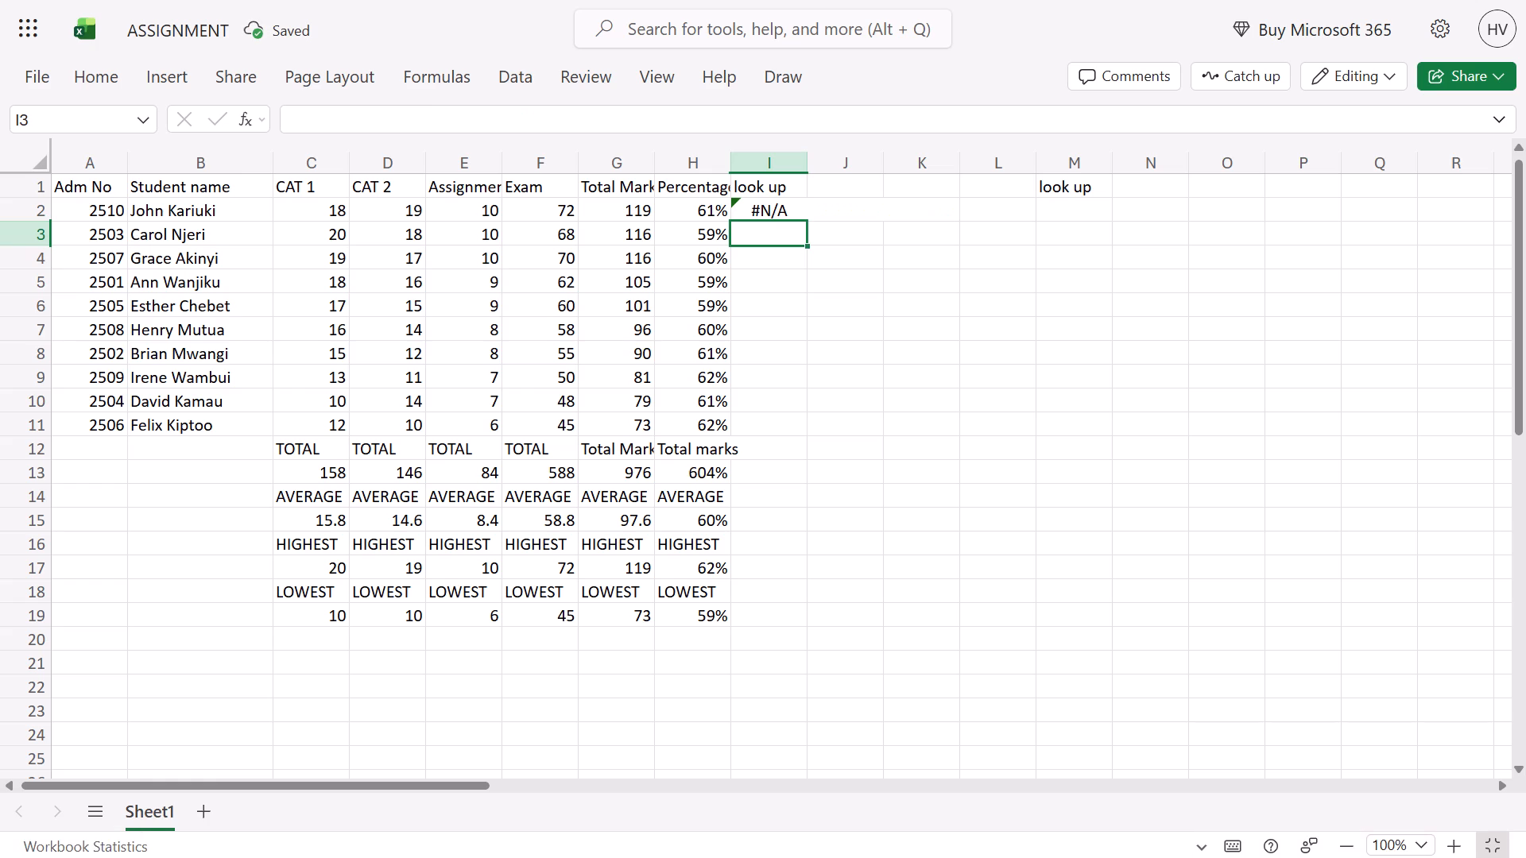
Clear the VLOOKUP formula from cell I2 and start a new formula there.
key("Up")
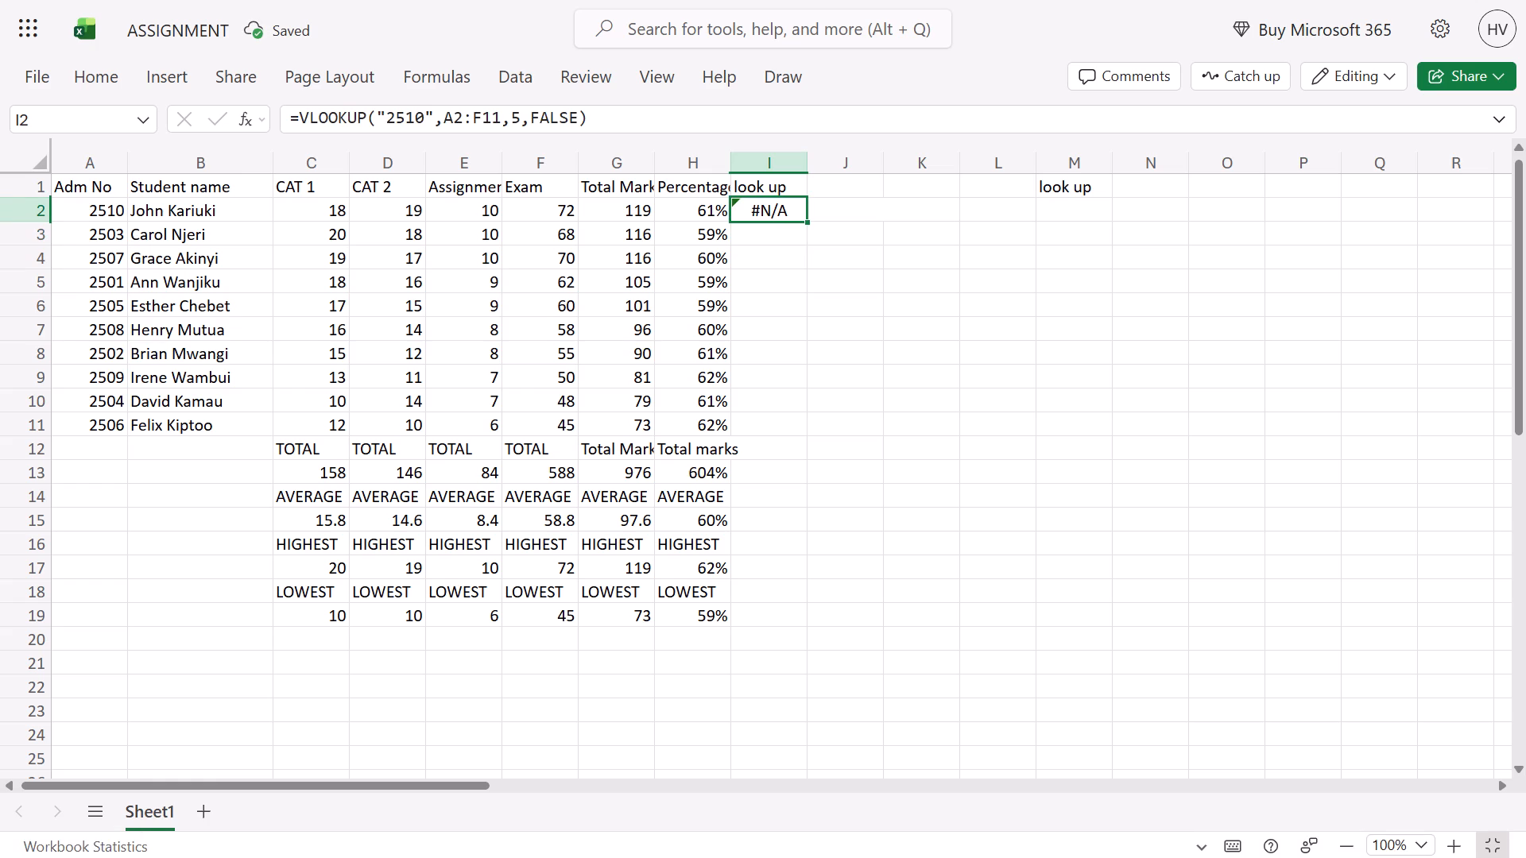
key("BackSpace")
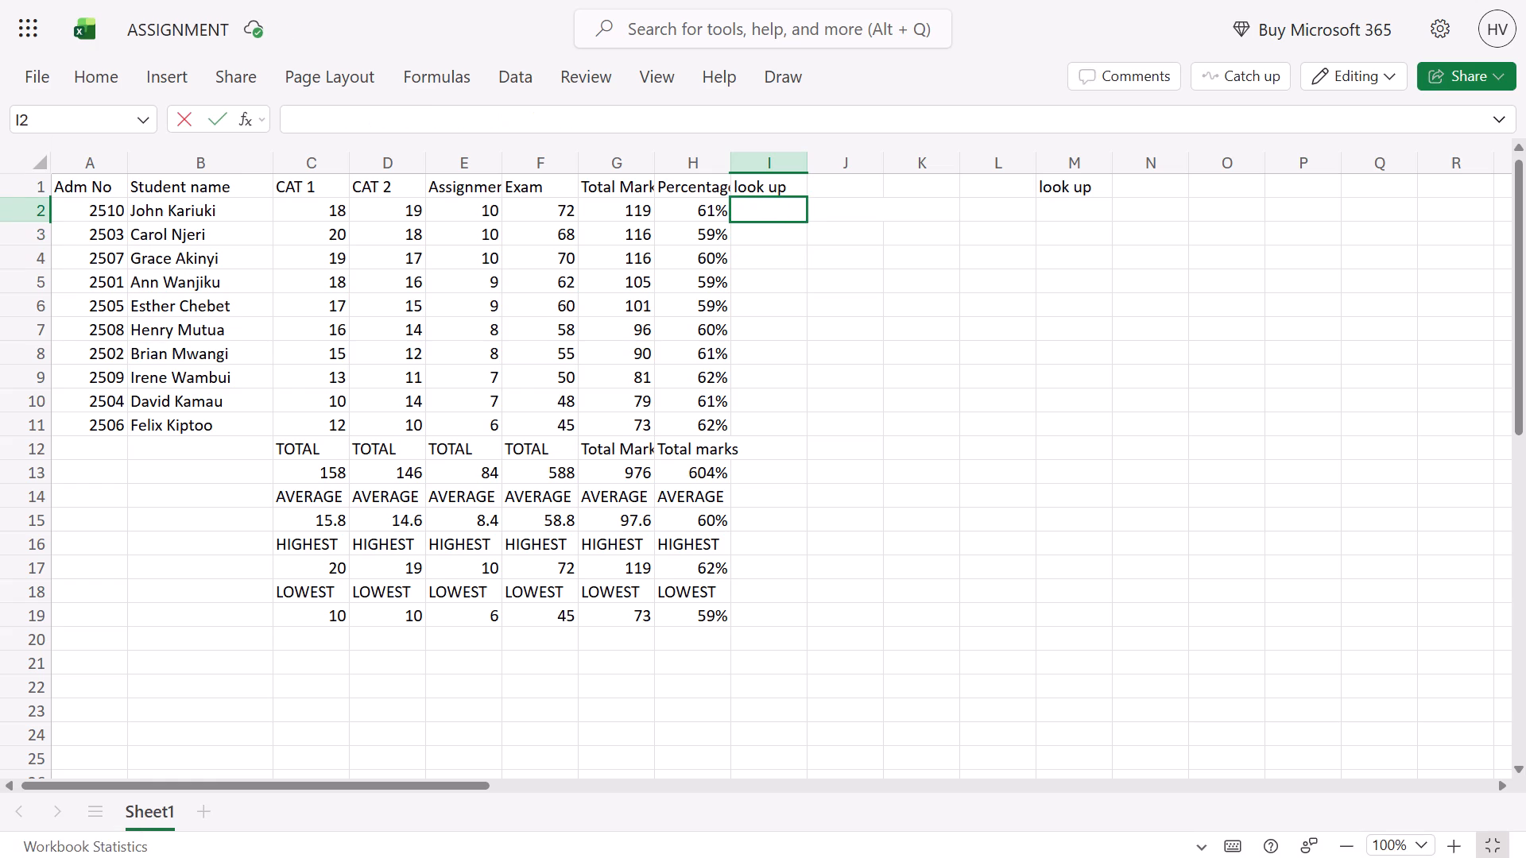
key("equal")
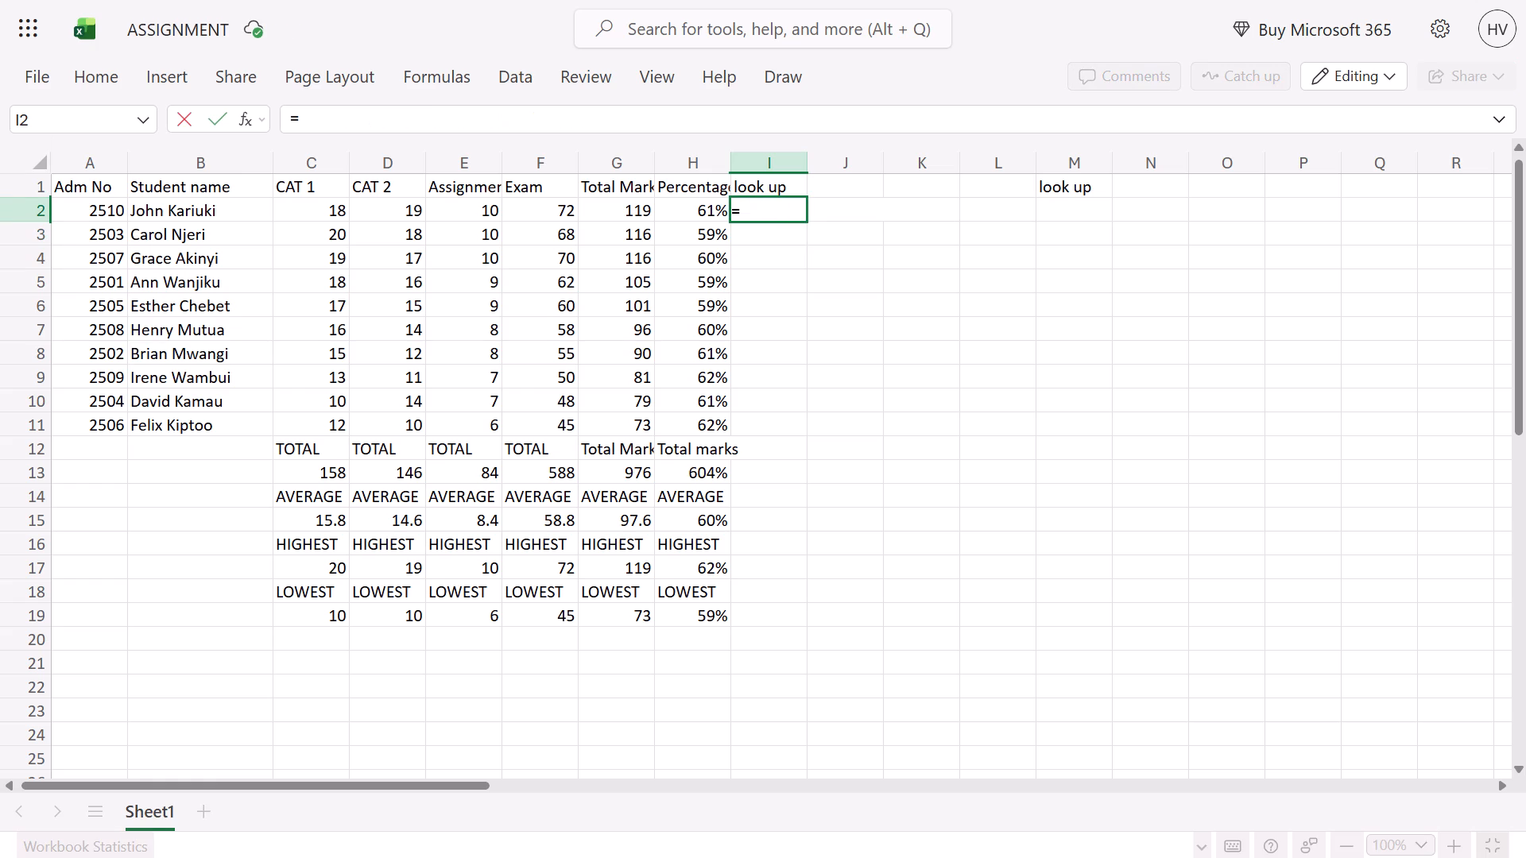
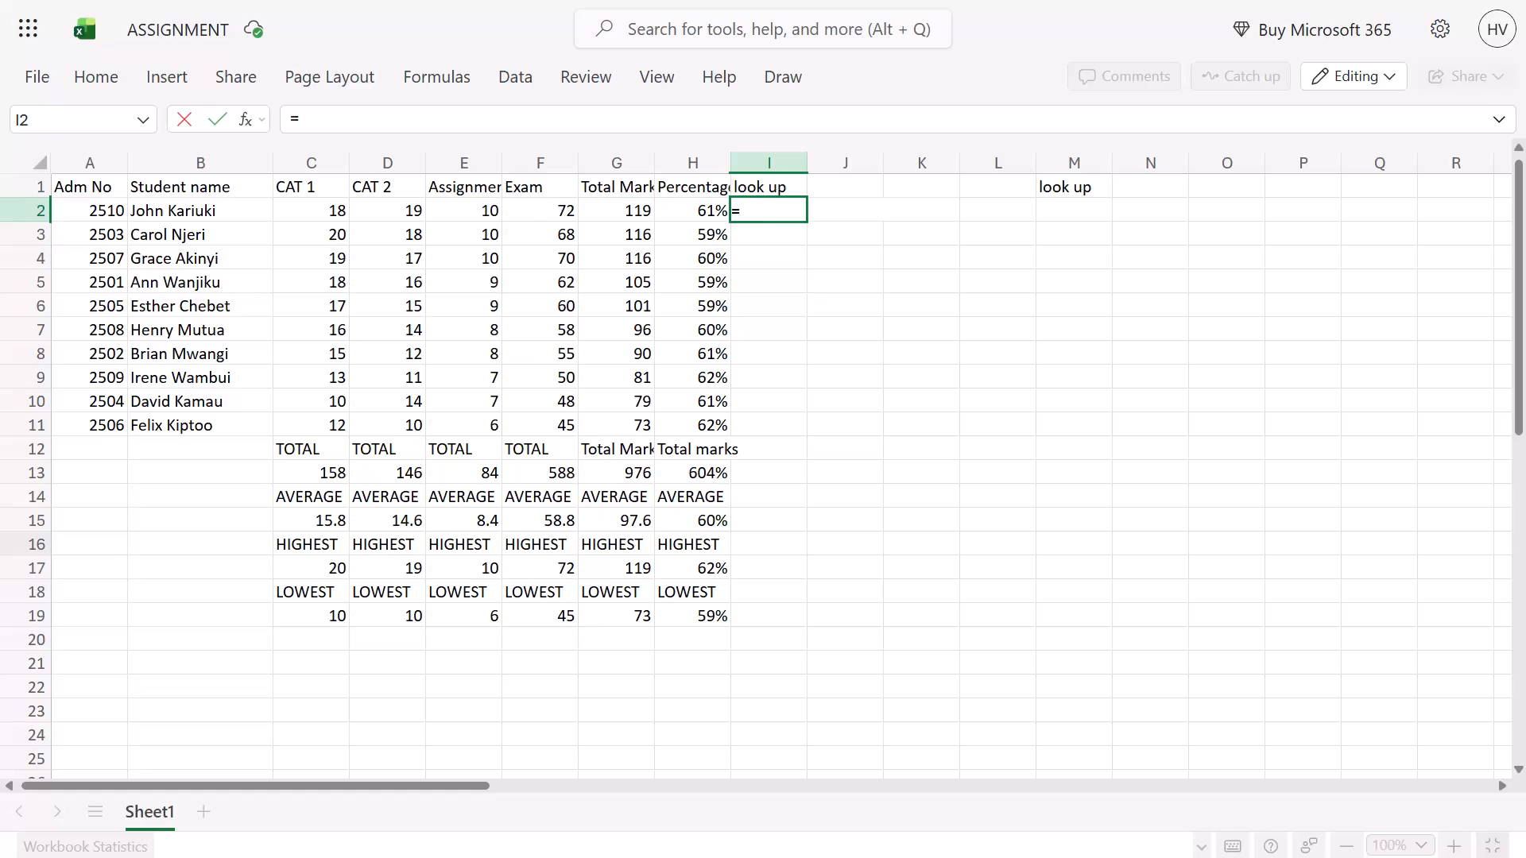
Leave the full-screen workbook view and switch to the untitled Notepad file with the VLOOKUP argument notes.
triple_click(1500, 856)
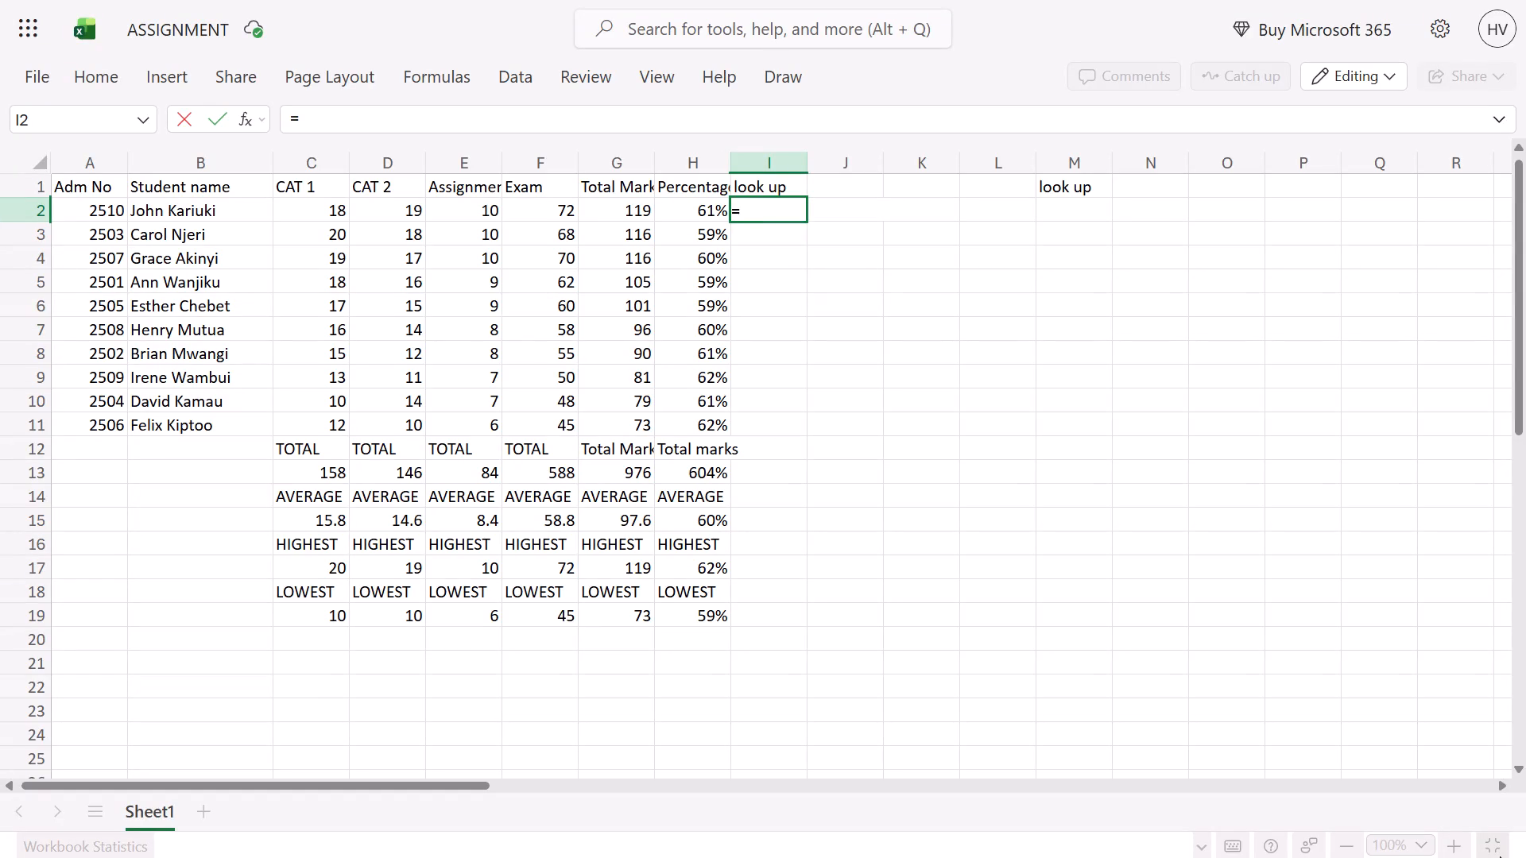
left_click(1505, 857)
key("Escape")
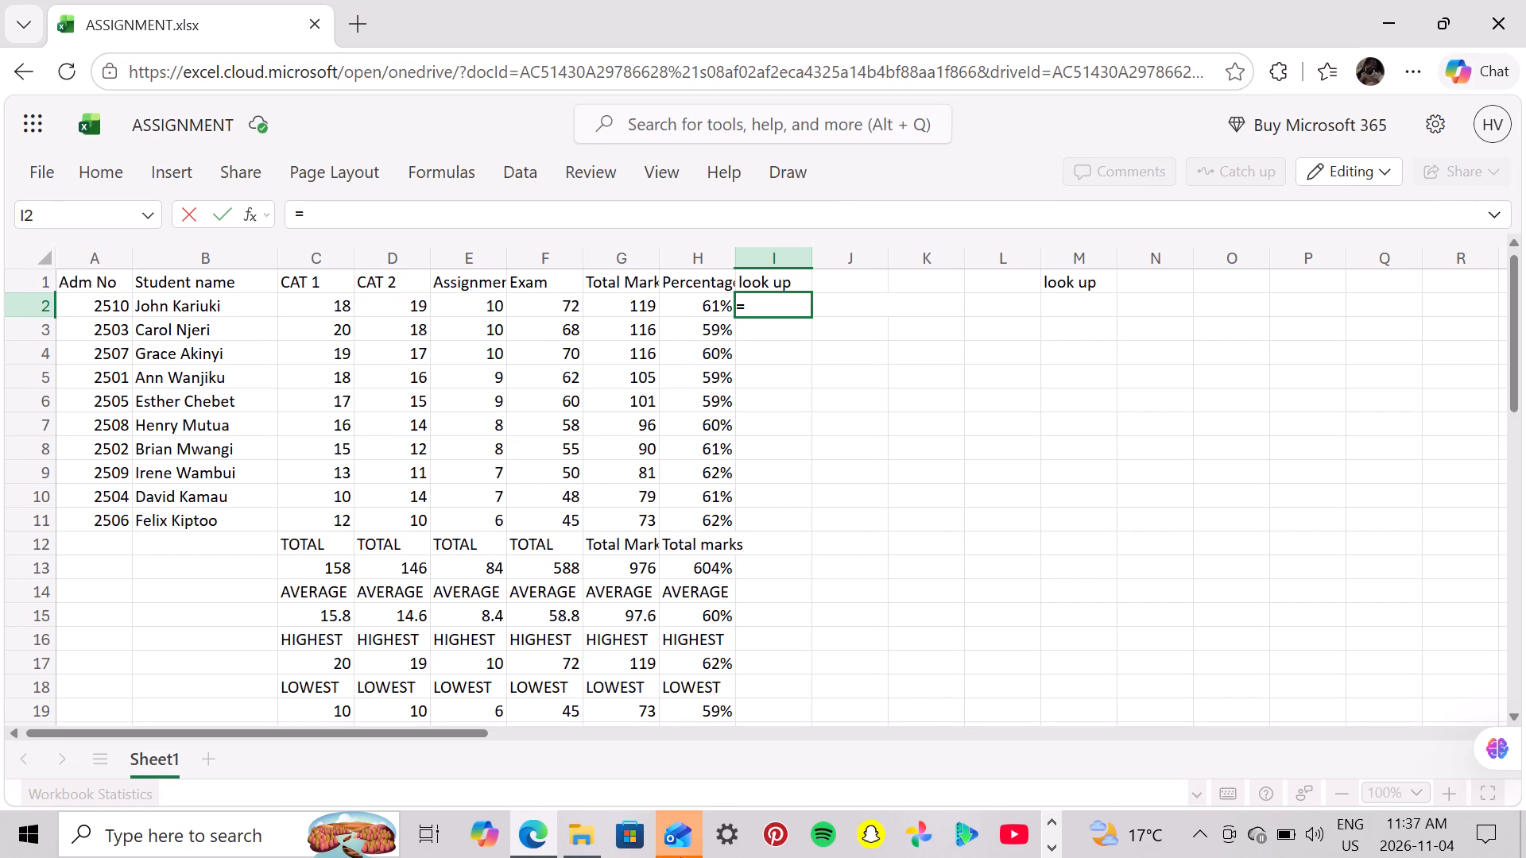
left_click(1047, 844)
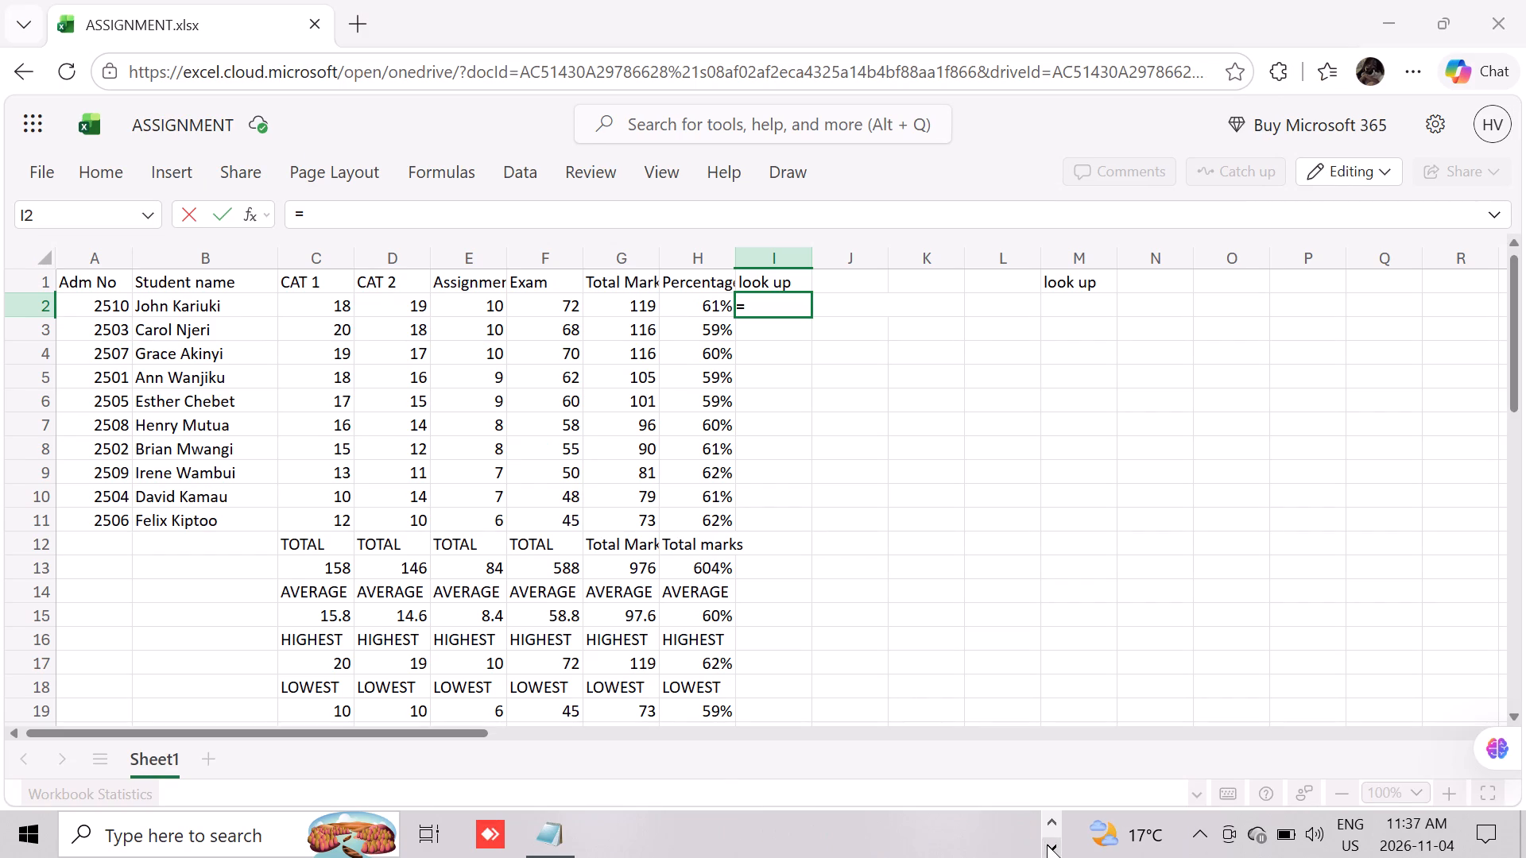
left_click(553, 835)
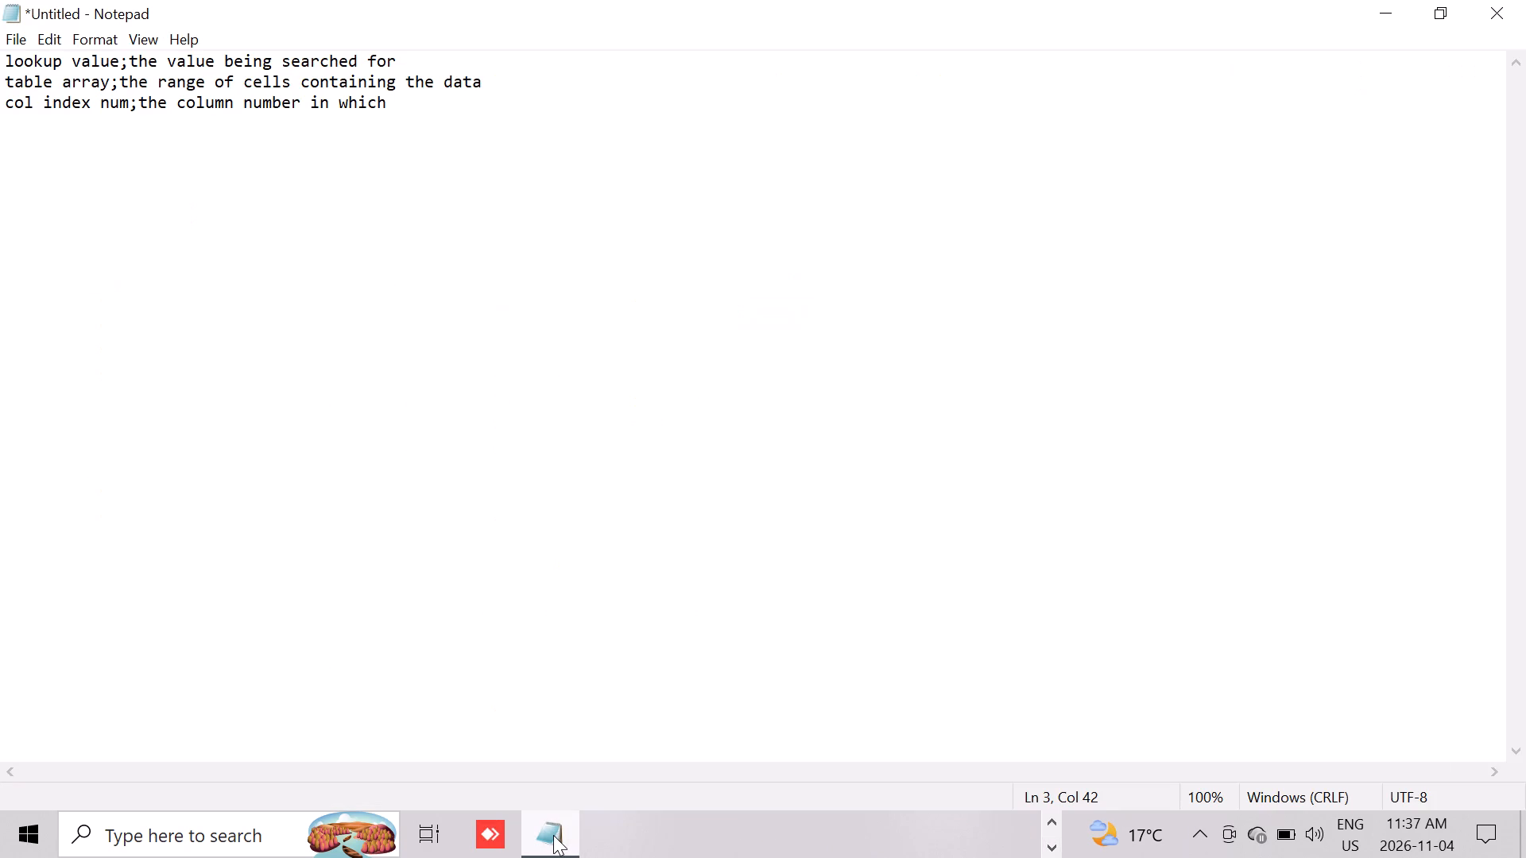
Add the heading "advantages of vlookup" below the col index num note, leaving three blank lines between them.
key("Down")
key("Down")
key("Down")
key("Return")
key("Return")
key("Return")
key("Return")
type("adv")
key("space")
key("BackSpace")
type("antagr")
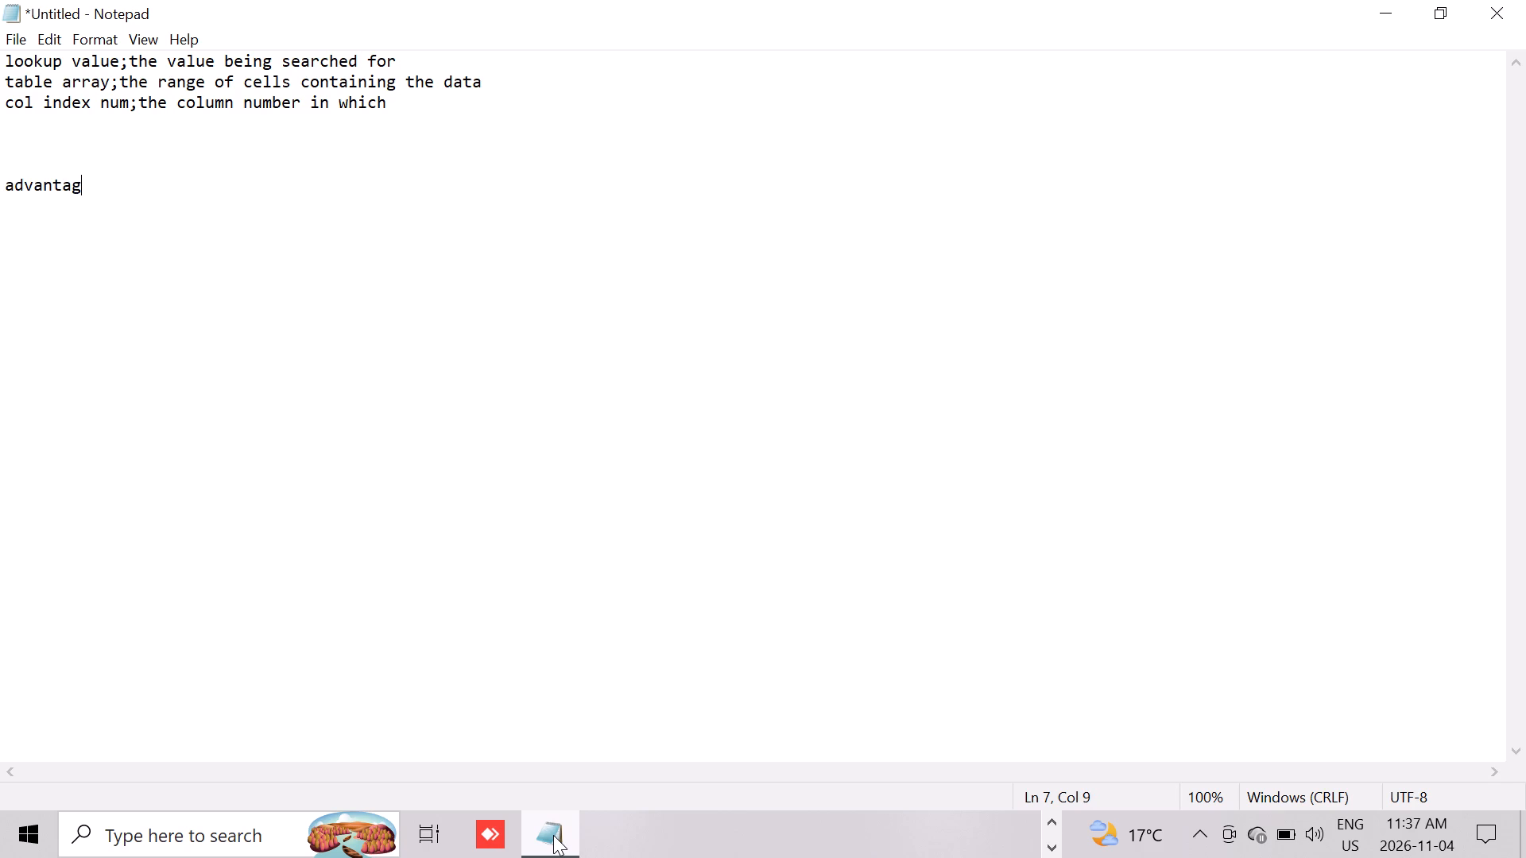
key("BackSpace")
type("es")
key("space")
type("of v lok up")
key("BackSpace")
key("BackSpace")
key("BackSpace")
key("BackSpace")
key("BackSpace")
key("BackSpace")
key("BackSpace")
type("look")
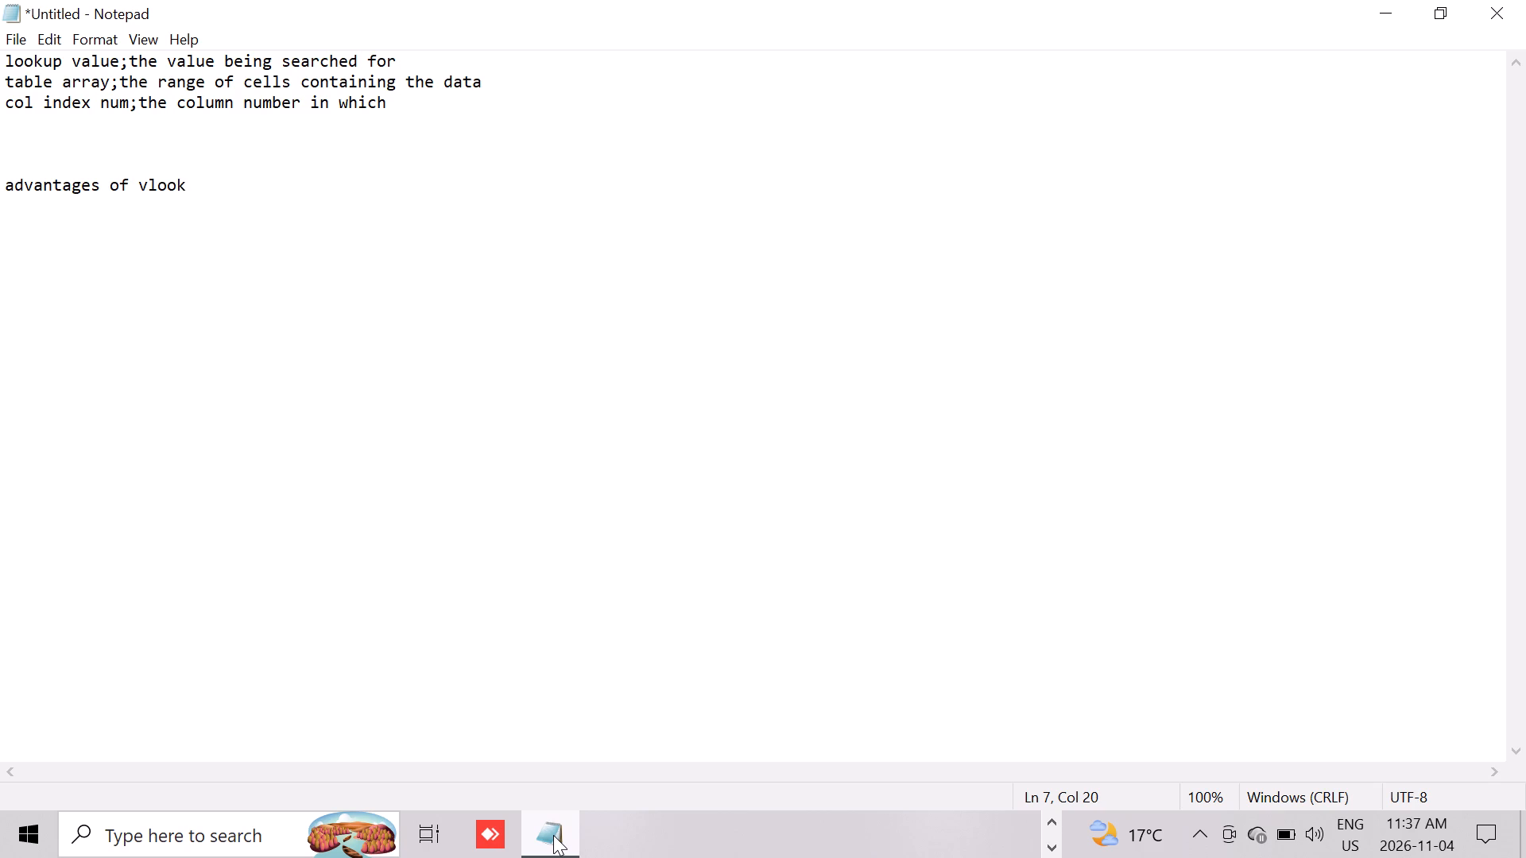
key("u")
key("p")
key("Return")
List the first two advantages under the heading as "-easy to use" and "-retrieves inffo qy=uickly", each on its own line.
key("minus")
type("easy to use")
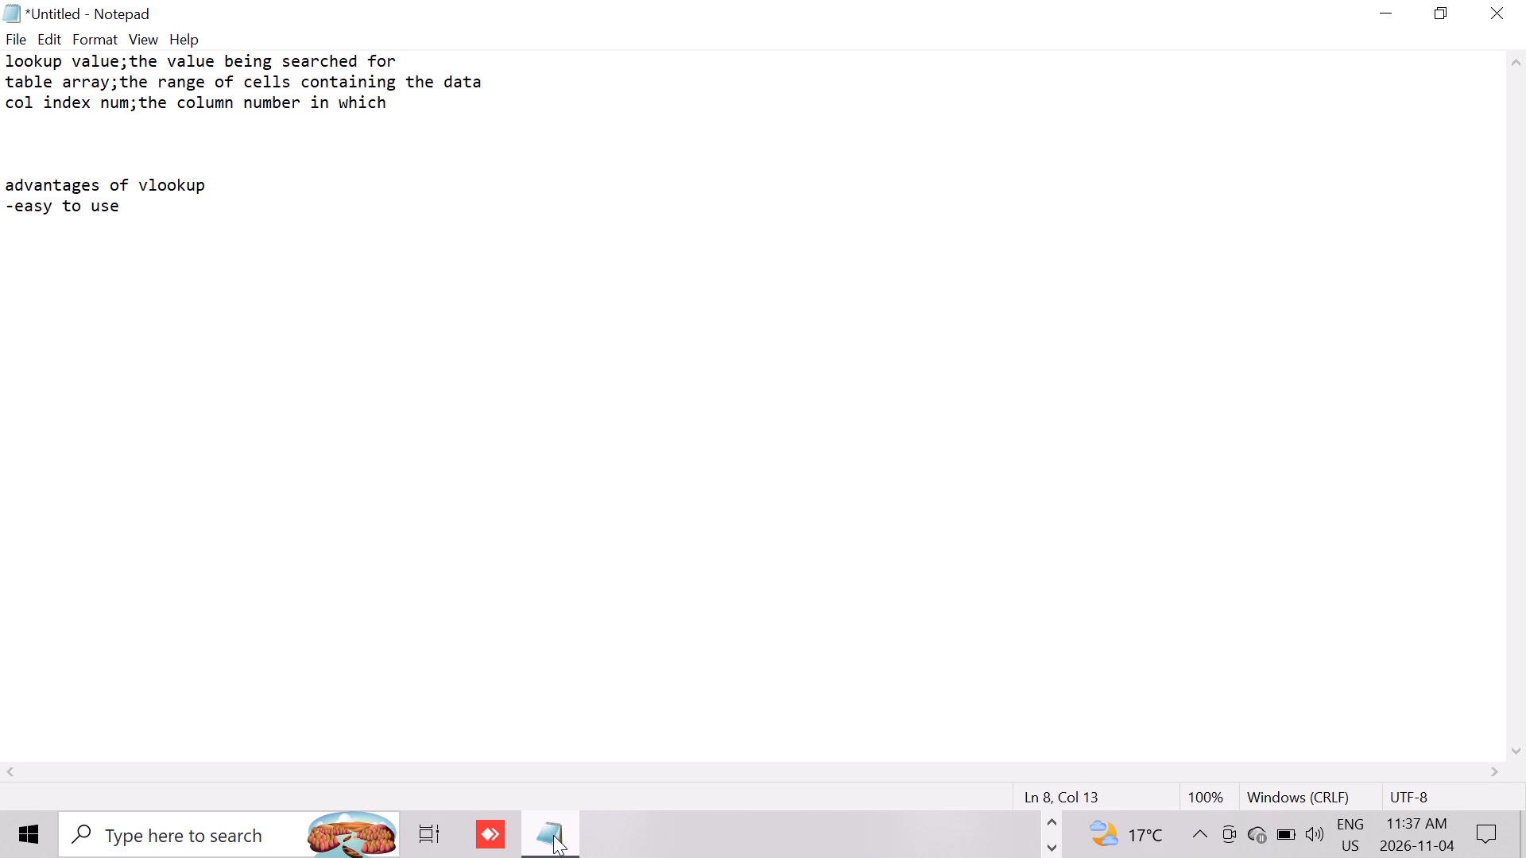
key("equal")
key("BackSpace")
key("Return")
key("minus")
type("retrieves inffo")
key("space")
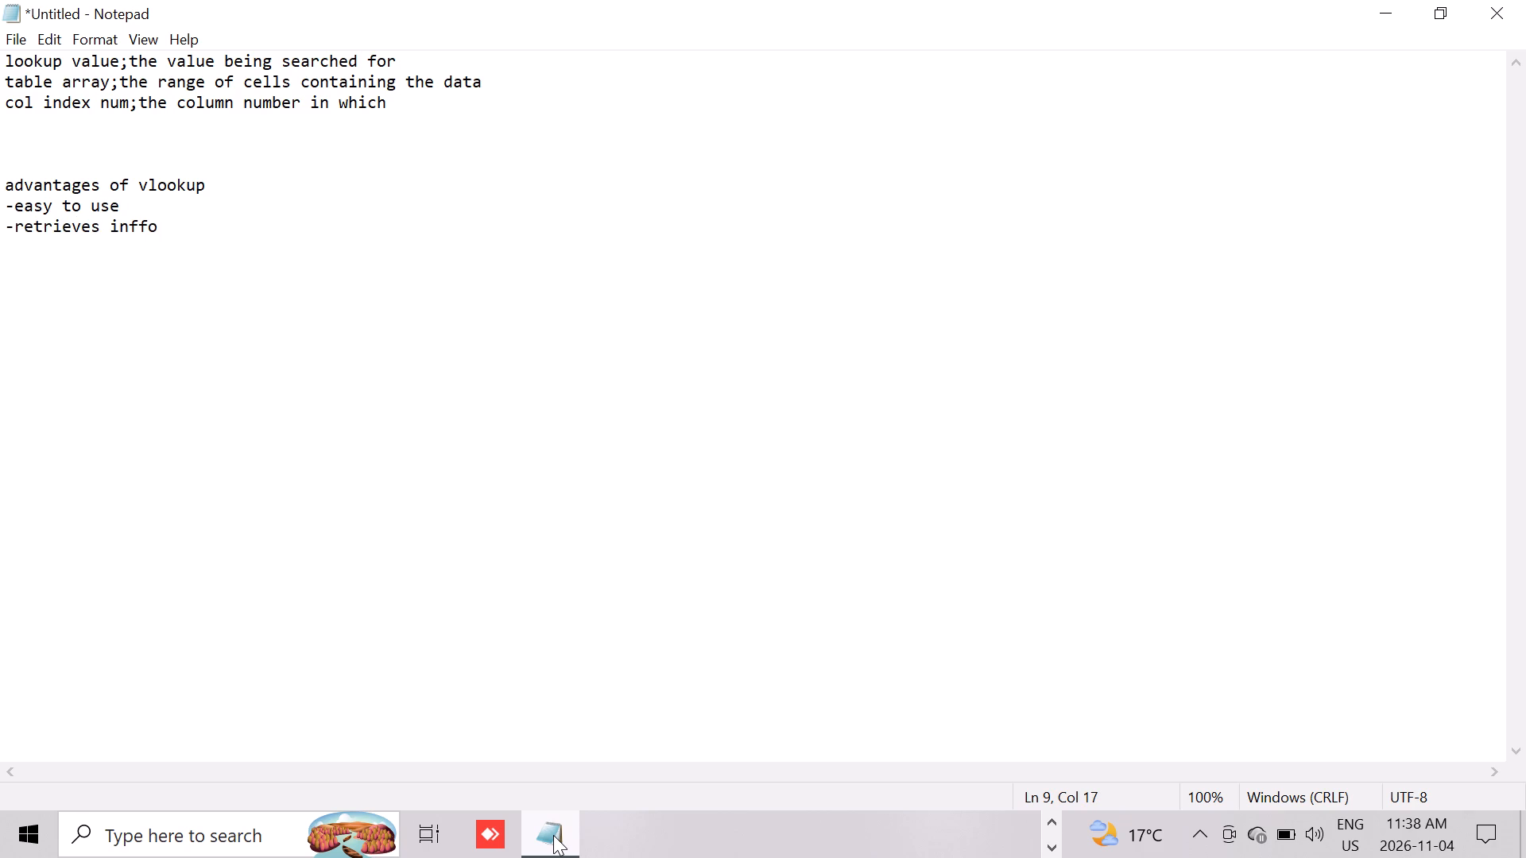
type("qy=uickly")
key("Return")
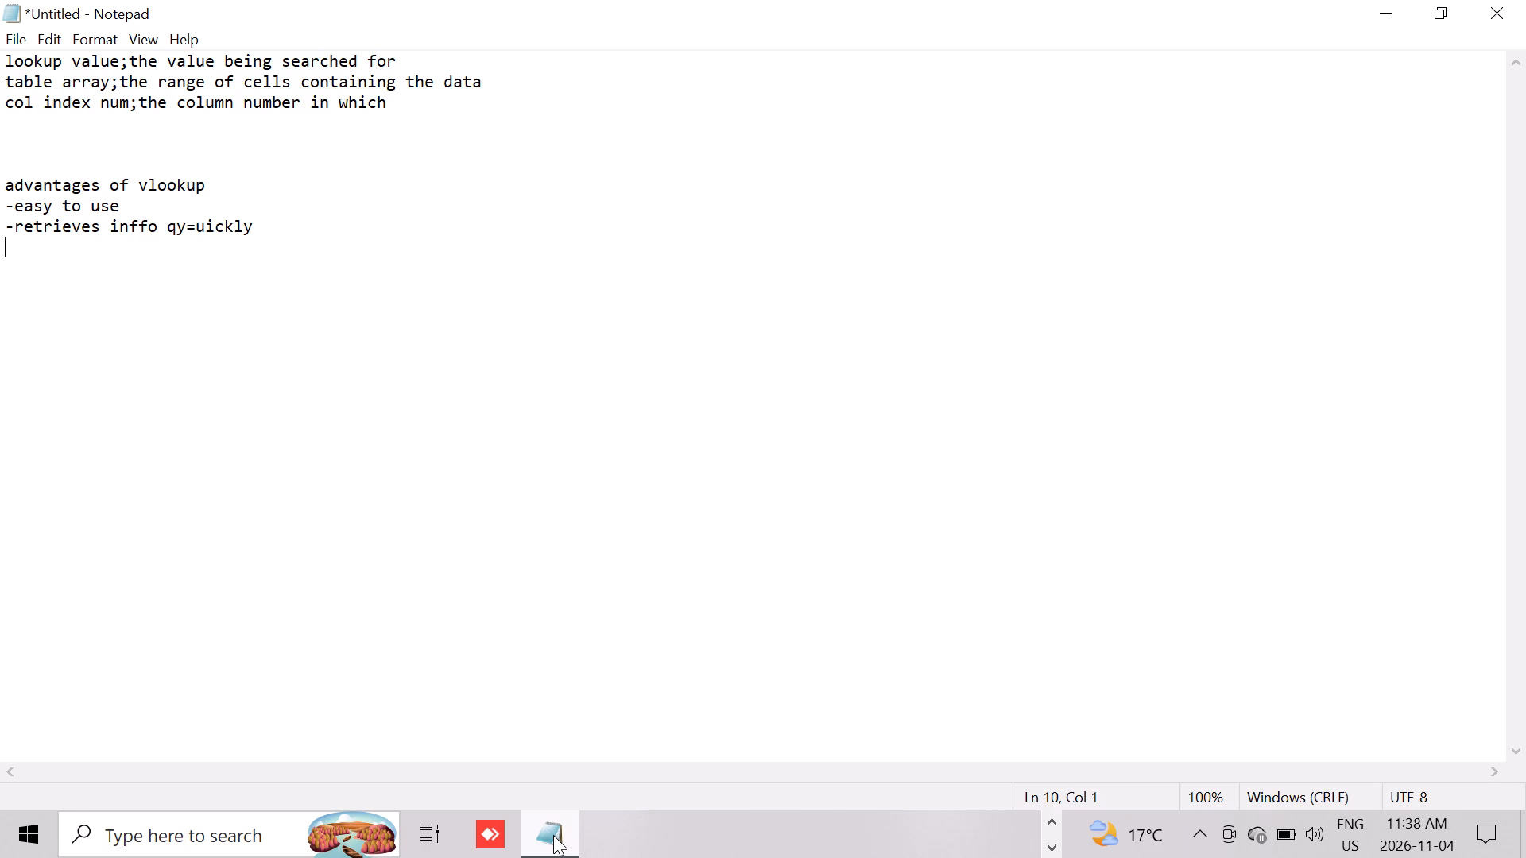
Add two more advantages on separate lines: "reduces manual searching" and "useful when working with large data sets".
type("reduces ma")
type("nual")
key("space")
type("searching")
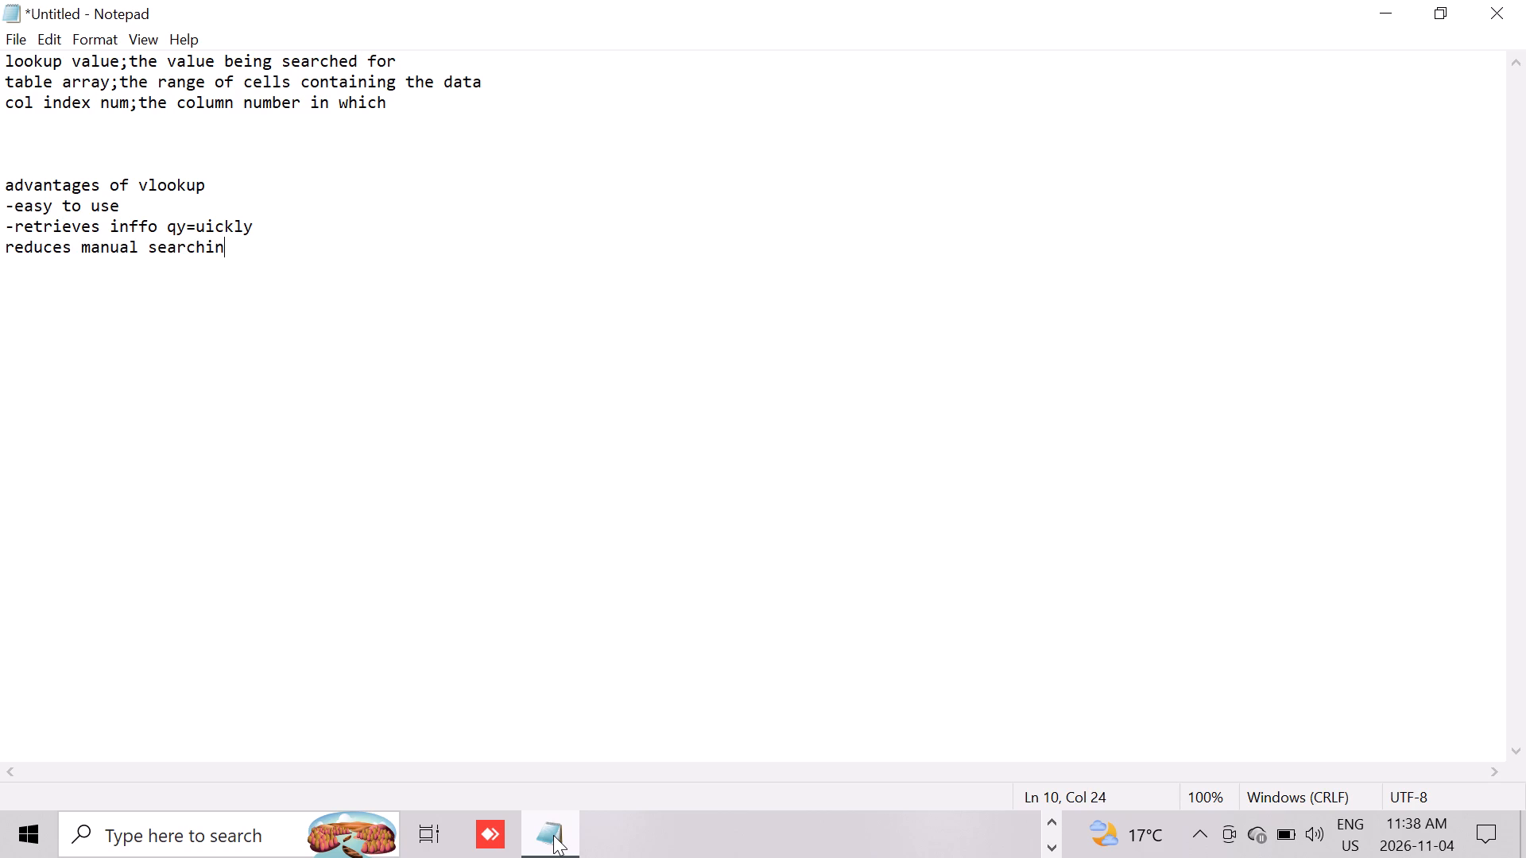
key("Return")
type("usef")
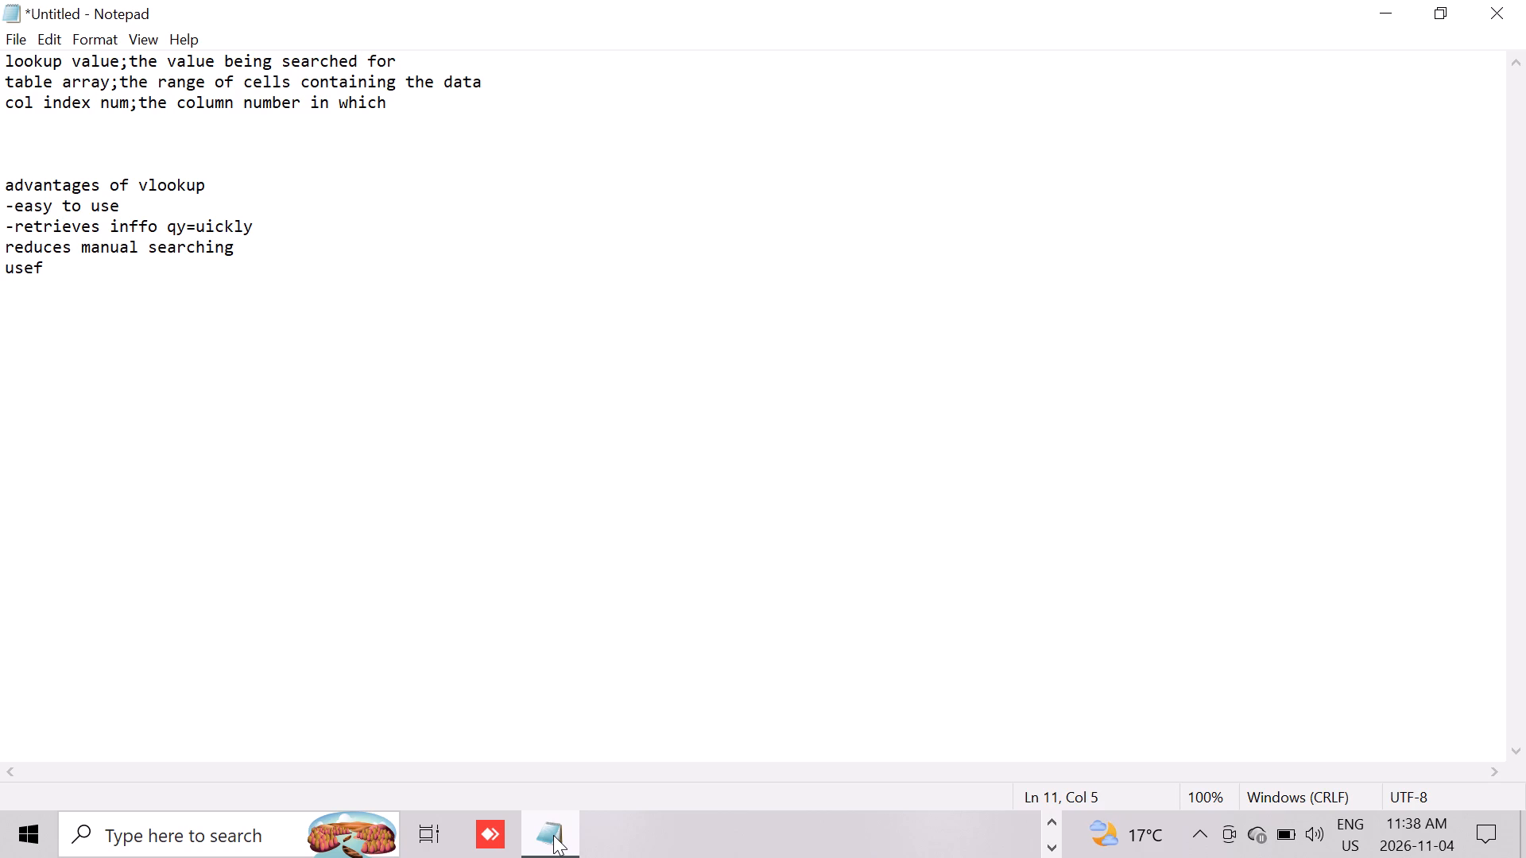
type("ul when w")
type("orking")
key("space")
type("with large data sets")
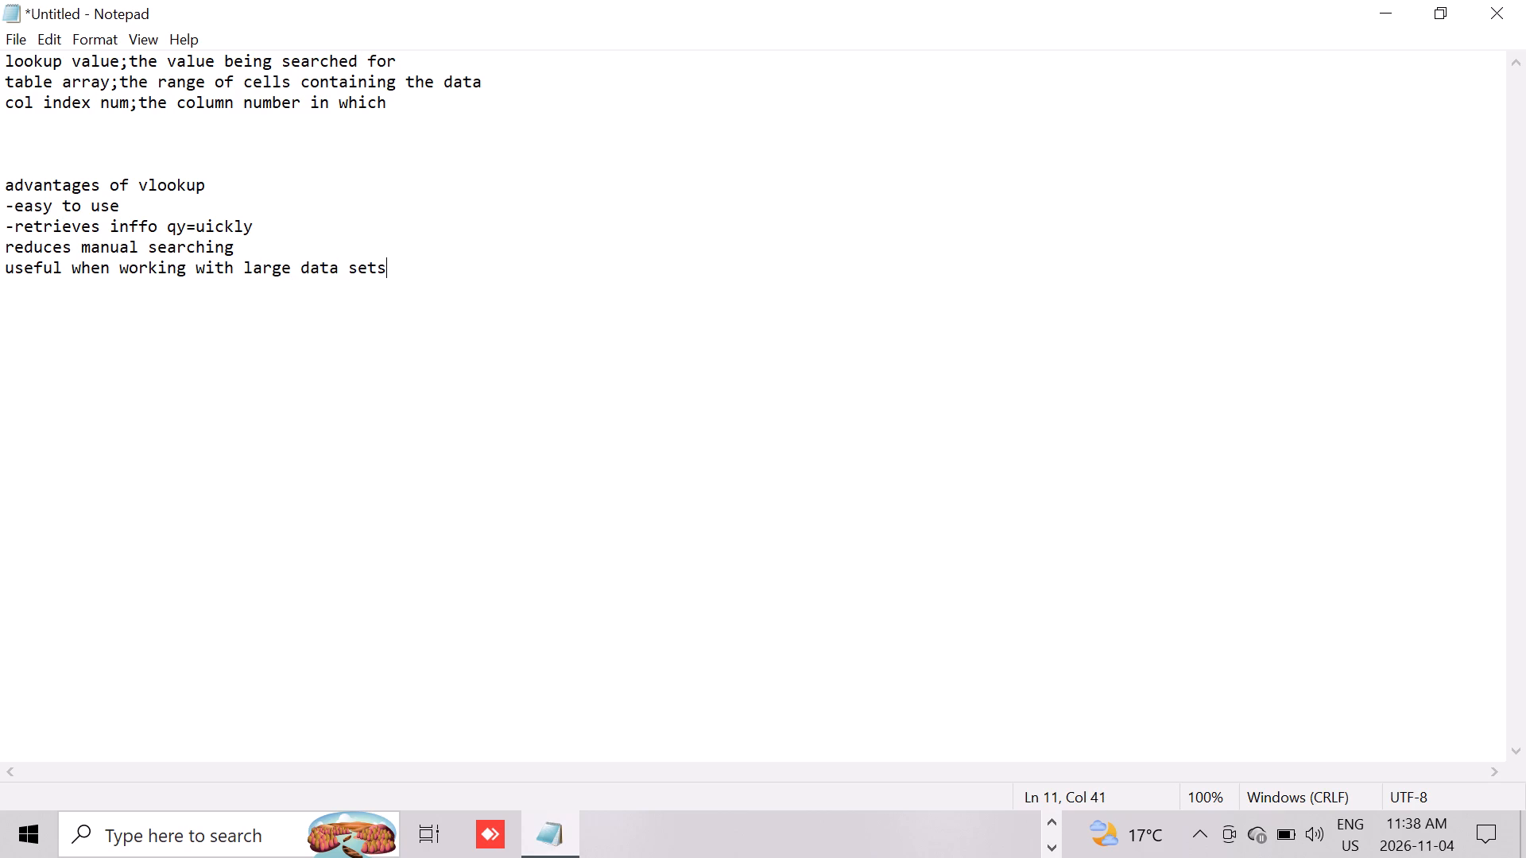
Insert a leading hyphen before the "reduces manual searching" and "useful when working with large data sets" lines.
left_click(2, 245)
key("minus")
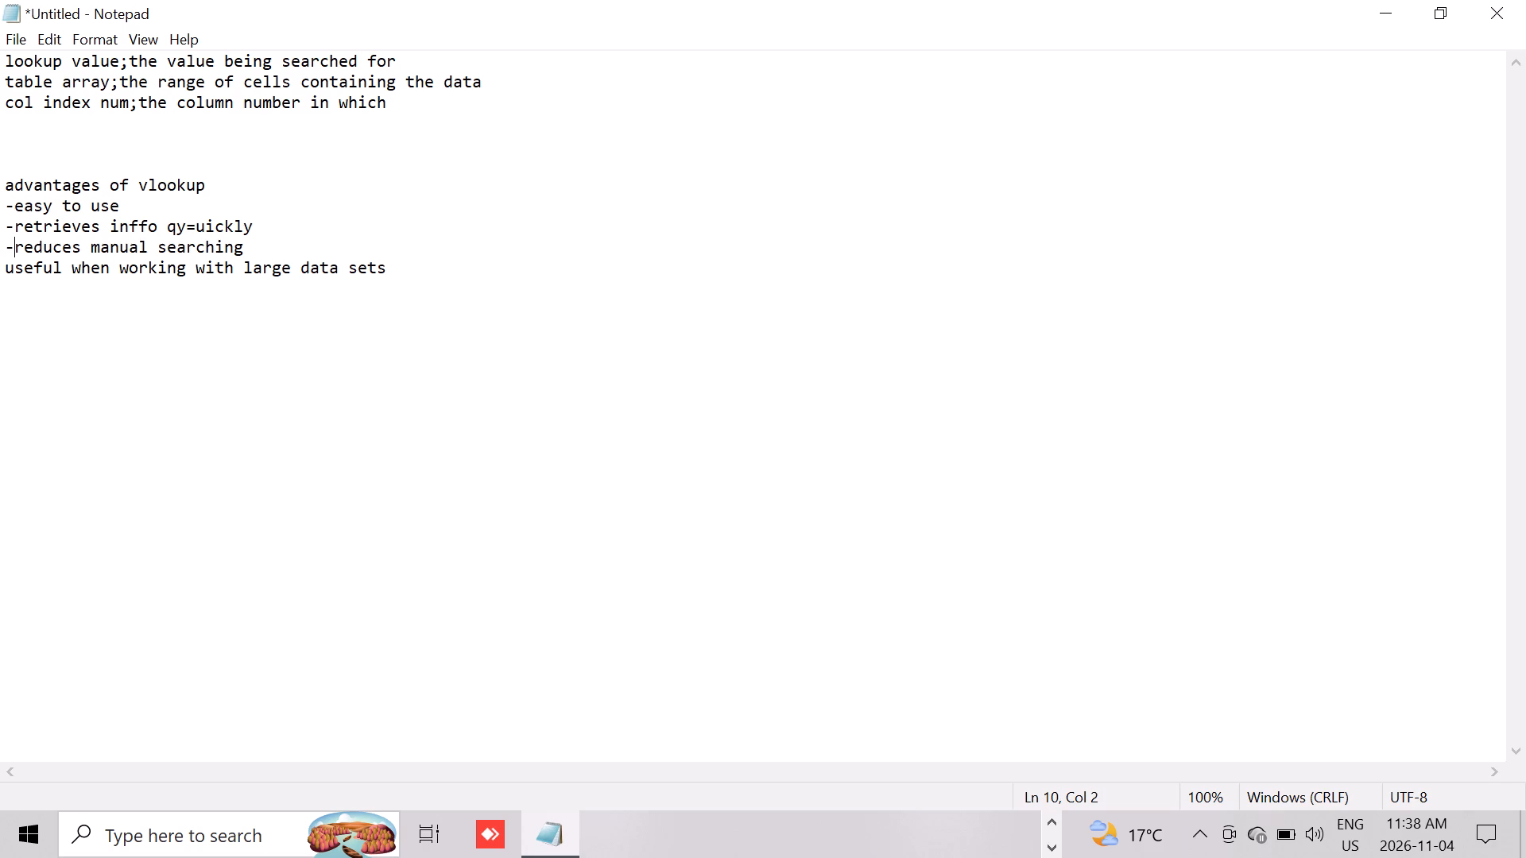
left_click(0, 265)
key("minus")
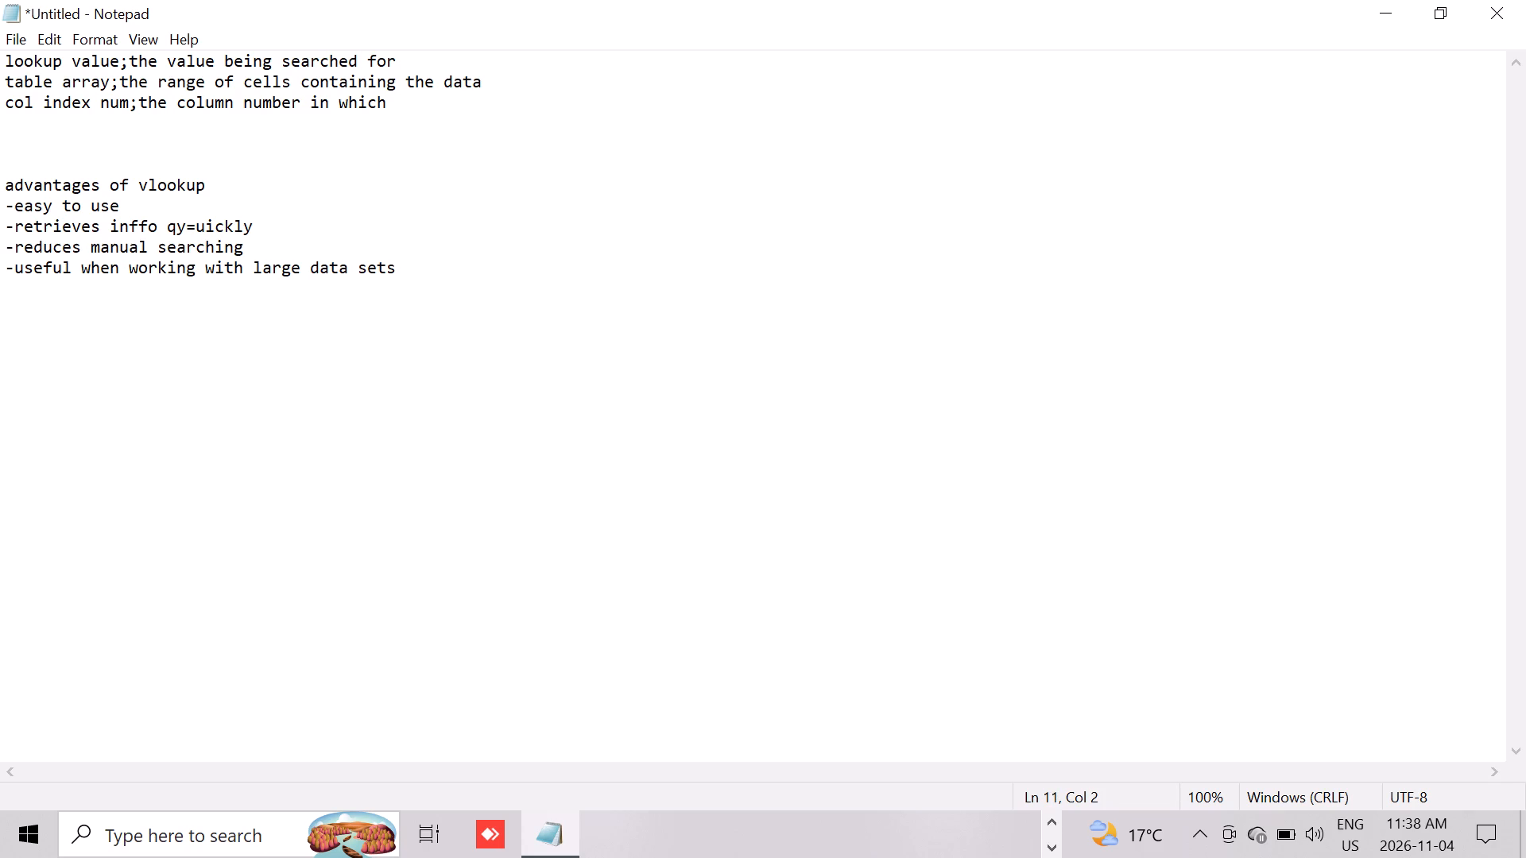
Add a "limitations" heading after a blank line below the advantages, with the first point "-searches only from left to right".
left_click(413, 262)
key("Return")
key("Return")
type("limitations")
key("Return")
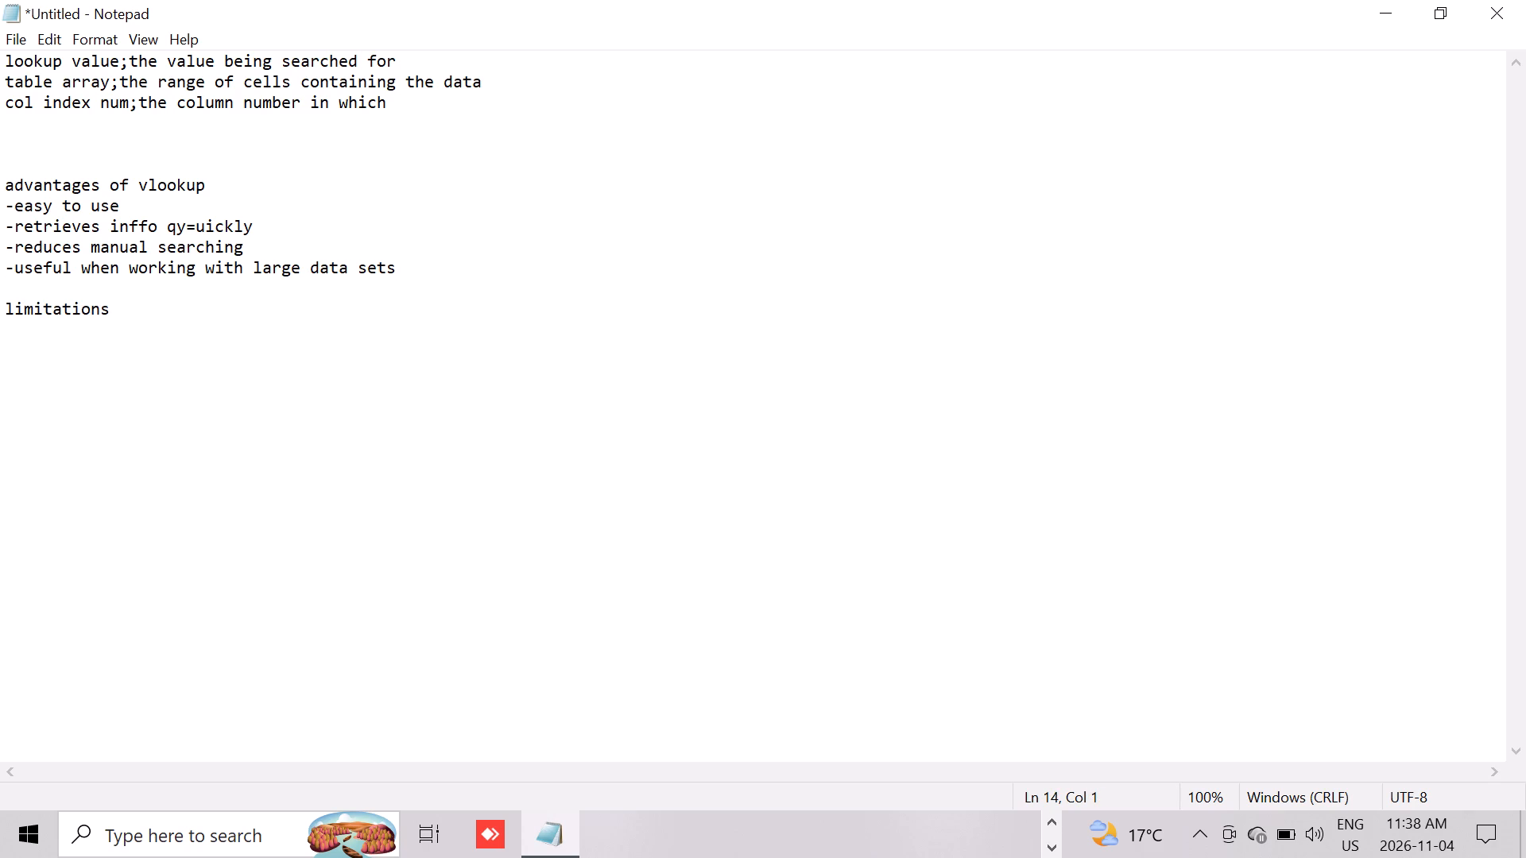
key("minus")
type("searches only from lefy")
key("BackSpace")
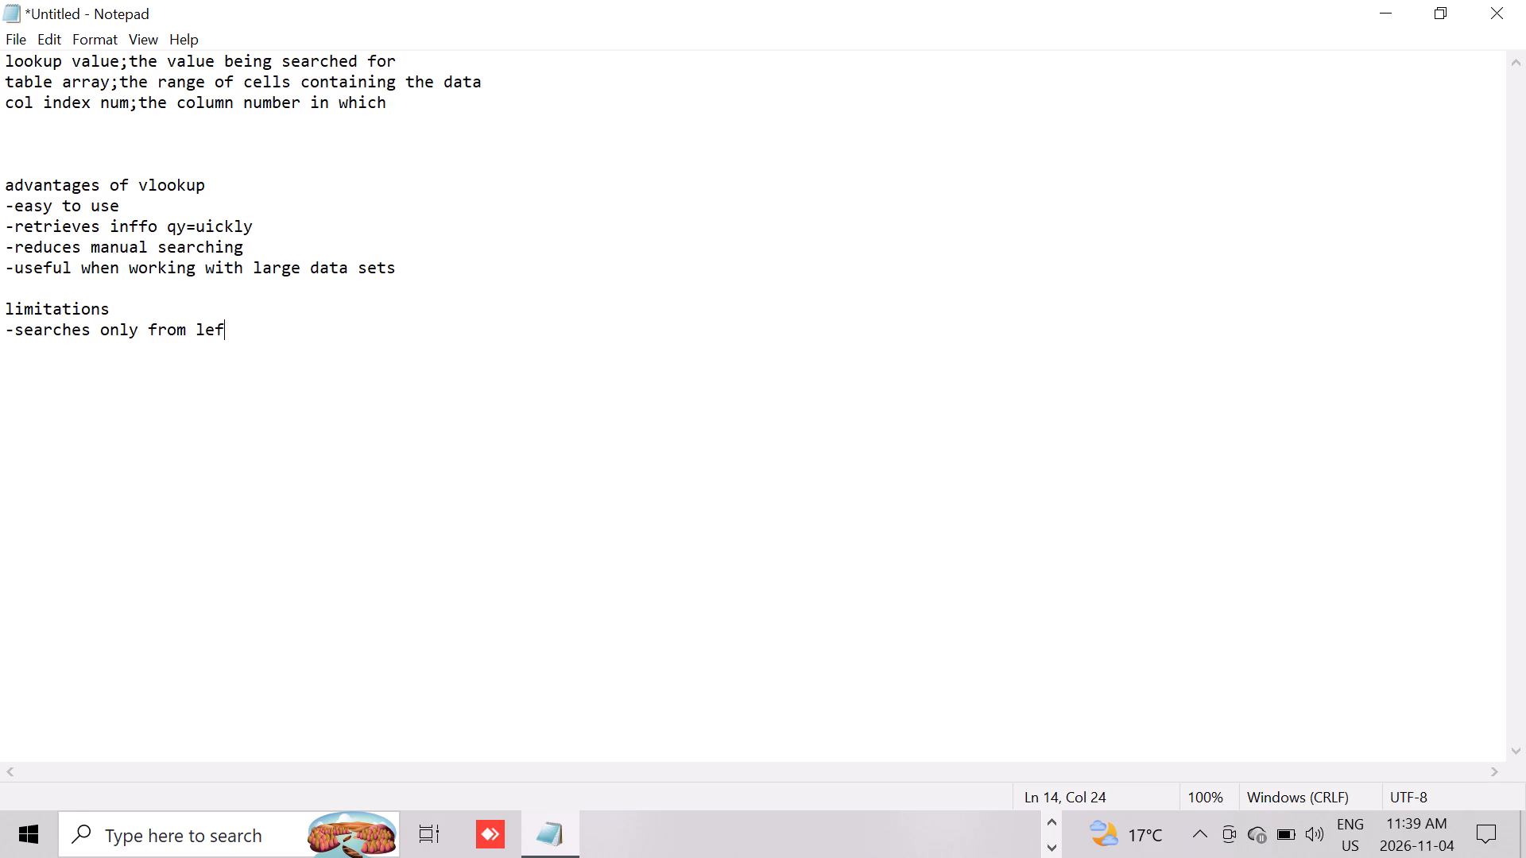
type("t to right")
key("Return")
Start the second limitation on the line below the first with the text "-the lookup".
key("minus")
type("the")
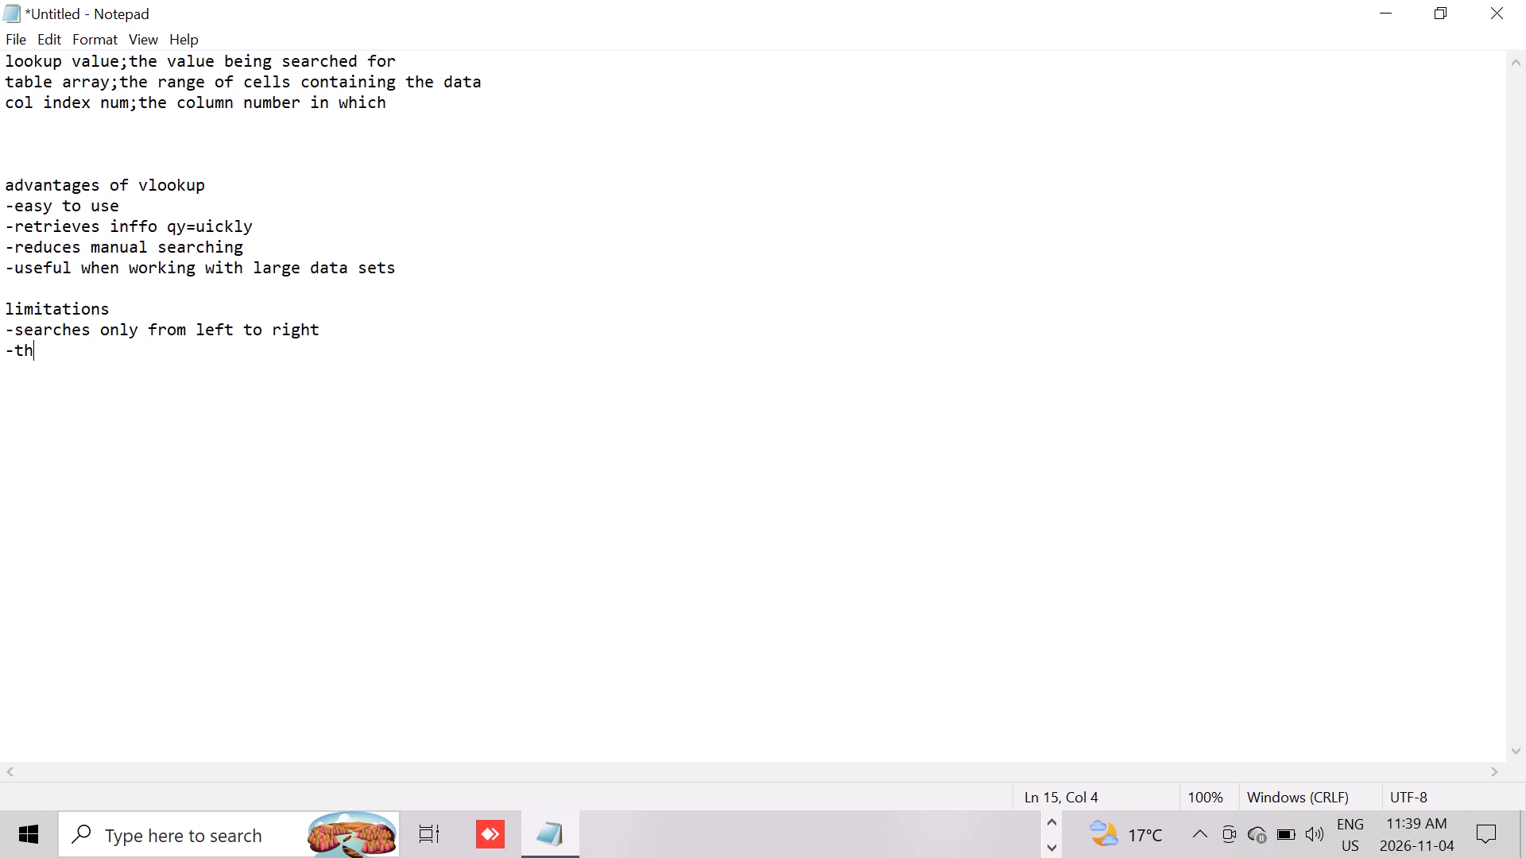
key("space")
type("ook")
key("BackSpace")
key("BackSpace")
key("BackSpace")
type(";l")
key("BackSpace")
key("BackSpace")
type("lookup")
key("space")
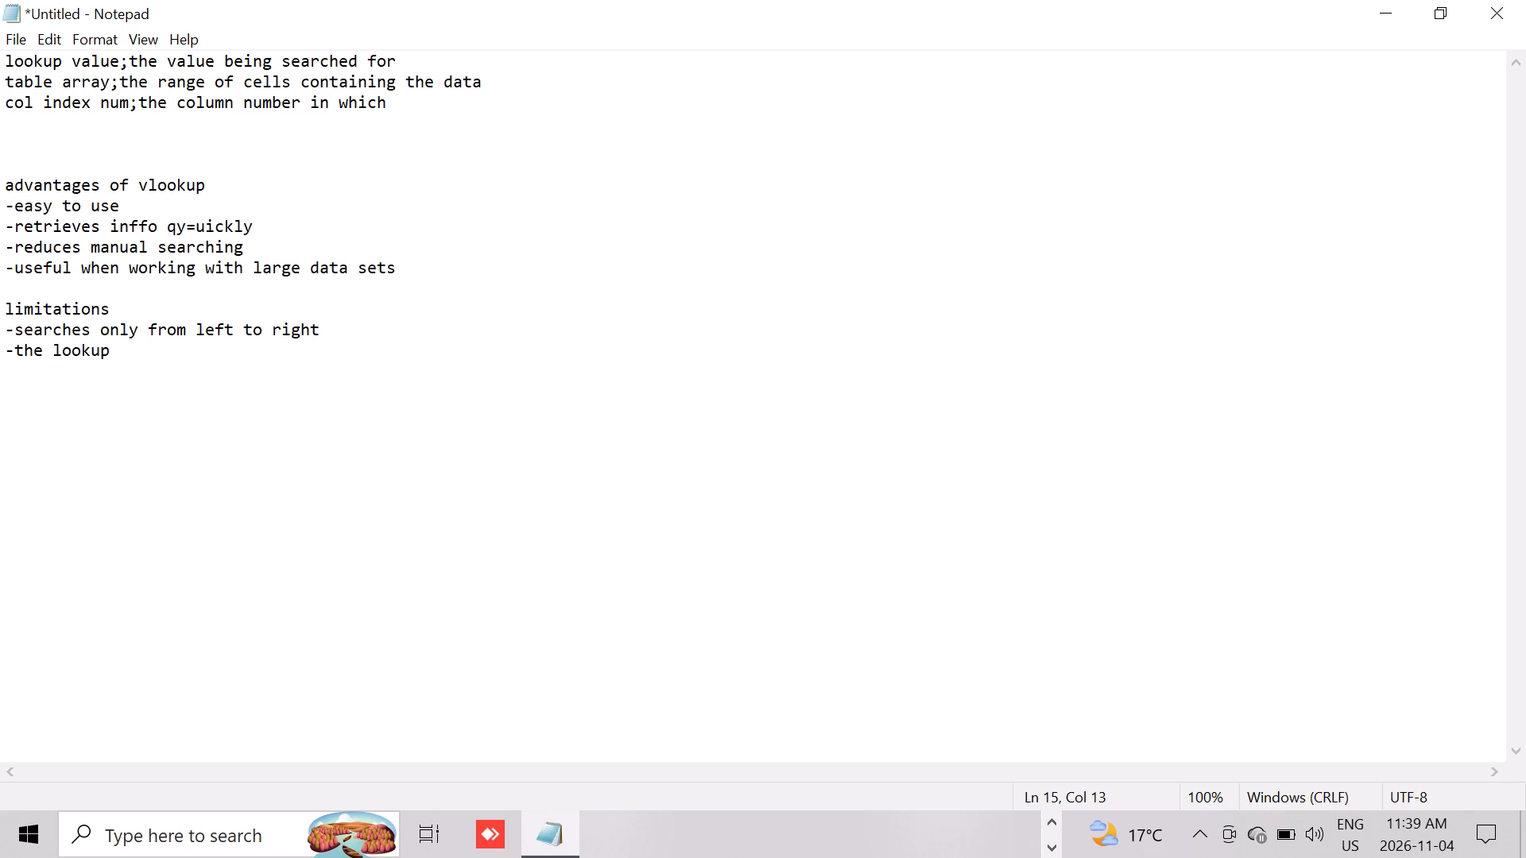
Leave three blank lines below the limitations and add the heading "HLOOK UP".
key("Return")
key("Return")
key("Return")
key("Return")
key("h")
type("LOOK UP")
Below the HLOOK UP heading, add the line "-stands for horizontal lookup , it searches from top to bottom" and start a new line.
key("Return")
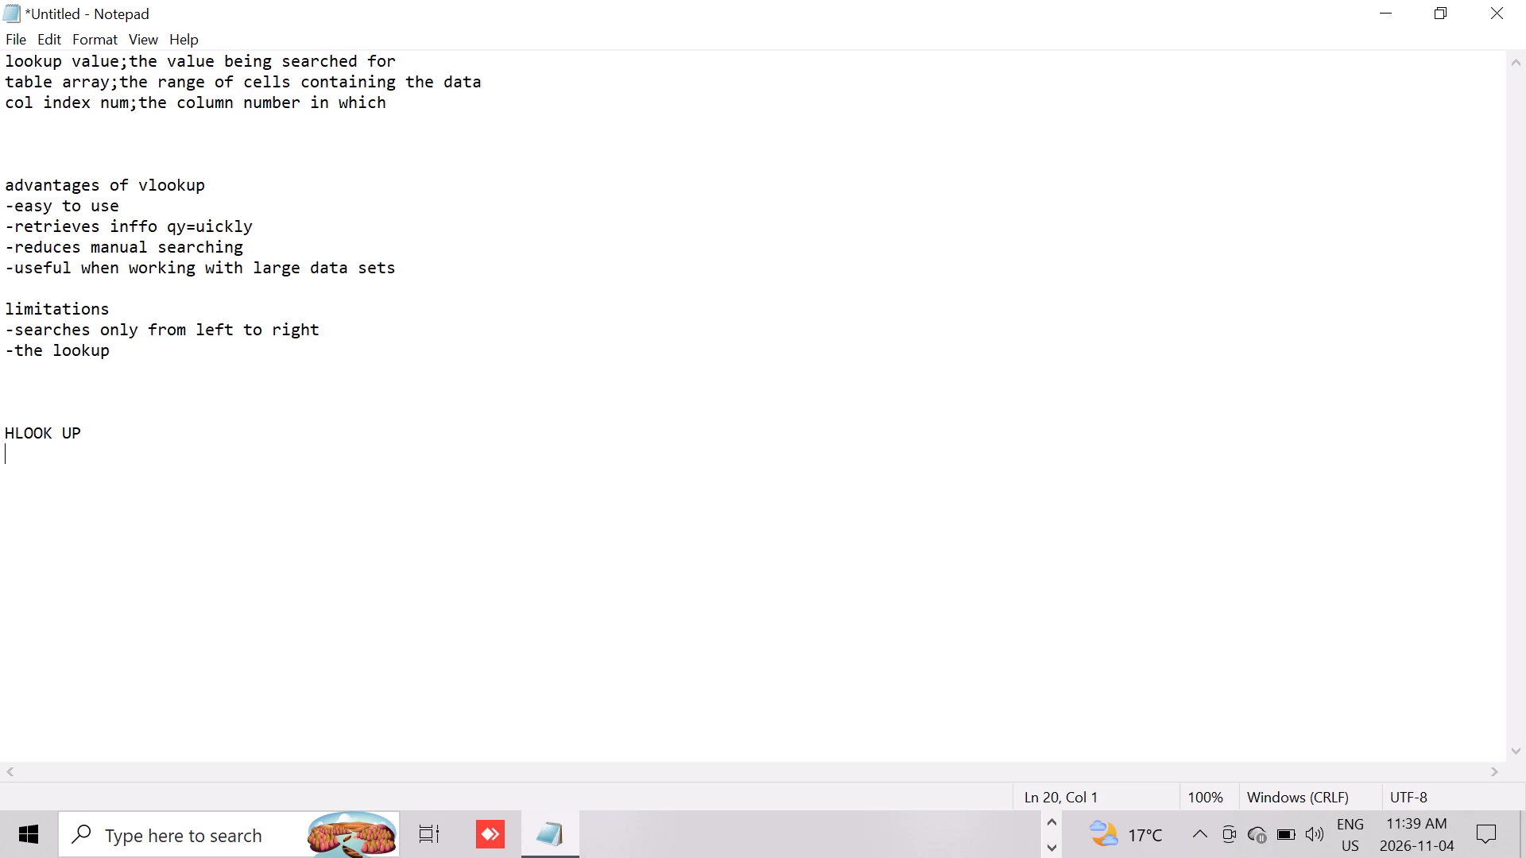
key("minus")
type("stands for hori")
type("zontal look")
type("up")
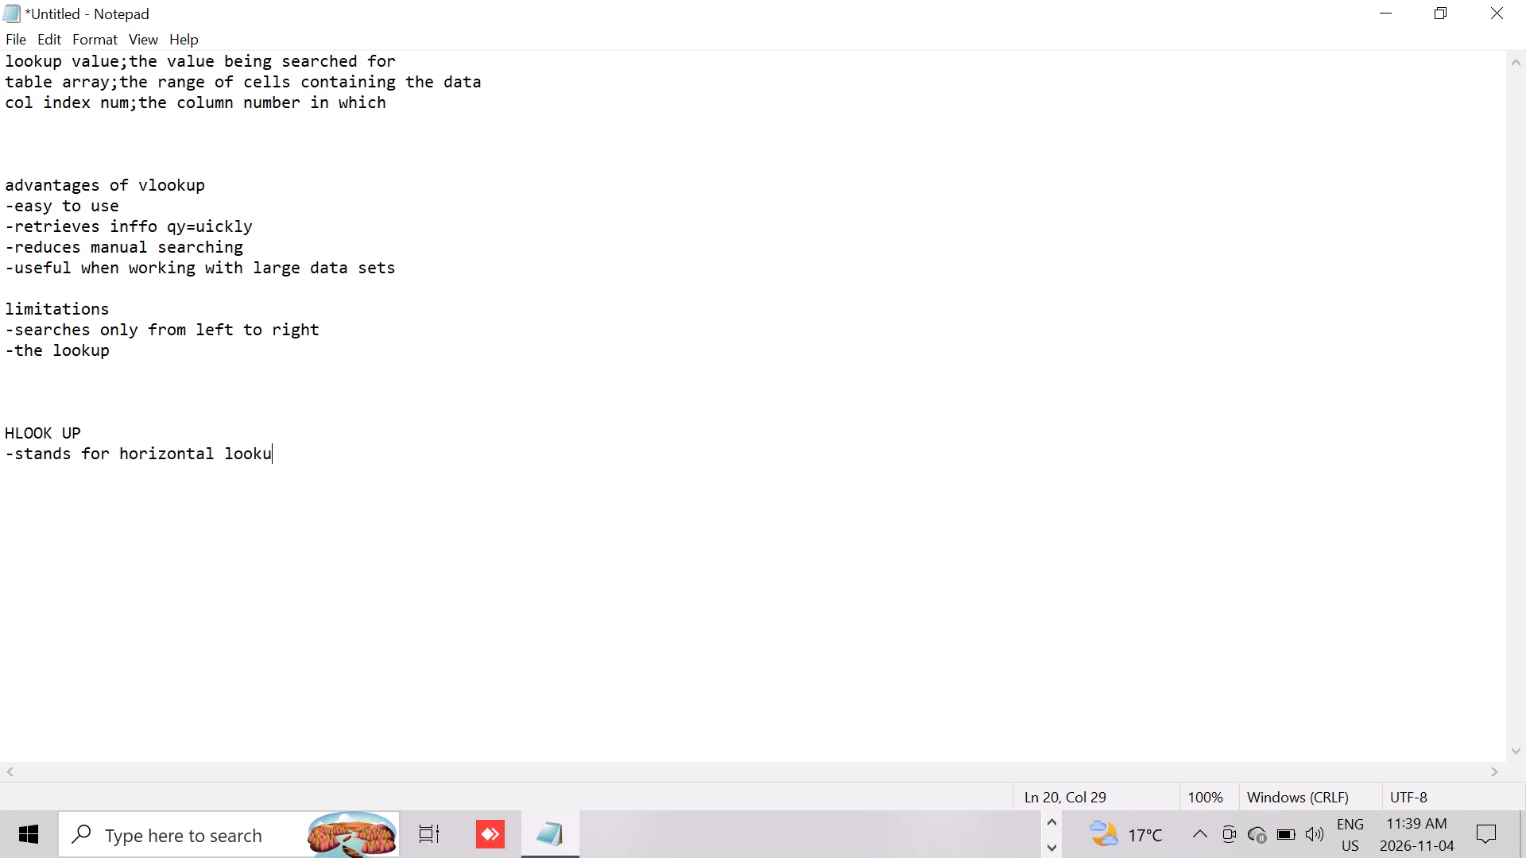
key("space")
type(", it searches from")
key("space")
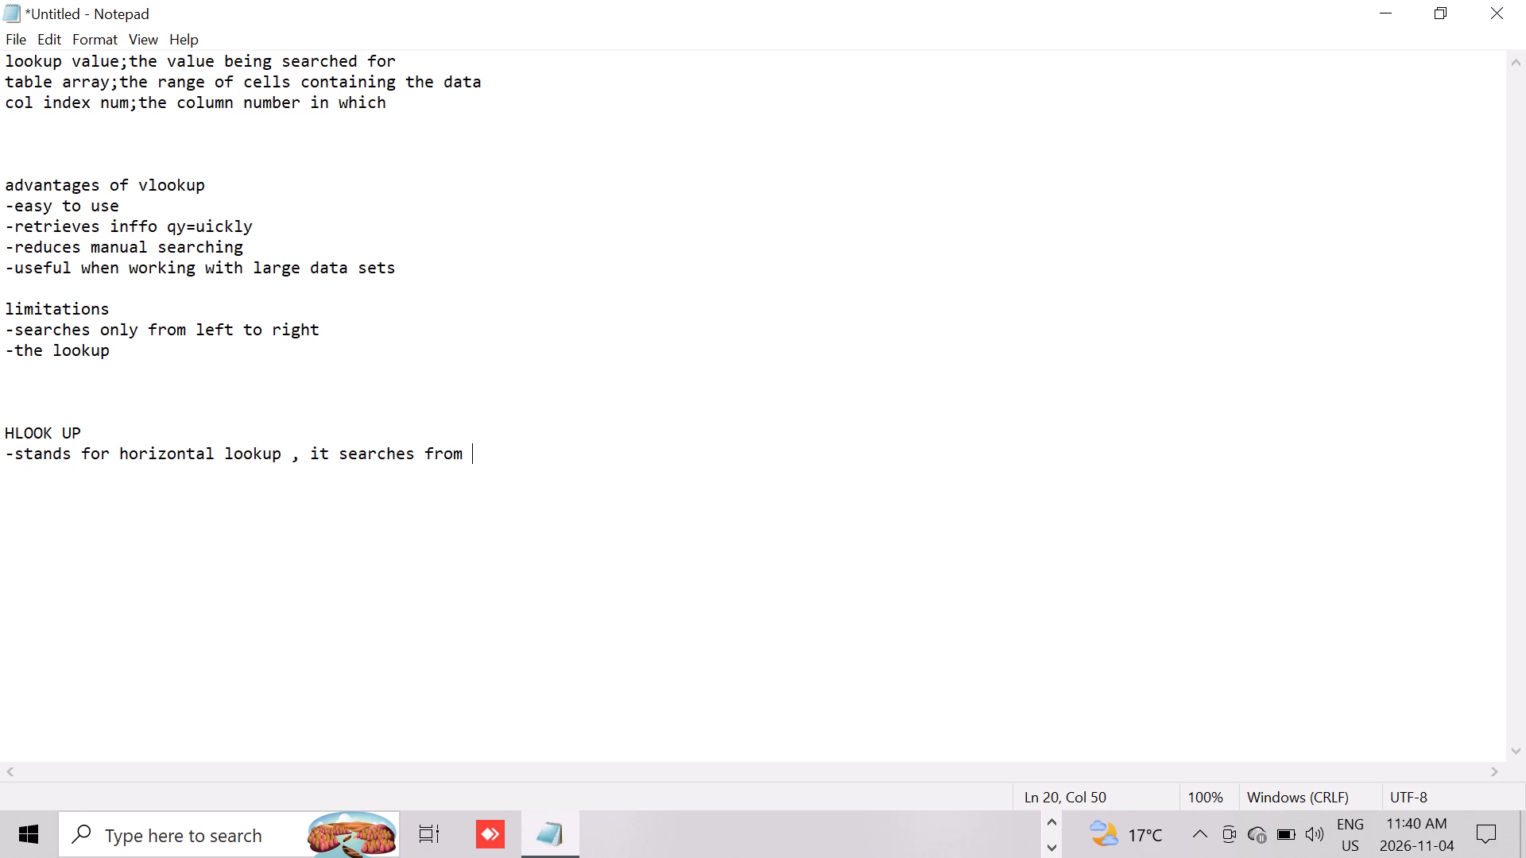
type("top to bottom")
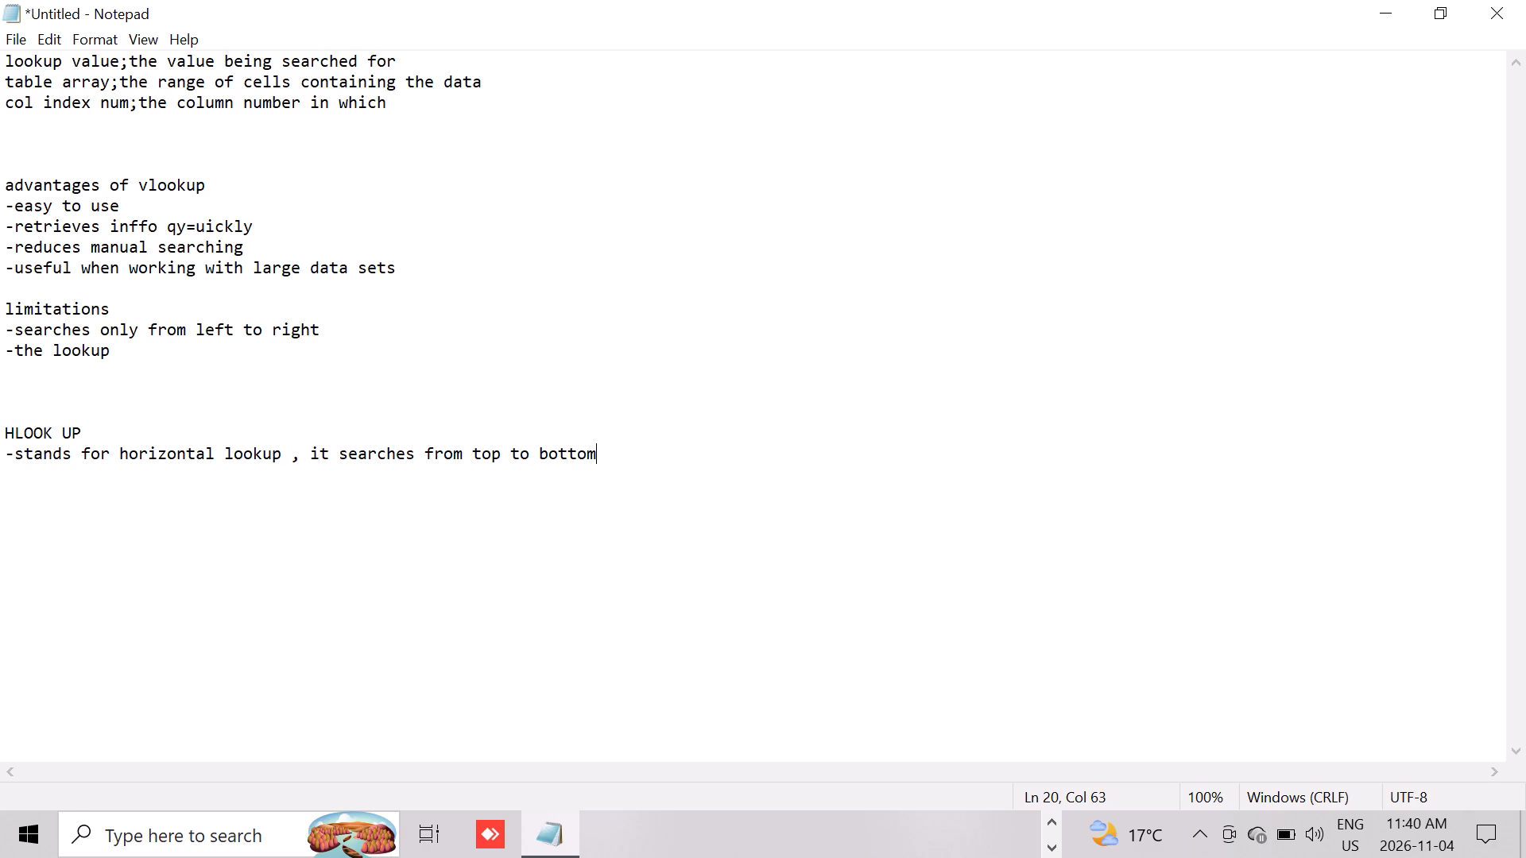
key("Return")
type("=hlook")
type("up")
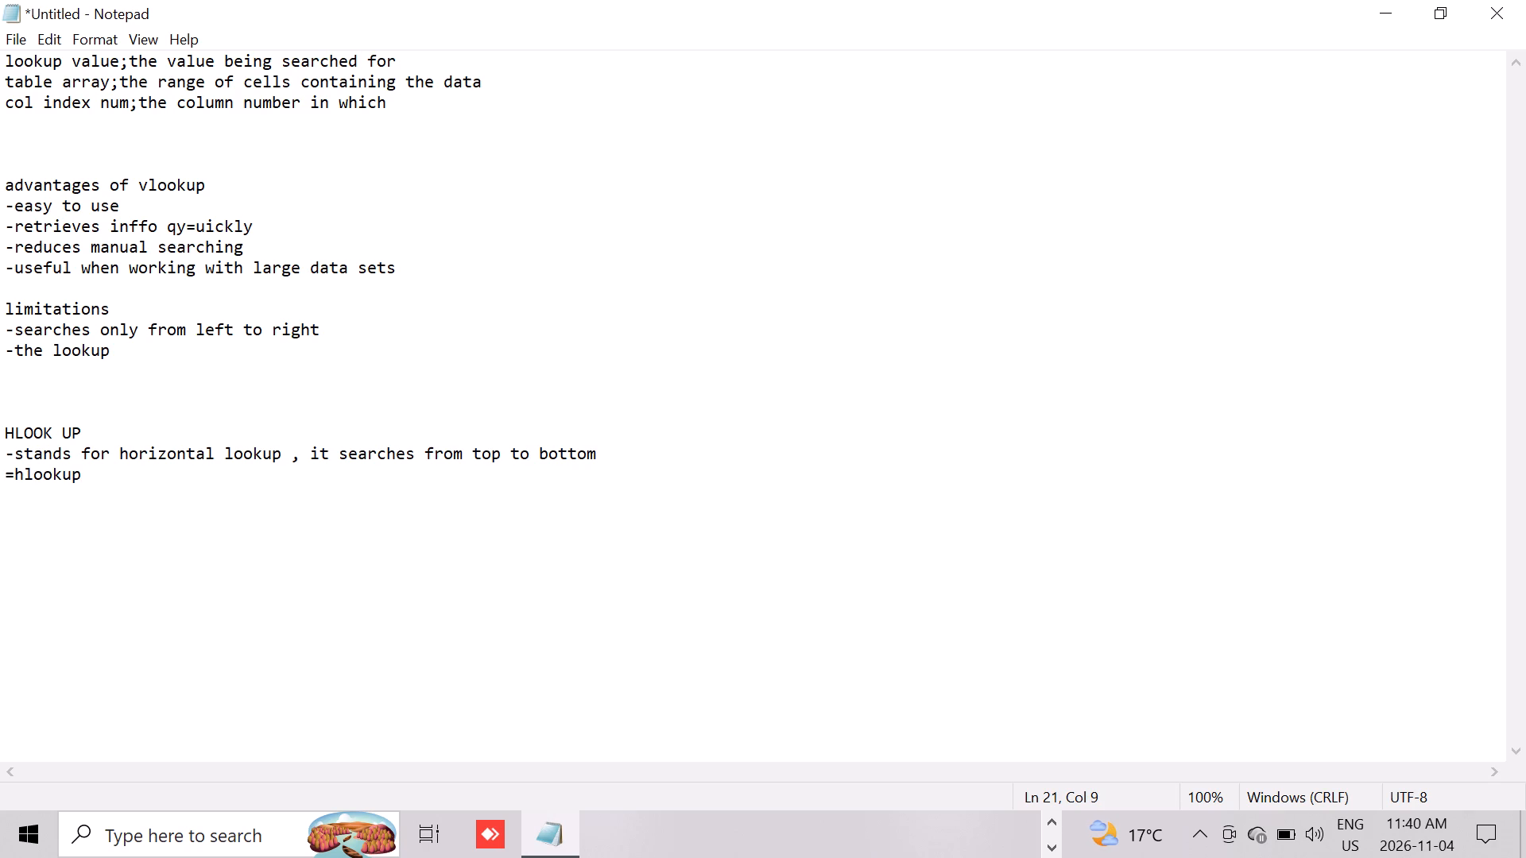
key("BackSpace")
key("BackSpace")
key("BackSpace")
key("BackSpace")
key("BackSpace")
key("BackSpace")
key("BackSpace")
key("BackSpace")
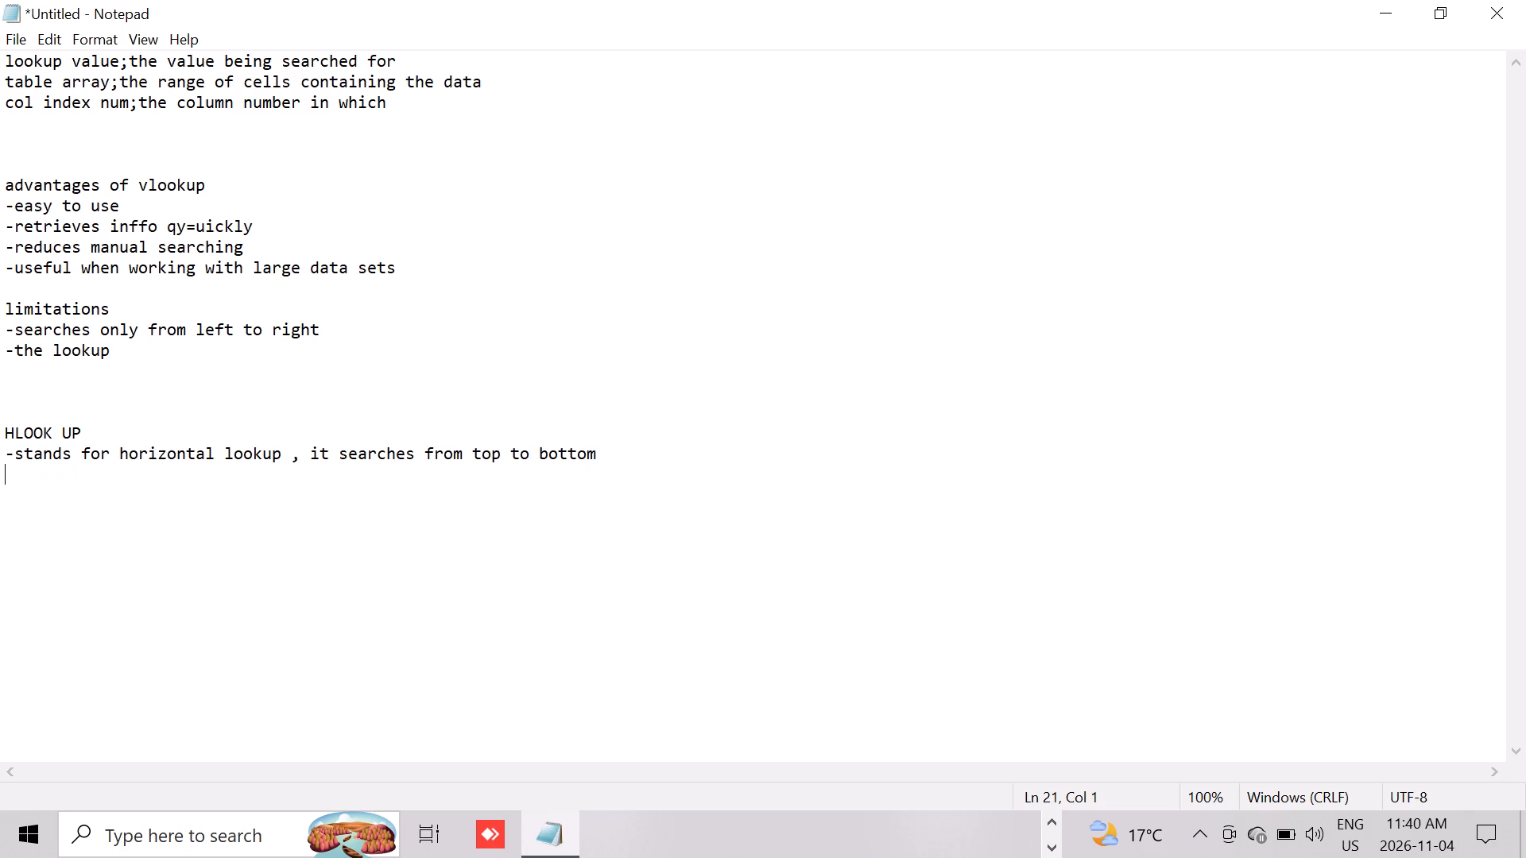
Write the first part of the syntax under the HLOOK UP description as "=hlookup{lookup value,table array,rowindex,num,".
key("equal")
type("hlookup")
key("shift+braceleft")
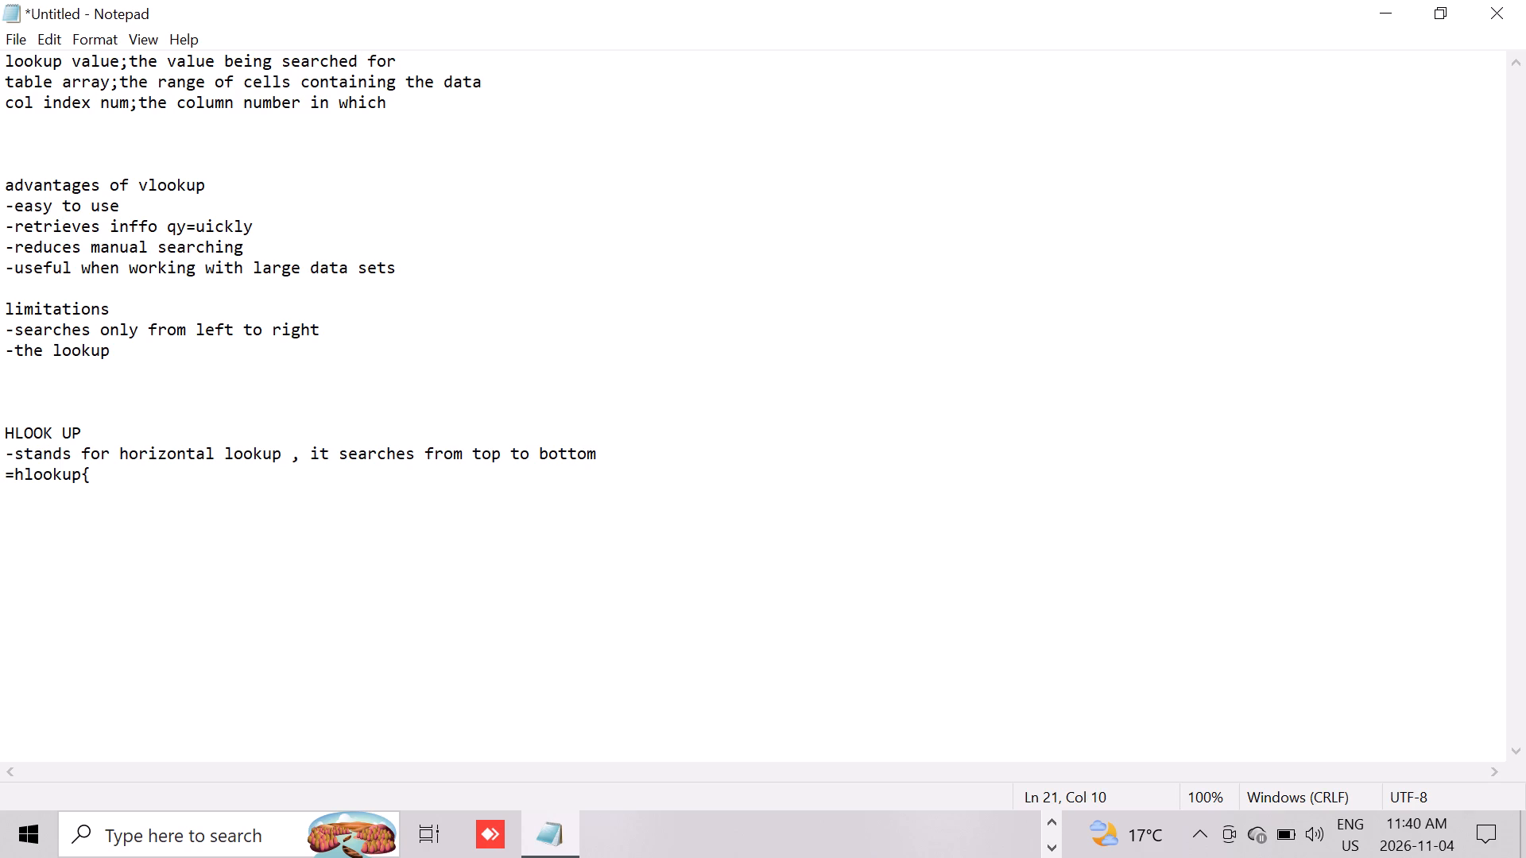
type("lookup")
key("space")
type("value,")
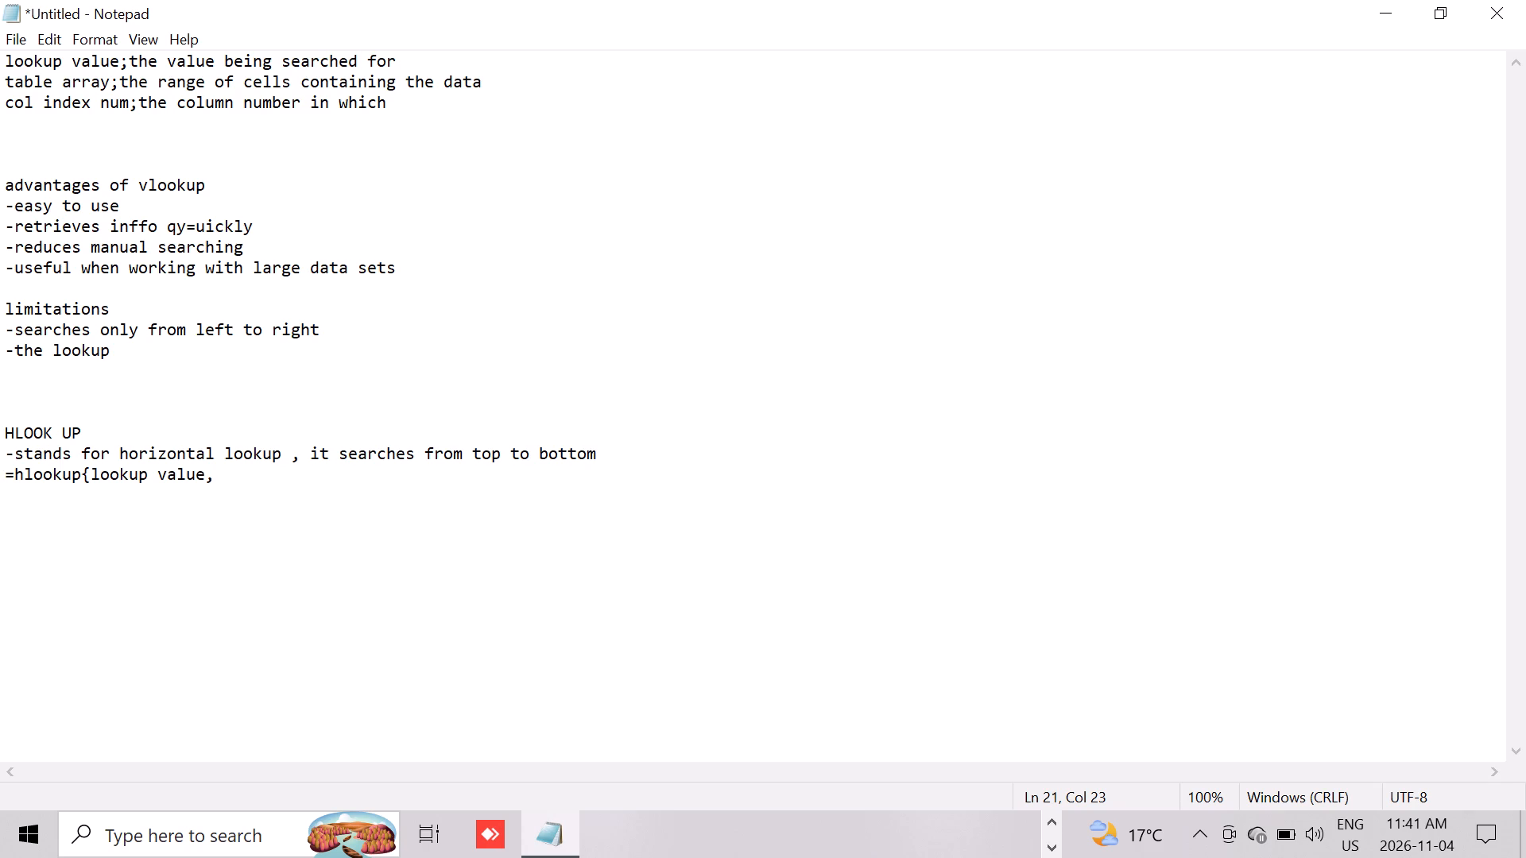
type("table array")
key("comma")
type("rowindez")
key("BackSpace")
key("x")
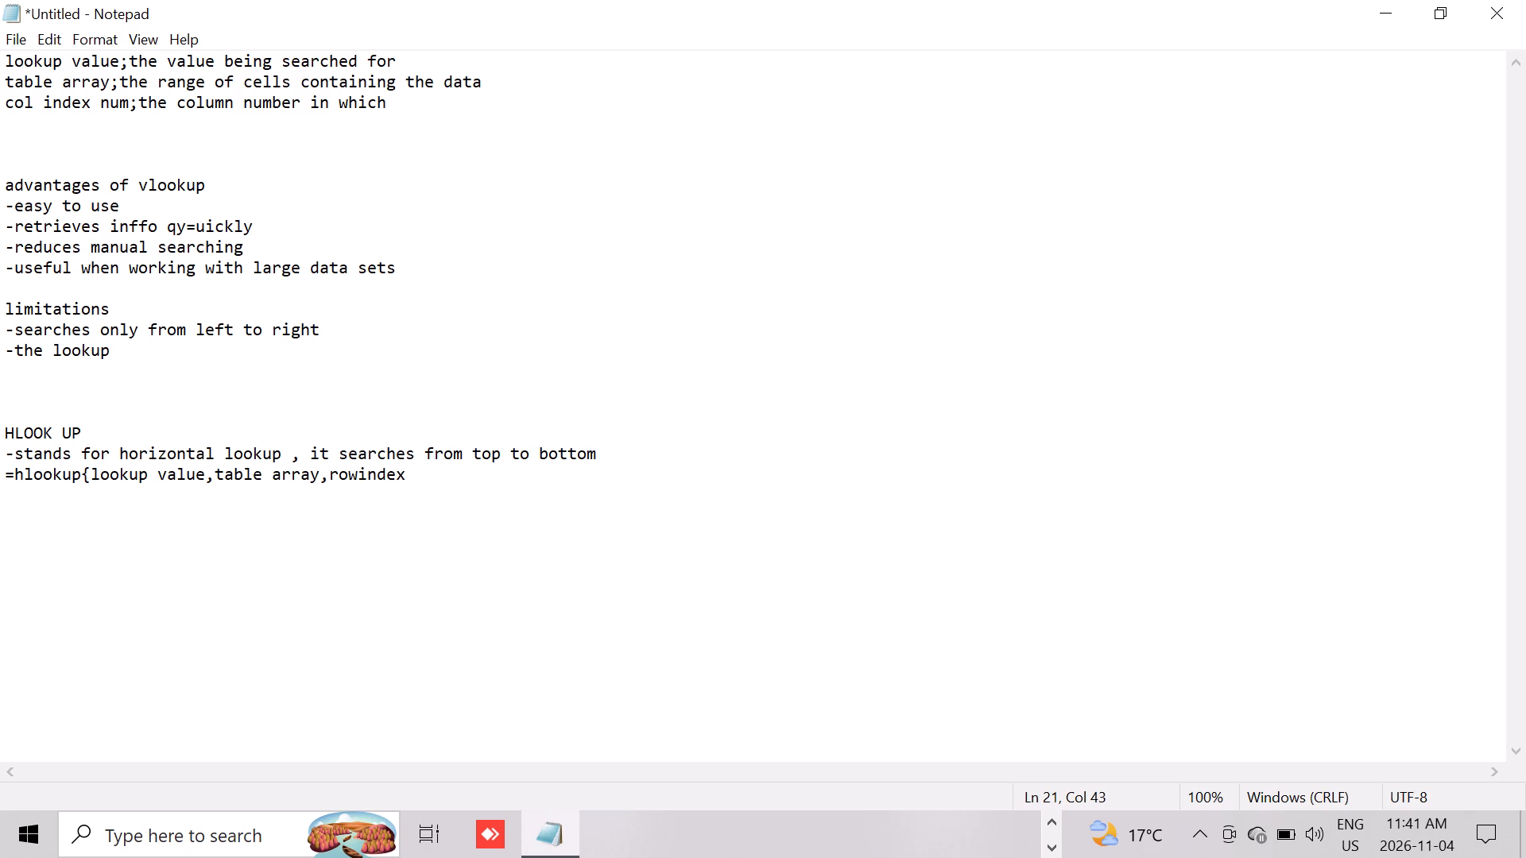
key("comma")
type("num")
key("comma")
Complete the hlookup syntax line with "[range lookup]}".
key("shift+braceleft")
key("BackSpace")
key("bracketleft")
type("range")
key("space")
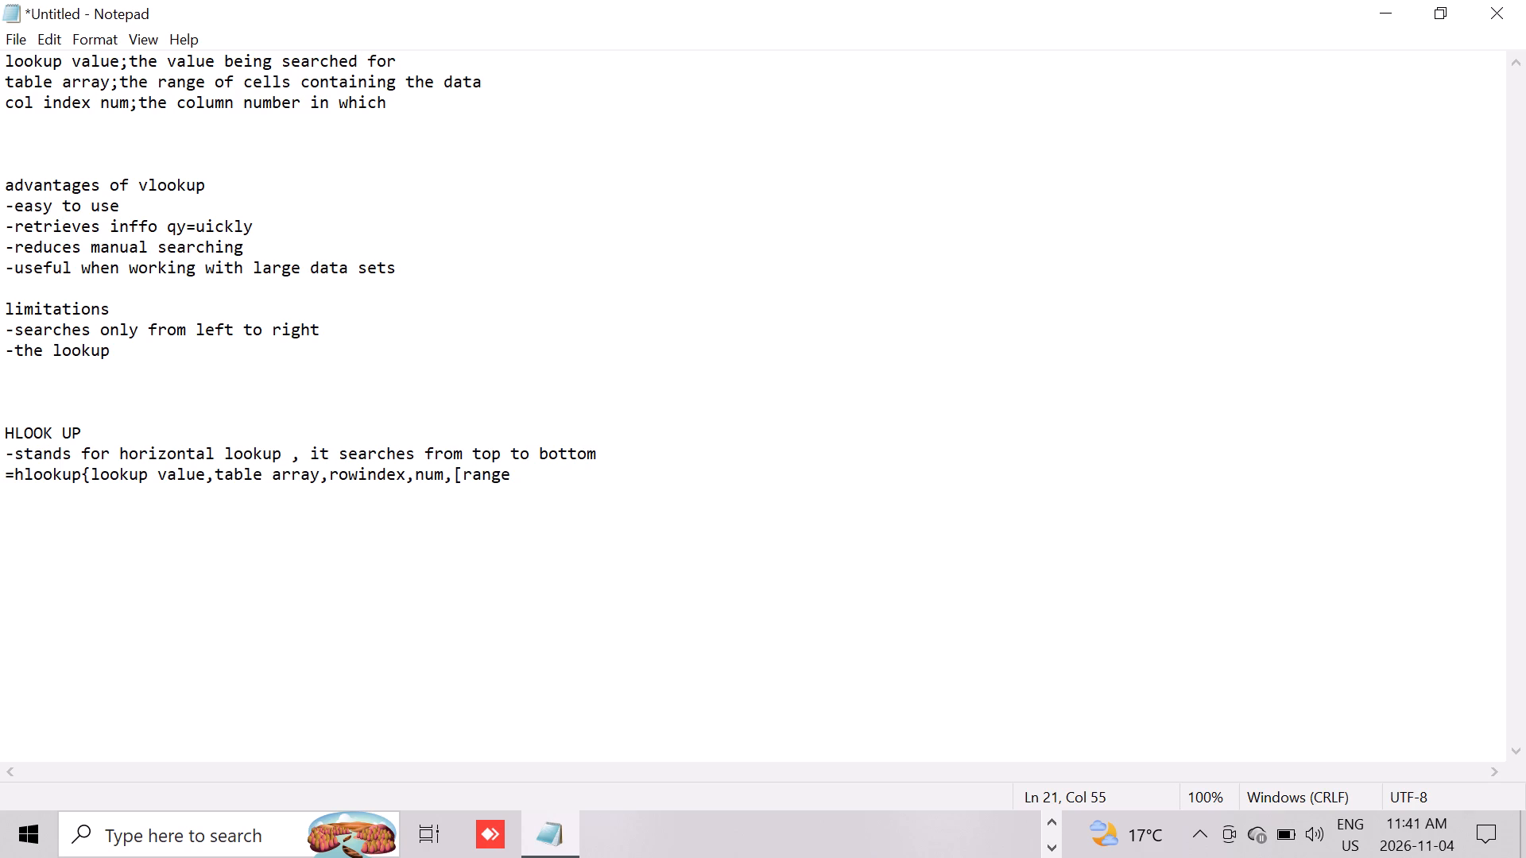
key("bracketright")
key("BackSpace")
key("BackSpace")
key("space")
key("space")
key("BackSpace")
type("lookup")
key("bracketright")
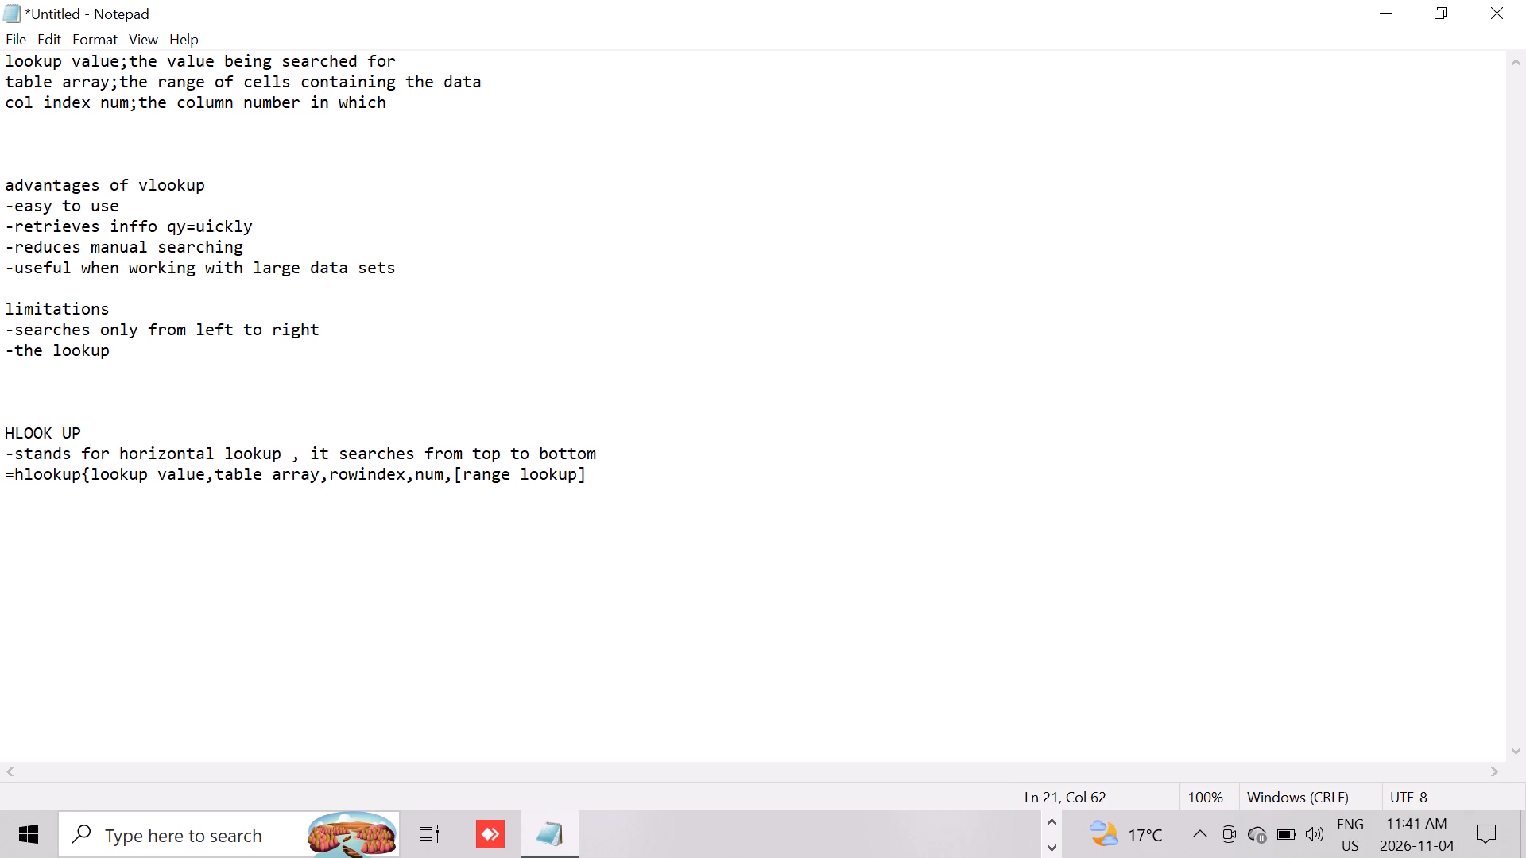
key("shift+braceright")
Minimize the notes and return to the ASSIGNMENT workbook in Excel.
left_click(1370, 2)
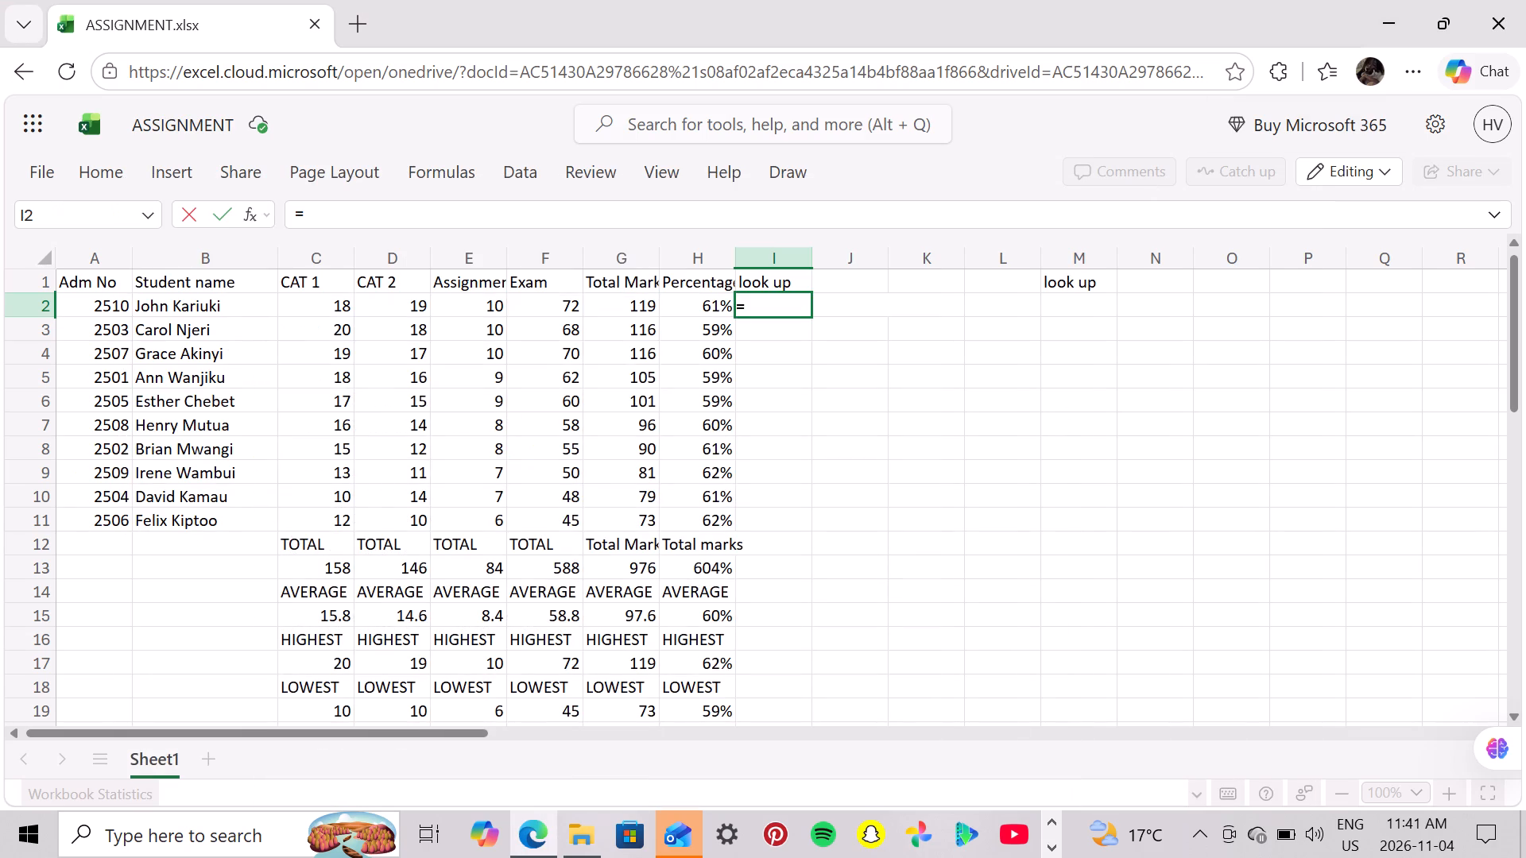
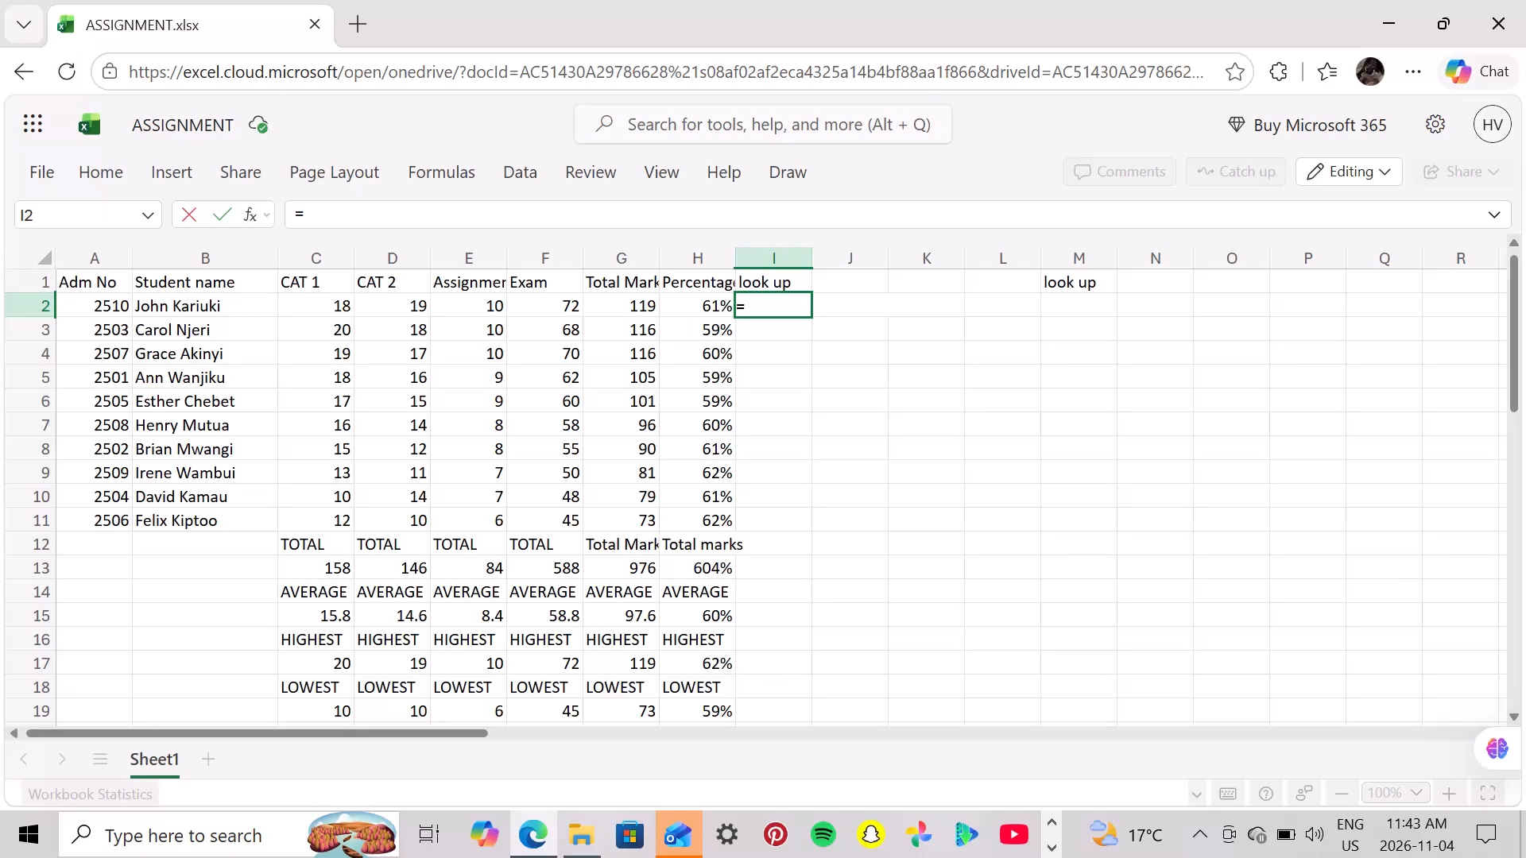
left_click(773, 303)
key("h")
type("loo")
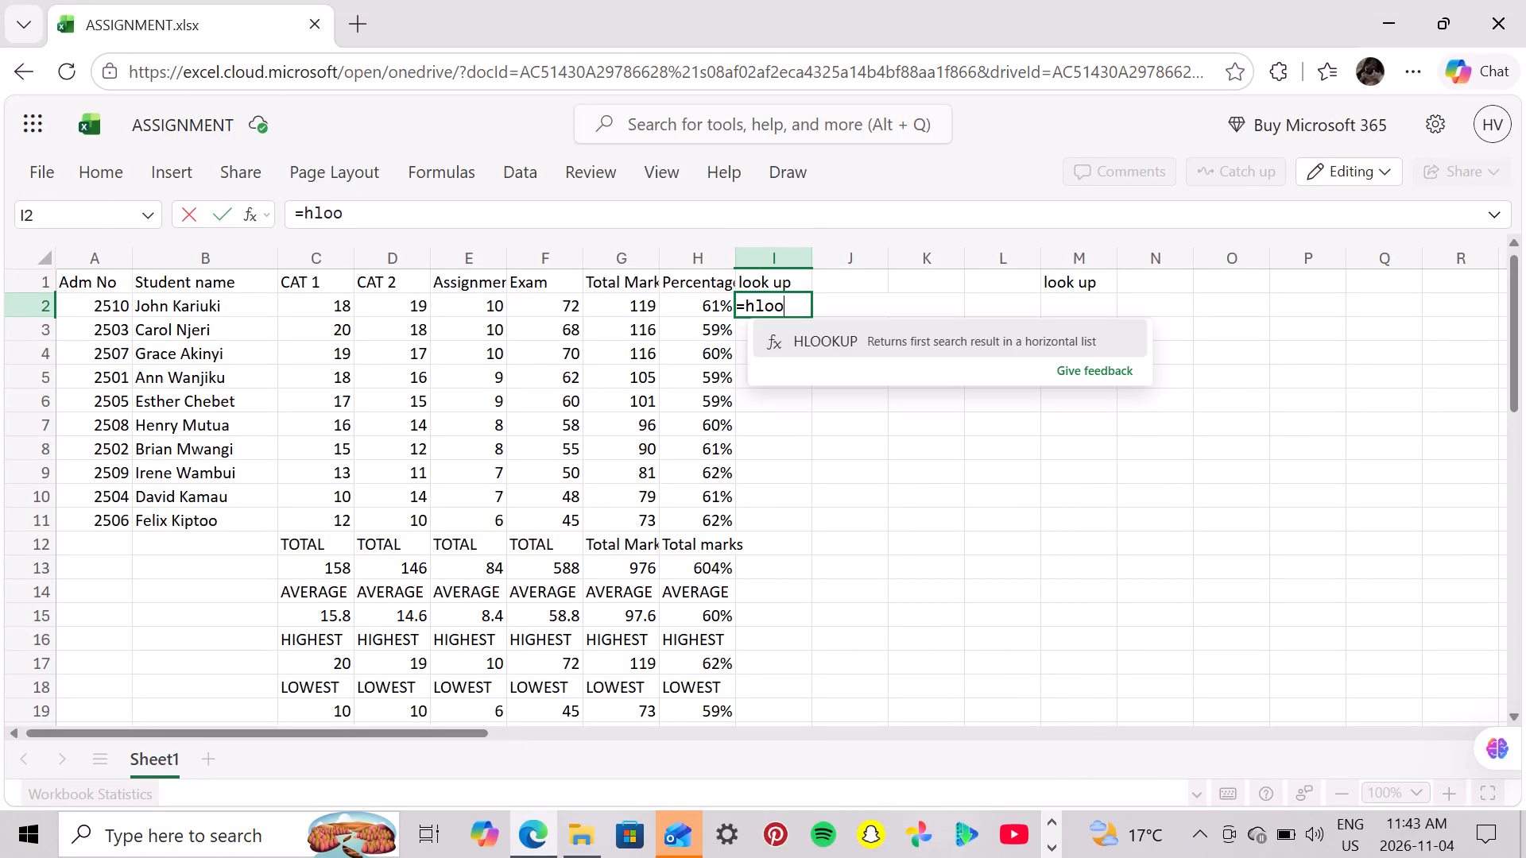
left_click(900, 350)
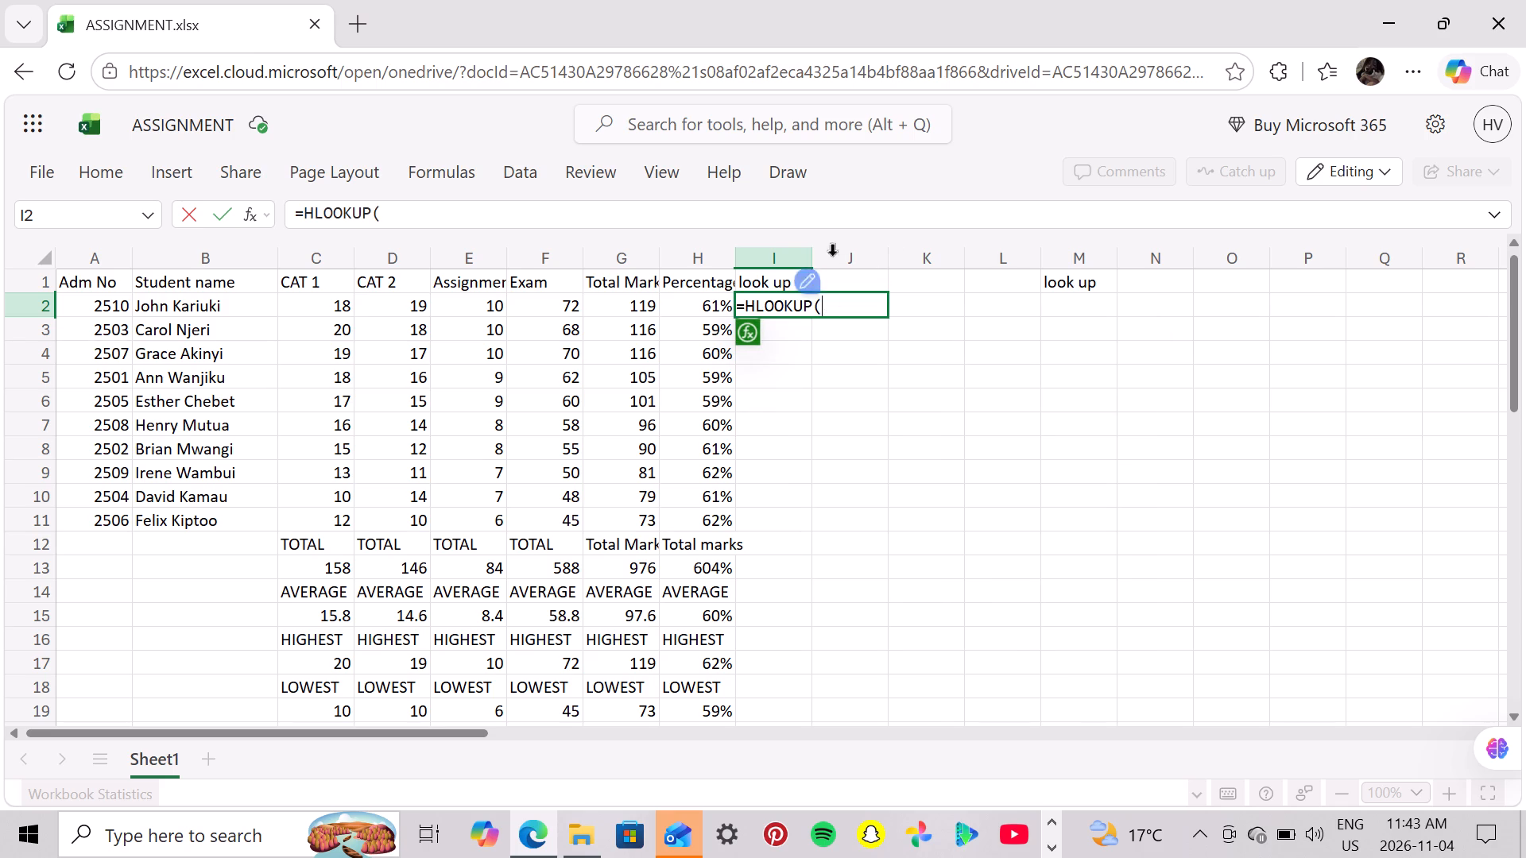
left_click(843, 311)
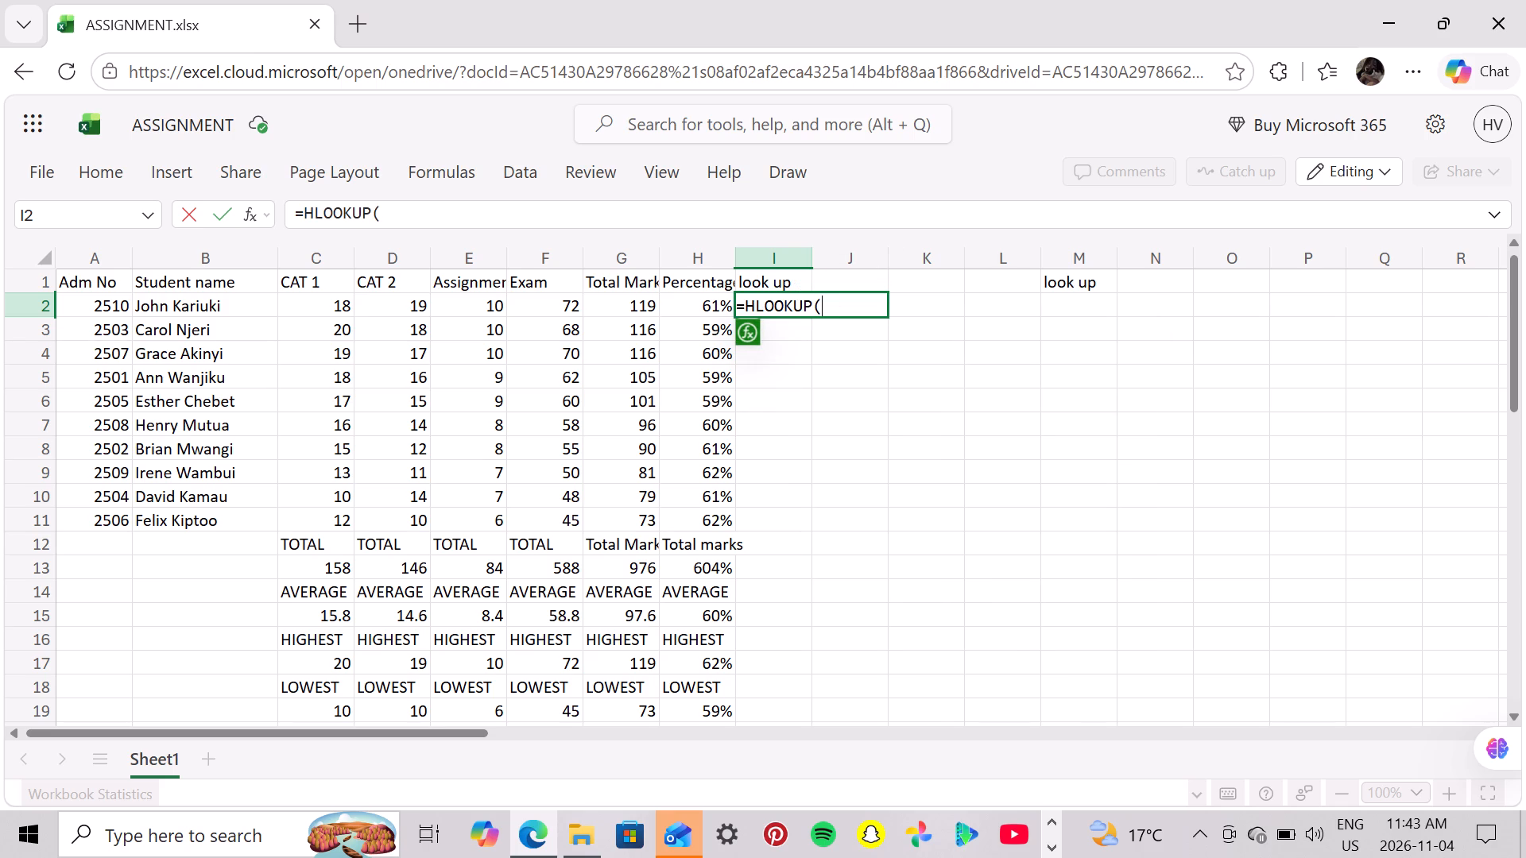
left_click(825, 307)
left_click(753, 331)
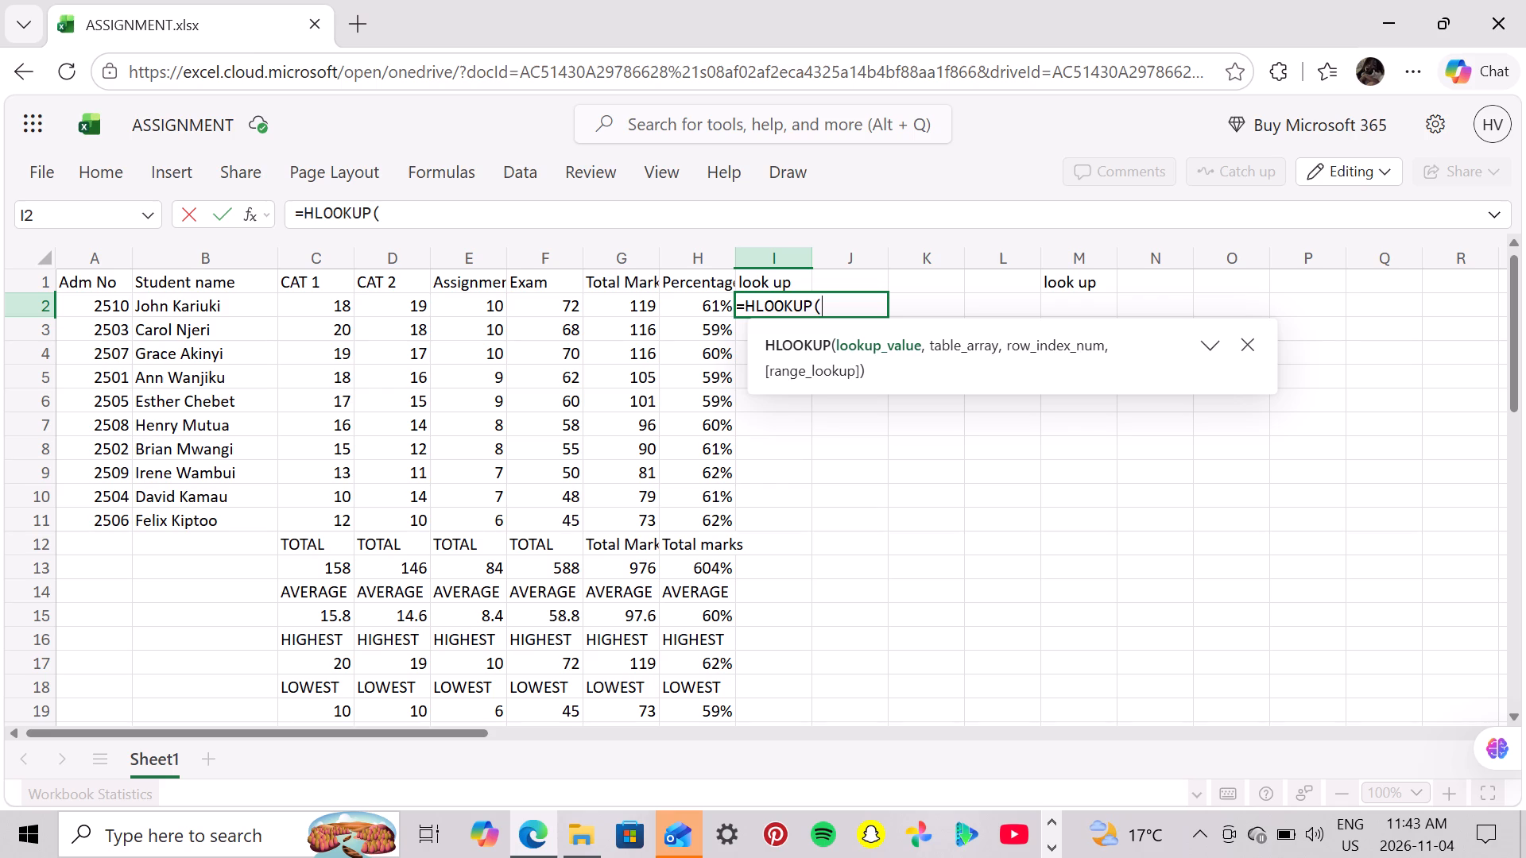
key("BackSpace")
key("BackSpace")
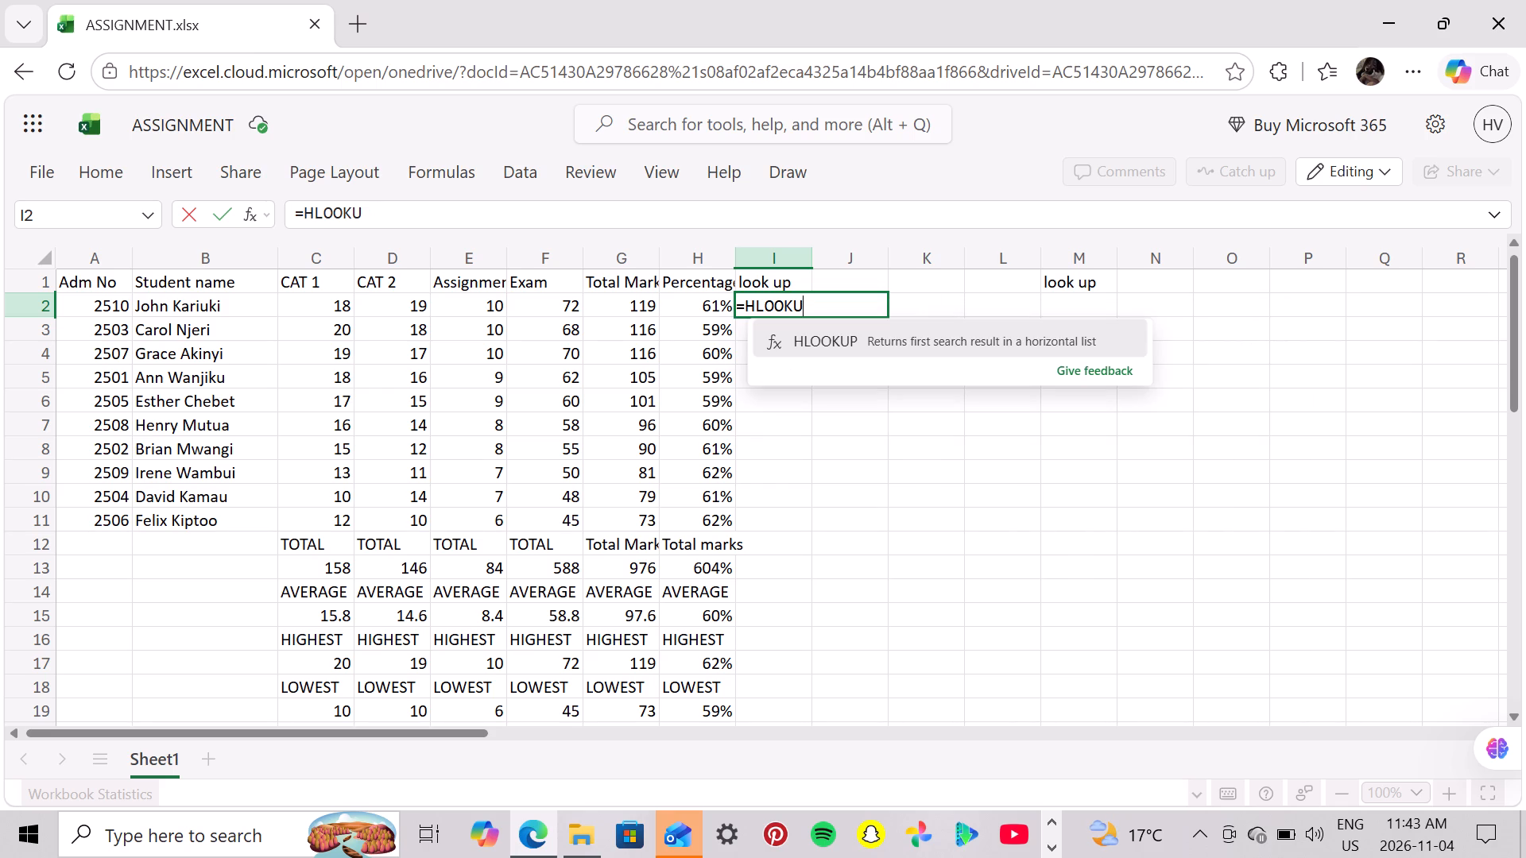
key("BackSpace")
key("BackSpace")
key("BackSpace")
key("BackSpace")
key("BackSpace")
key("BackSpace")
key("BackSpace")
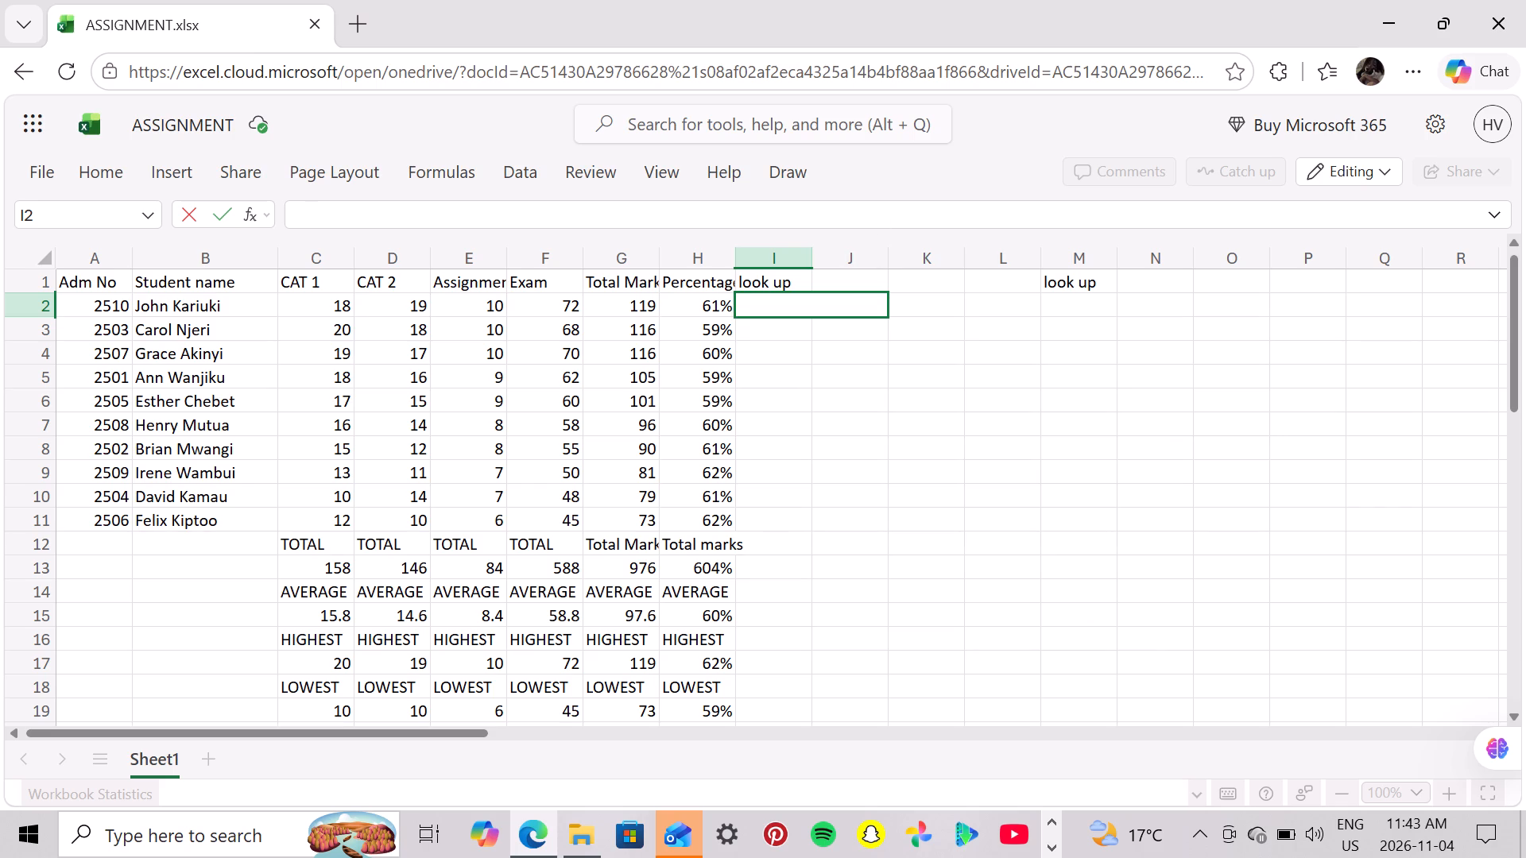
Start a VLOOKUP formula in cell I2, with its first argument still empty.
key("equal")
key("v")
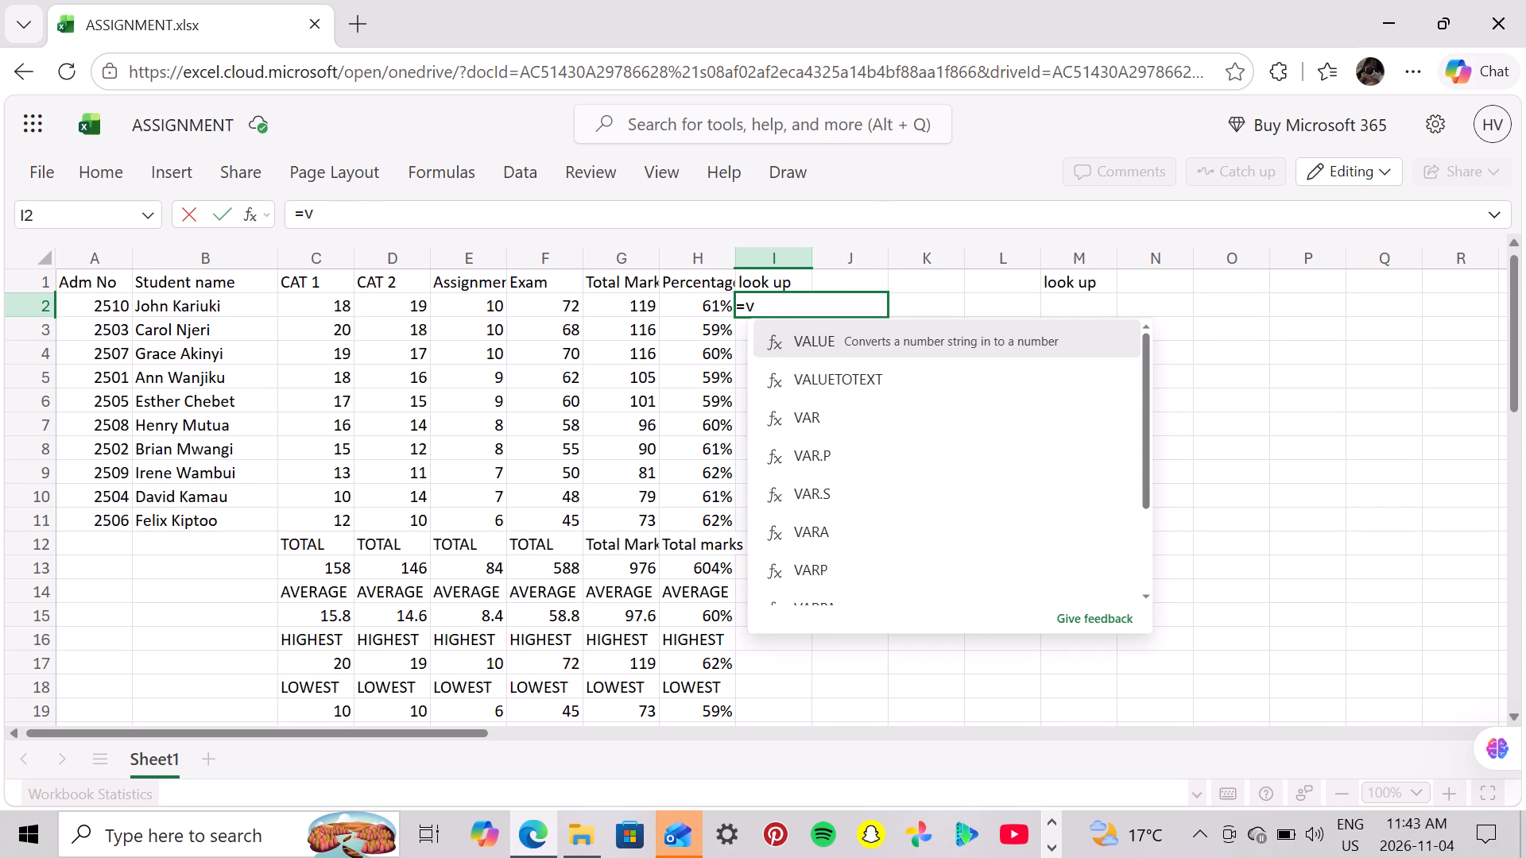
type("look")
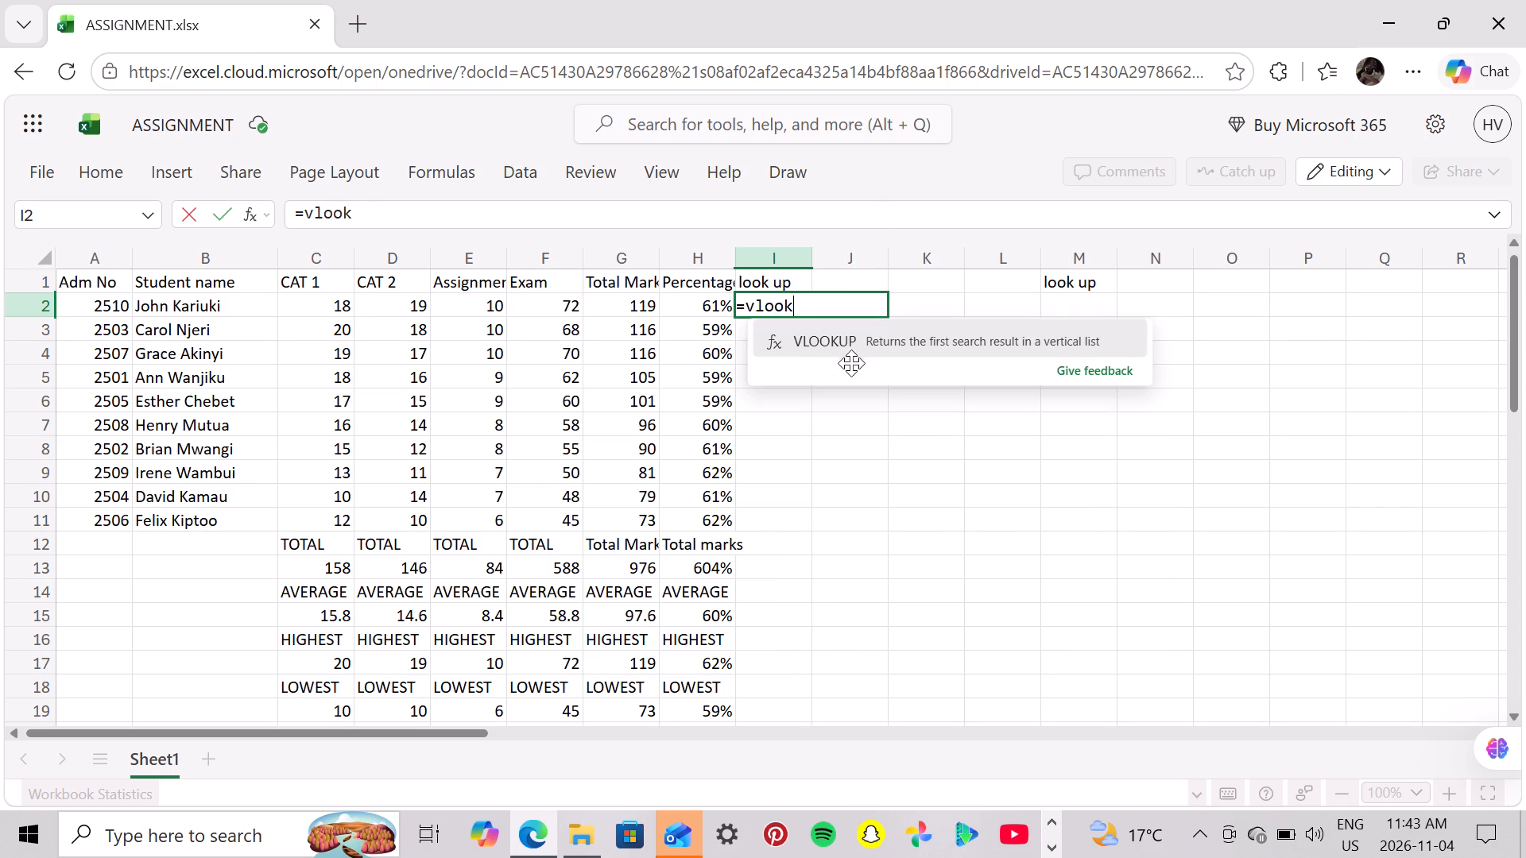
double_click(866, 336)
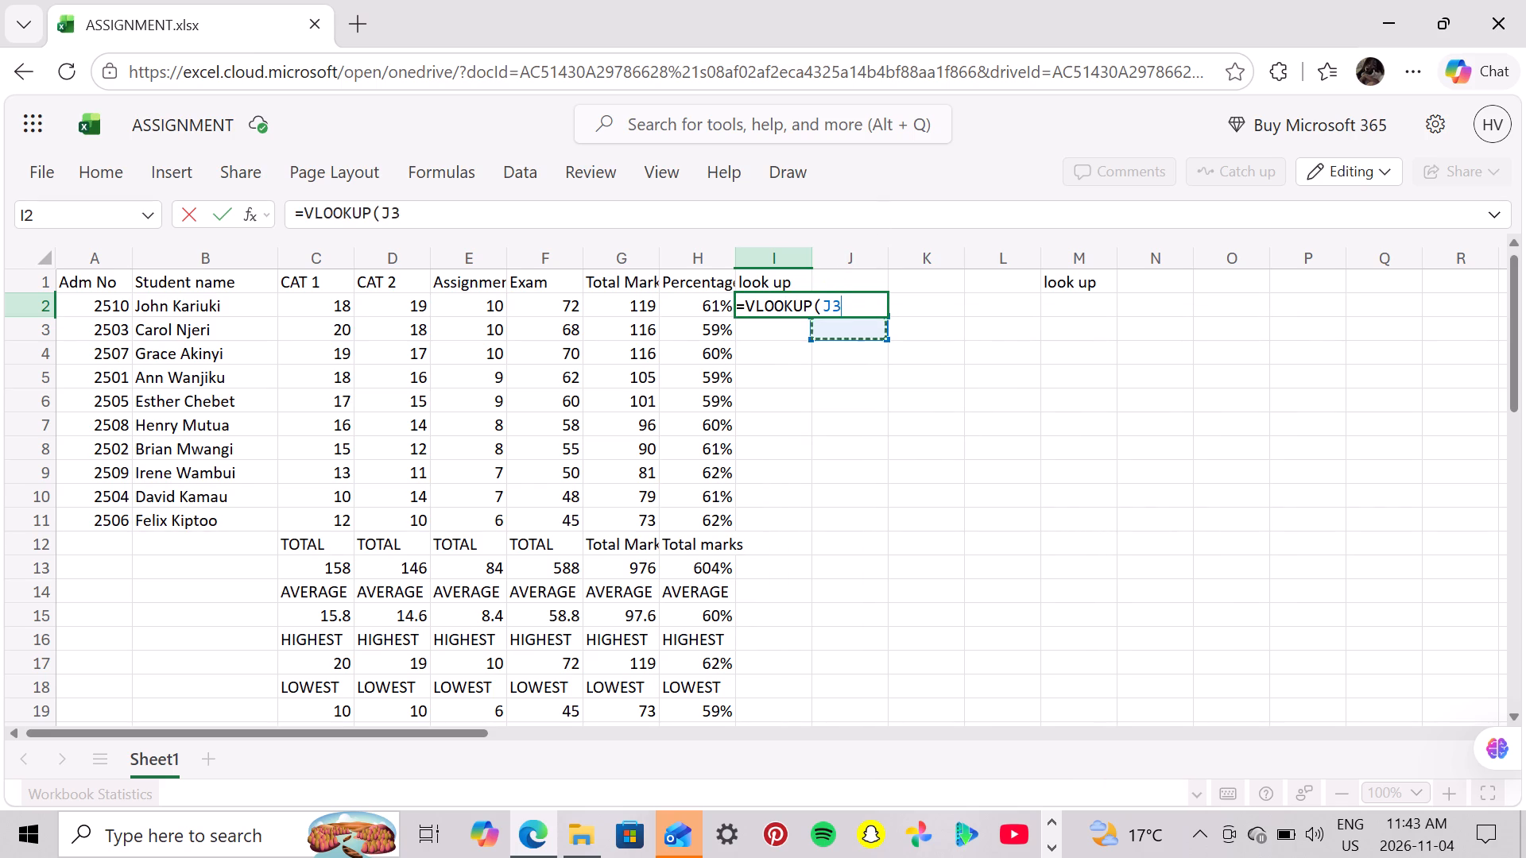
left_click(860, 300)
key("BackSpace")
key("BackSpace")
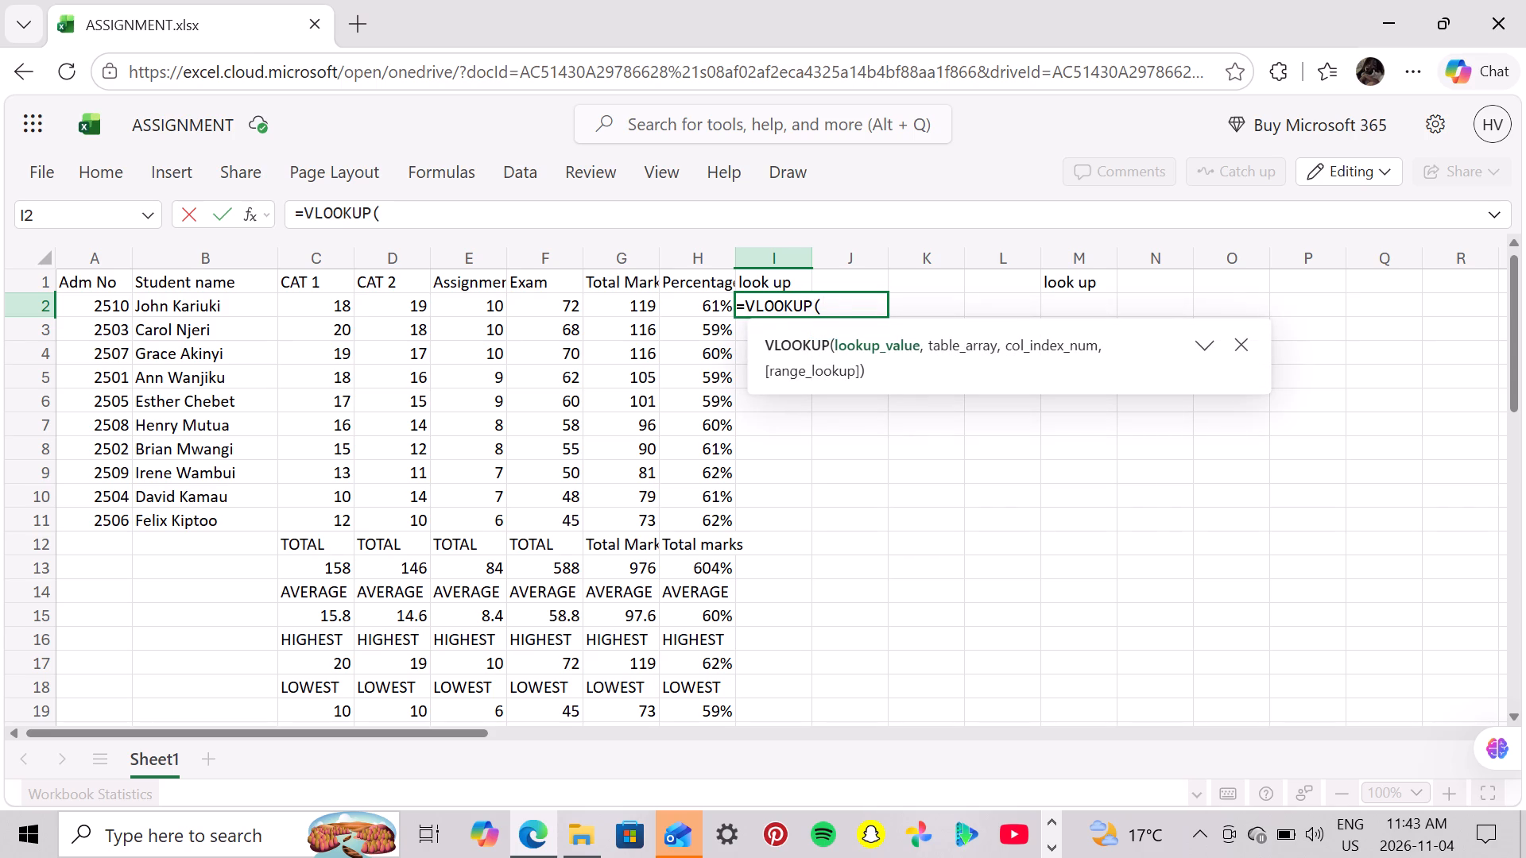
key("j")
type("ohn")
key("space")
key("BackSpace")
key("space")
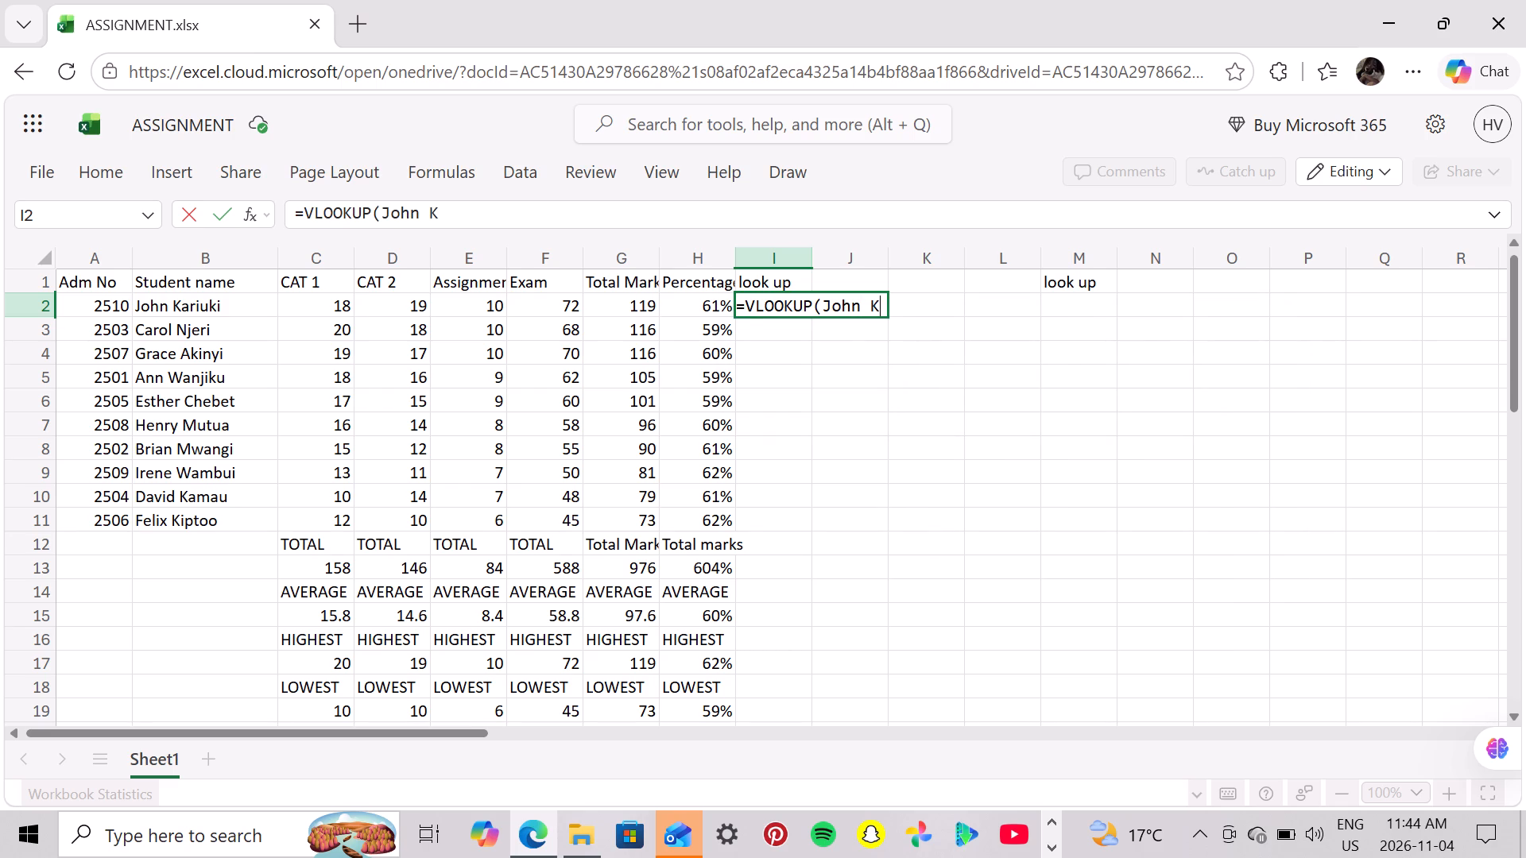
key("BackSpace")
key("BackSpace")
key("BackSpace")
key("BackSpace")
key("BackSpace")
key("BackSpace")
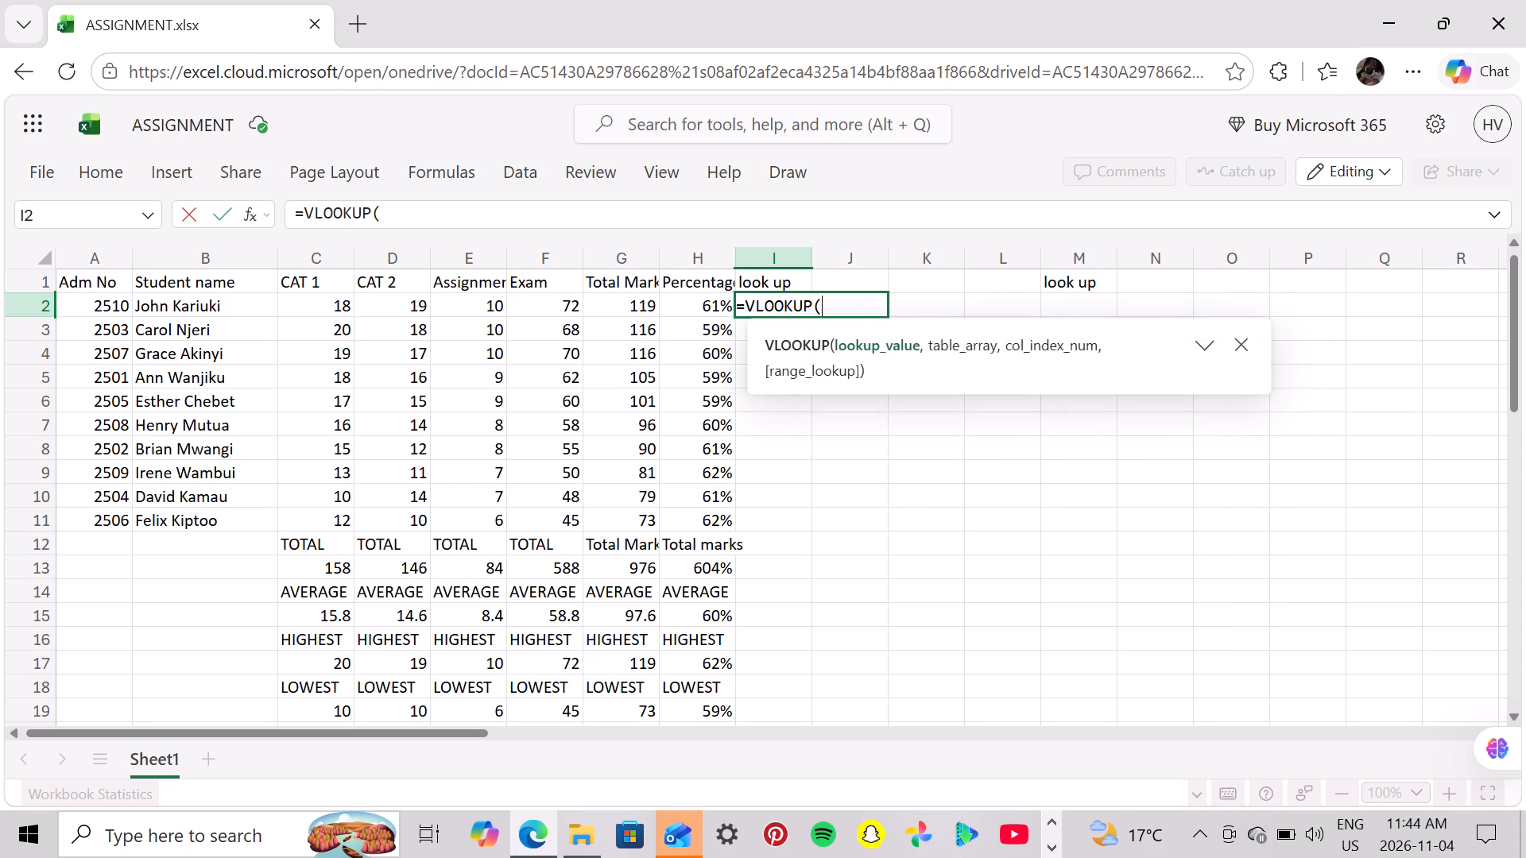
Enter the name of the student in row 2, enclosed in double quotes, as the VLOOKUP lookup value.
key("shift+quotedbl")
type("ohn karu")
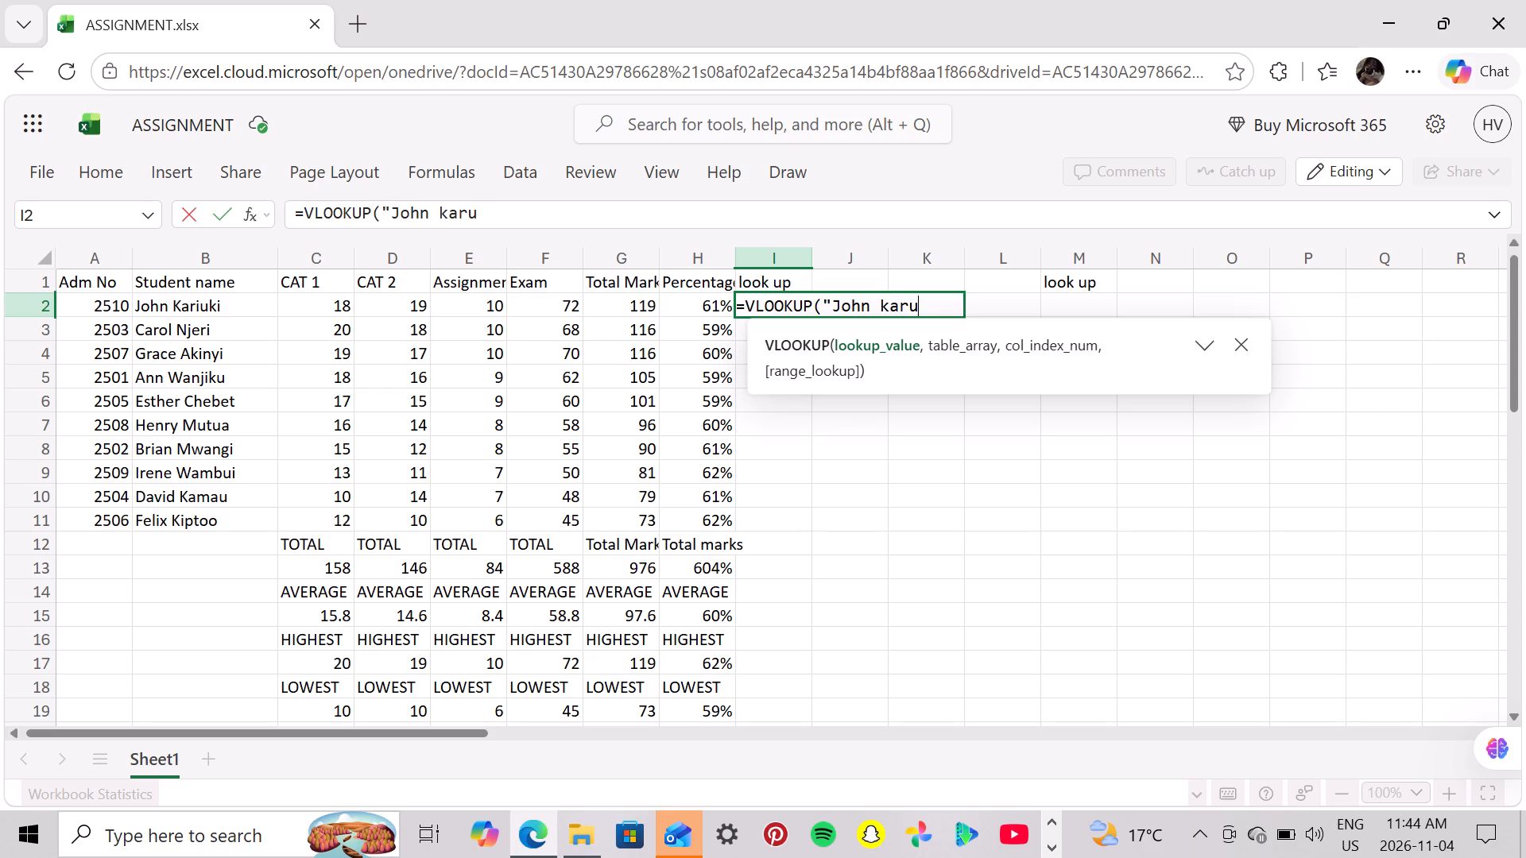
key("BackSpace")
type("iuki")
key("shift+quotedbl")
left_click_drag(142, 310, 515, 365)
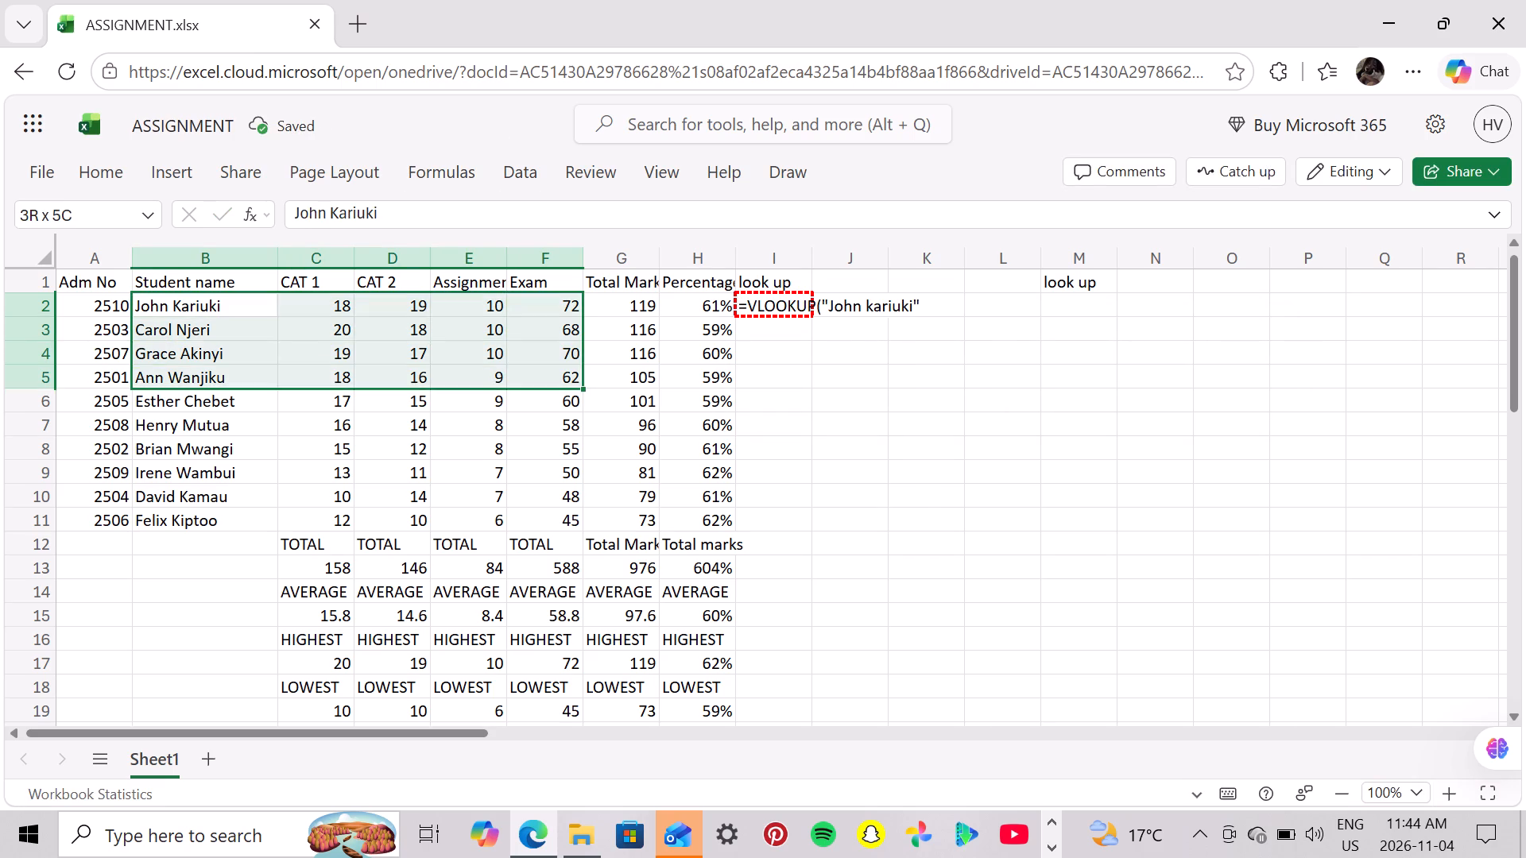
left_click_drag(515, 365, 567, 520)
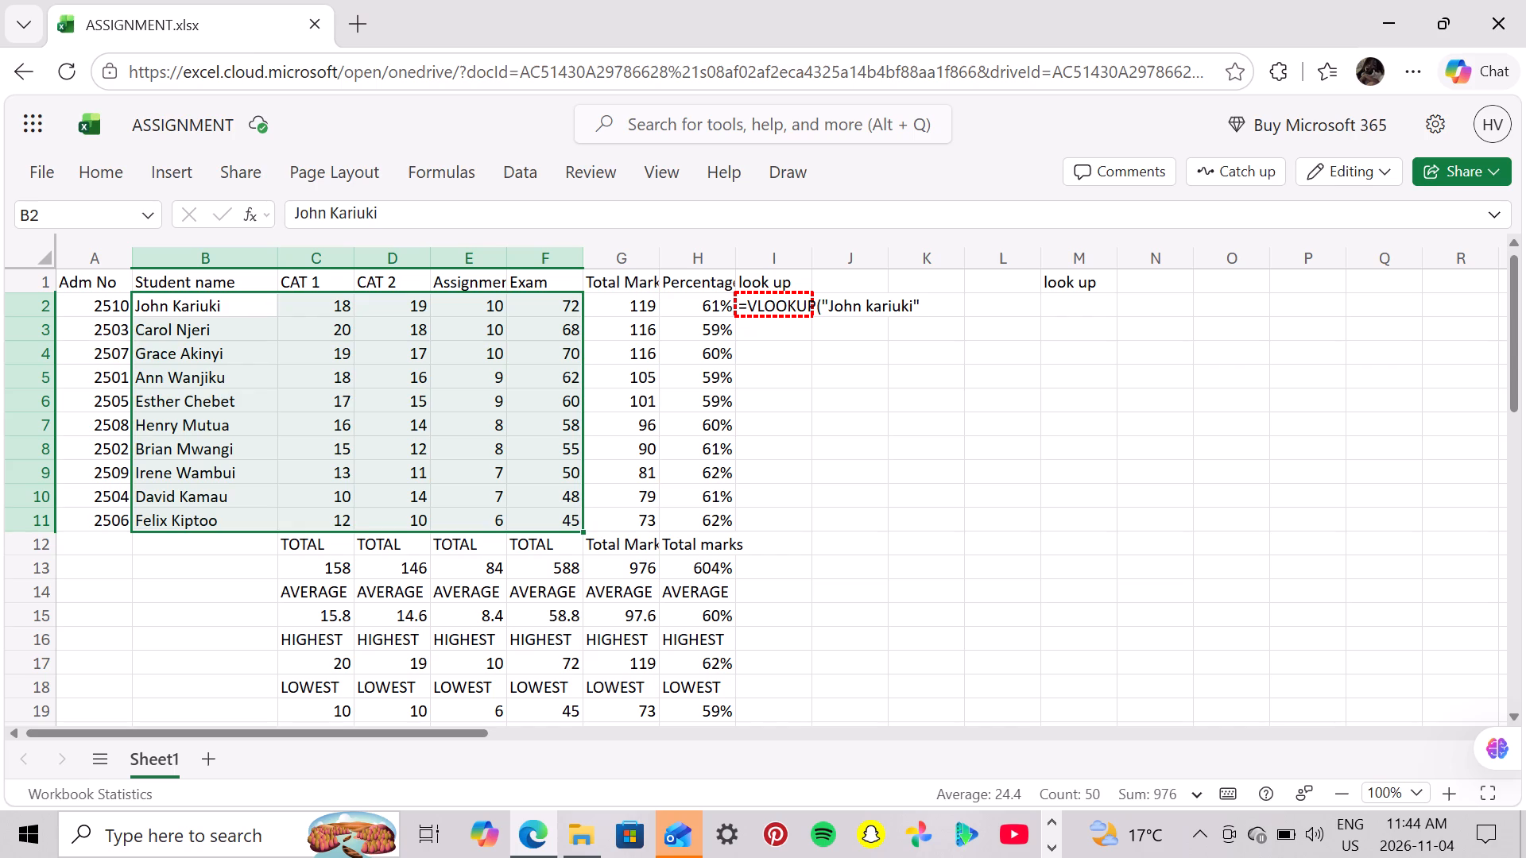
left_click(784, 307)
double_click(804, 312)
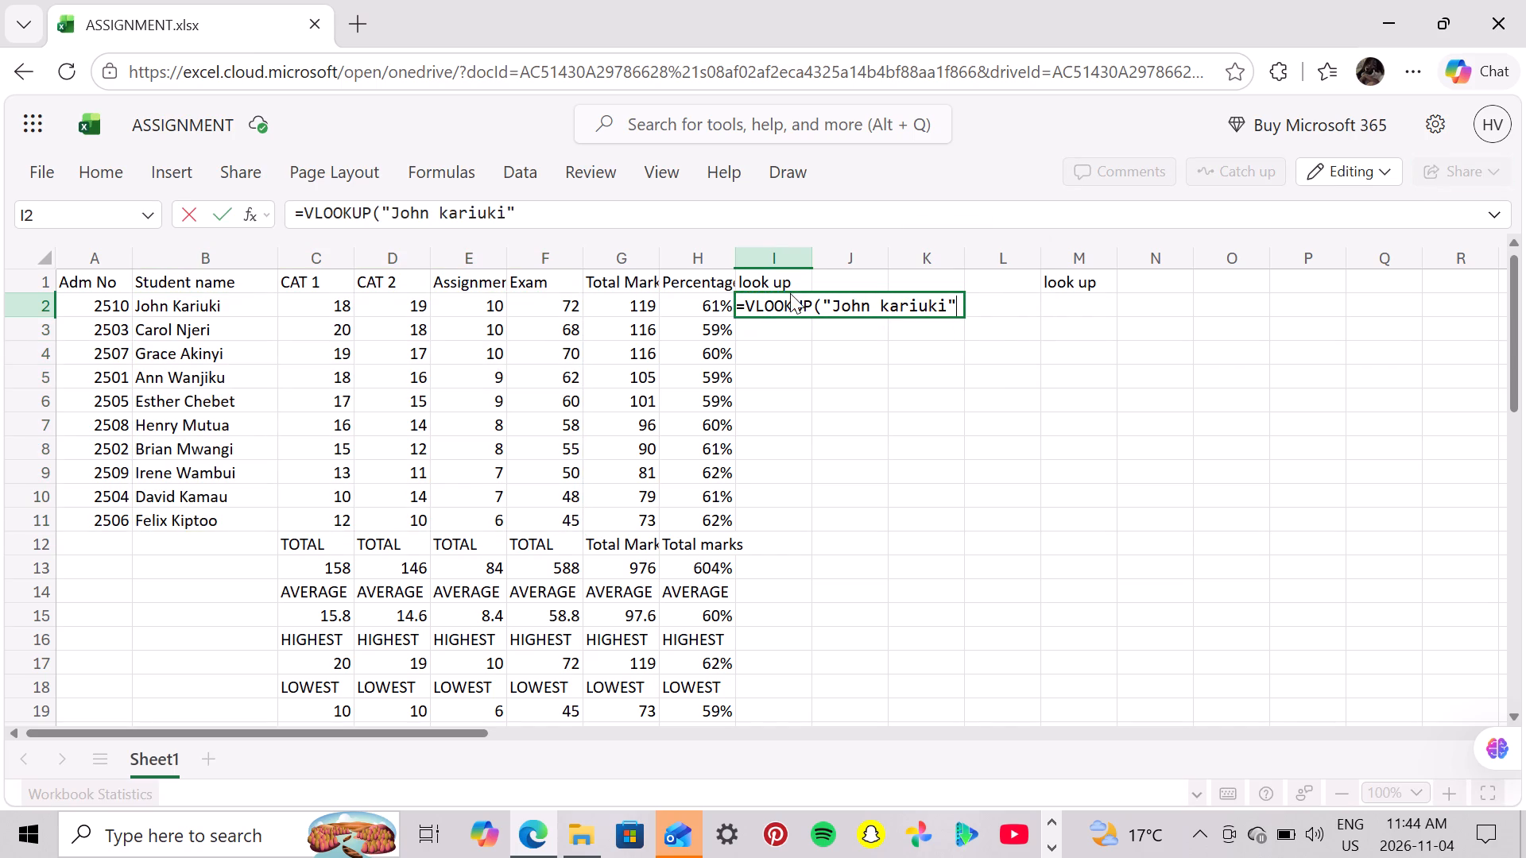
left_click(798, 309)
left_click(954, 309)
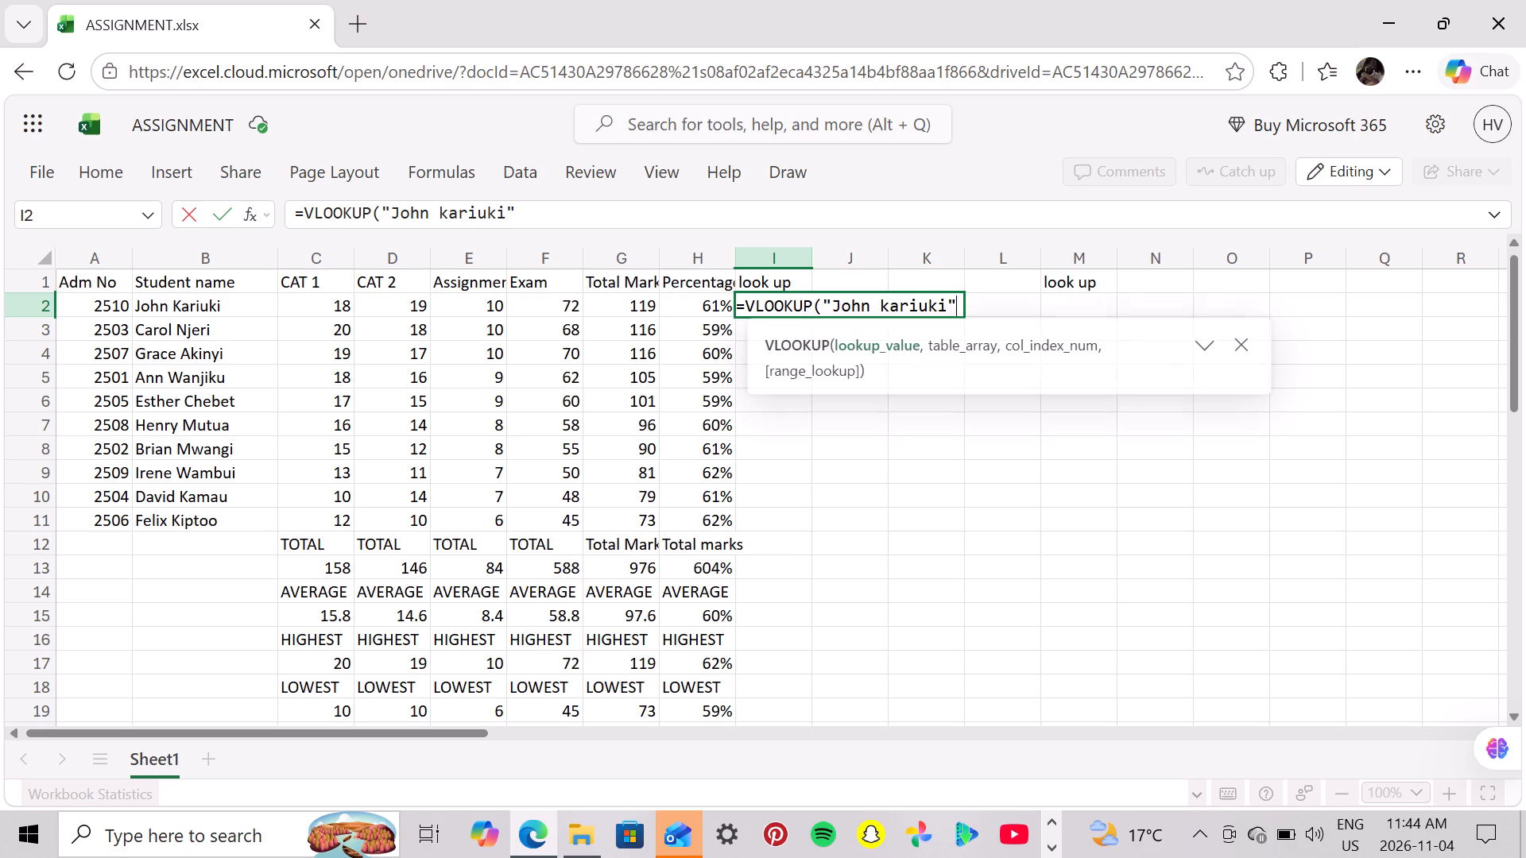
Set the table array of the I2 VLOOKUP formula to the range B2:F11.
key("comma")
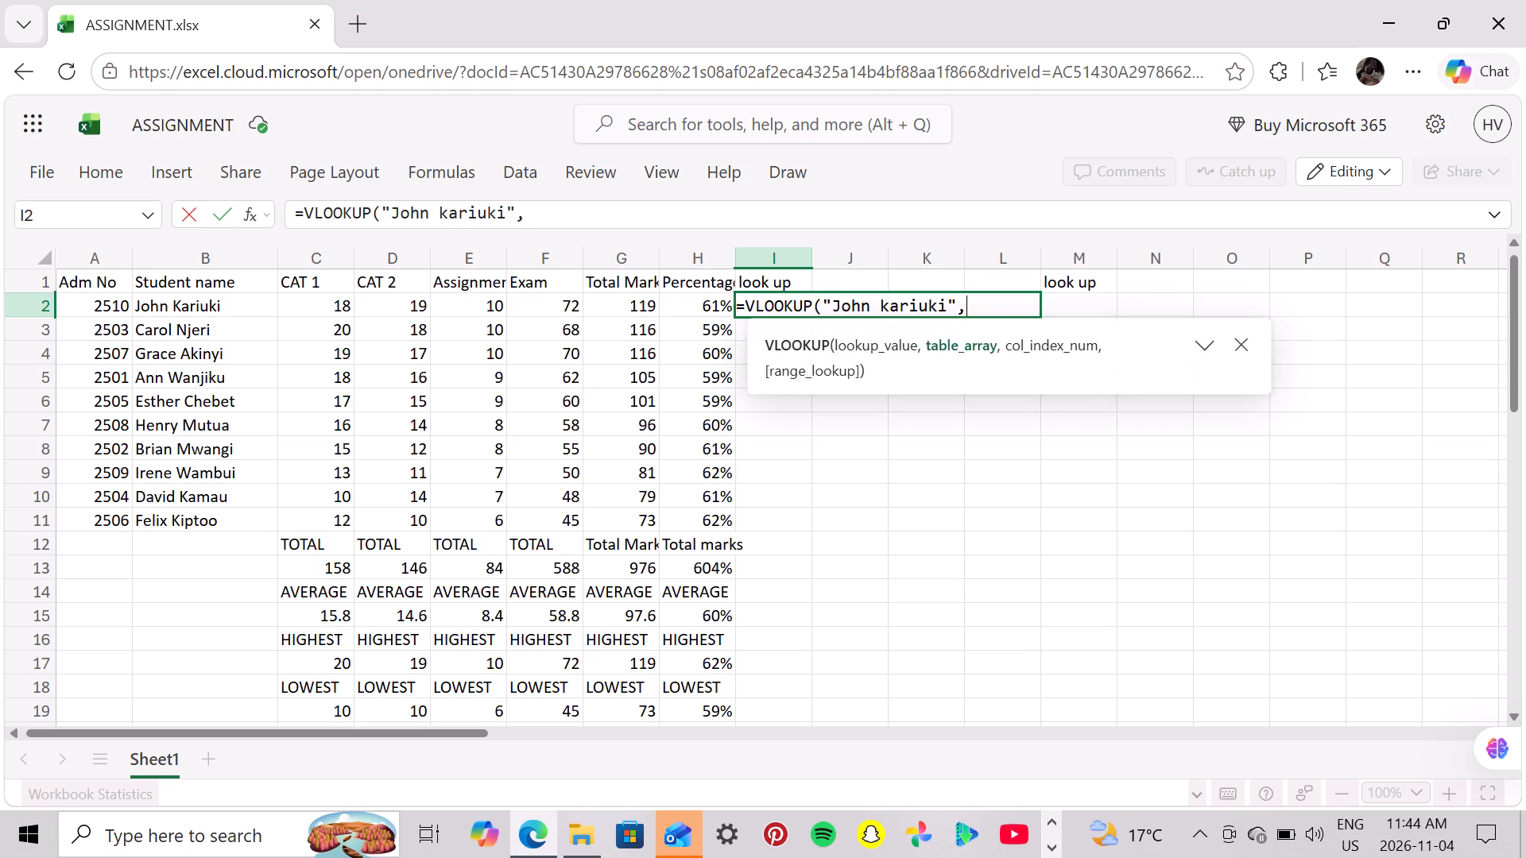
left_click_drag(155, 309, 555, 324)
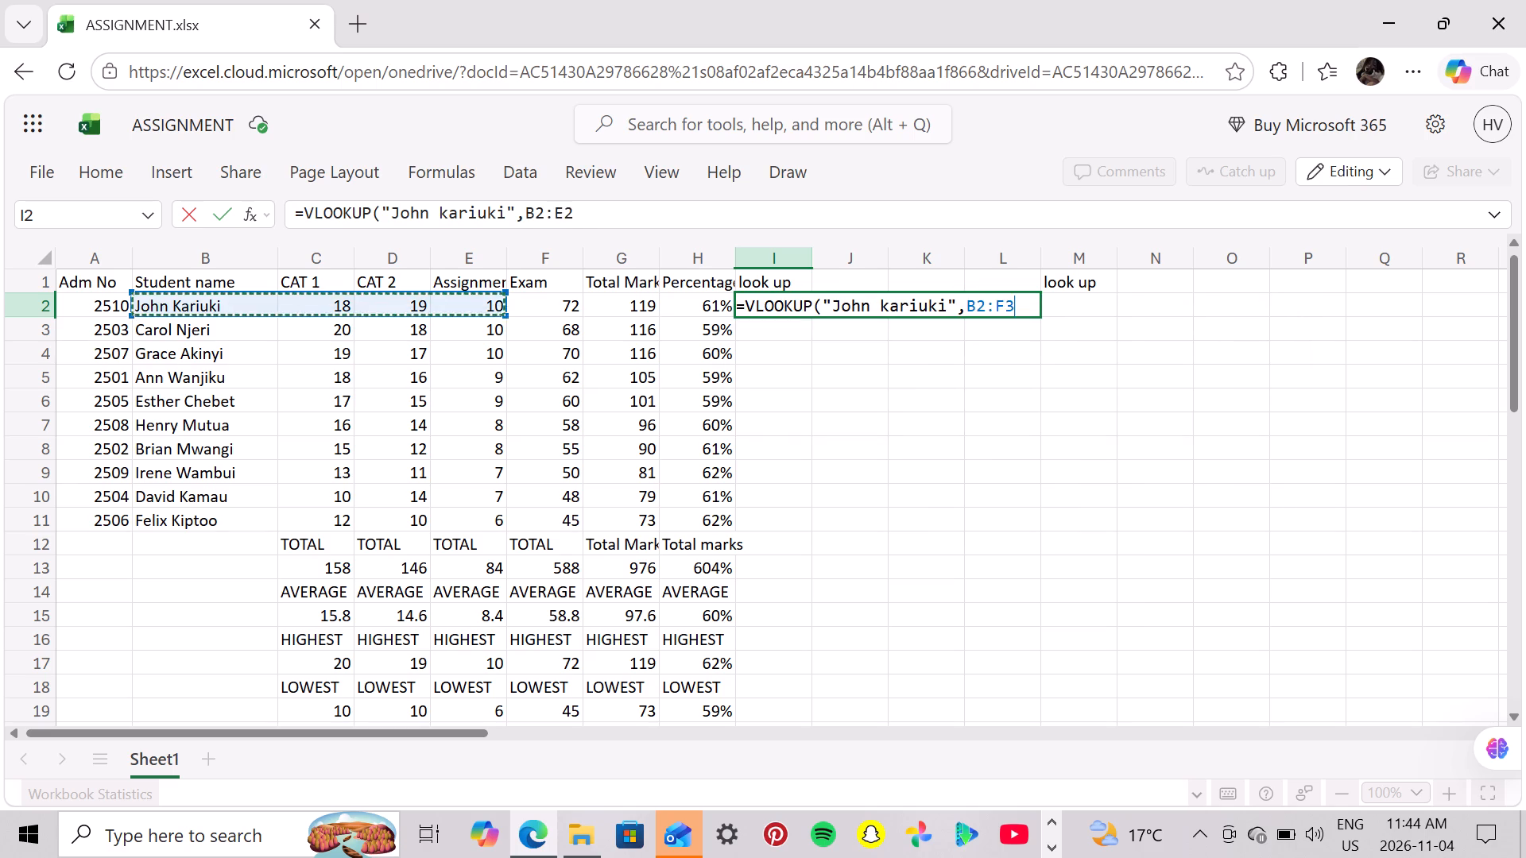
left_click_drag(555, 324, 552, 520)
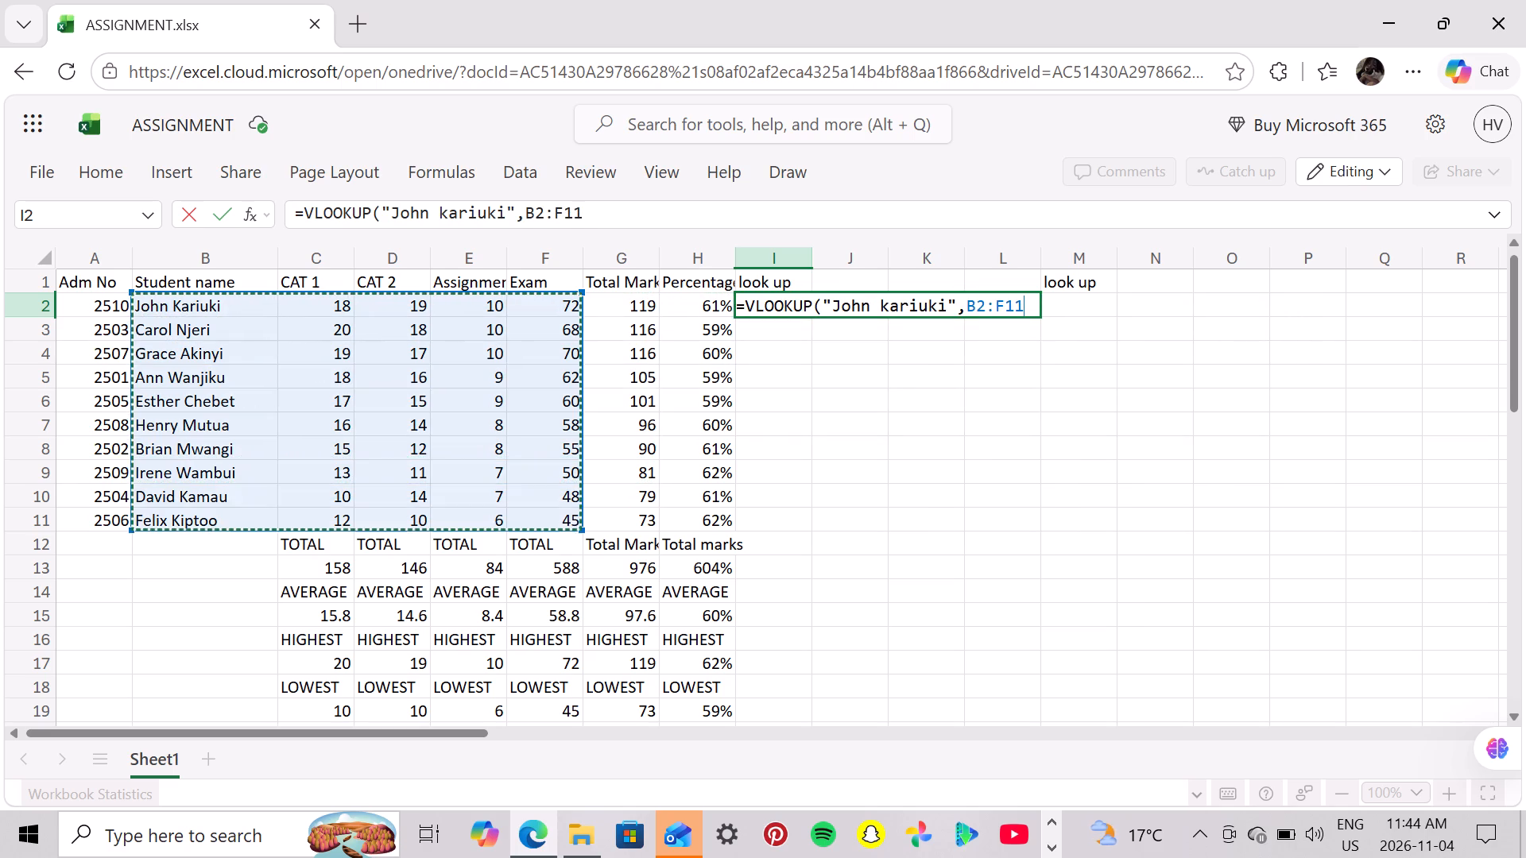
left_click_drag(552, 520, 560, 522)
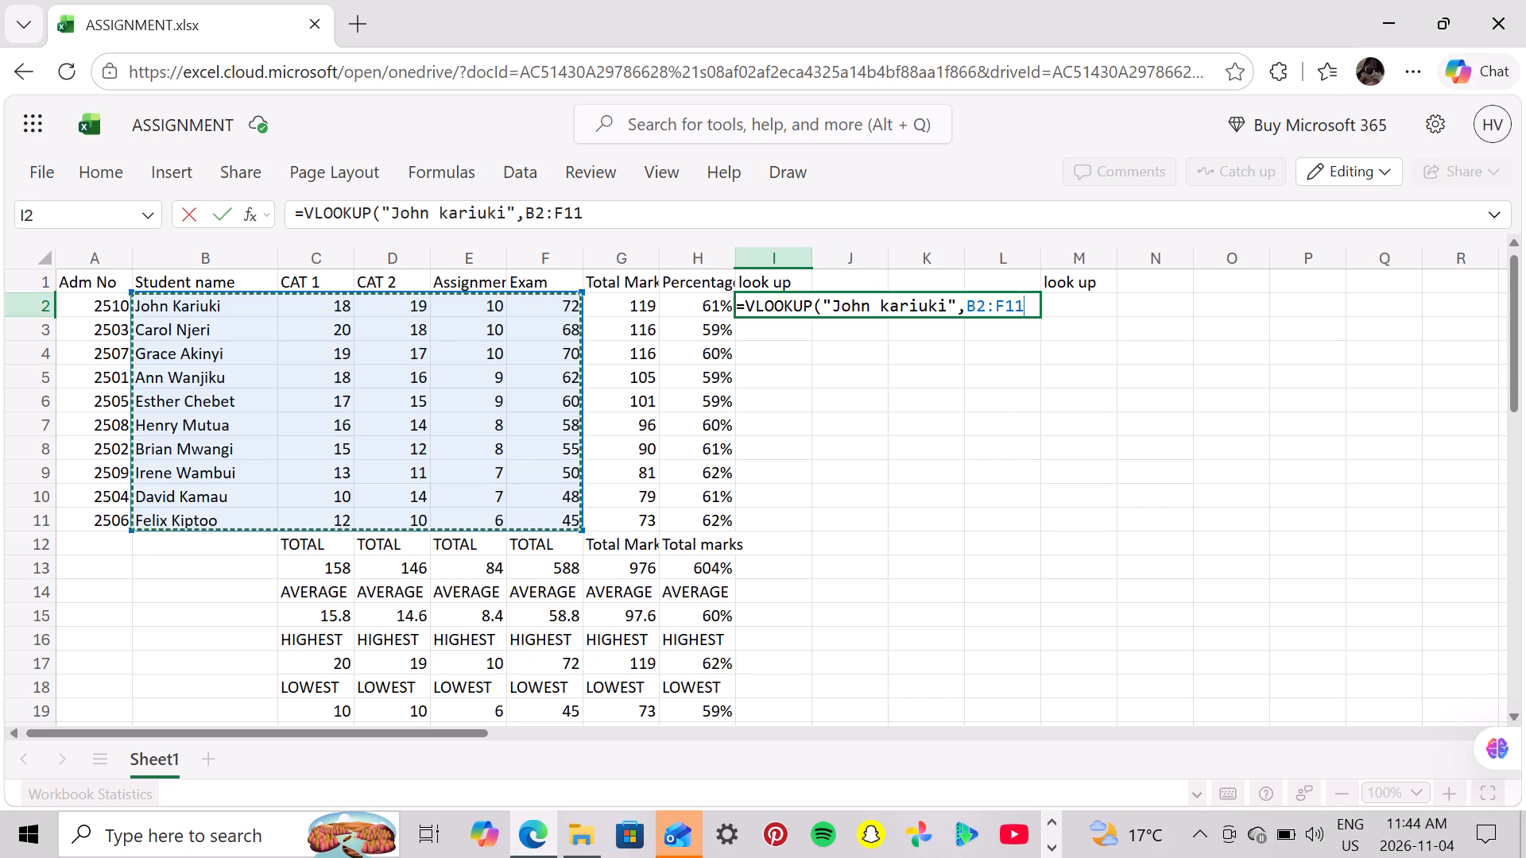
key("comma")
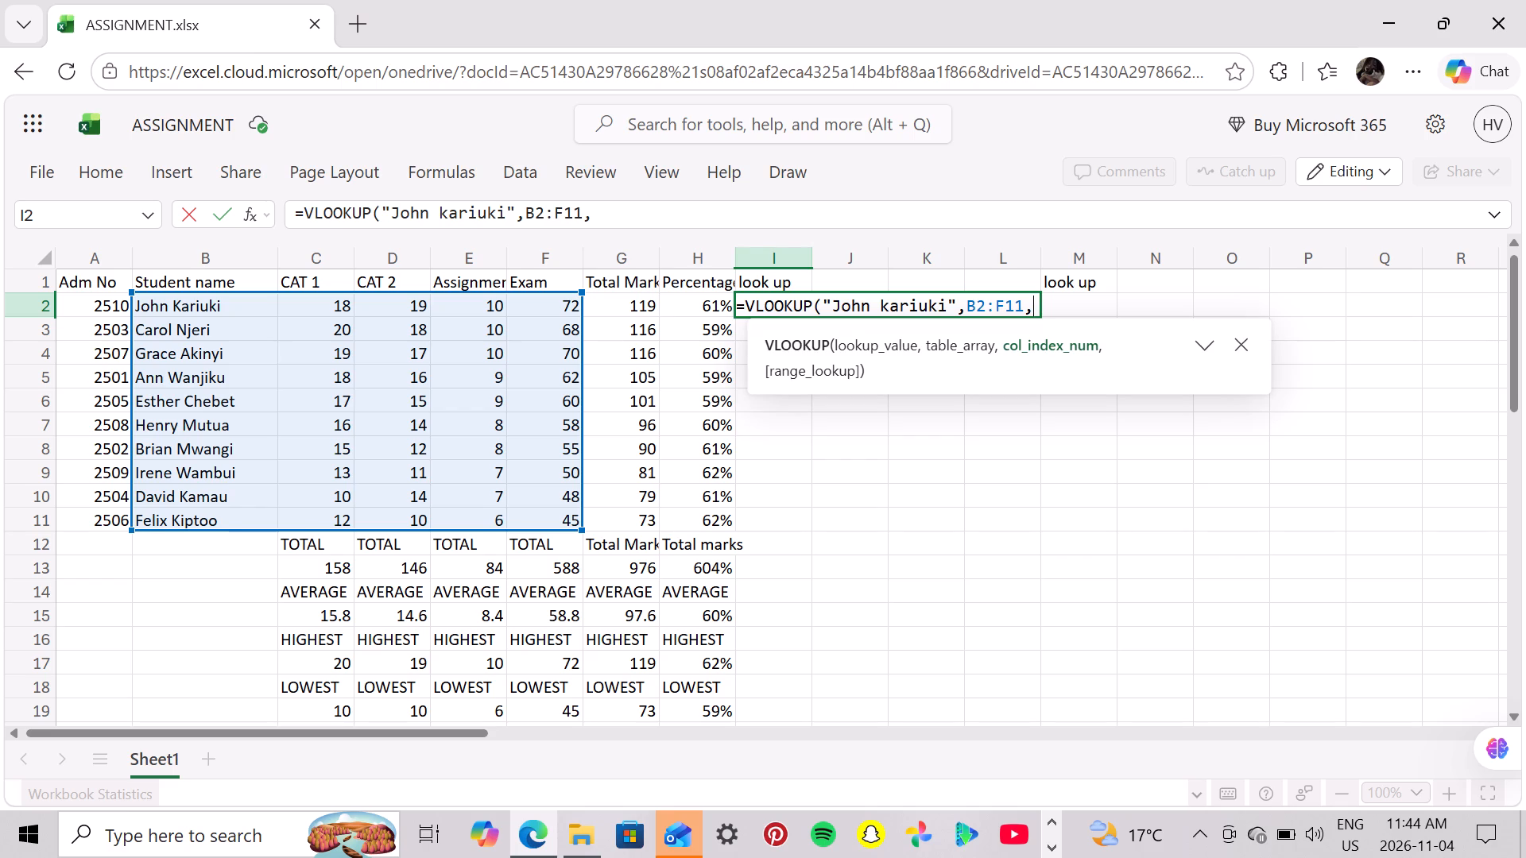
Complete the VLOOKUP formula with column index 5 and approximate match TRUE, commit it and reselect cell I2.
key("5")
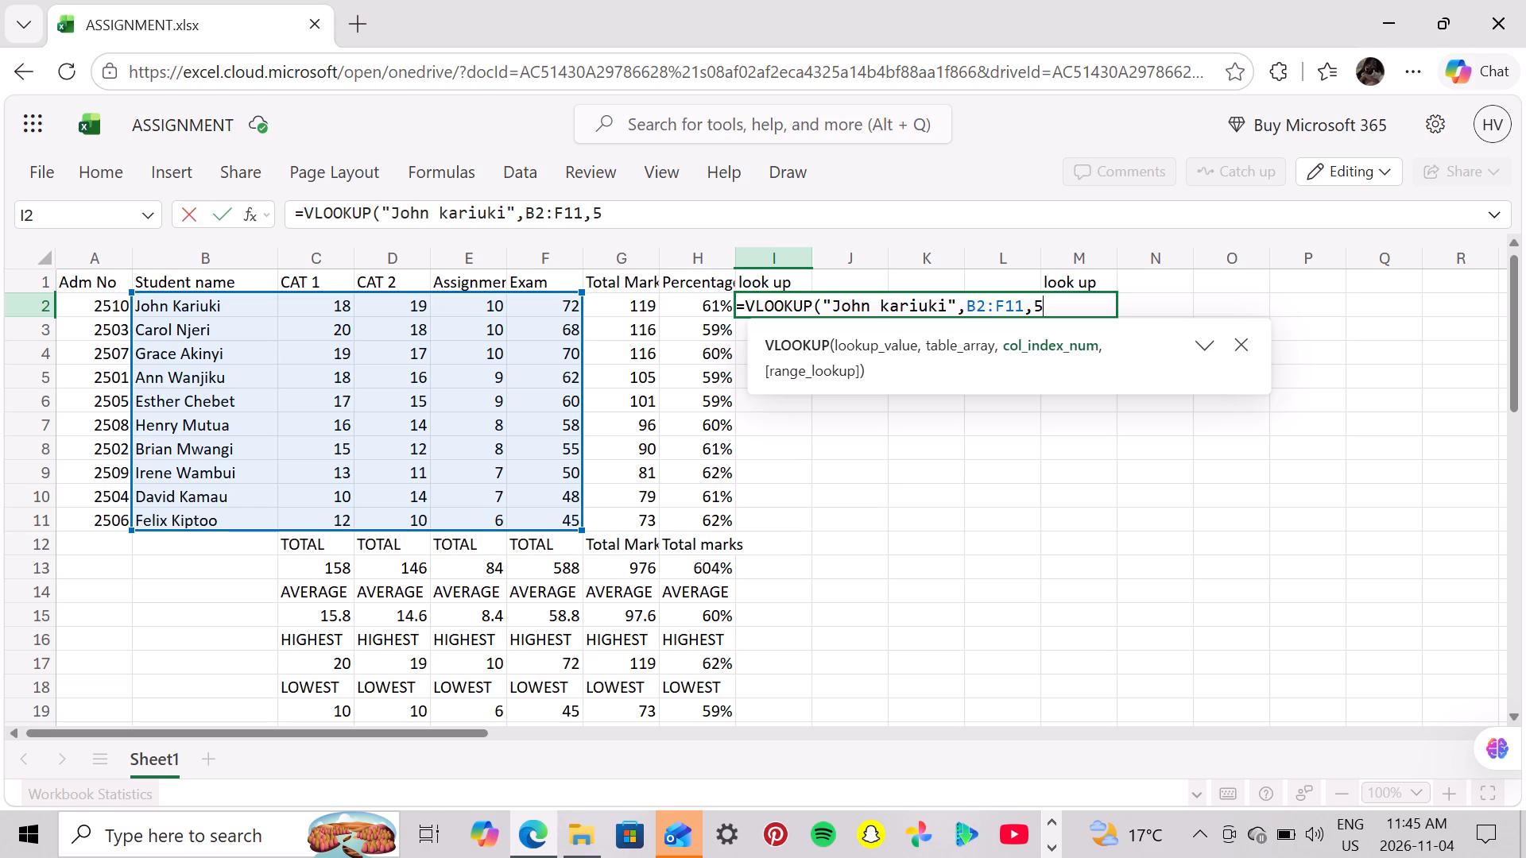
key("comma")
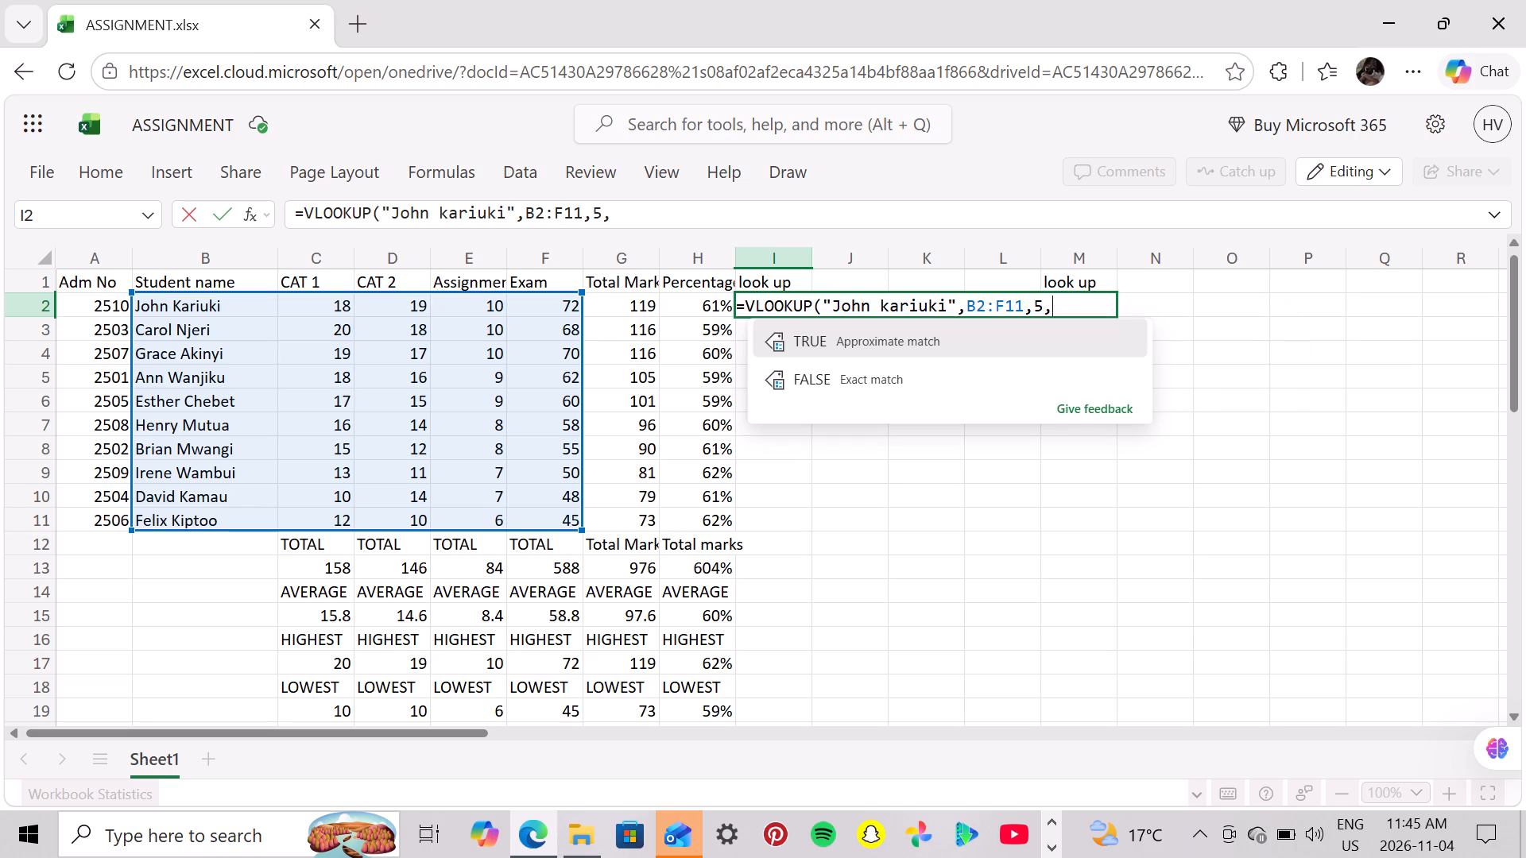
left_click(866, 331)
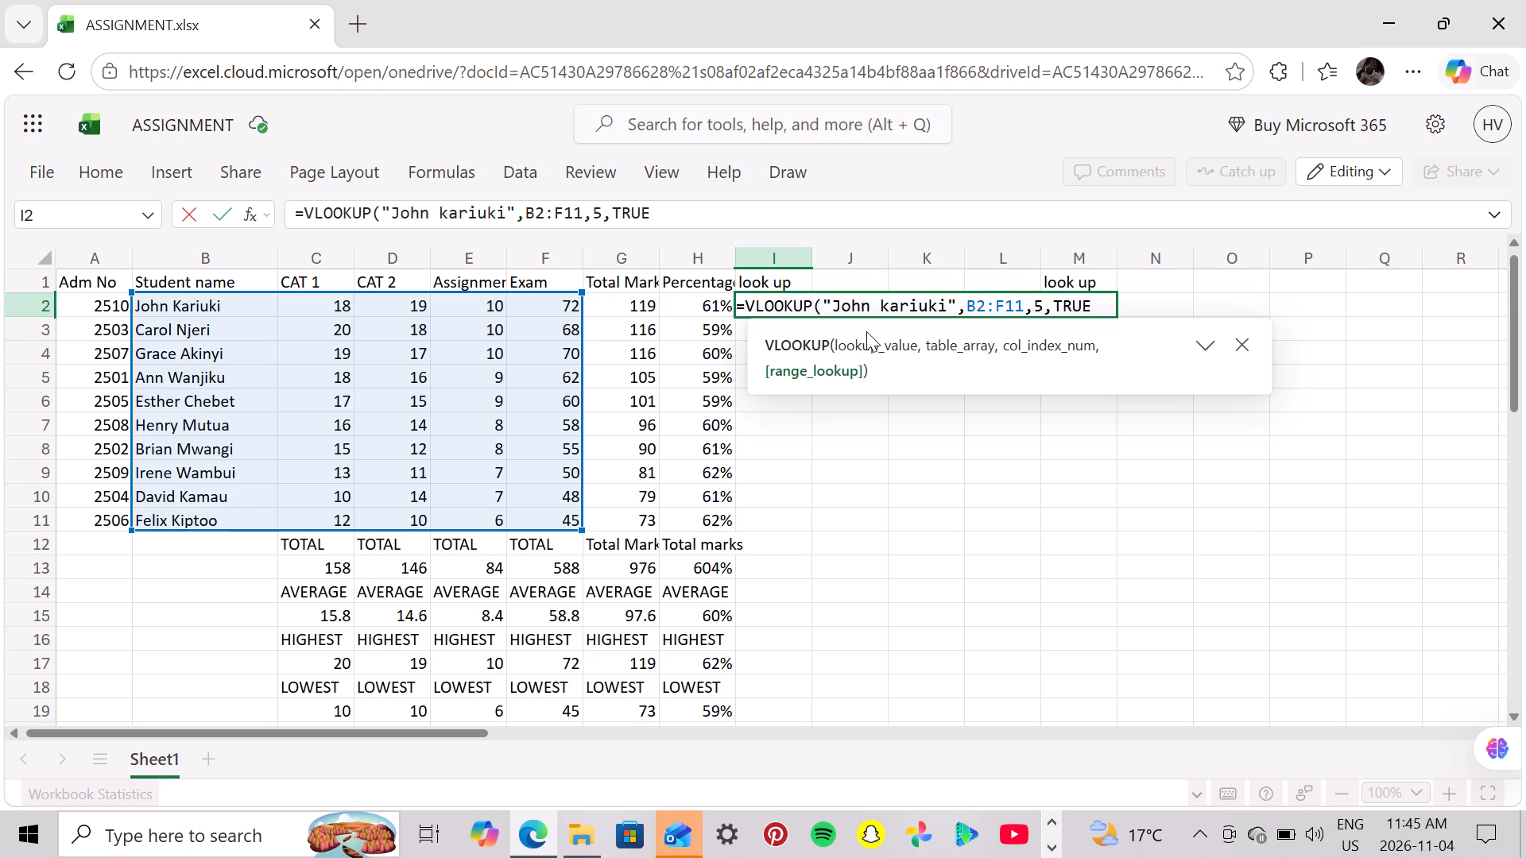
key("Return")
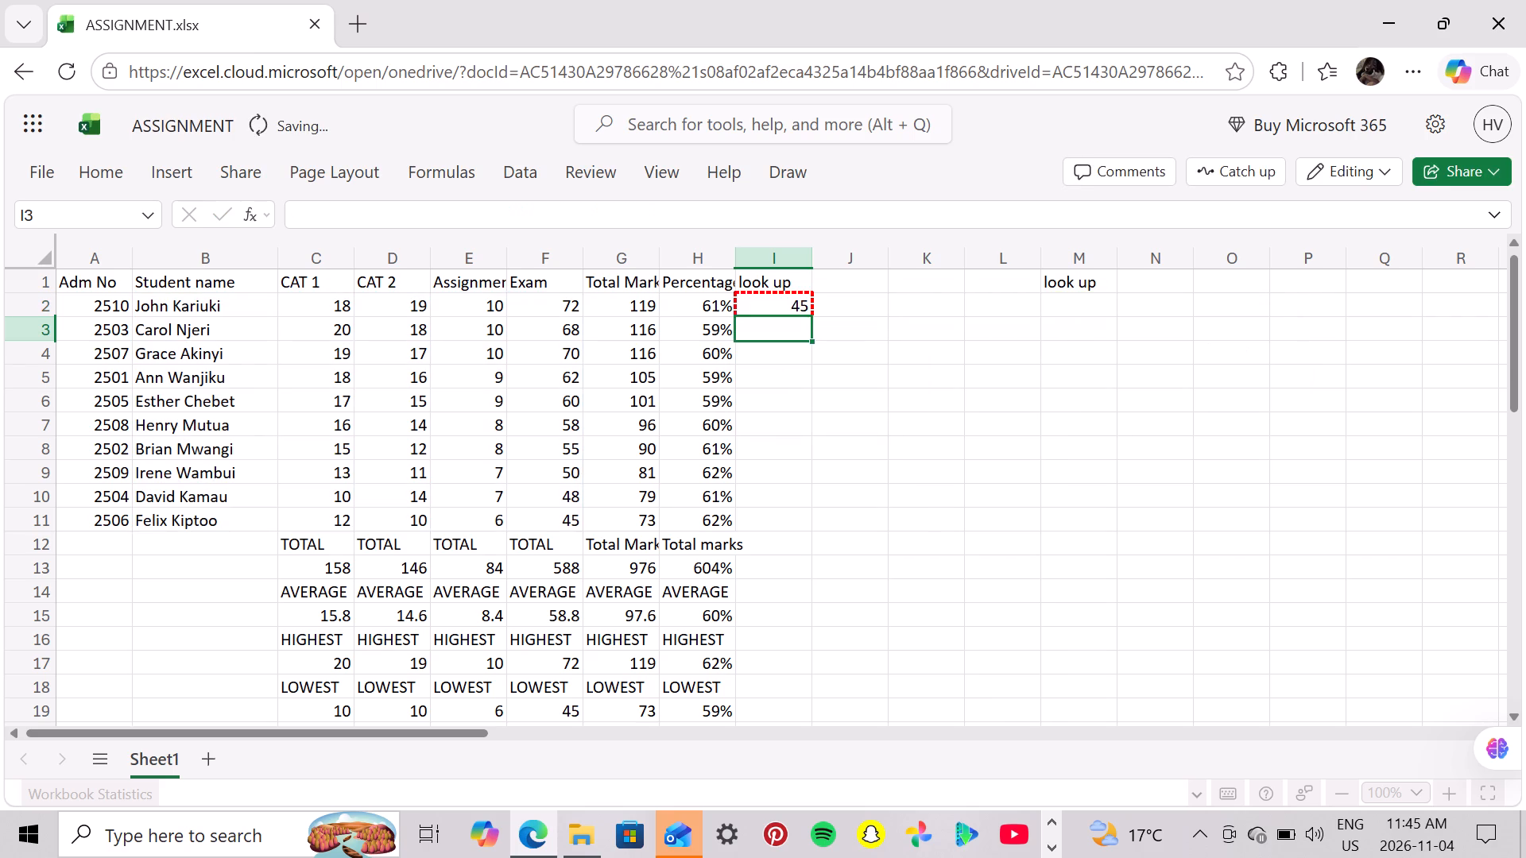
left_click_drag(757, 295, 767, 316)
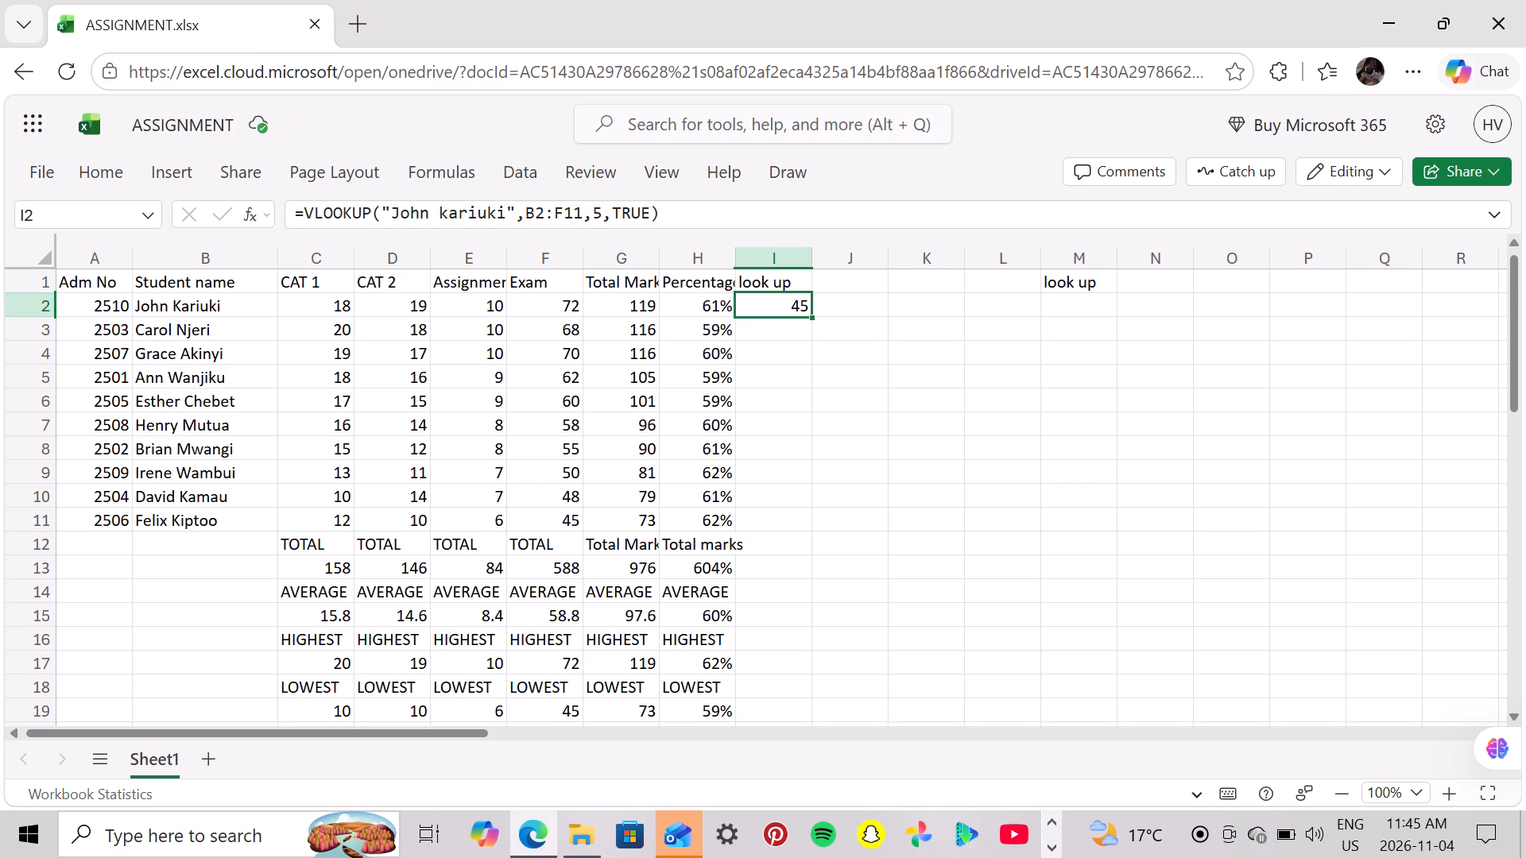
left_click(767, 316)
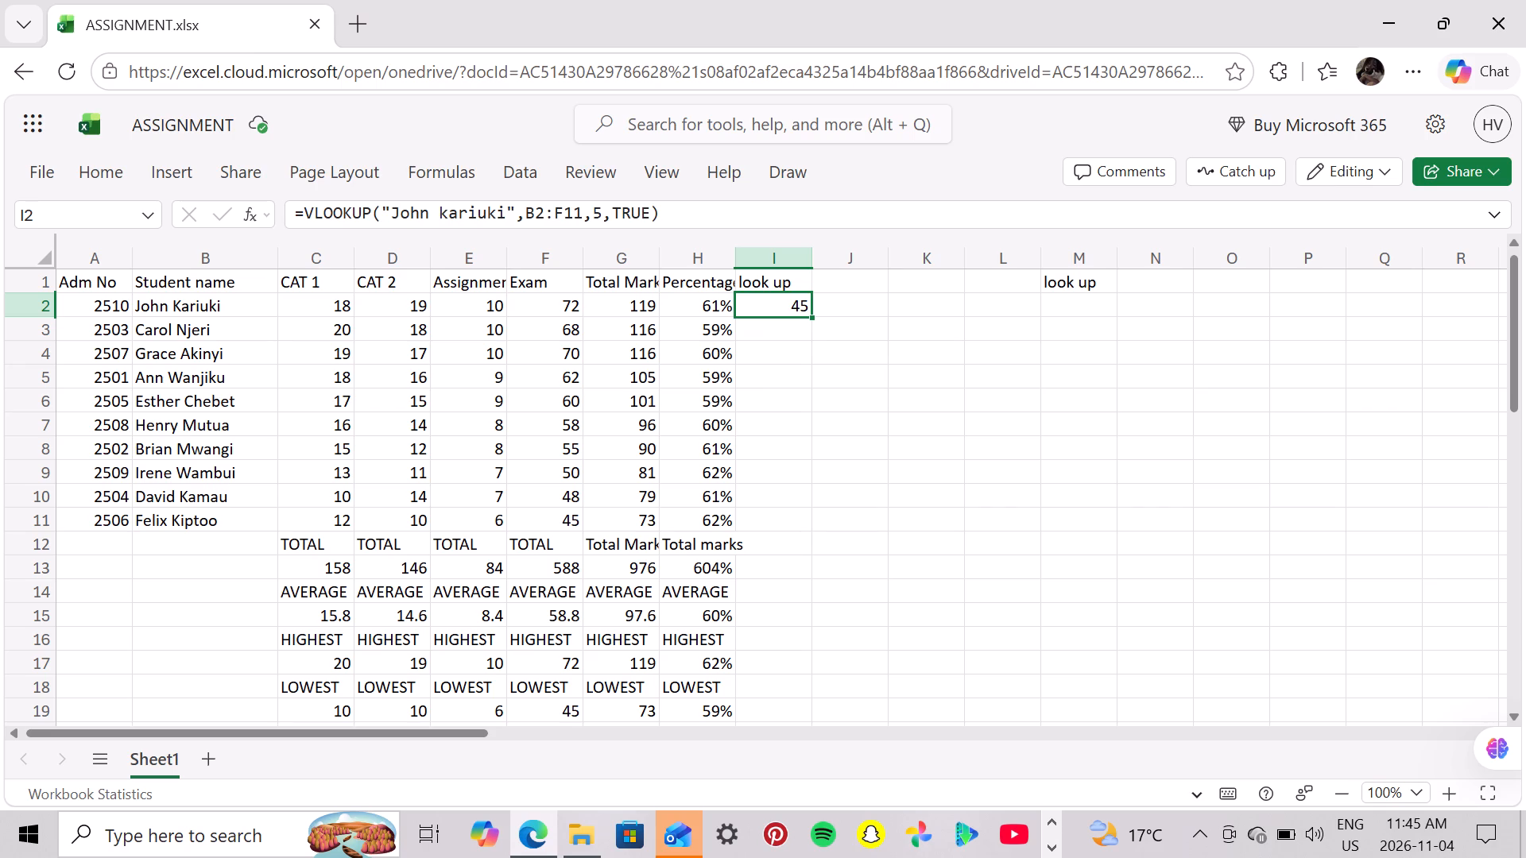
left_click(766, 313)
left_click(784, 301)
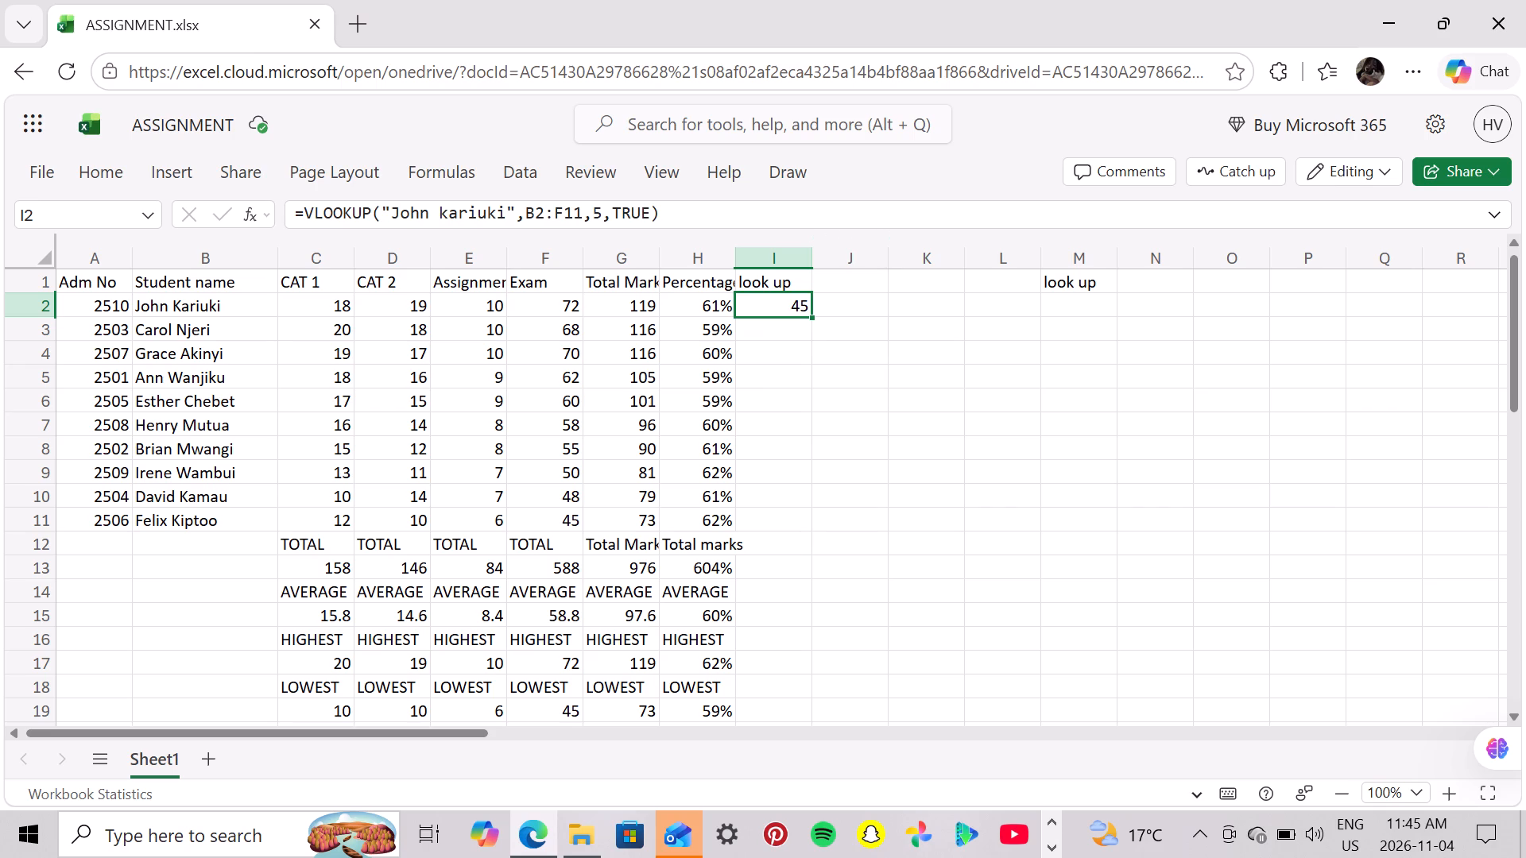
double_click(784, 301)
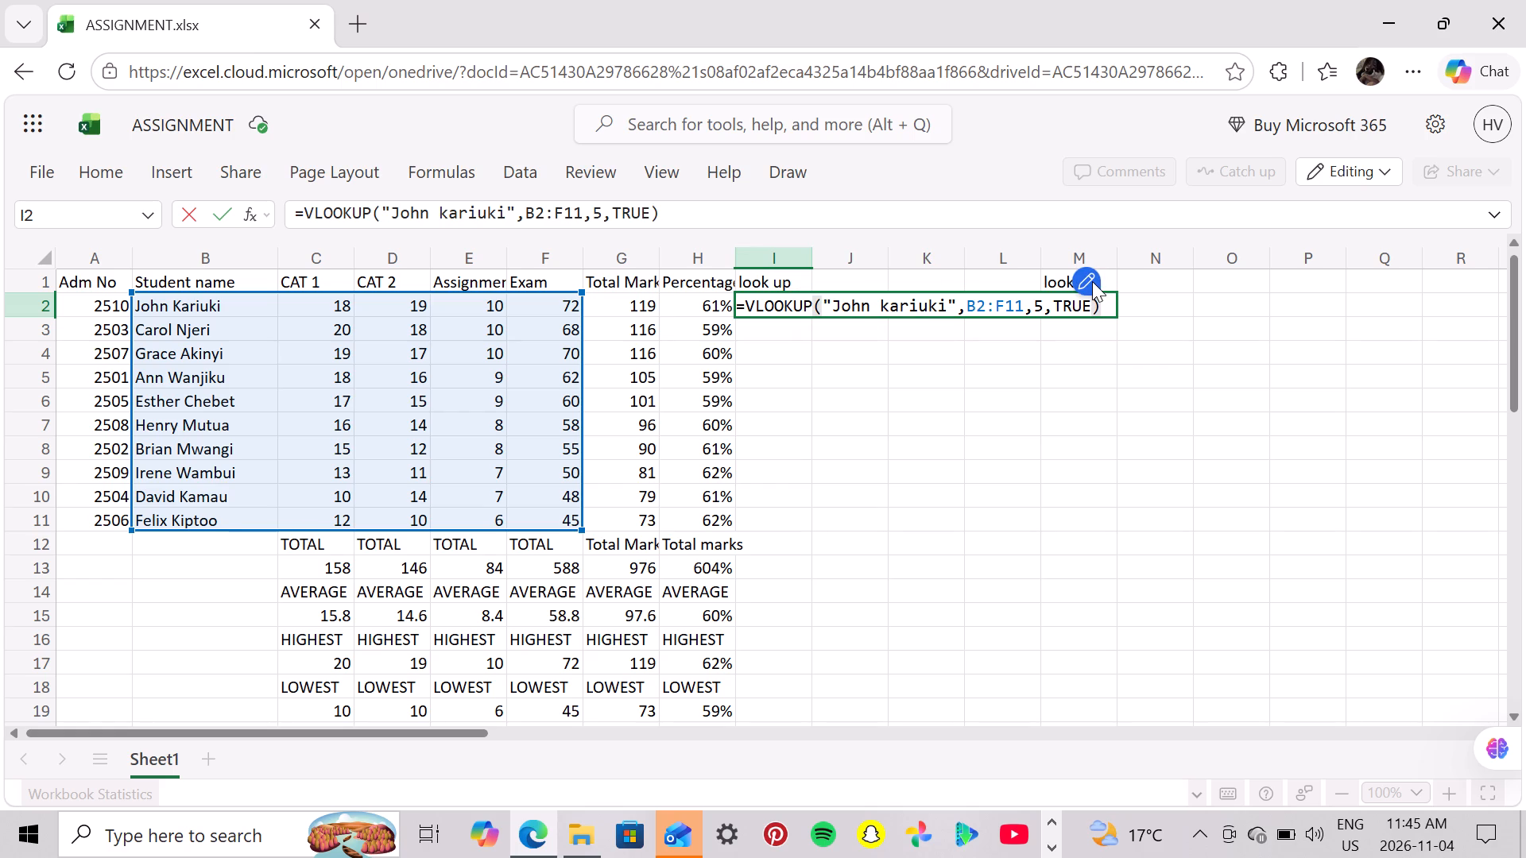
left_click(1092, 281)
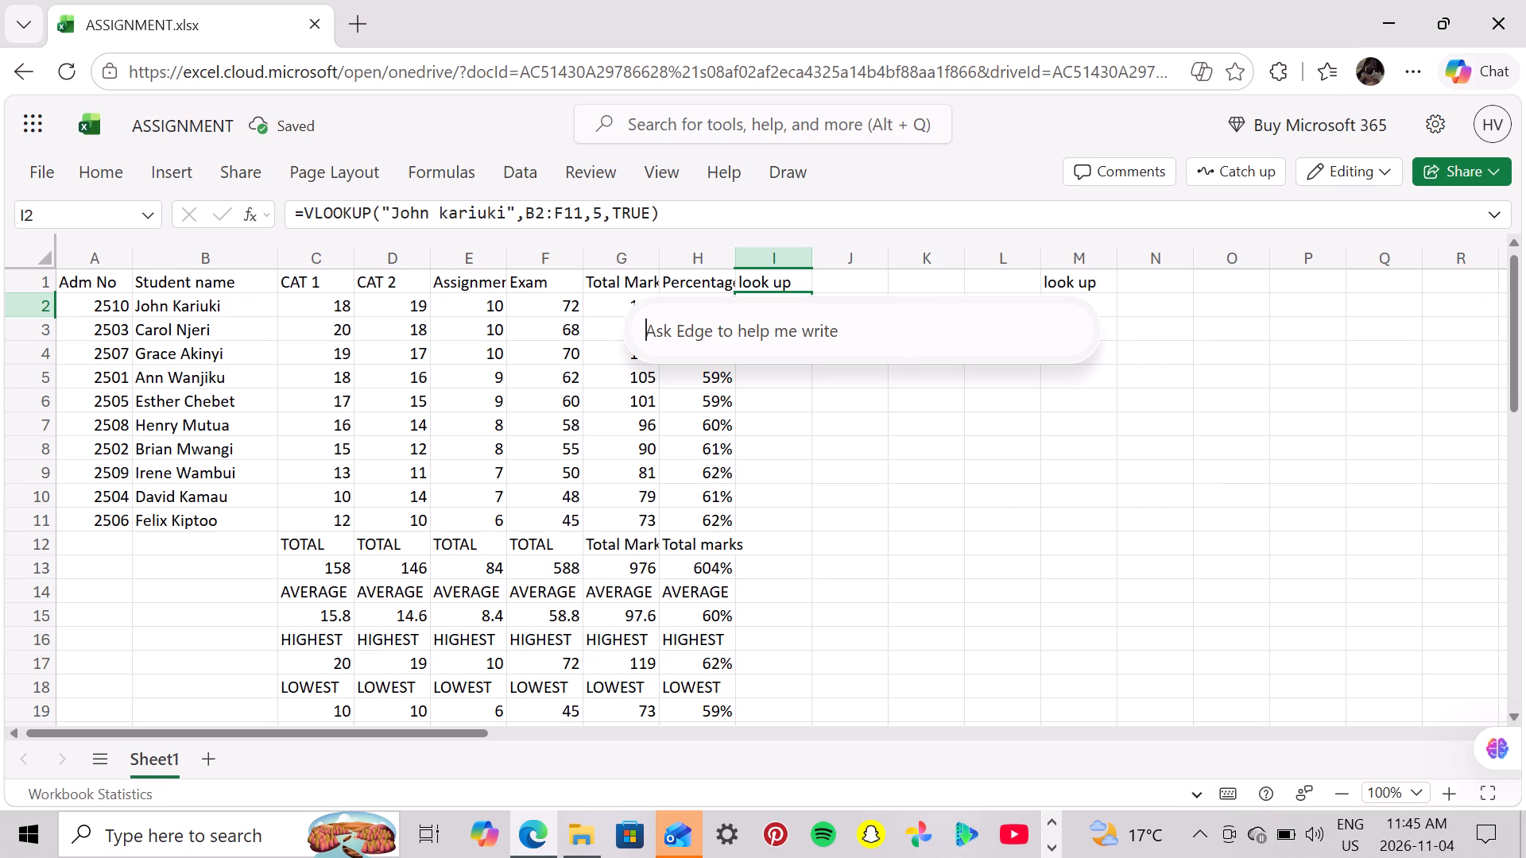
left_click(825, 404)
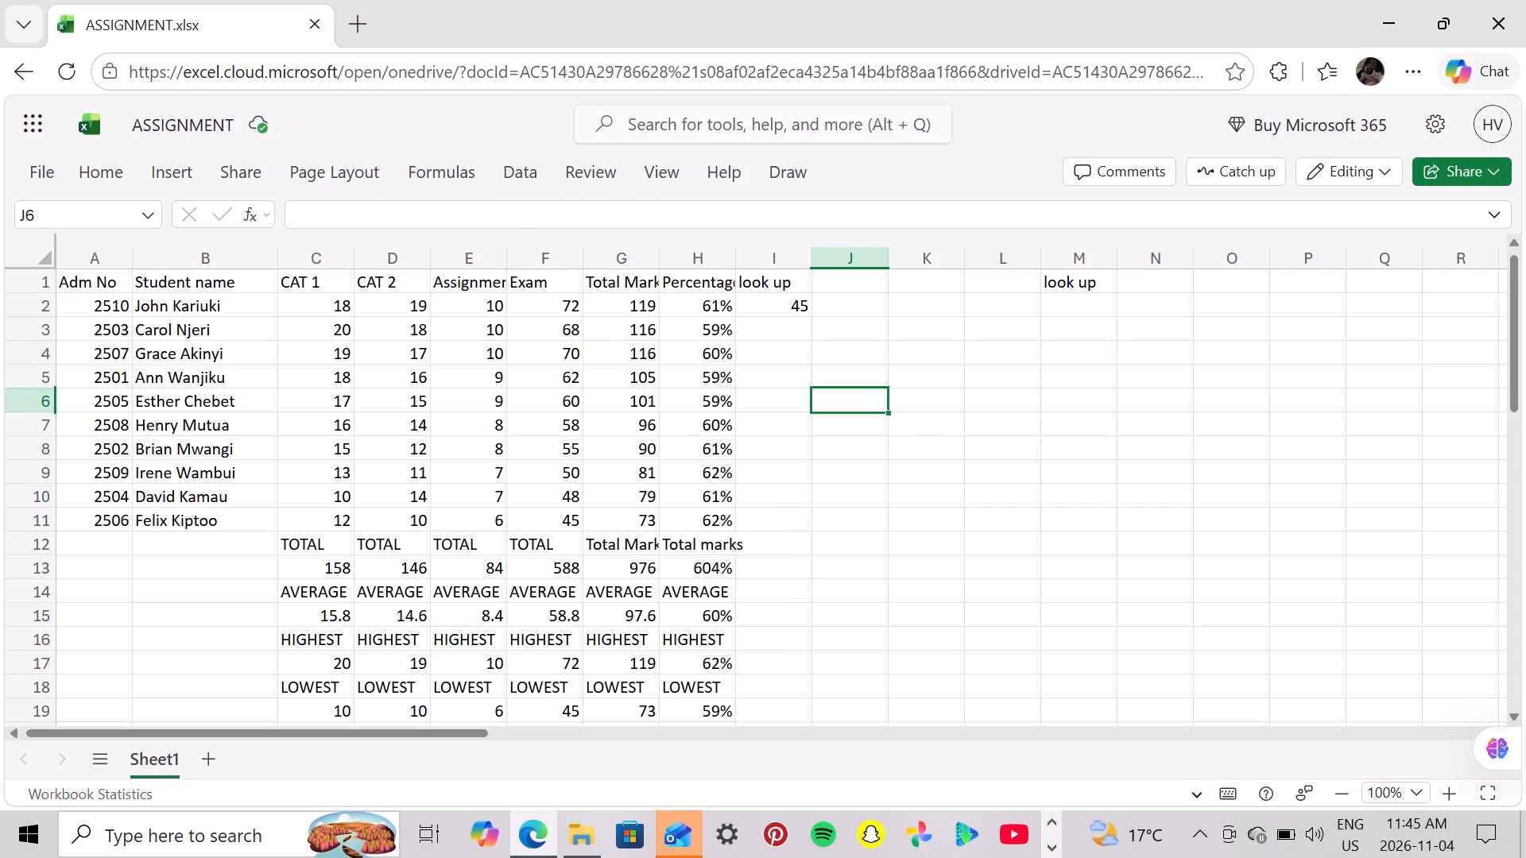
Start a VLOOKUP formula in cell I3 with the row 3 student's name in double quotes as the lookup value.
left_click(753, 303)
left_click(757, 322)
left_click(757, 322)
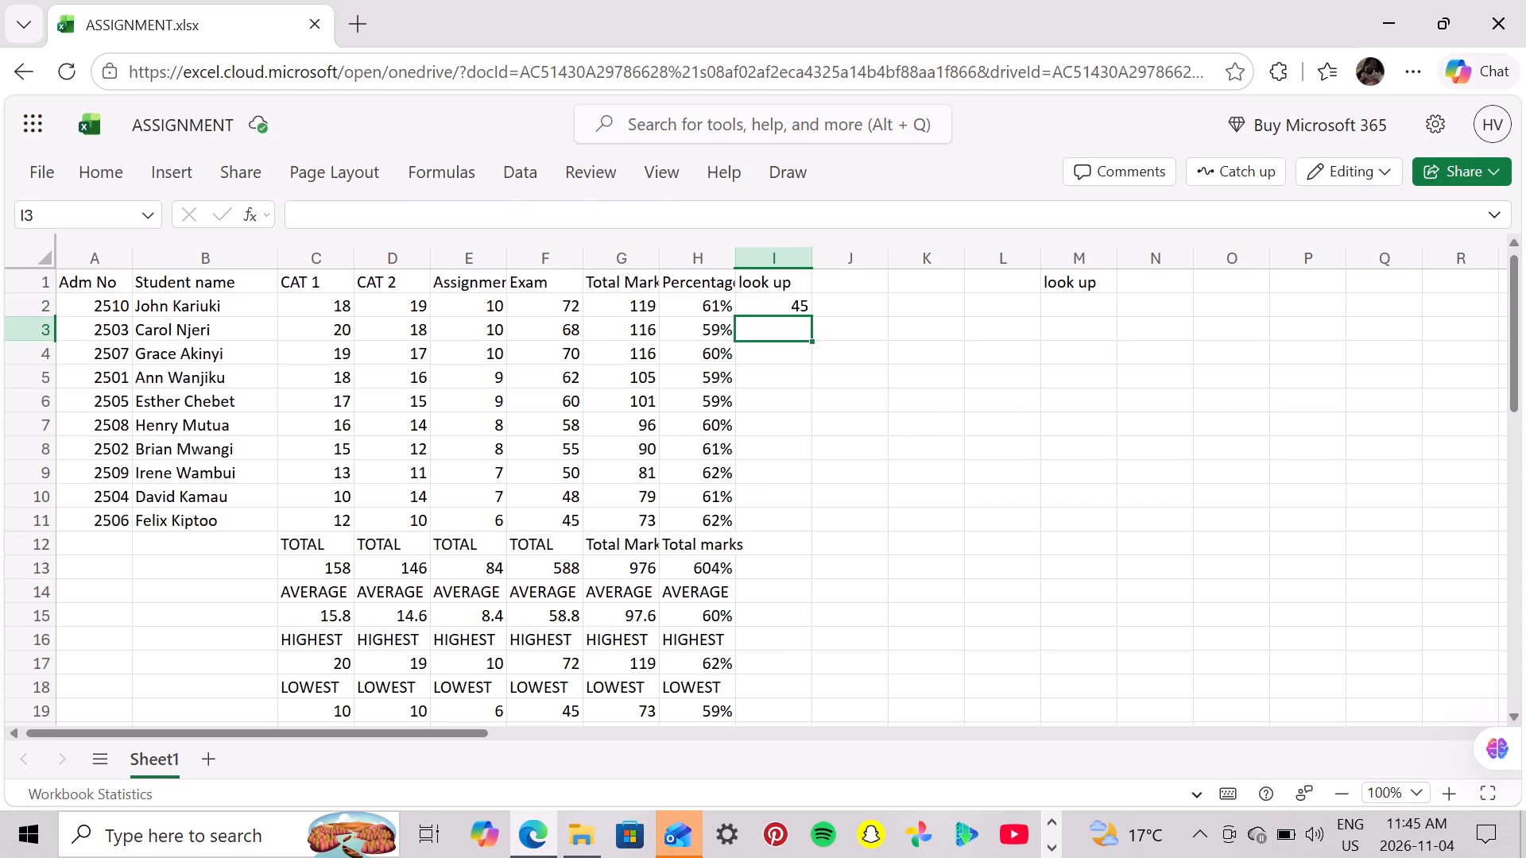
key("equal")
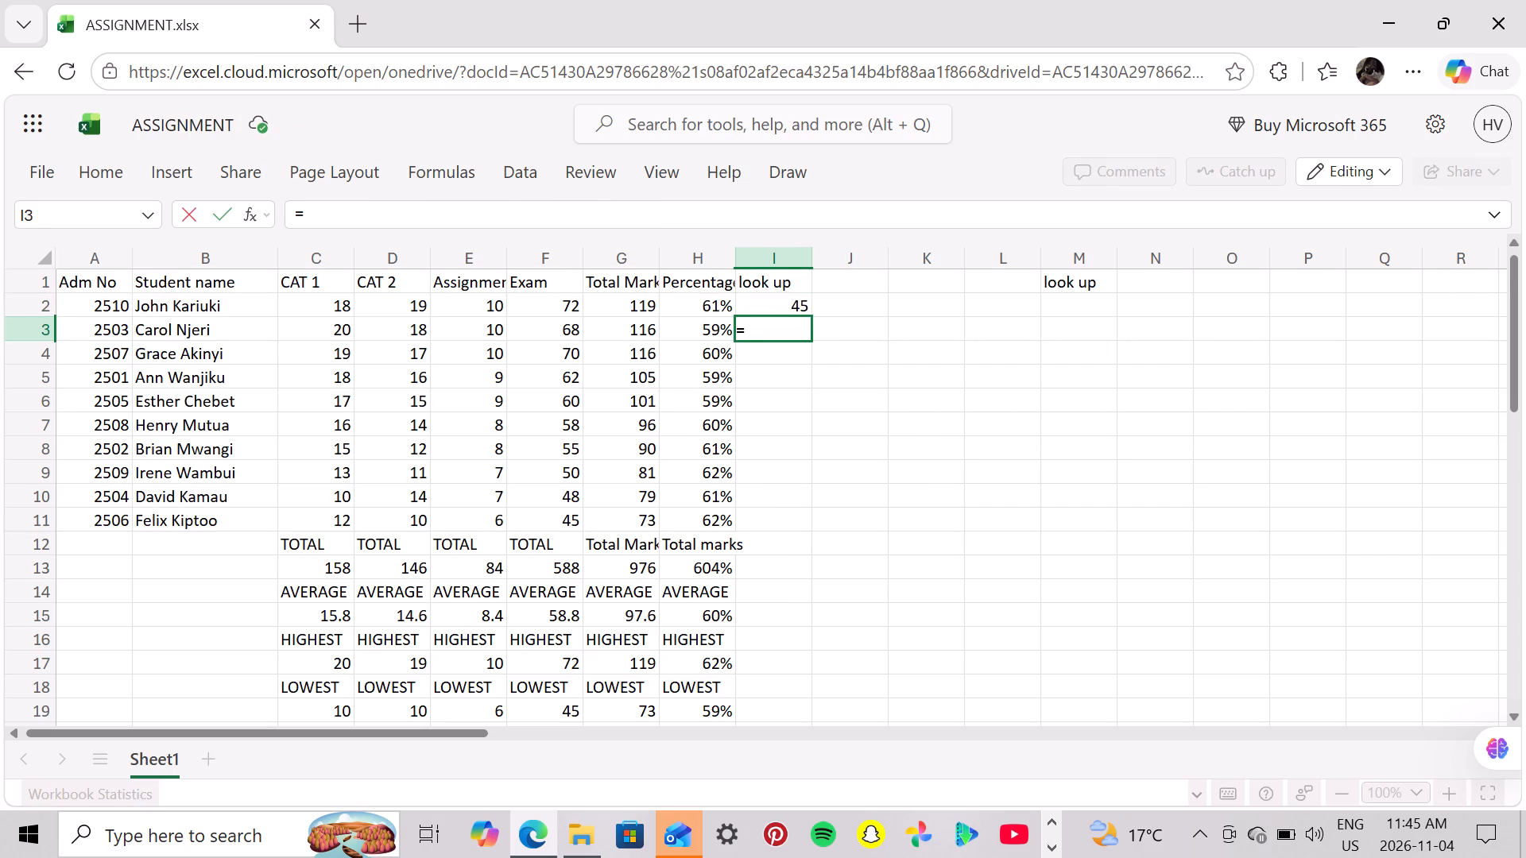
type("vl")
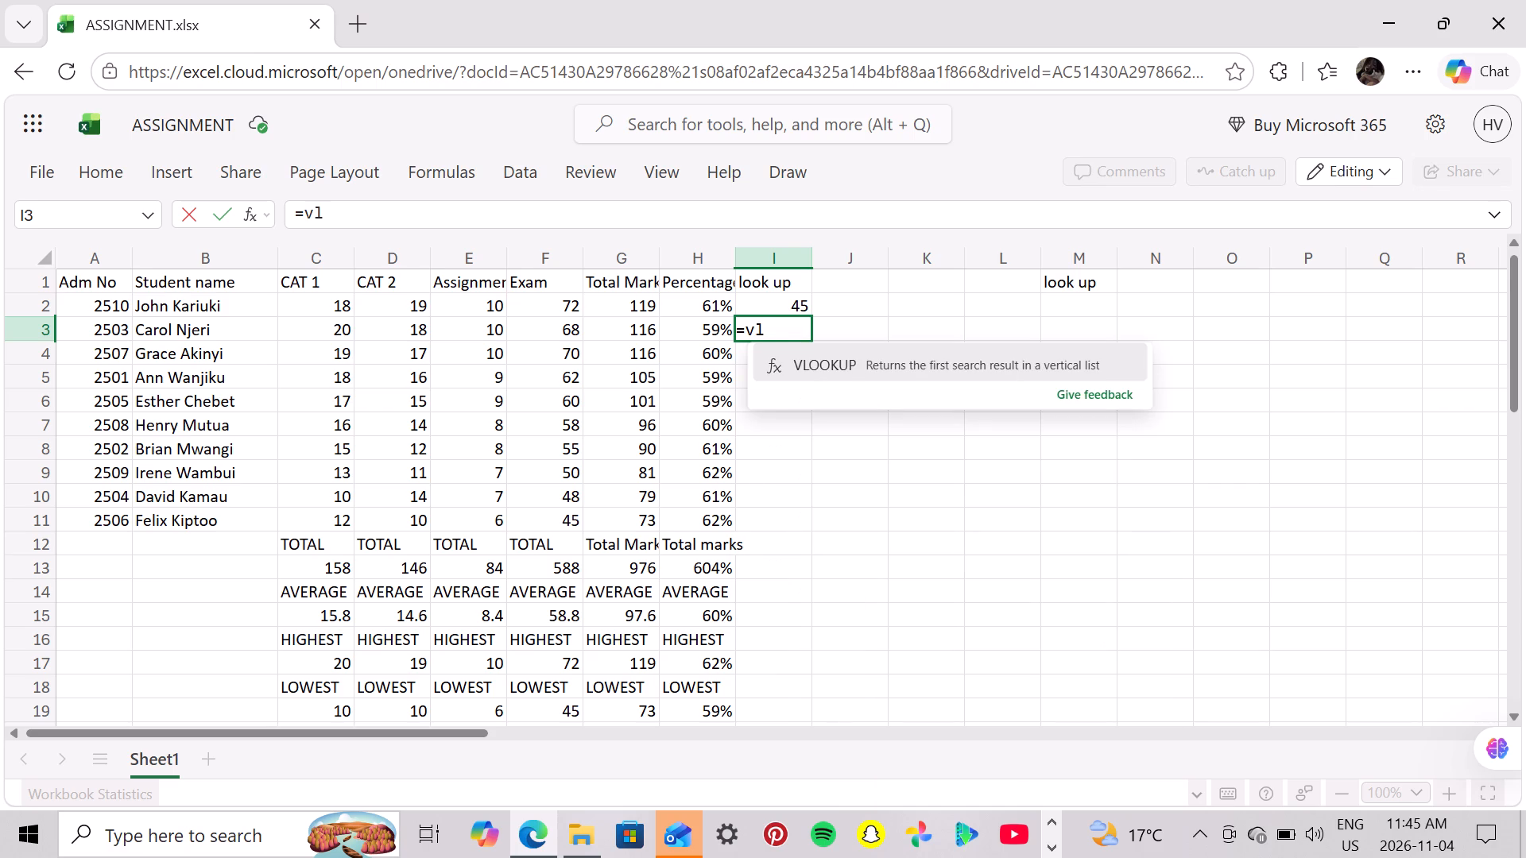
left_click(821, 356)
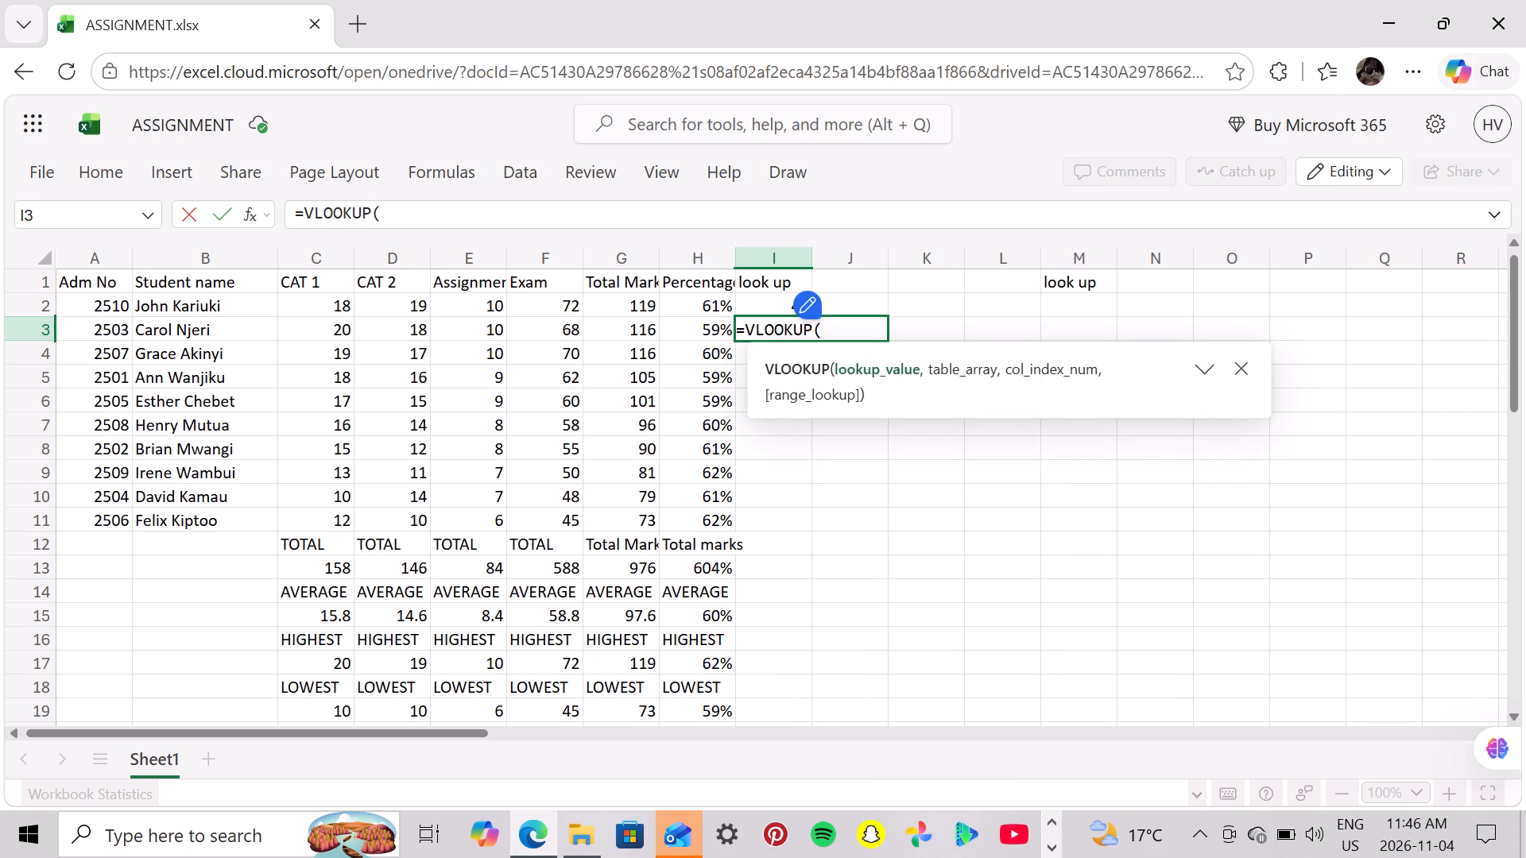
key("shift+quotedbl")
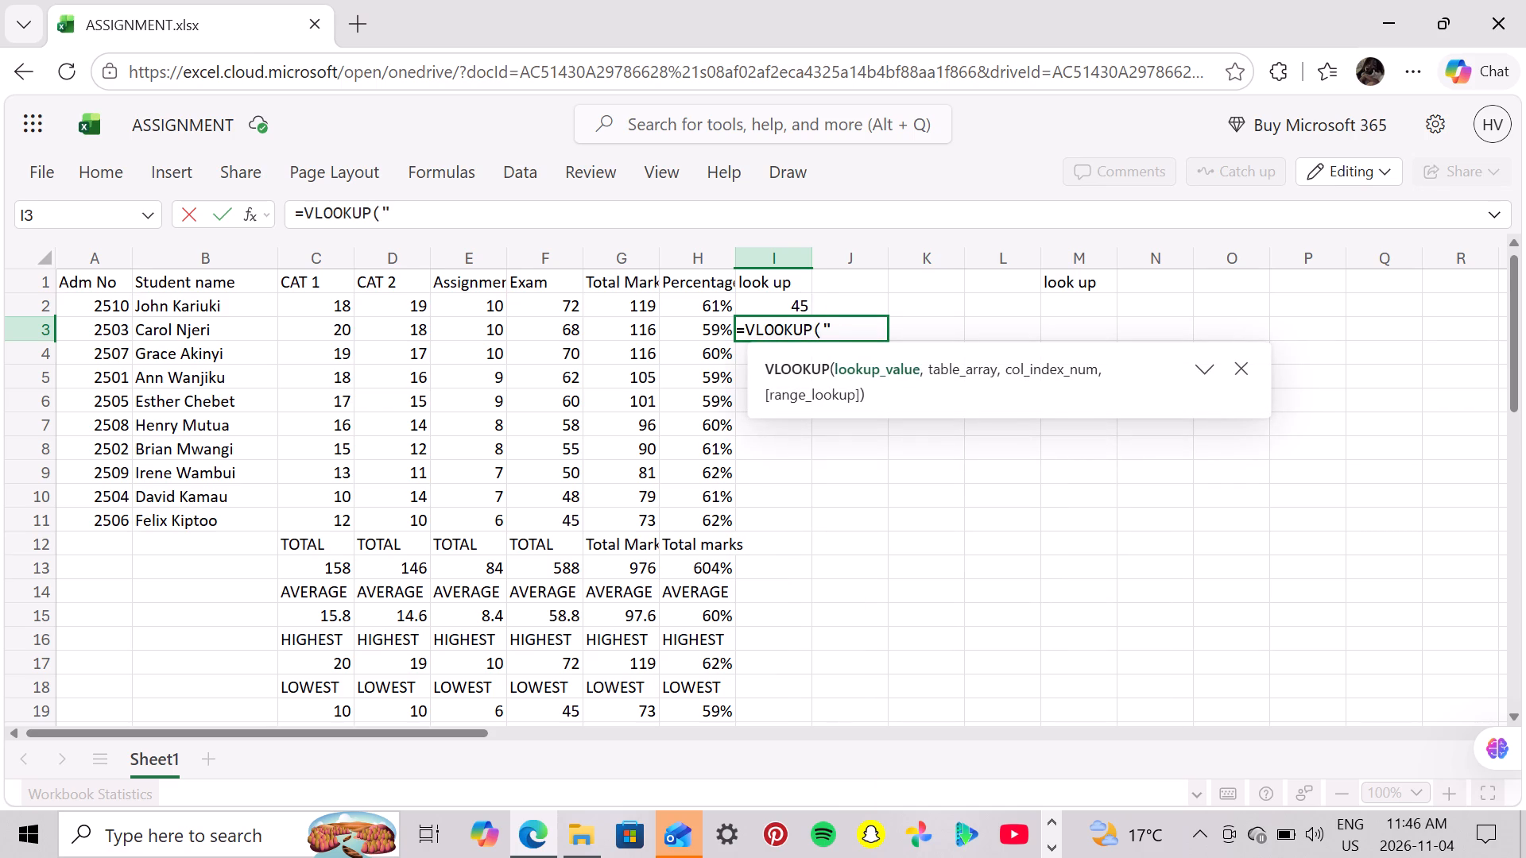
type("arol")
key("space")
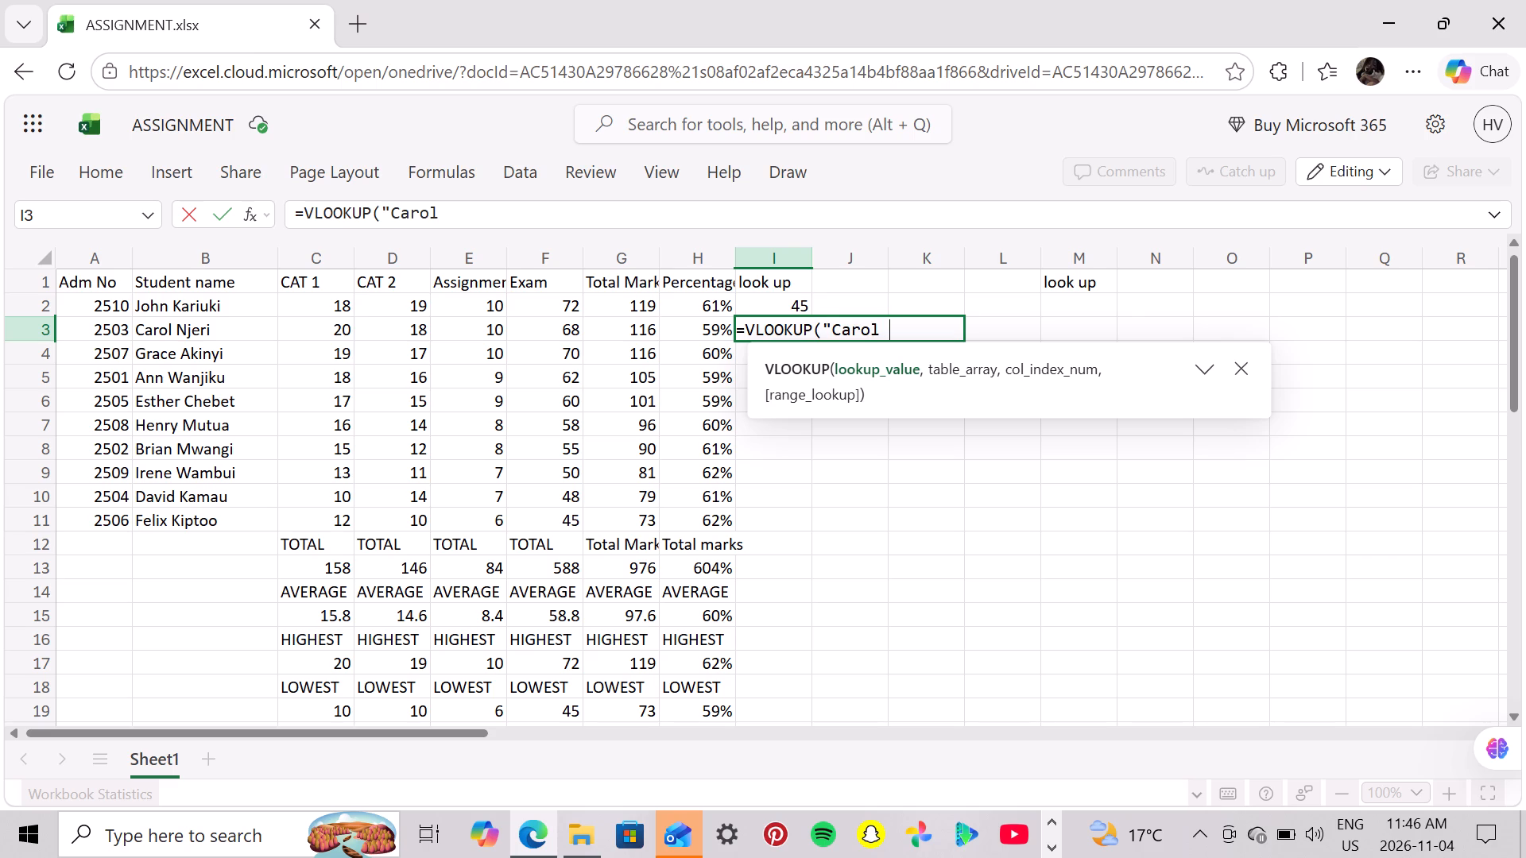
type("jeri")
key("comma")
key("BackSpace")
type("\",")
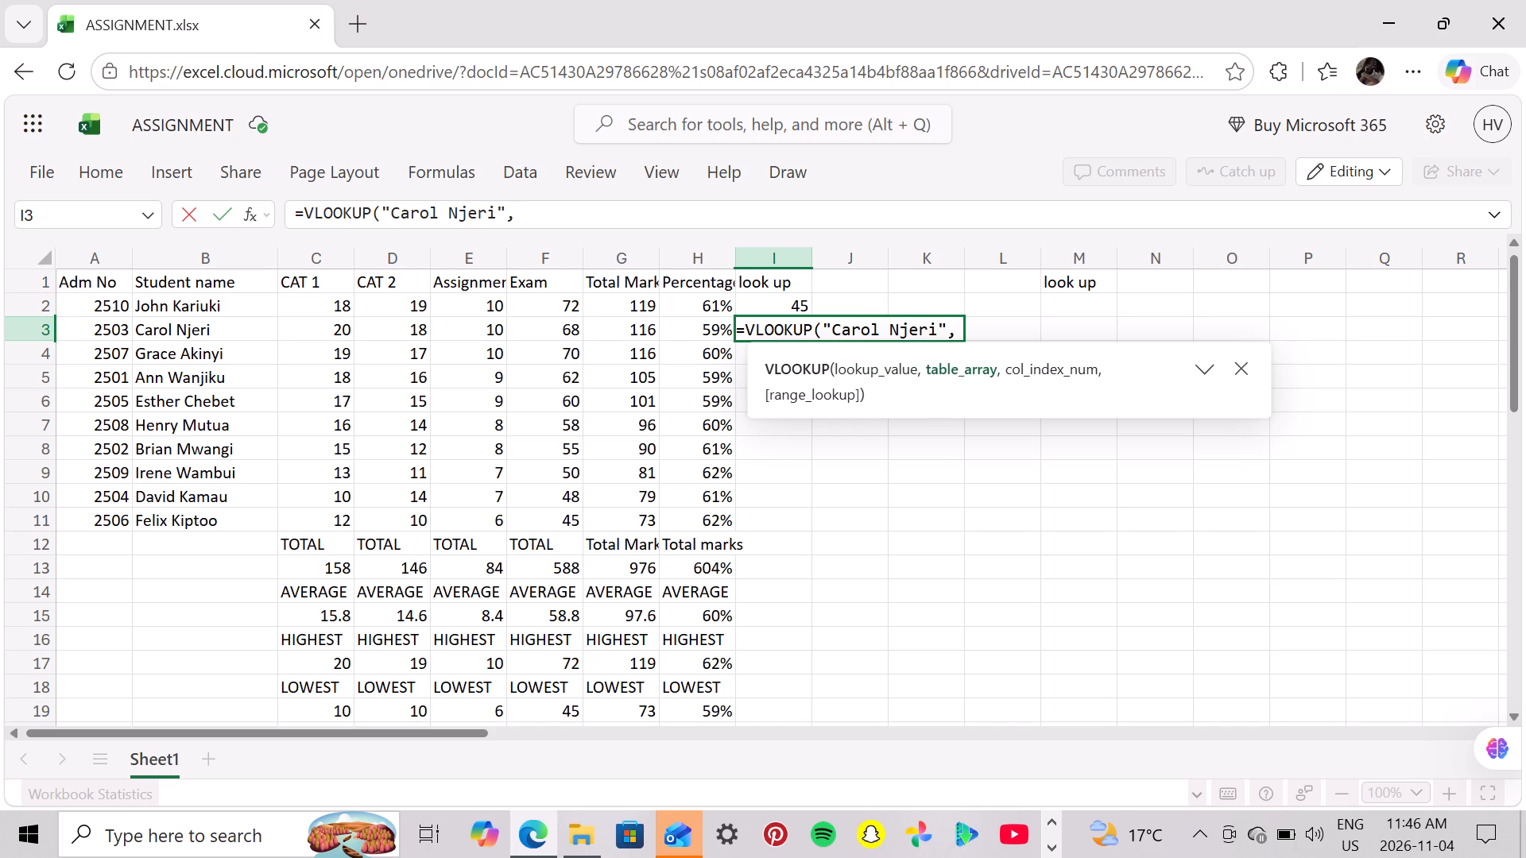
Complete the I3 VLOOKUP with table array B2:F11, column index 5 and exact match FALSE, and commit it.
left_click_drag(148, 307, 492, 345)
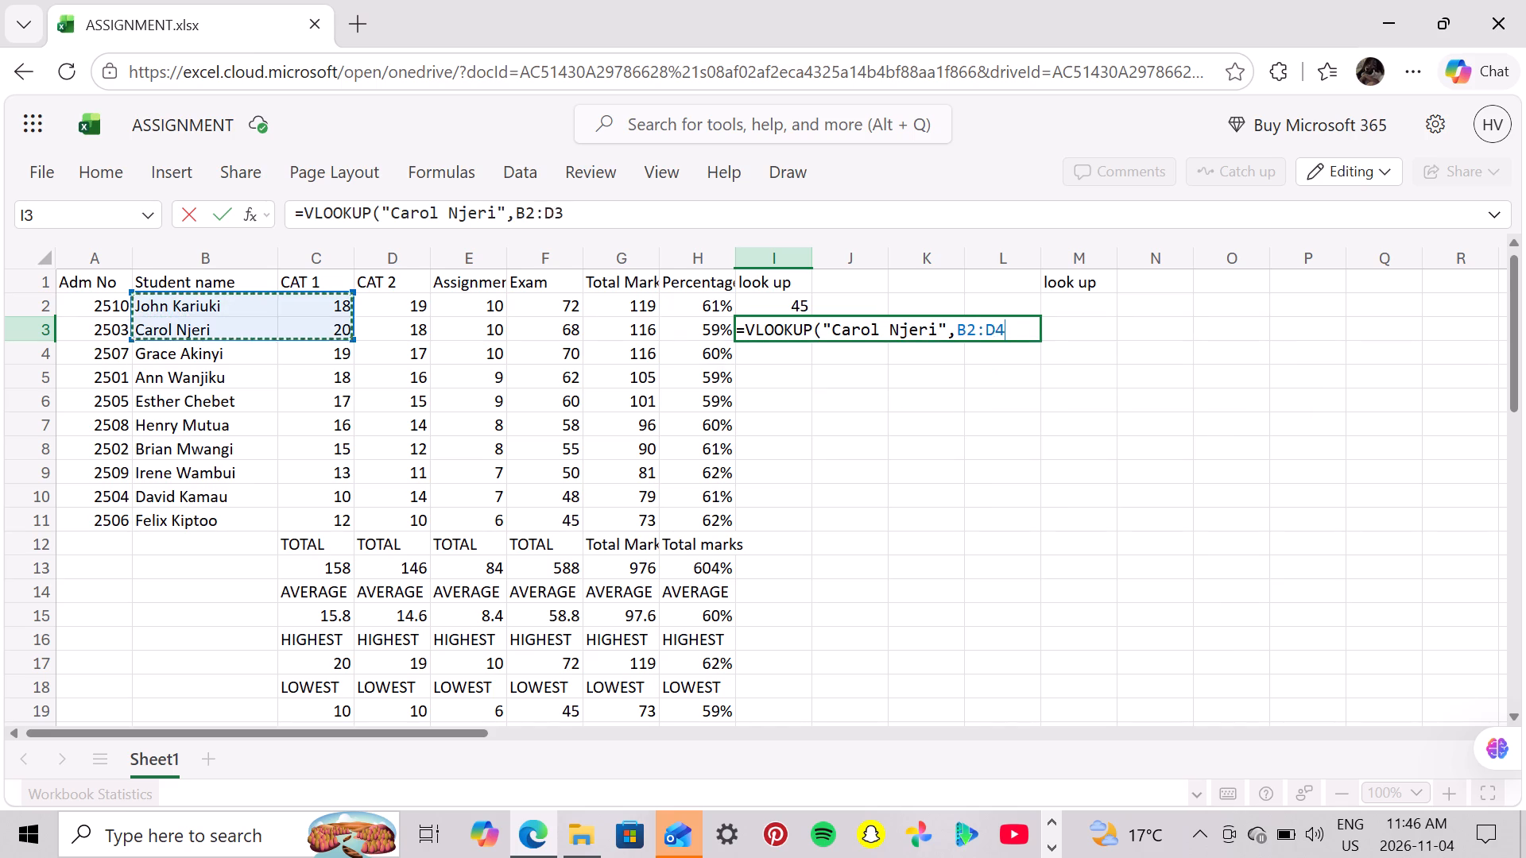
left_click_drag(492, 345, 572, 518)
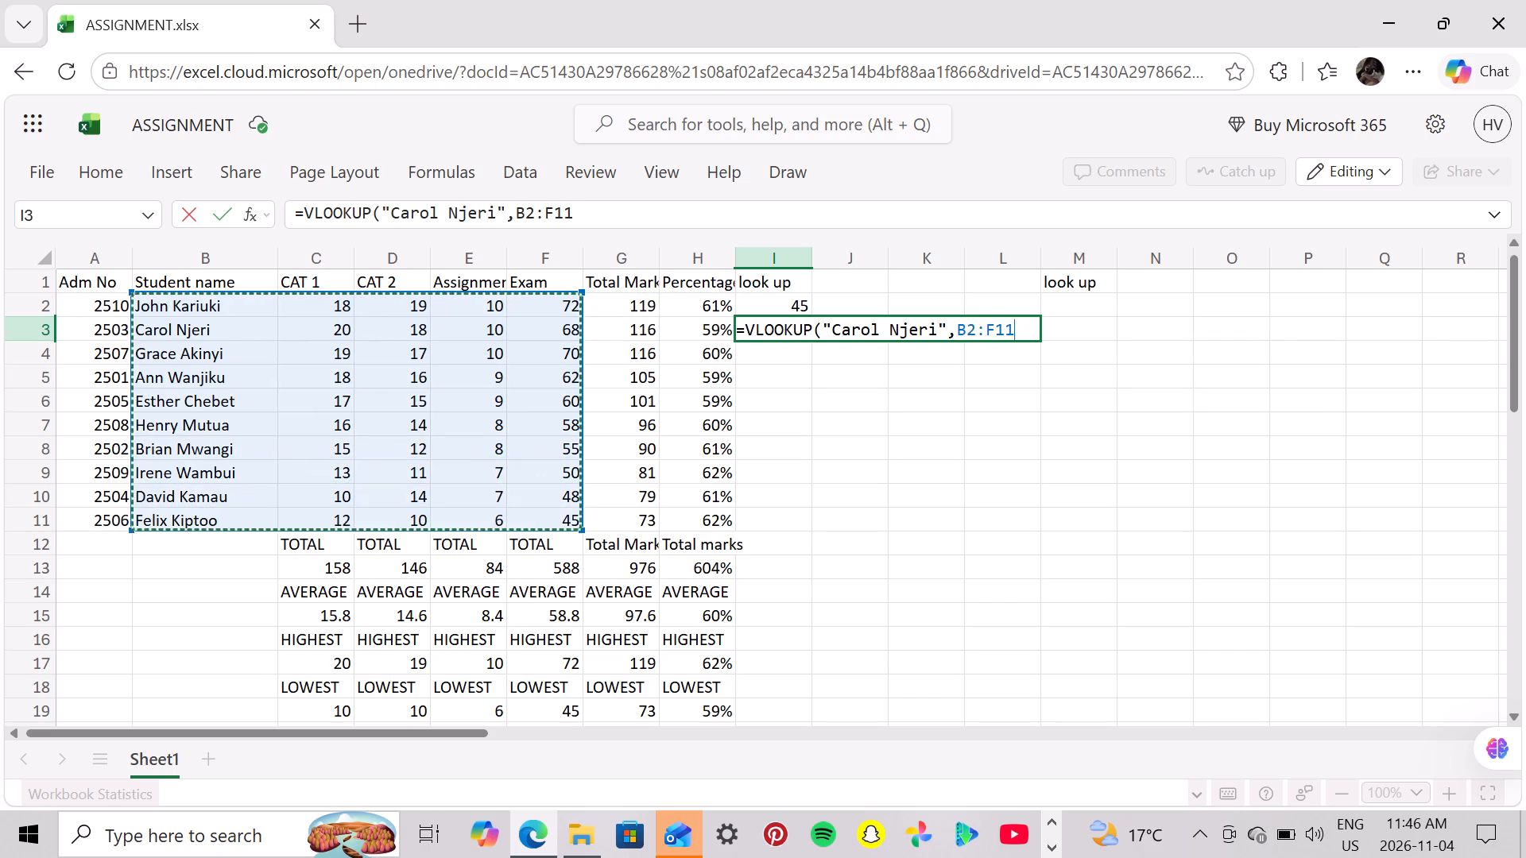
left_click_drag(572, 518, 572, 517)
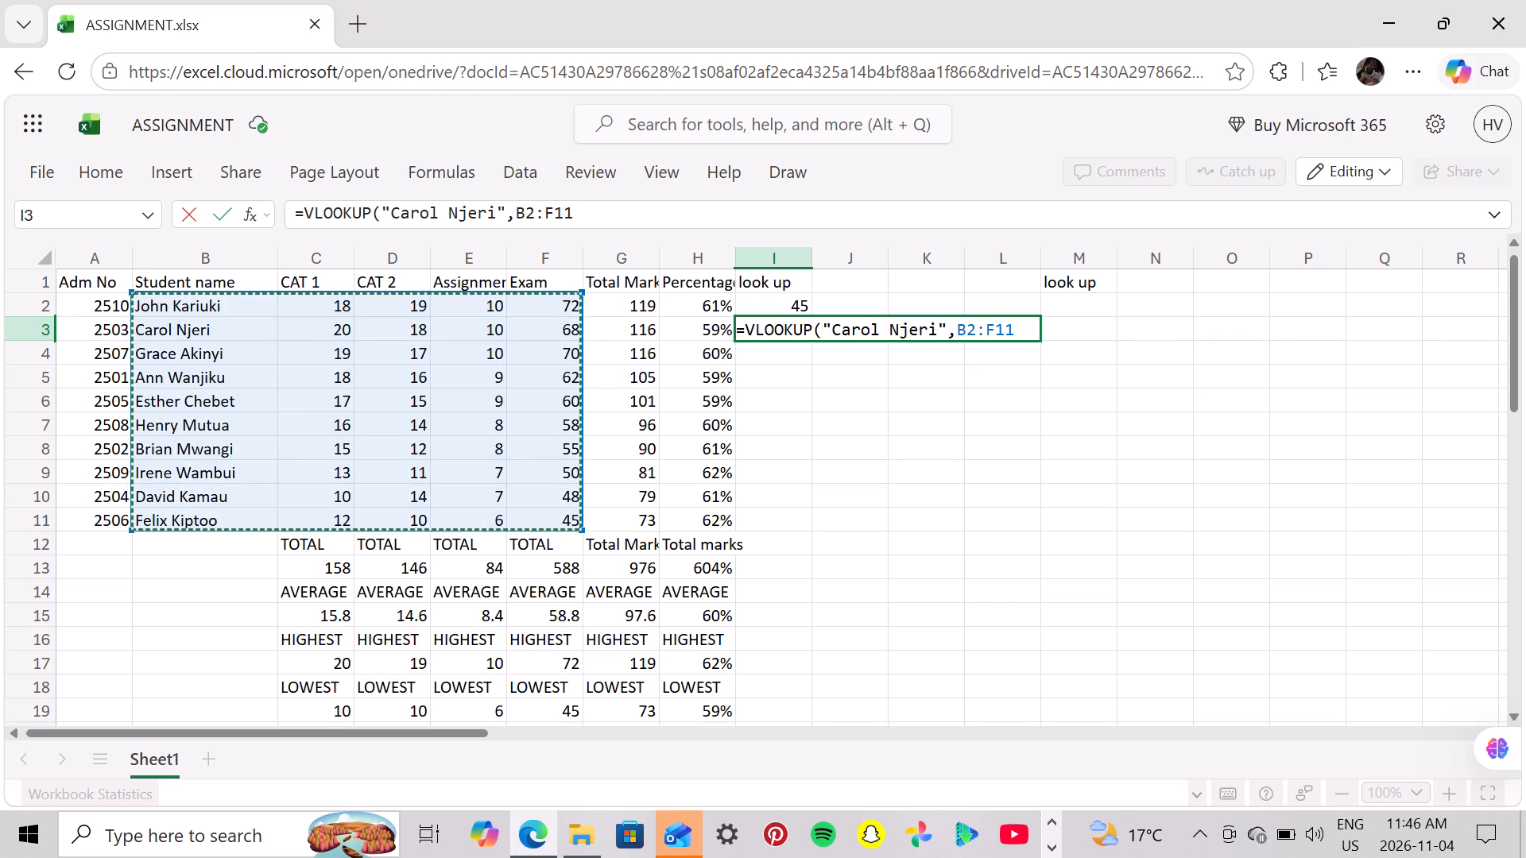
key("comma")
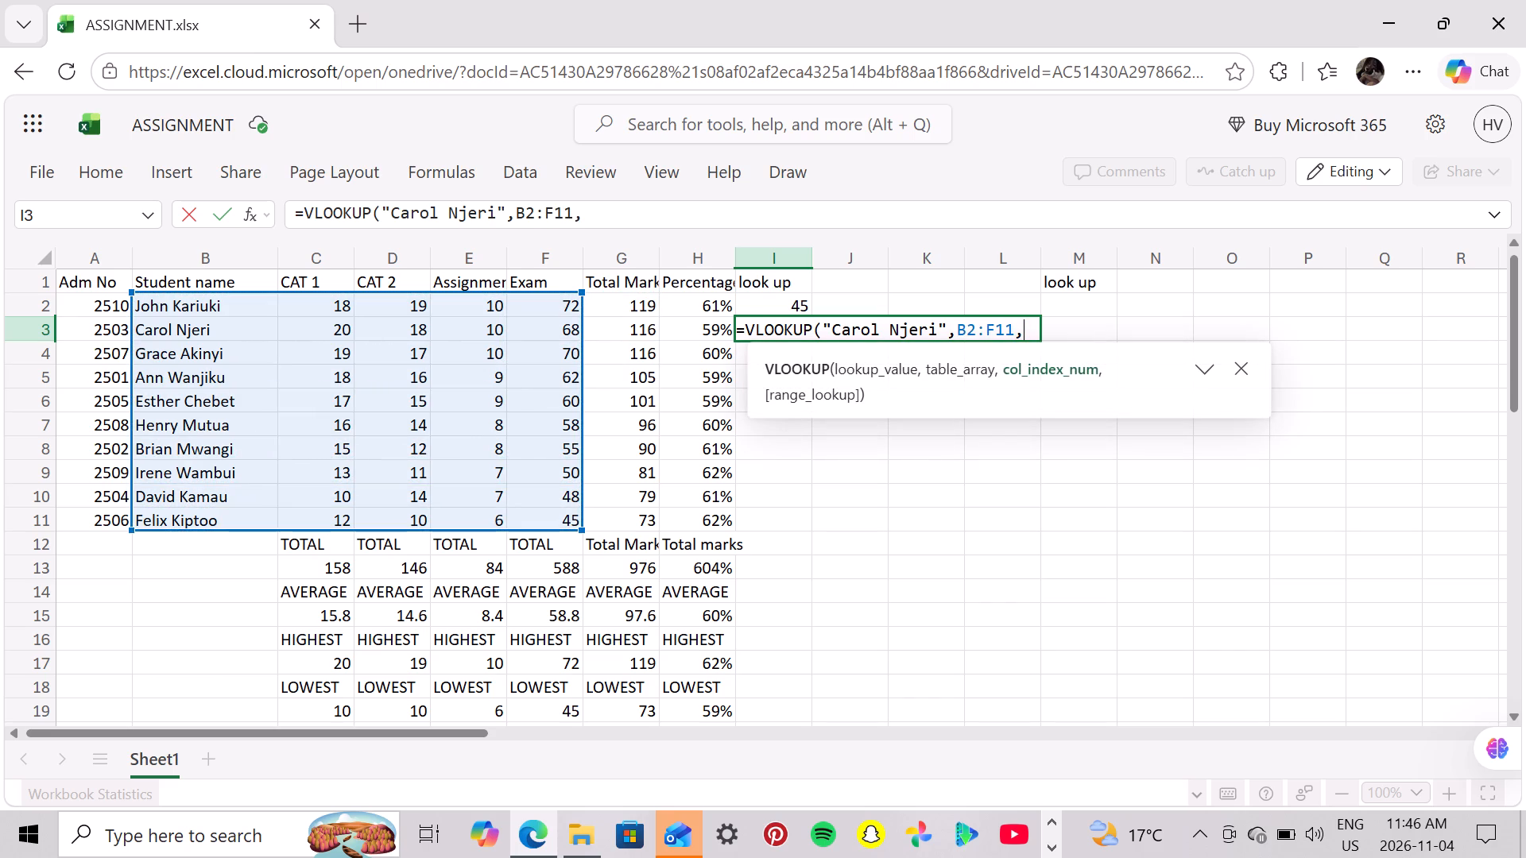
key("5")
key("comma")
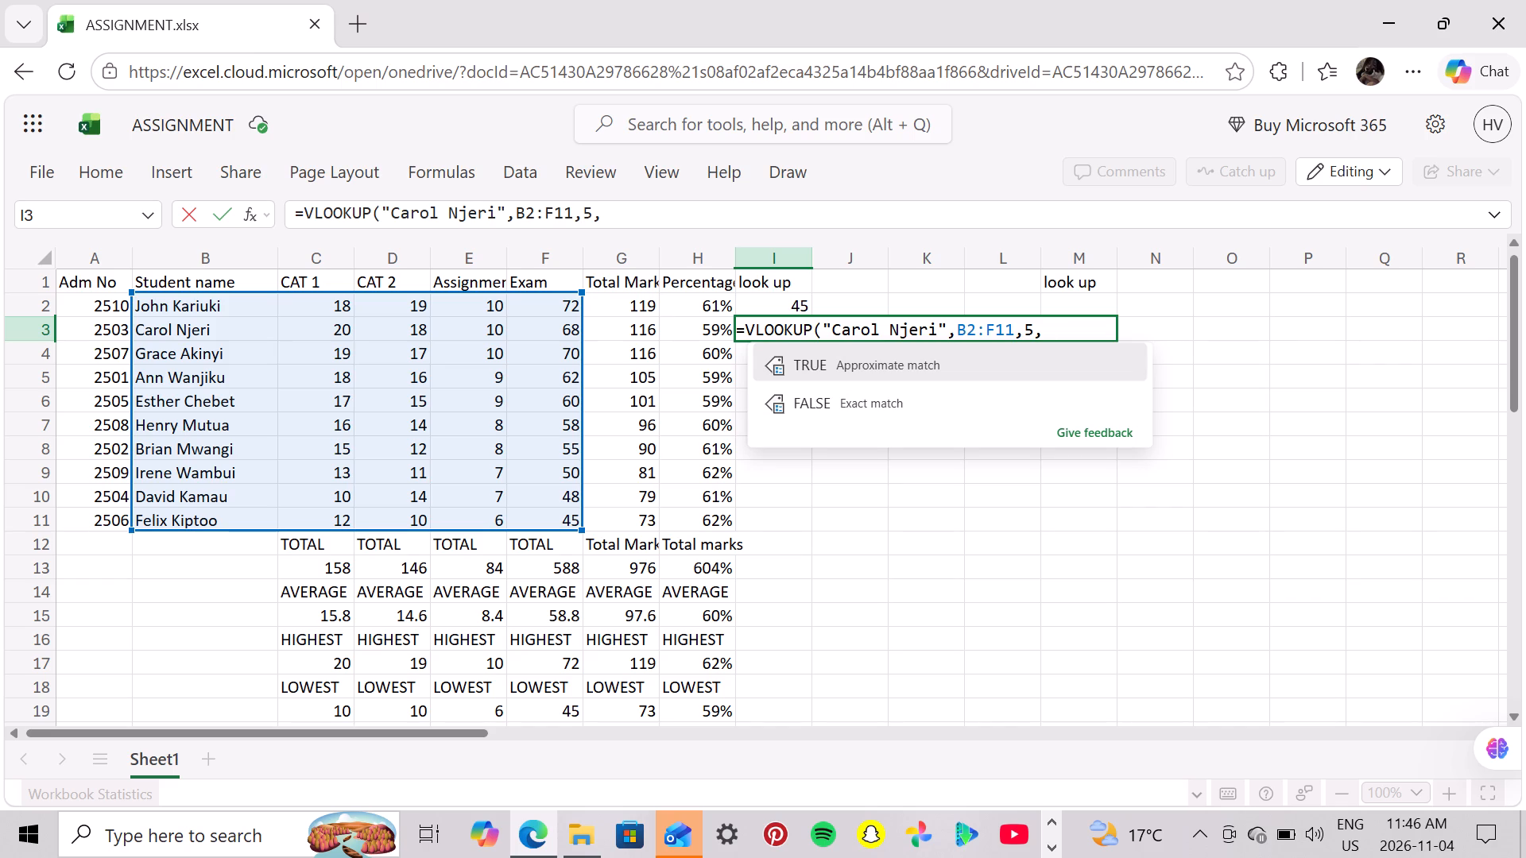
double_click(904, 401)
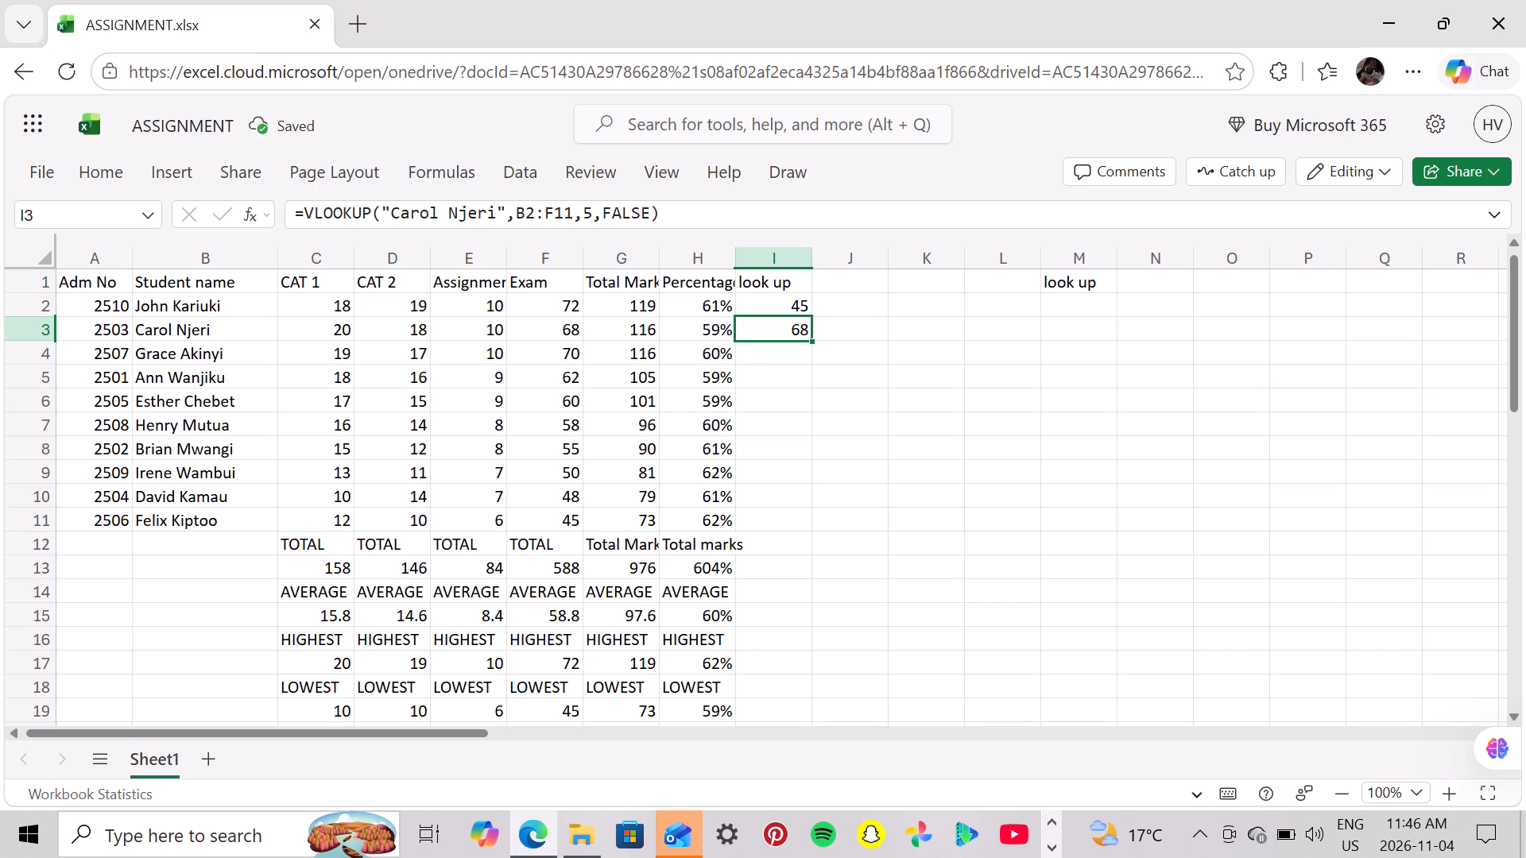
Change the range lookup argument of the VLOOKUP formula in cell I2 to FALSE for an exact match.
left_click(761, 305)
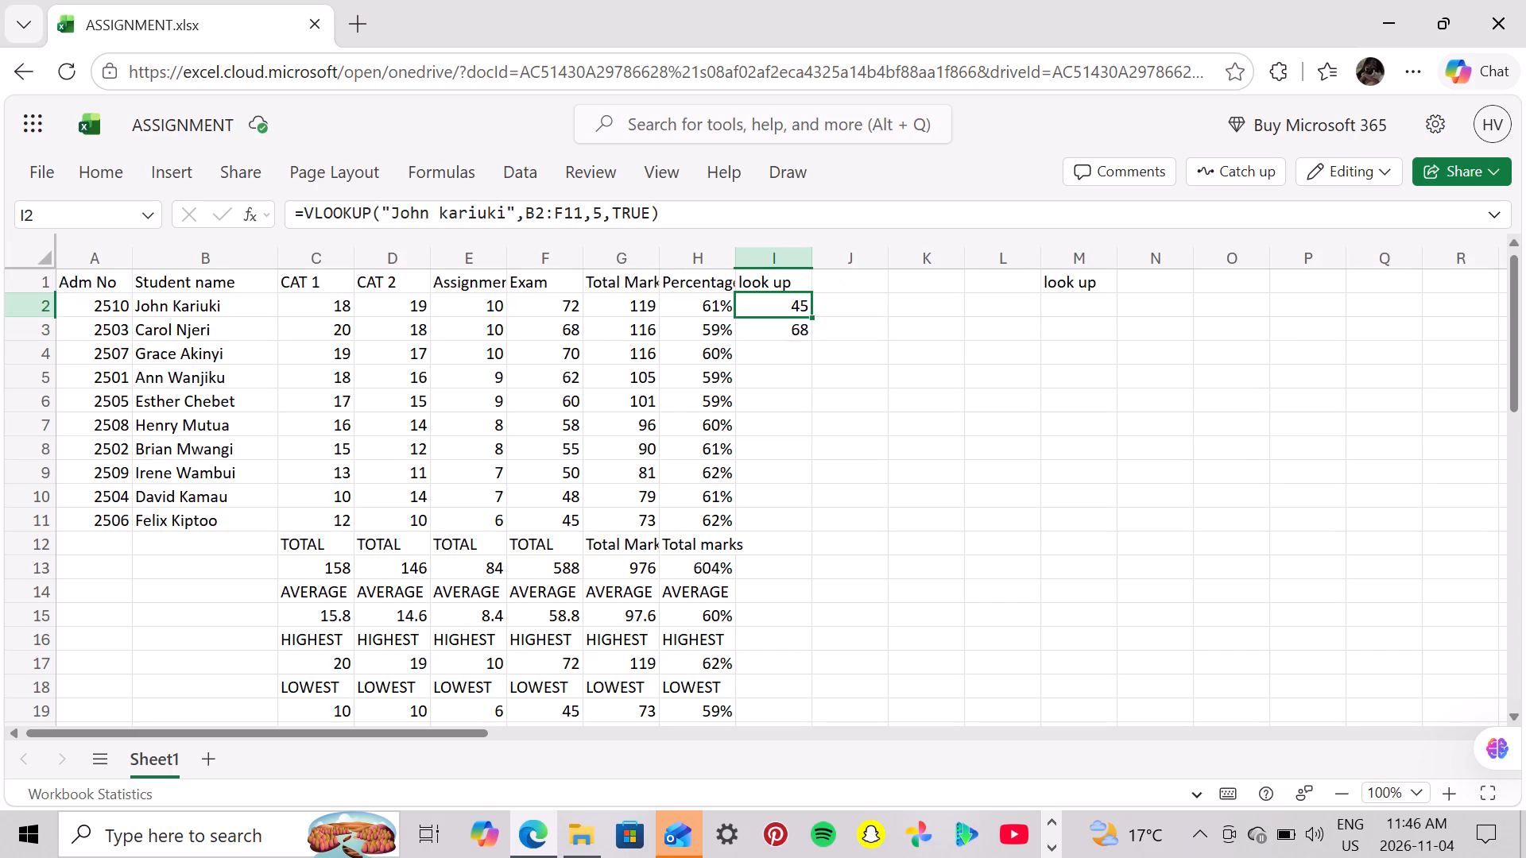
left_click(614, 219)
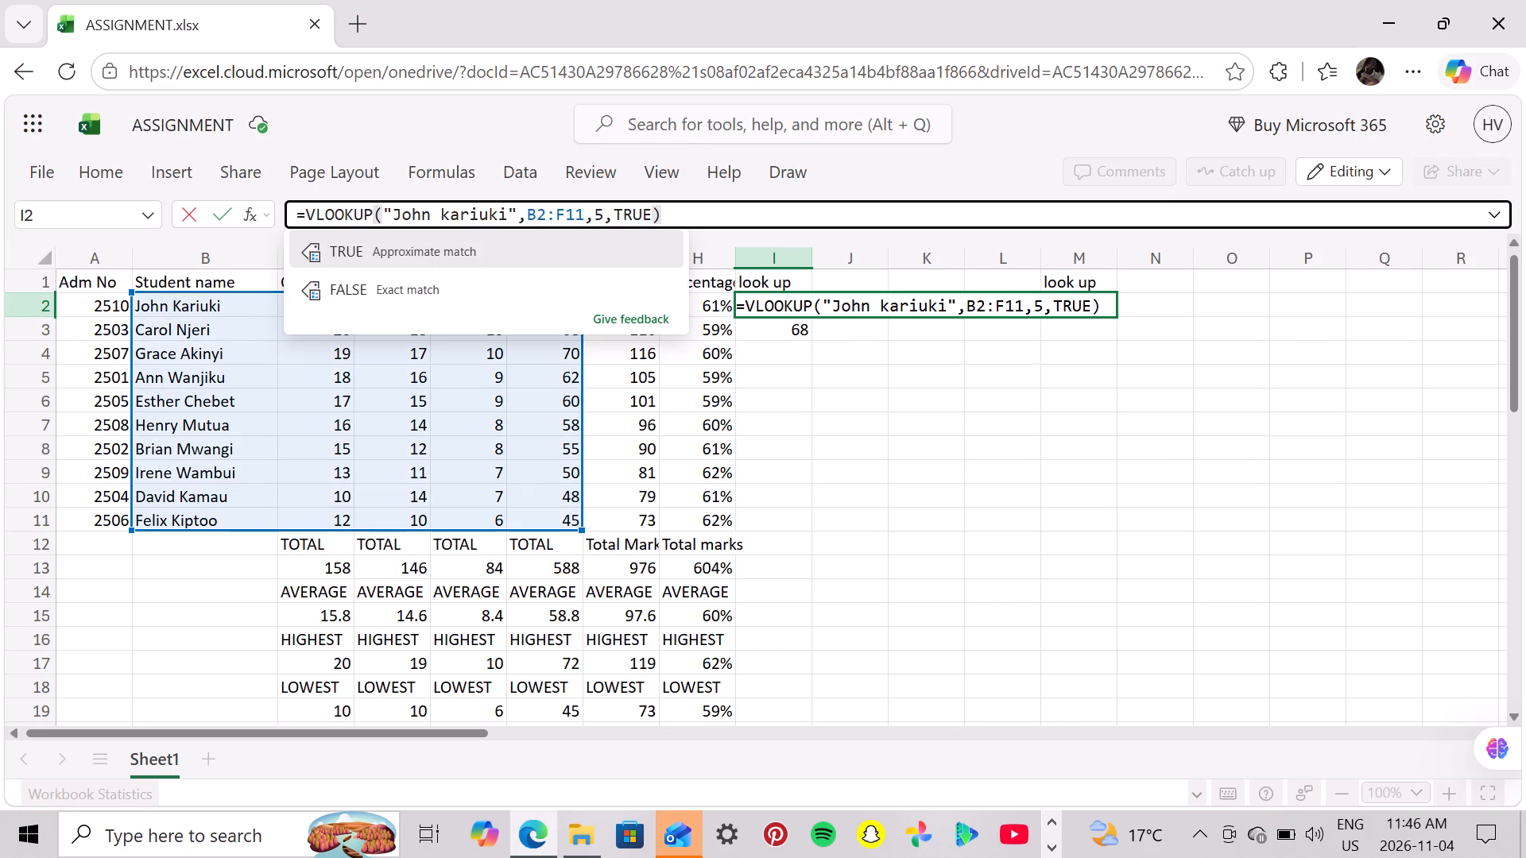
left_click(583, 269)
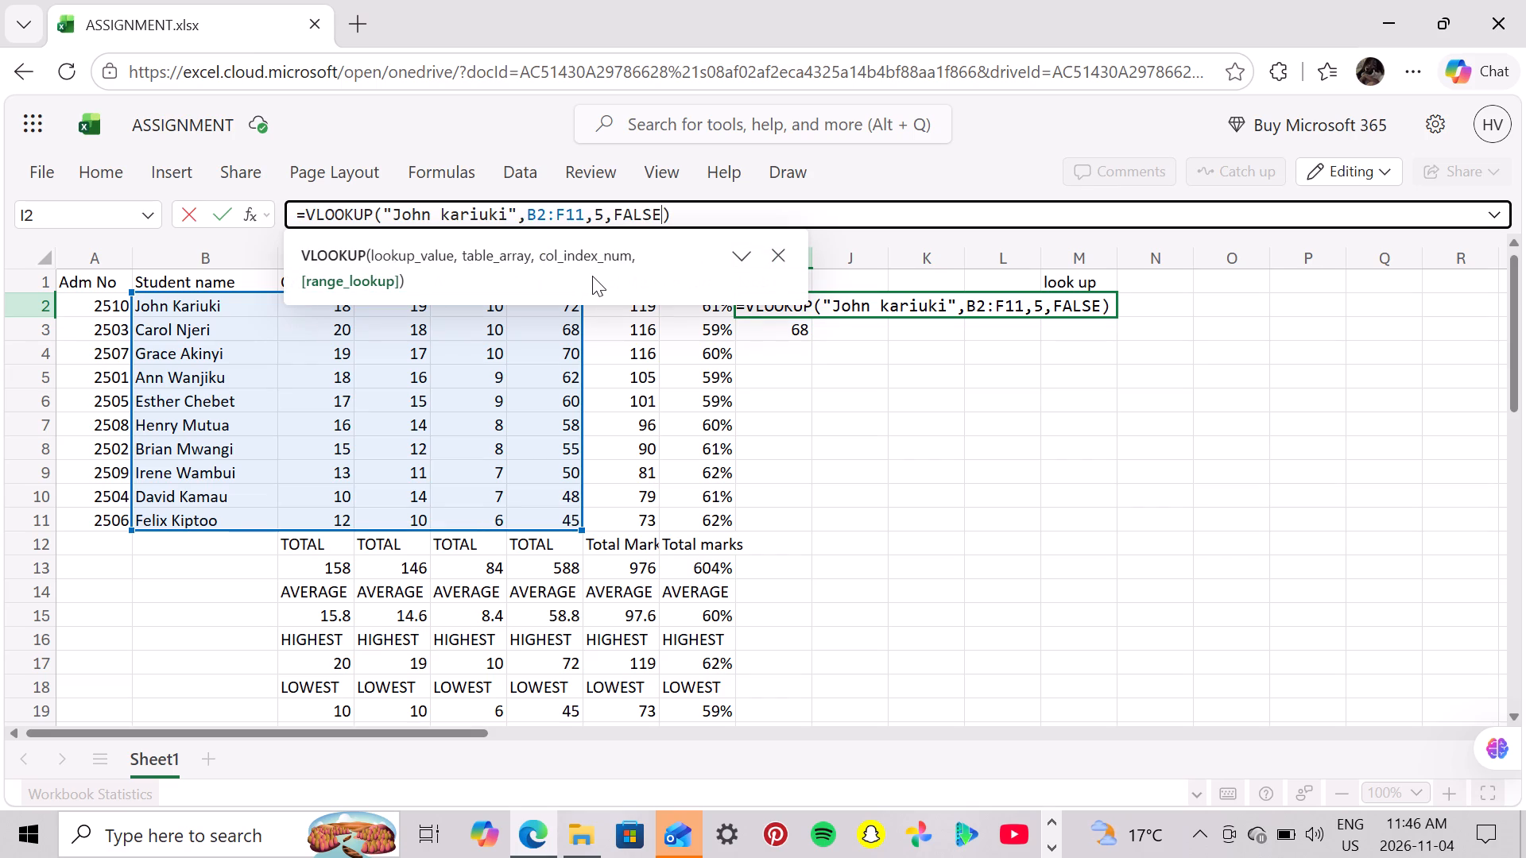
key("Return")
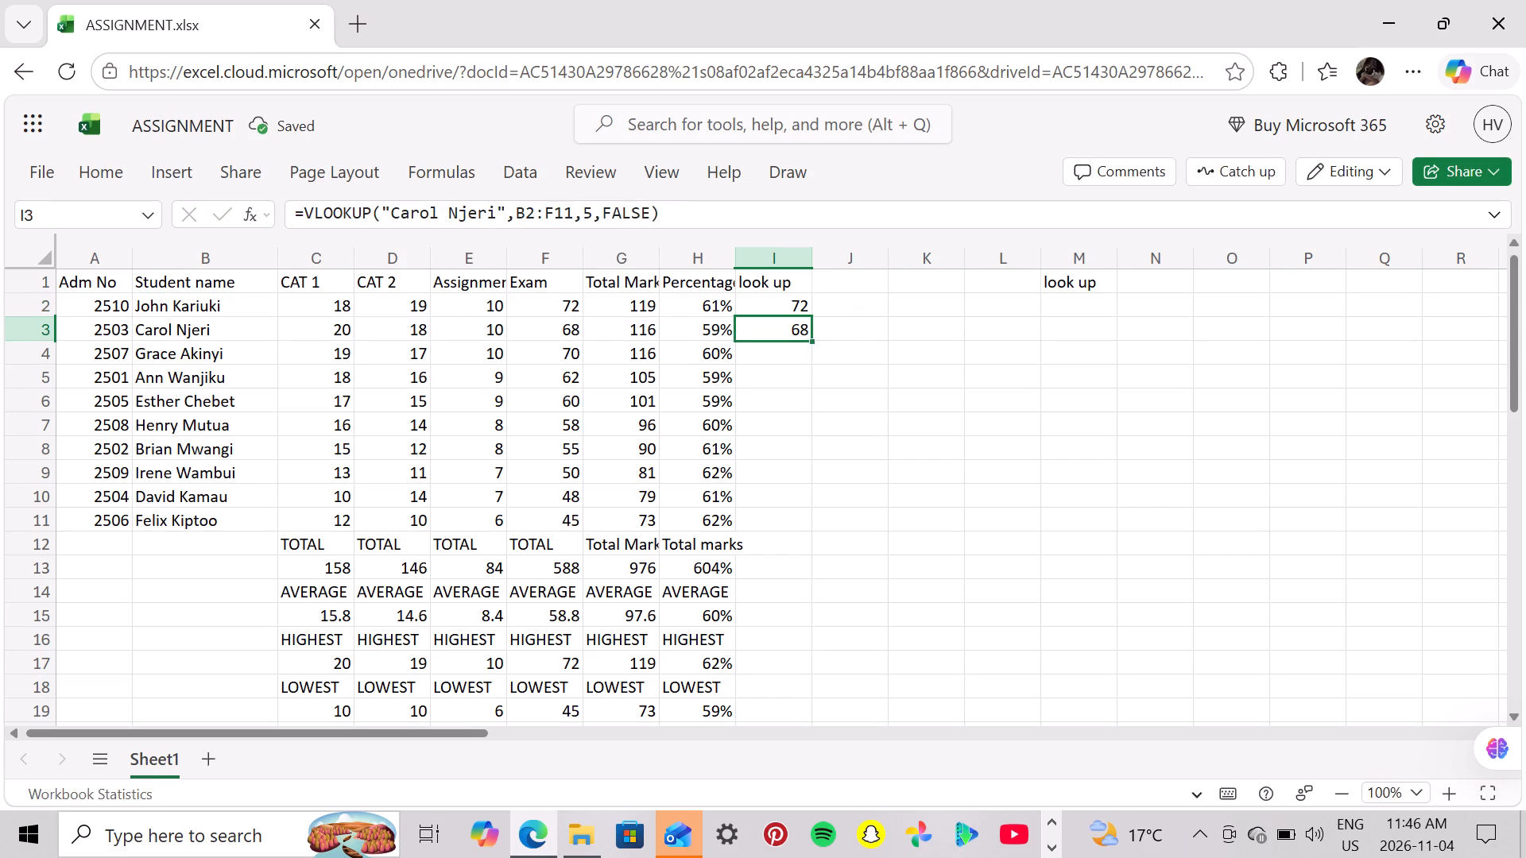
Replace the column heading in cell I1 with "v lookup".
left_click(767, 347)
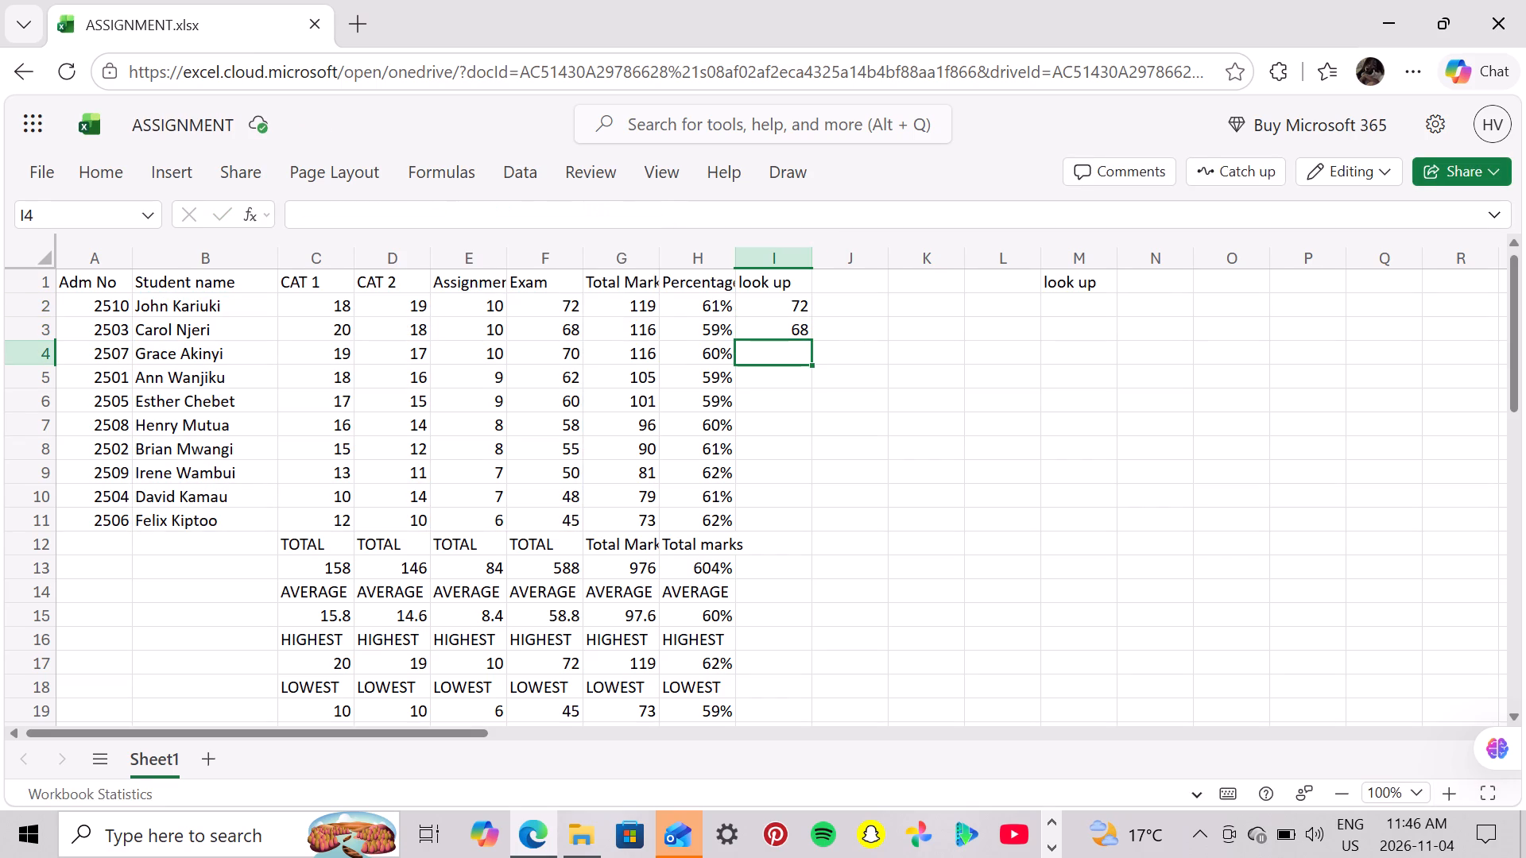
left_click(762, 288)
key("BackSpace")
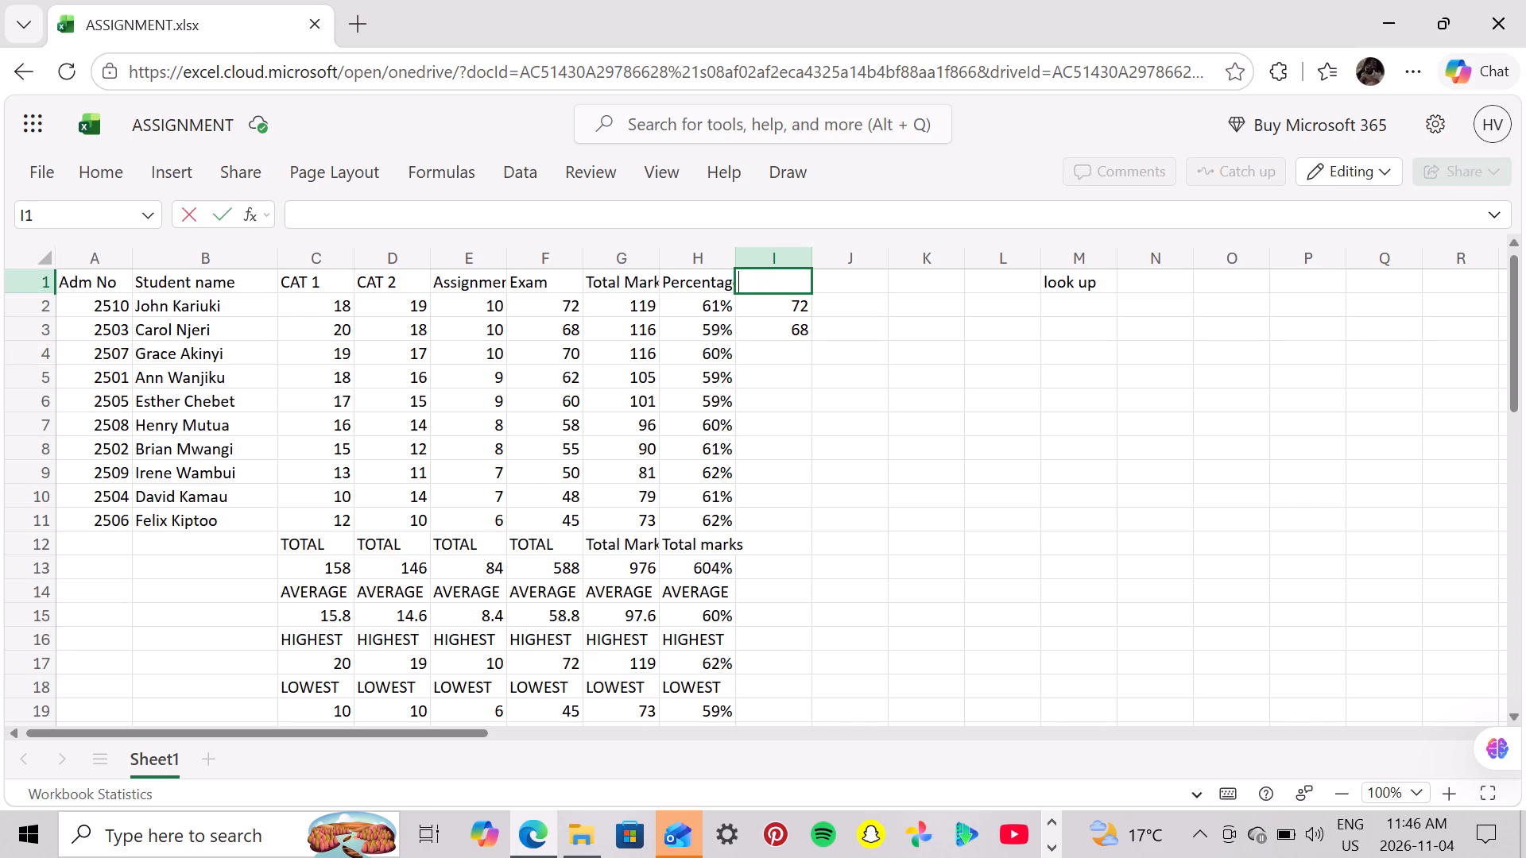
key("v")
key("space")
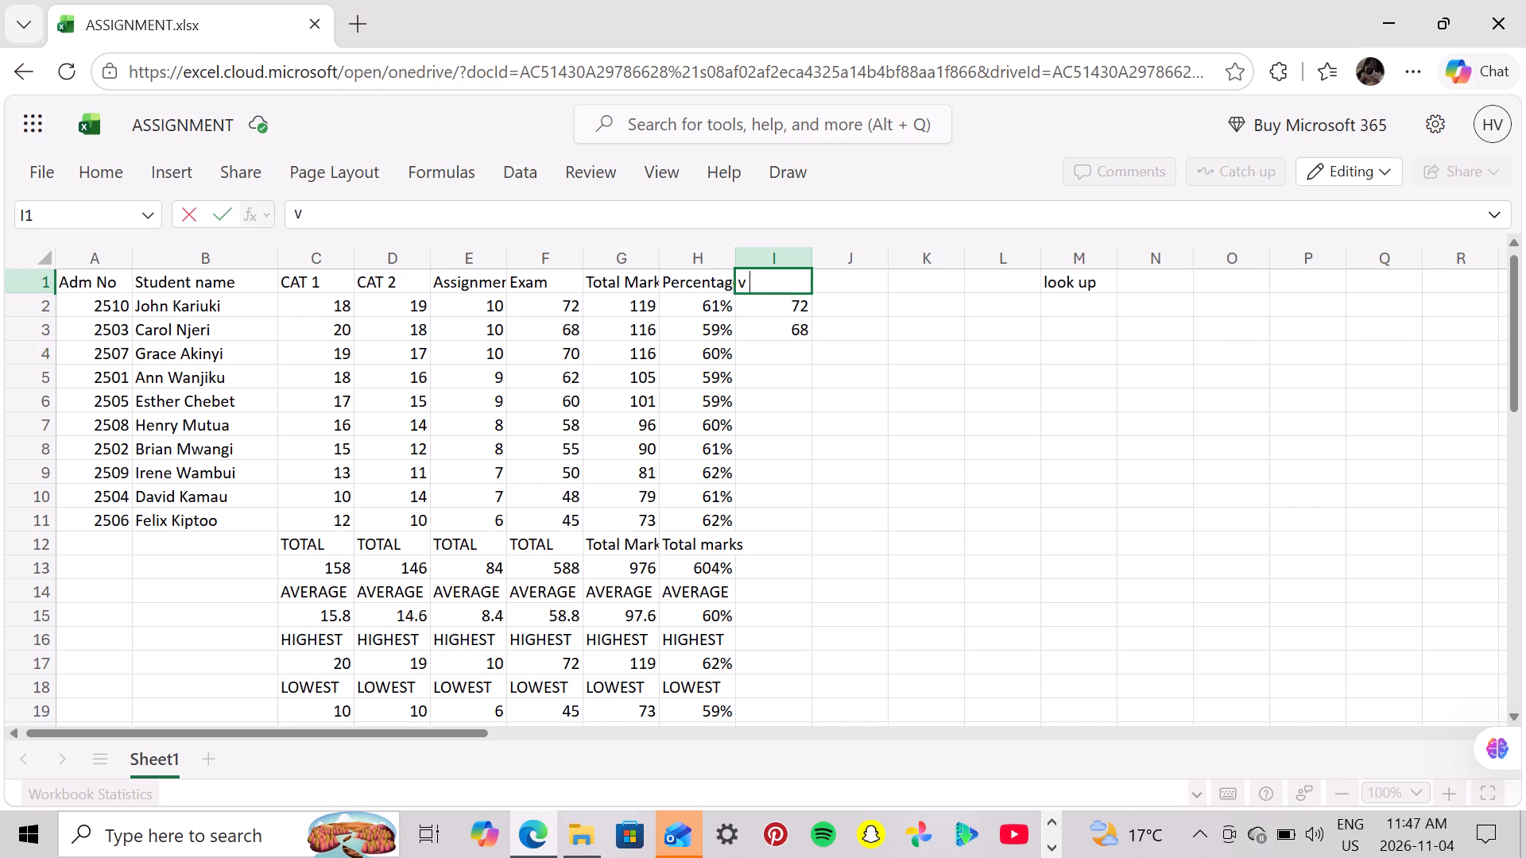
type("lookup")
left_click(846, 292)
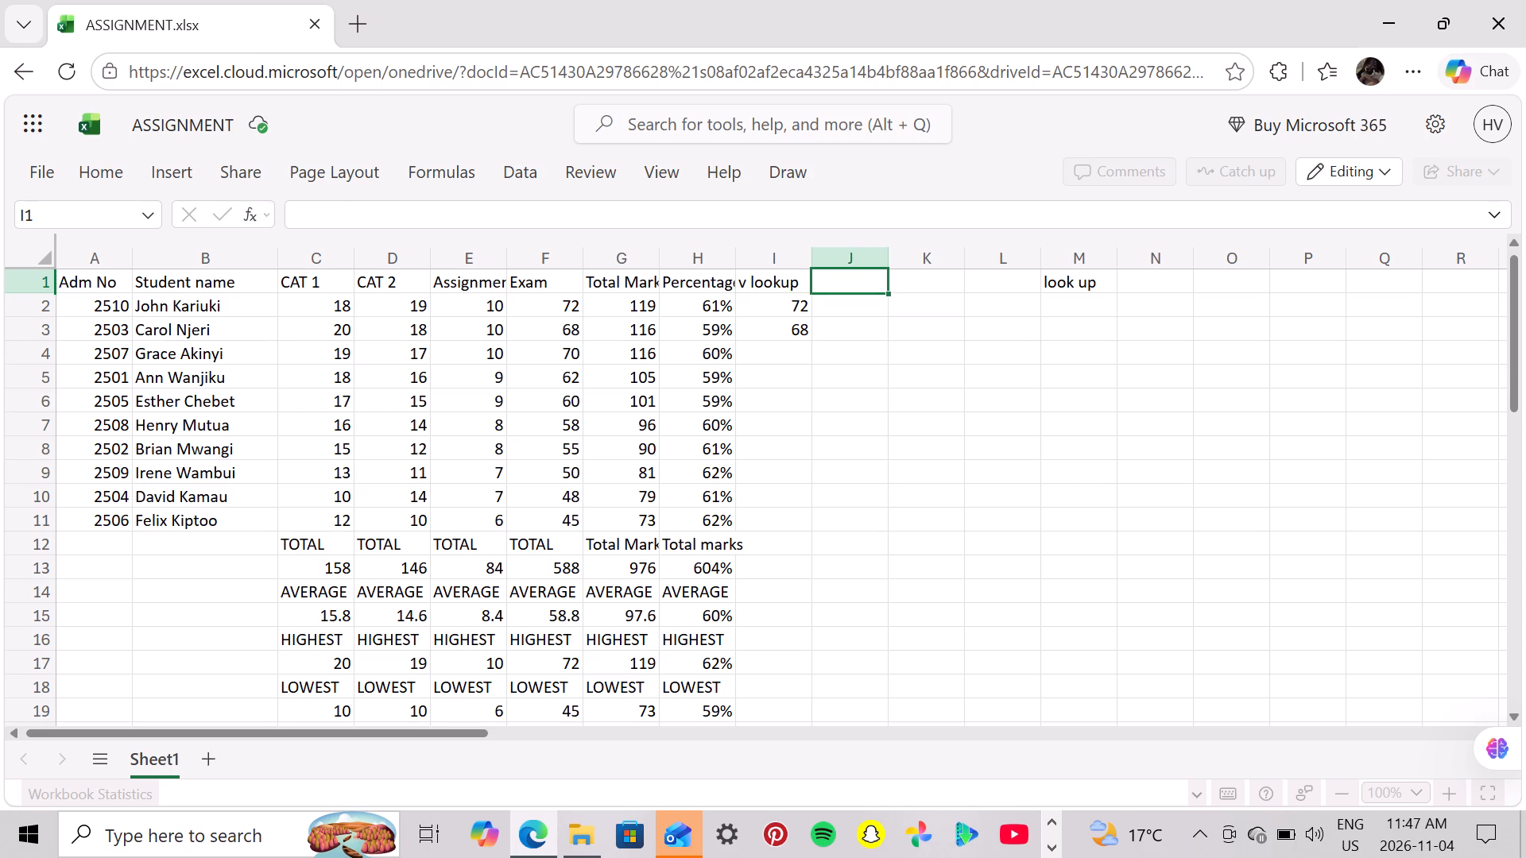
Enter the column heading "hlookup" in cell J1.
left_click(769, 350)
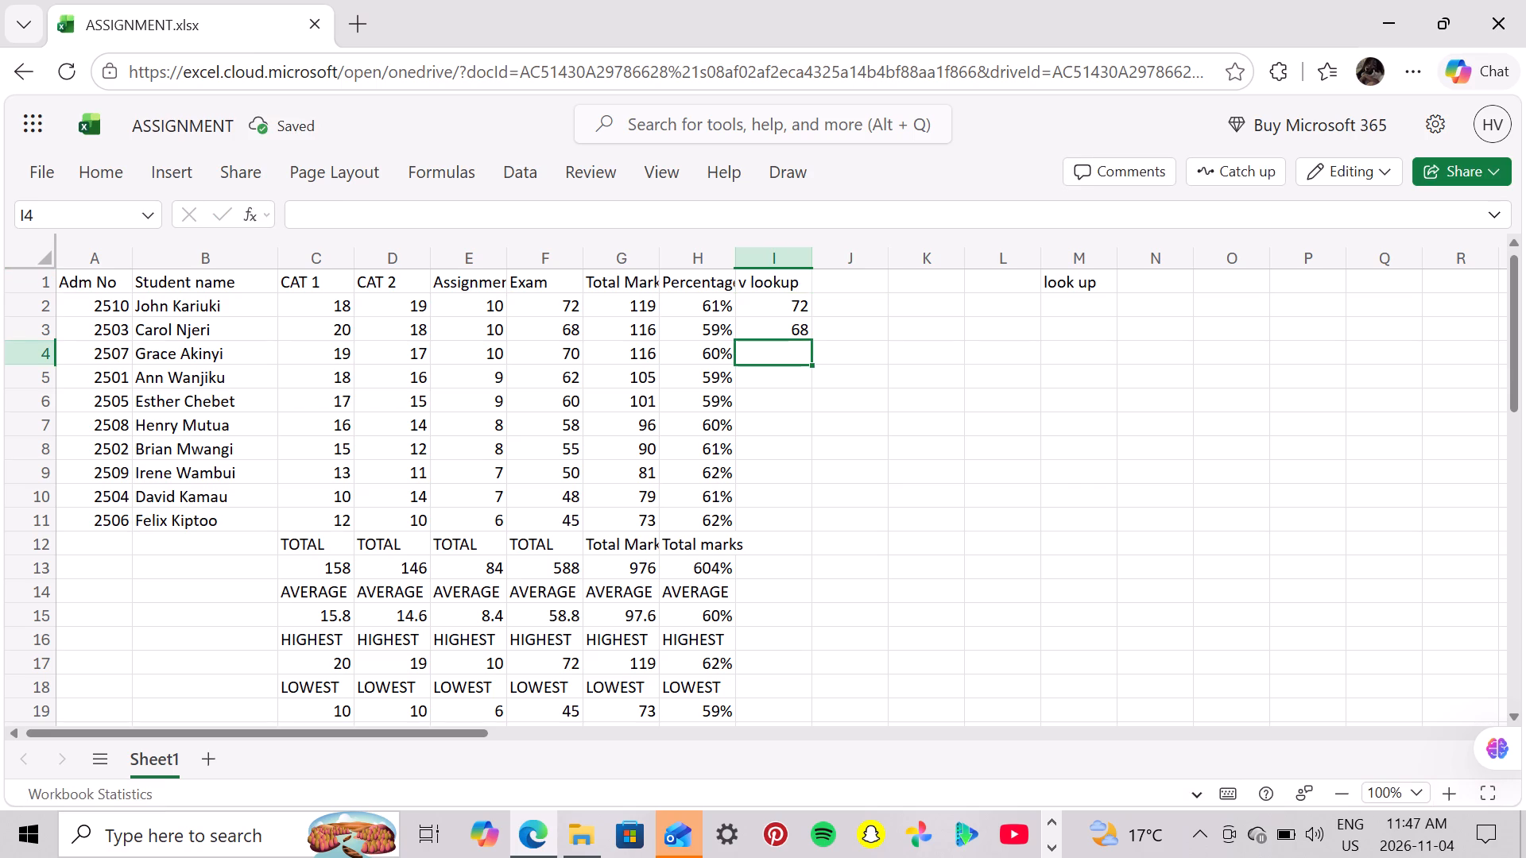
left_click(850, 301)
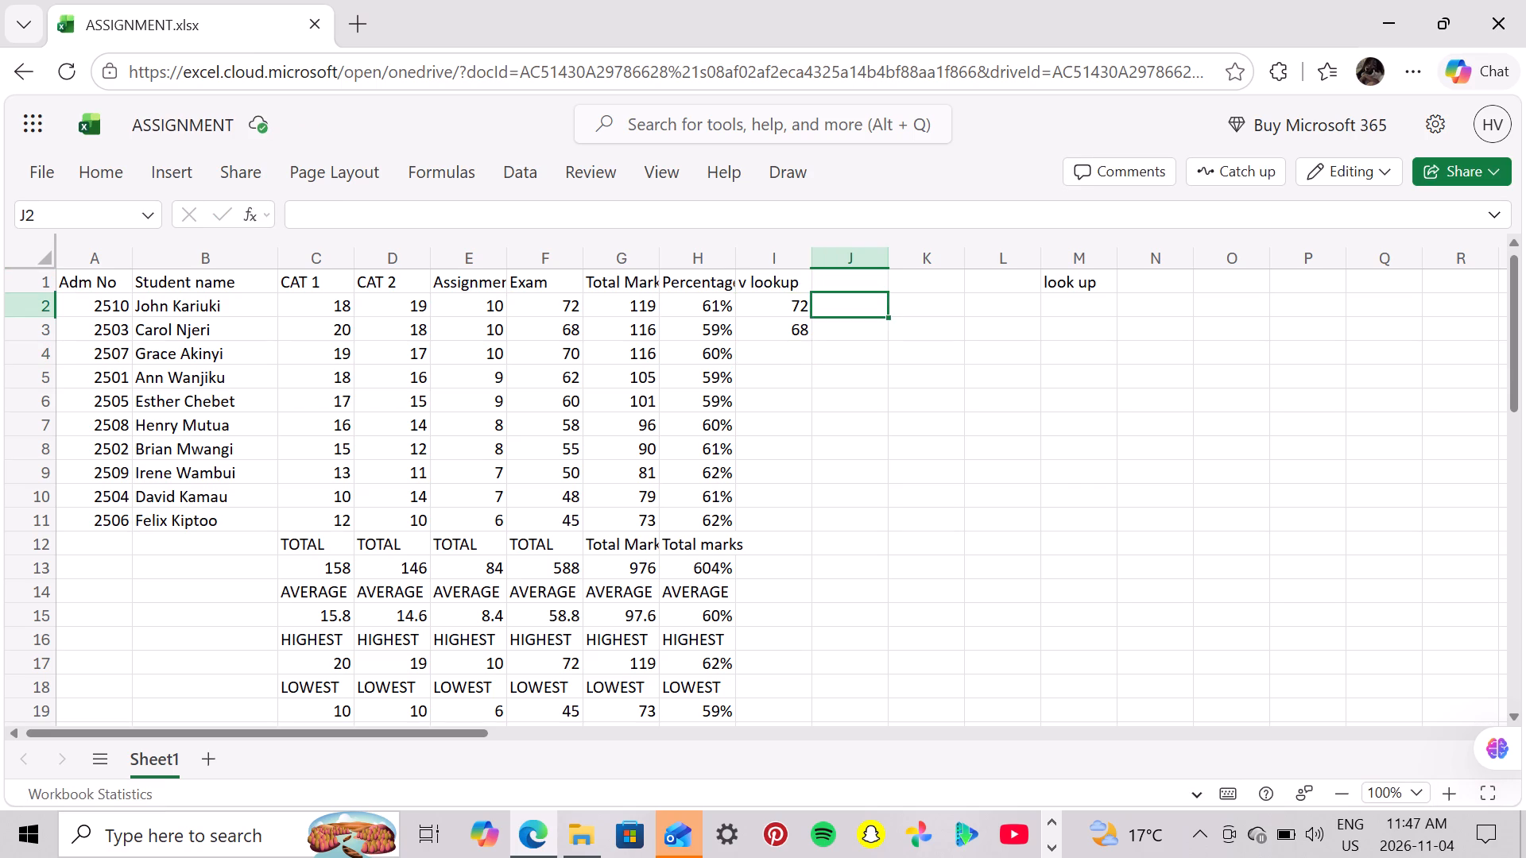
left_click(842, 274)
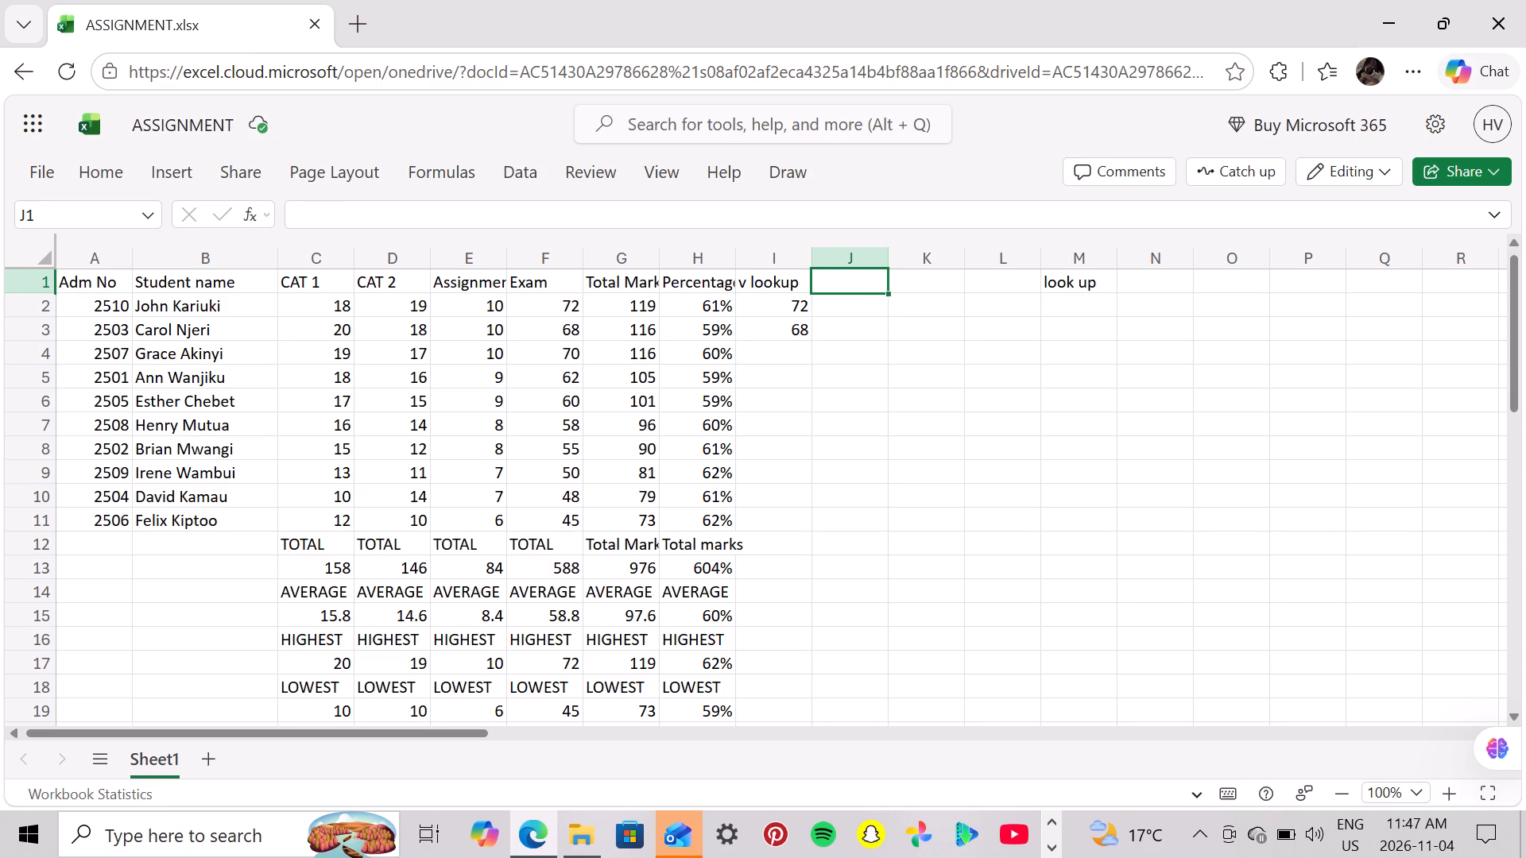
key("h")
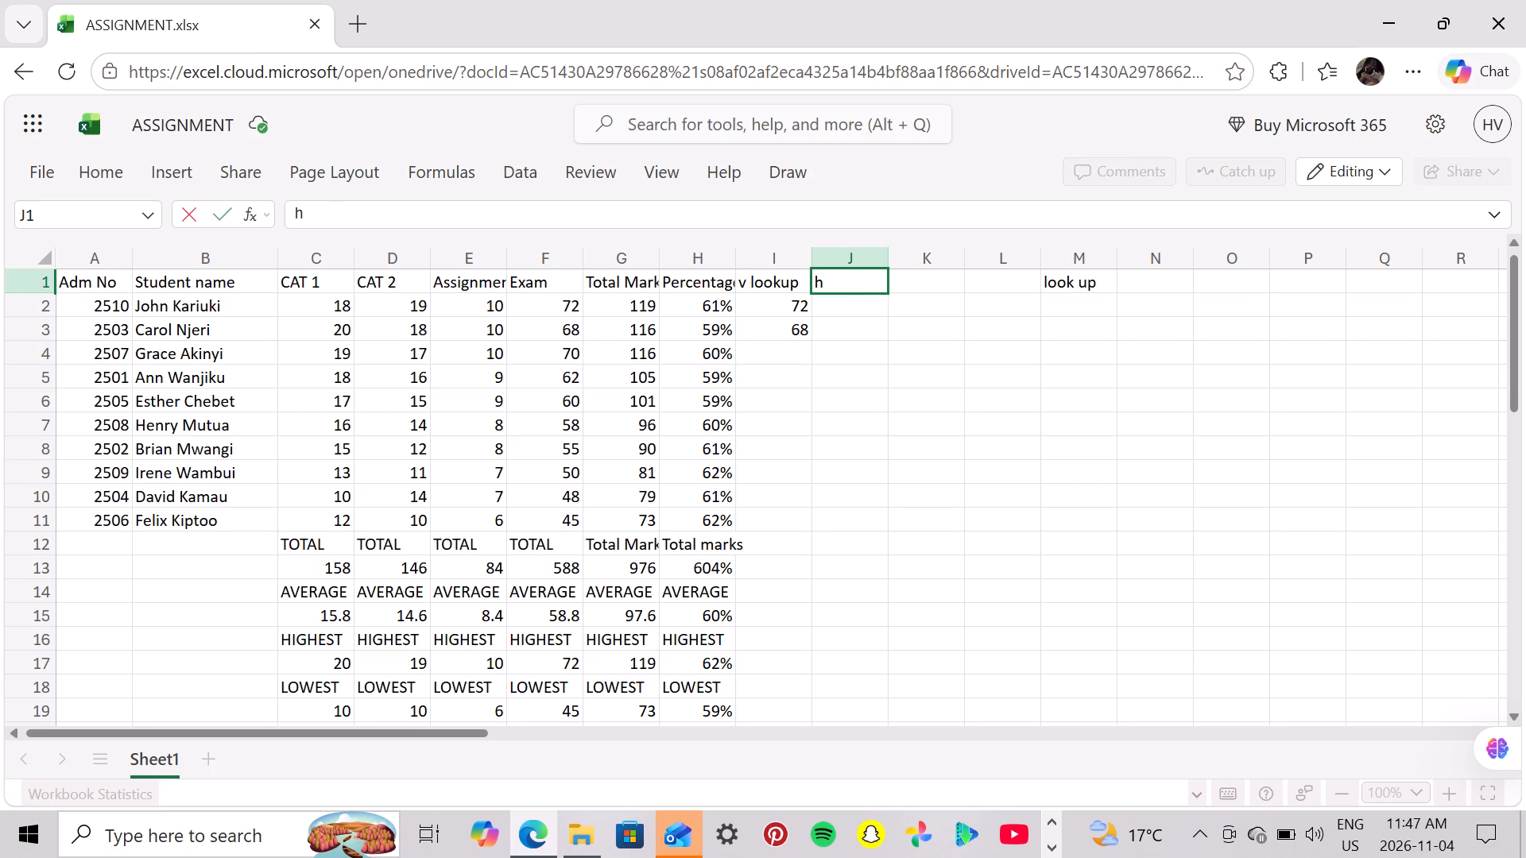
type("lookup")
Begin a VLOOKUP formula in cell I4 with the full name of the student in row 4 as the quoted lookup value.
left_click(787, 357)
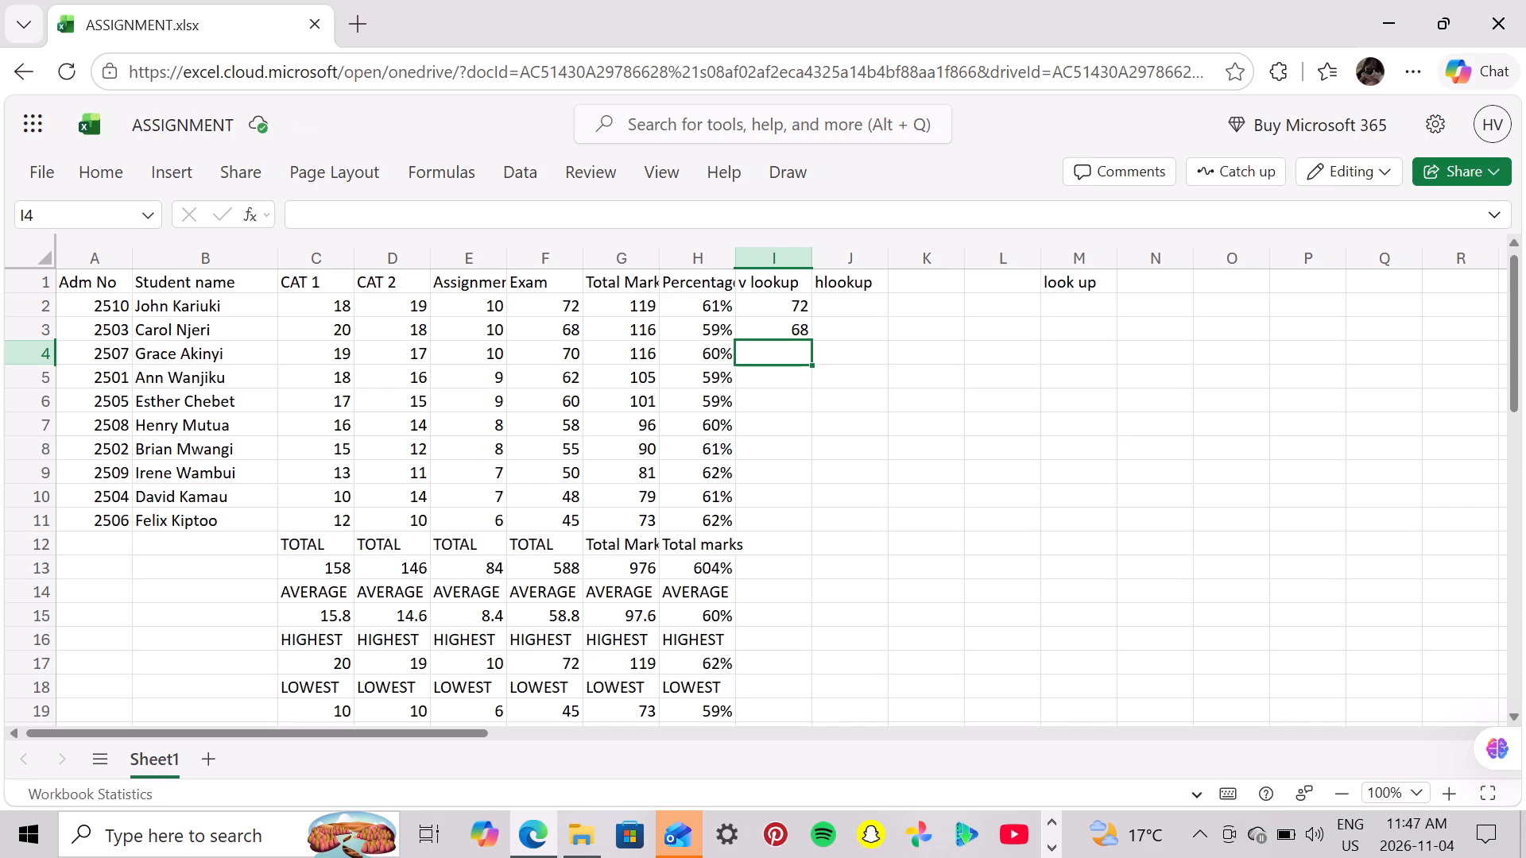
key("equal")
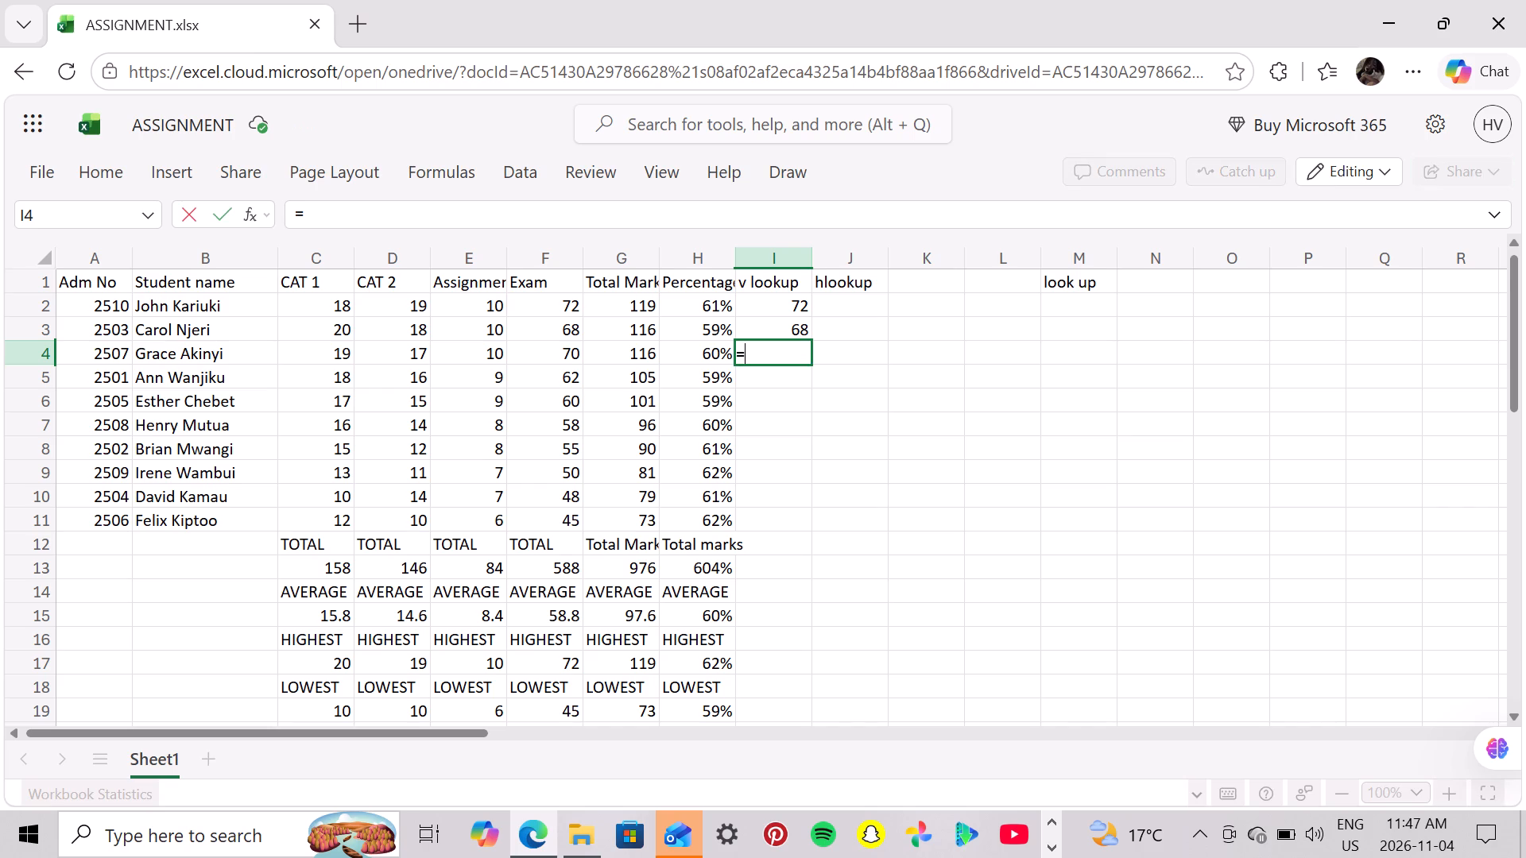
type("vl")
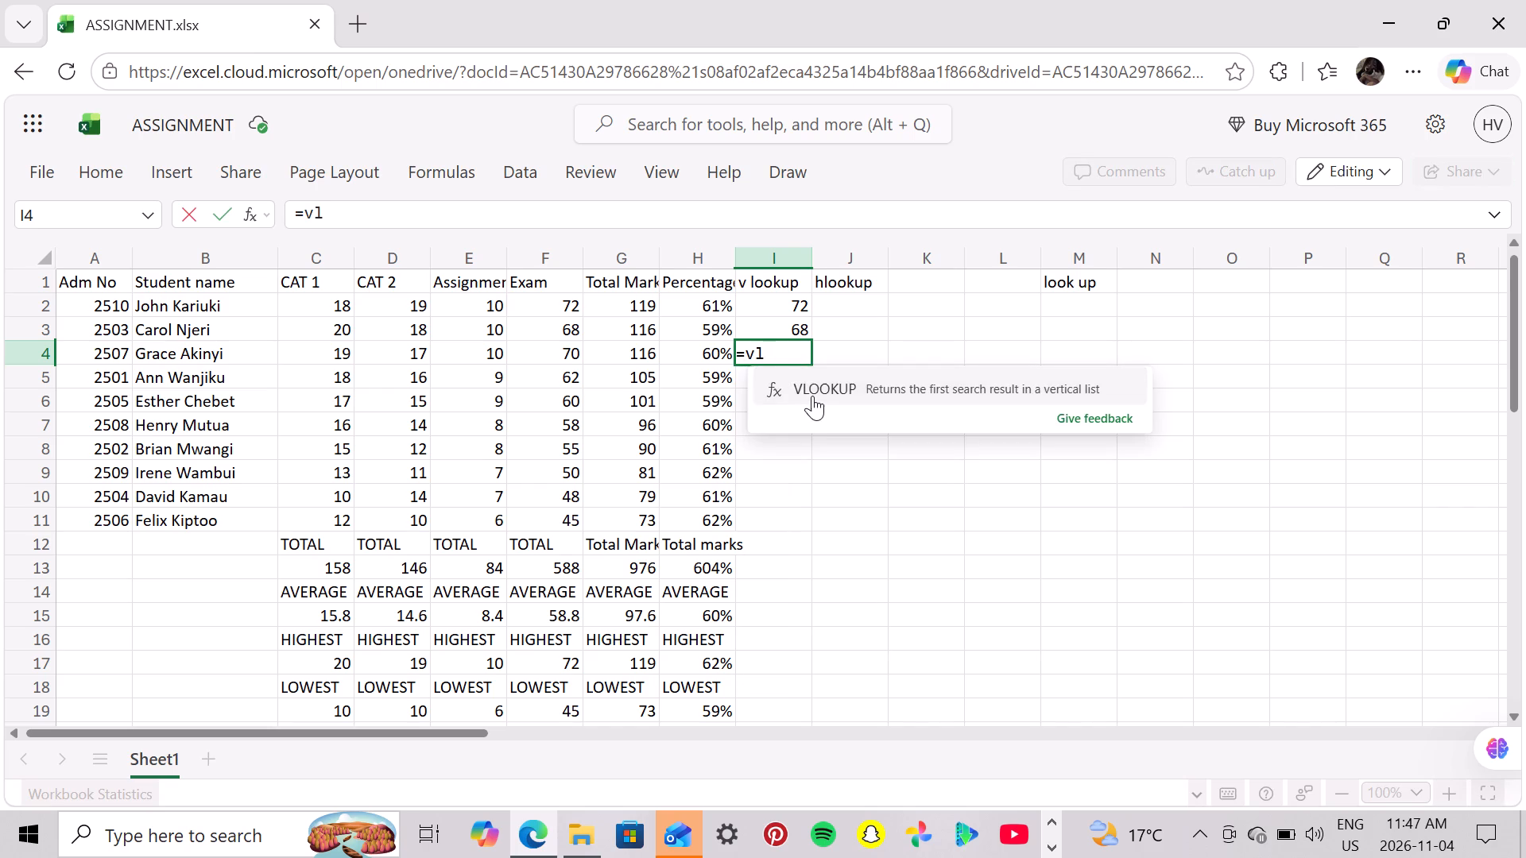
left_click(812, 396)
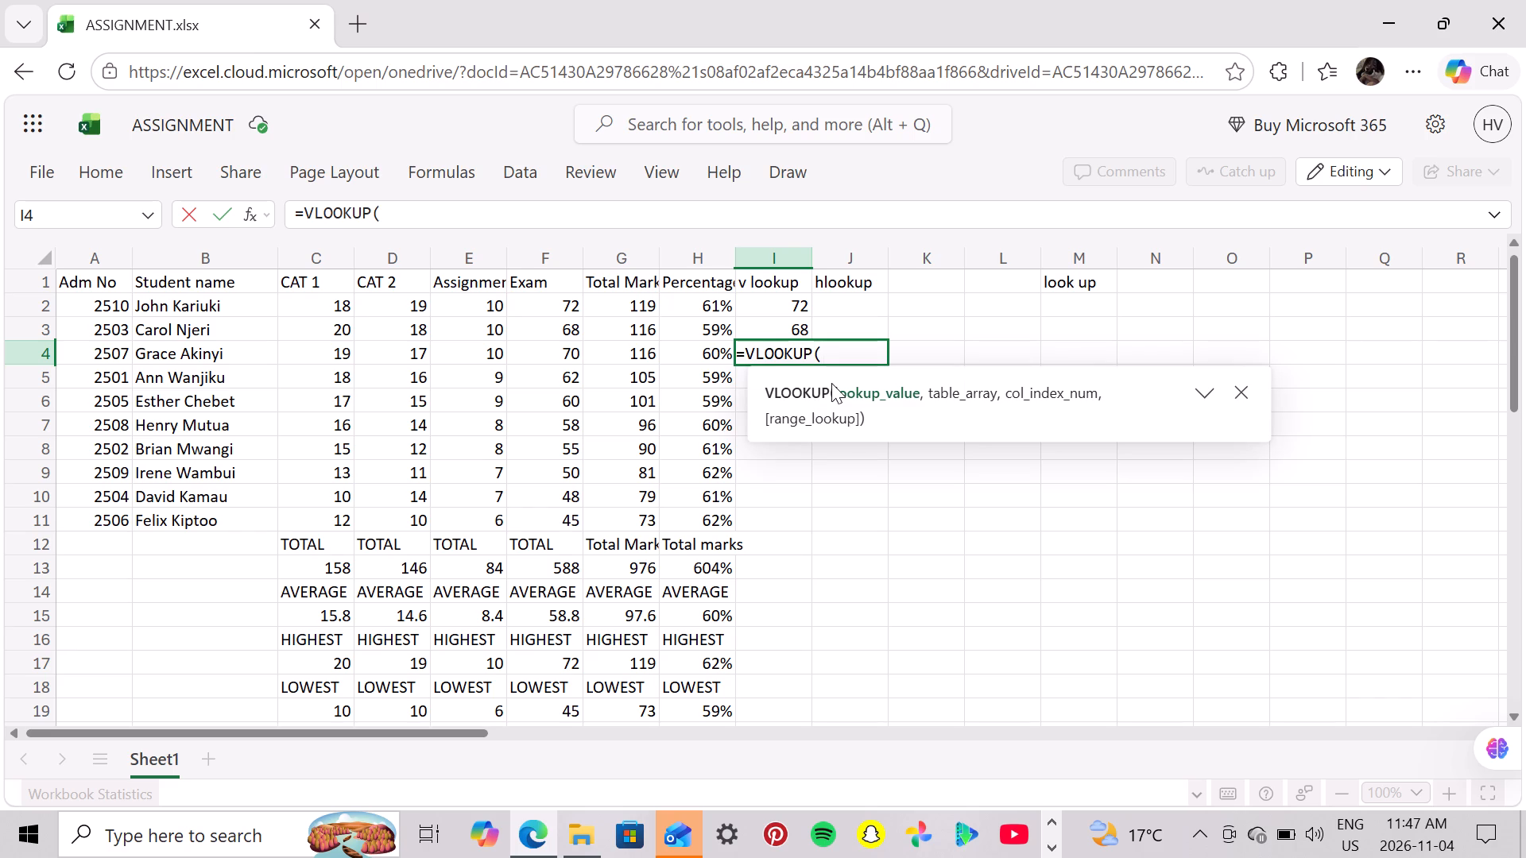
key("shift+quotedbl")
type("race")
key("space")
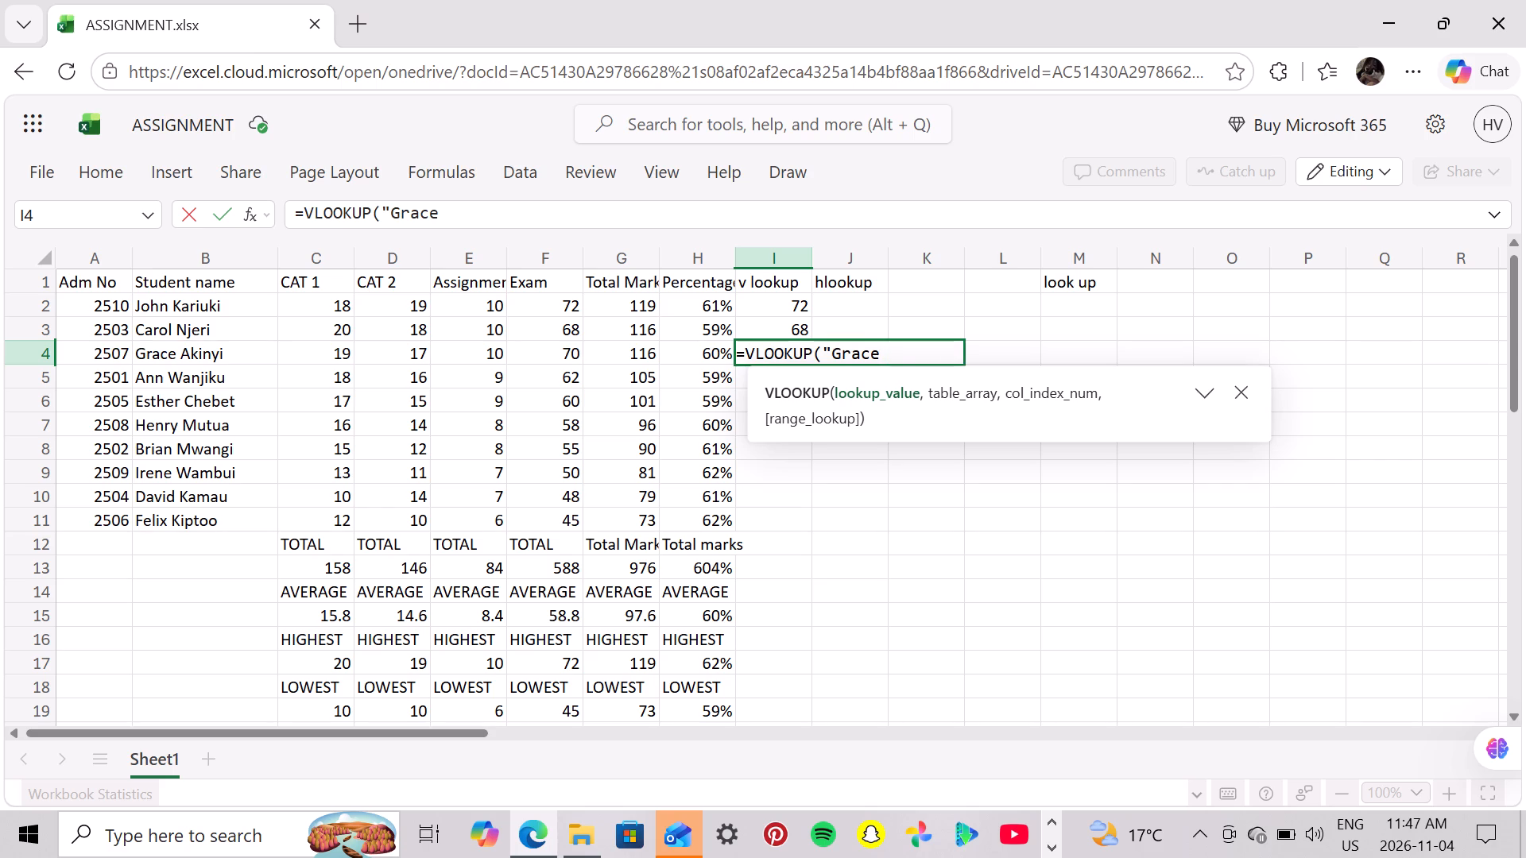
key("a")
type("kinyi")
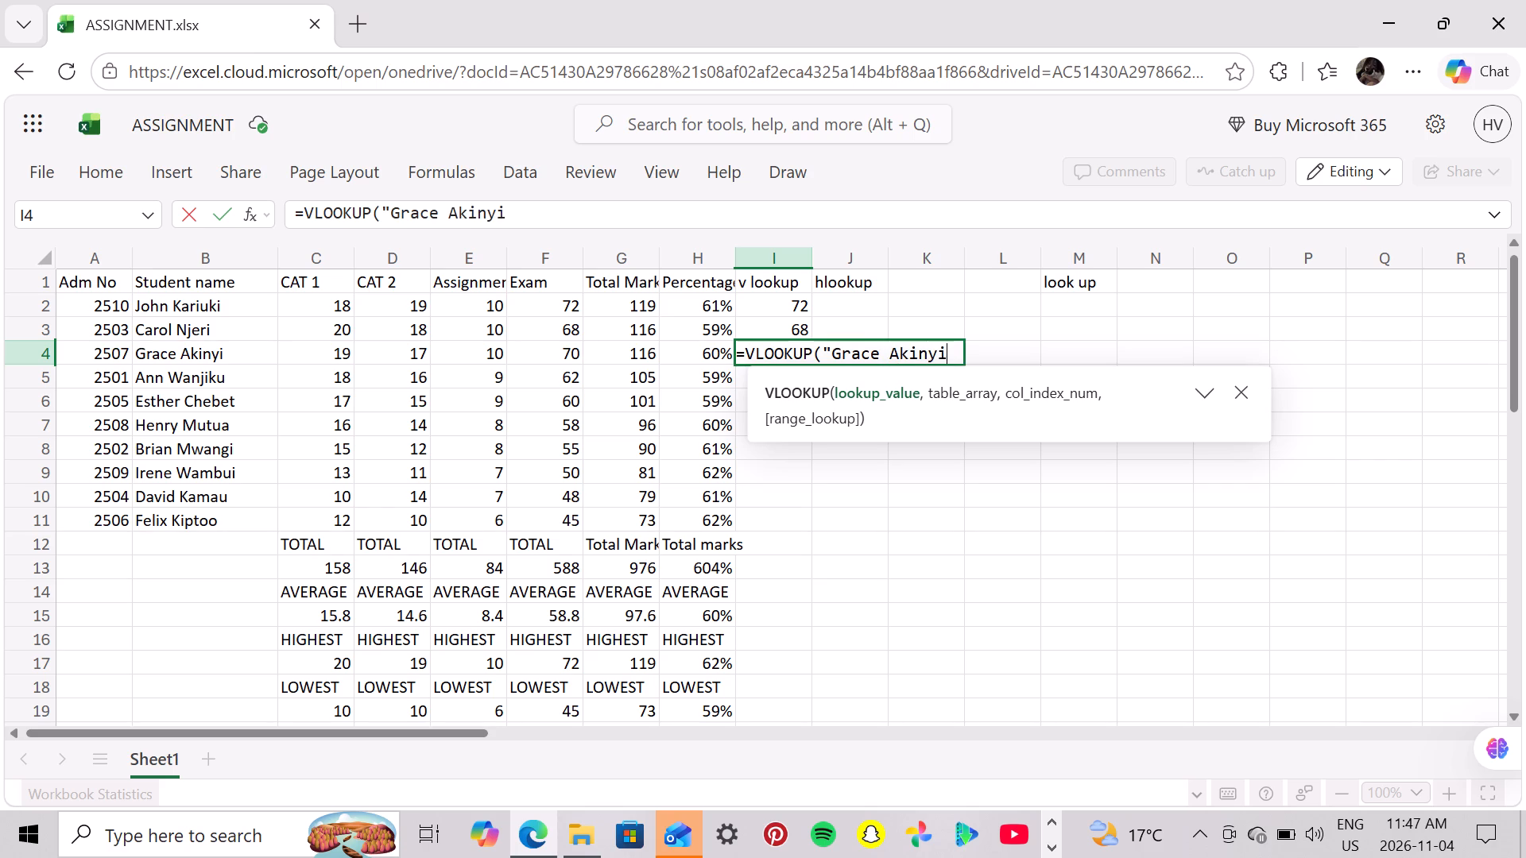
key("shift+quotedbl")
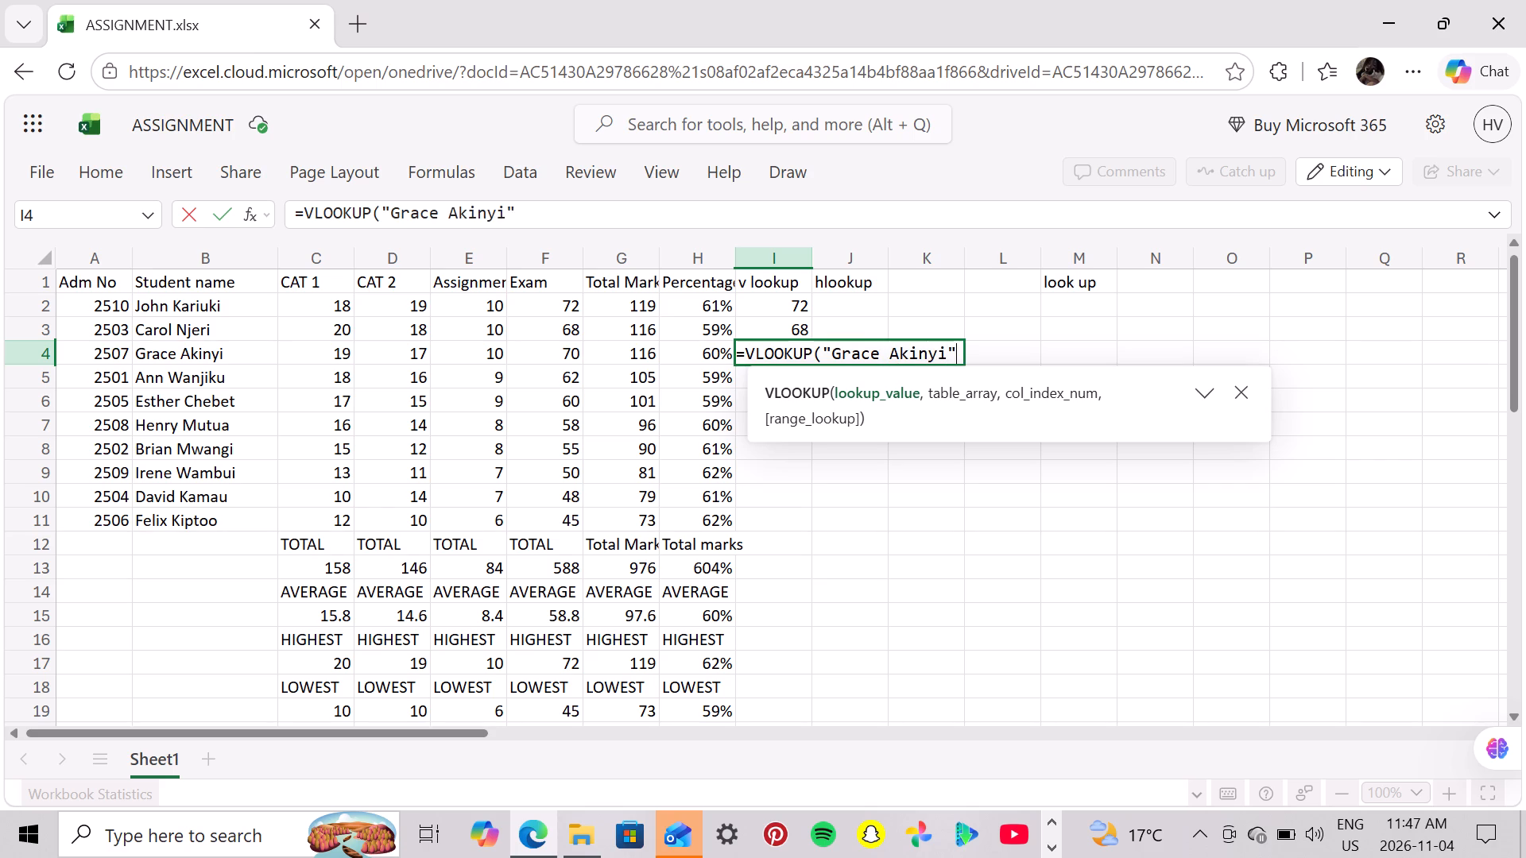
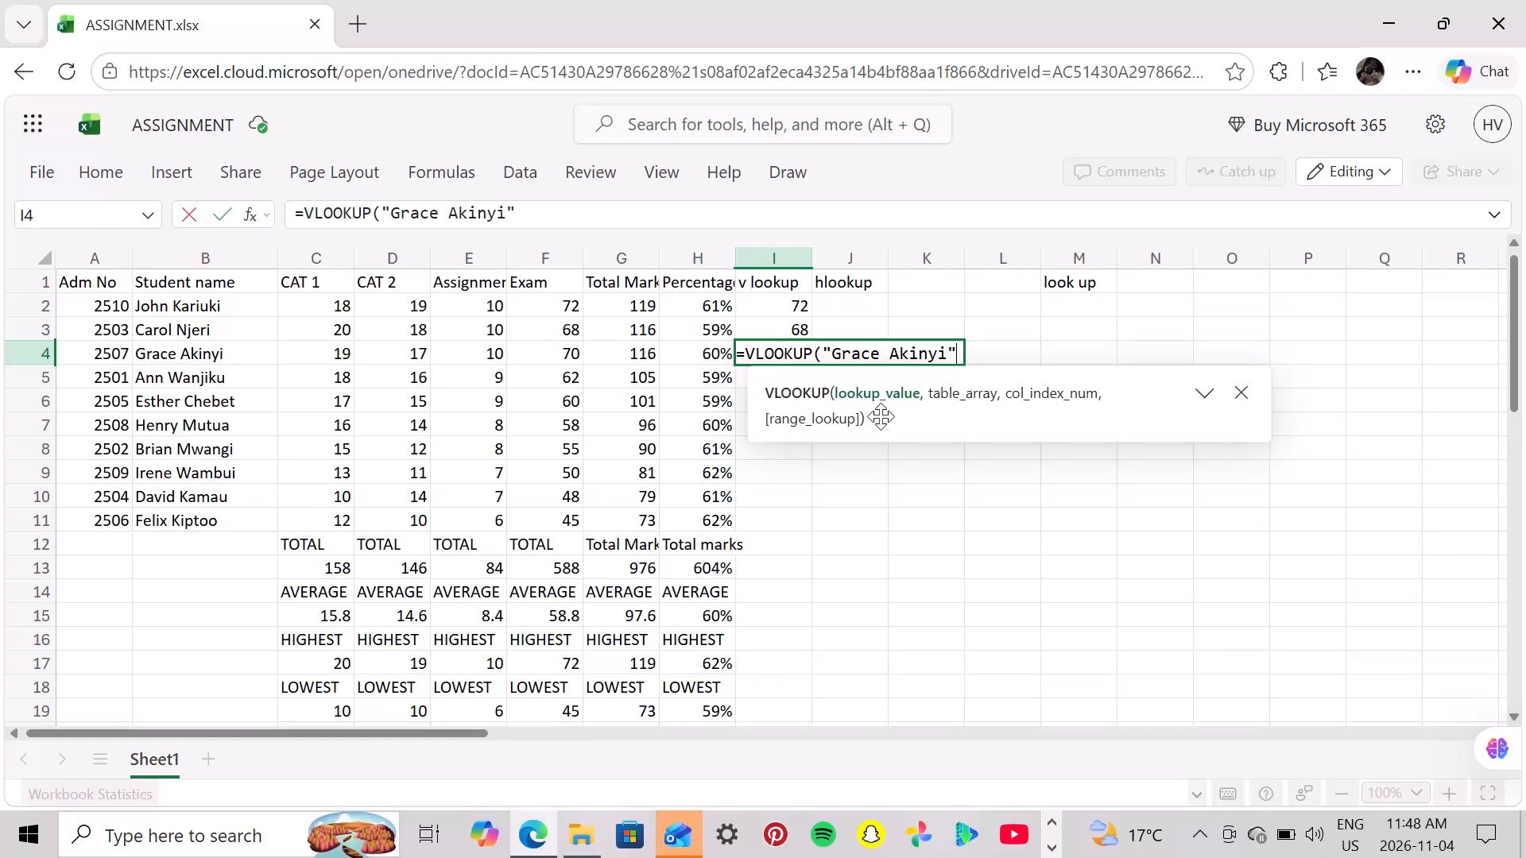
Complete the VLOOKUP formula in cell I4 with table array B2:F11, column index 5 and FALSE for an exact match.
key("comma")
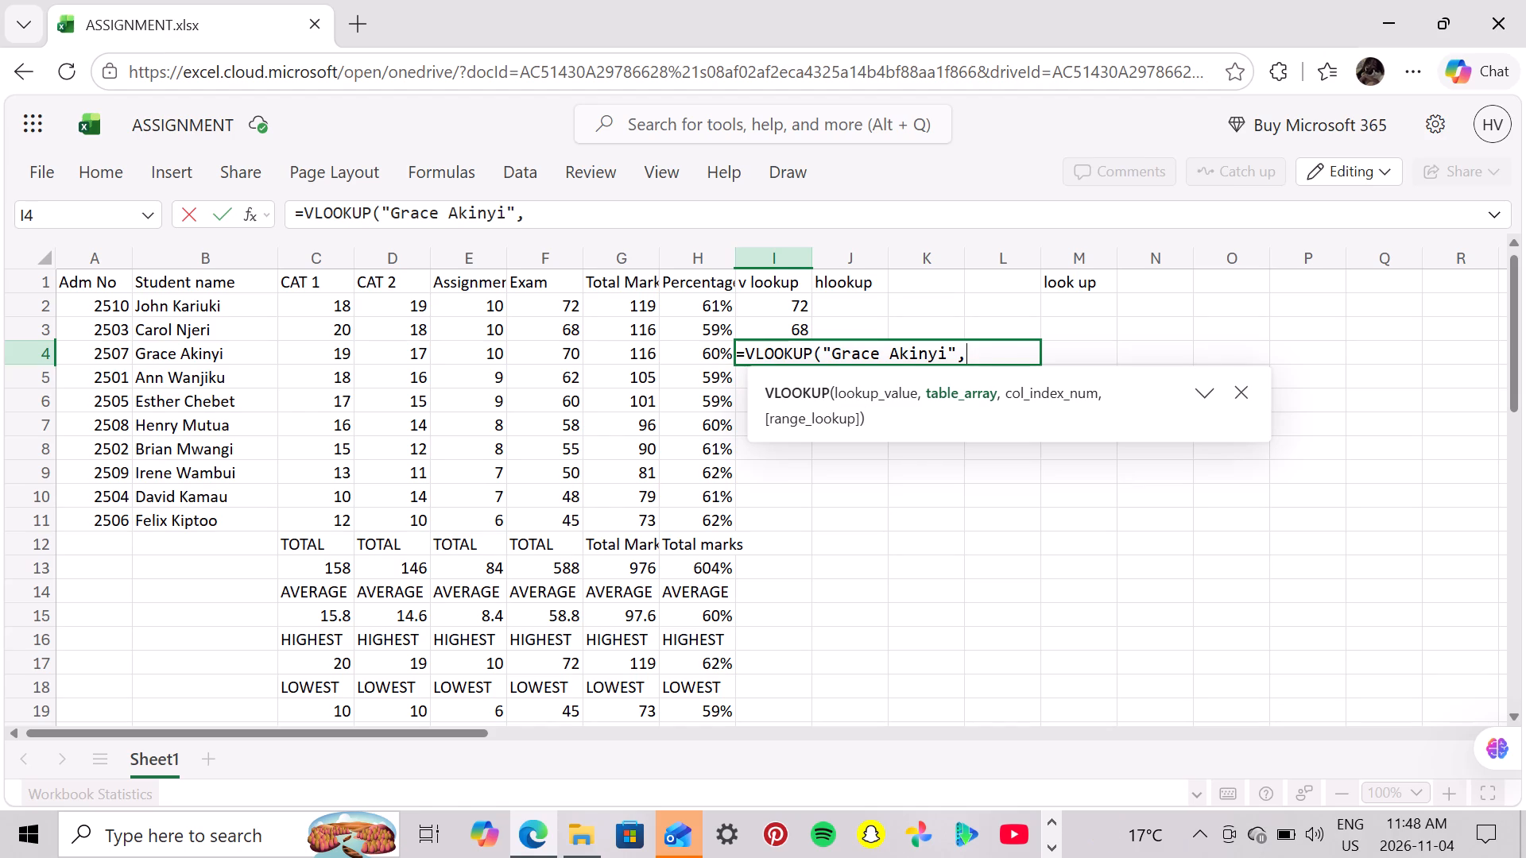
left_click_drag(134, 304, 503, 443)
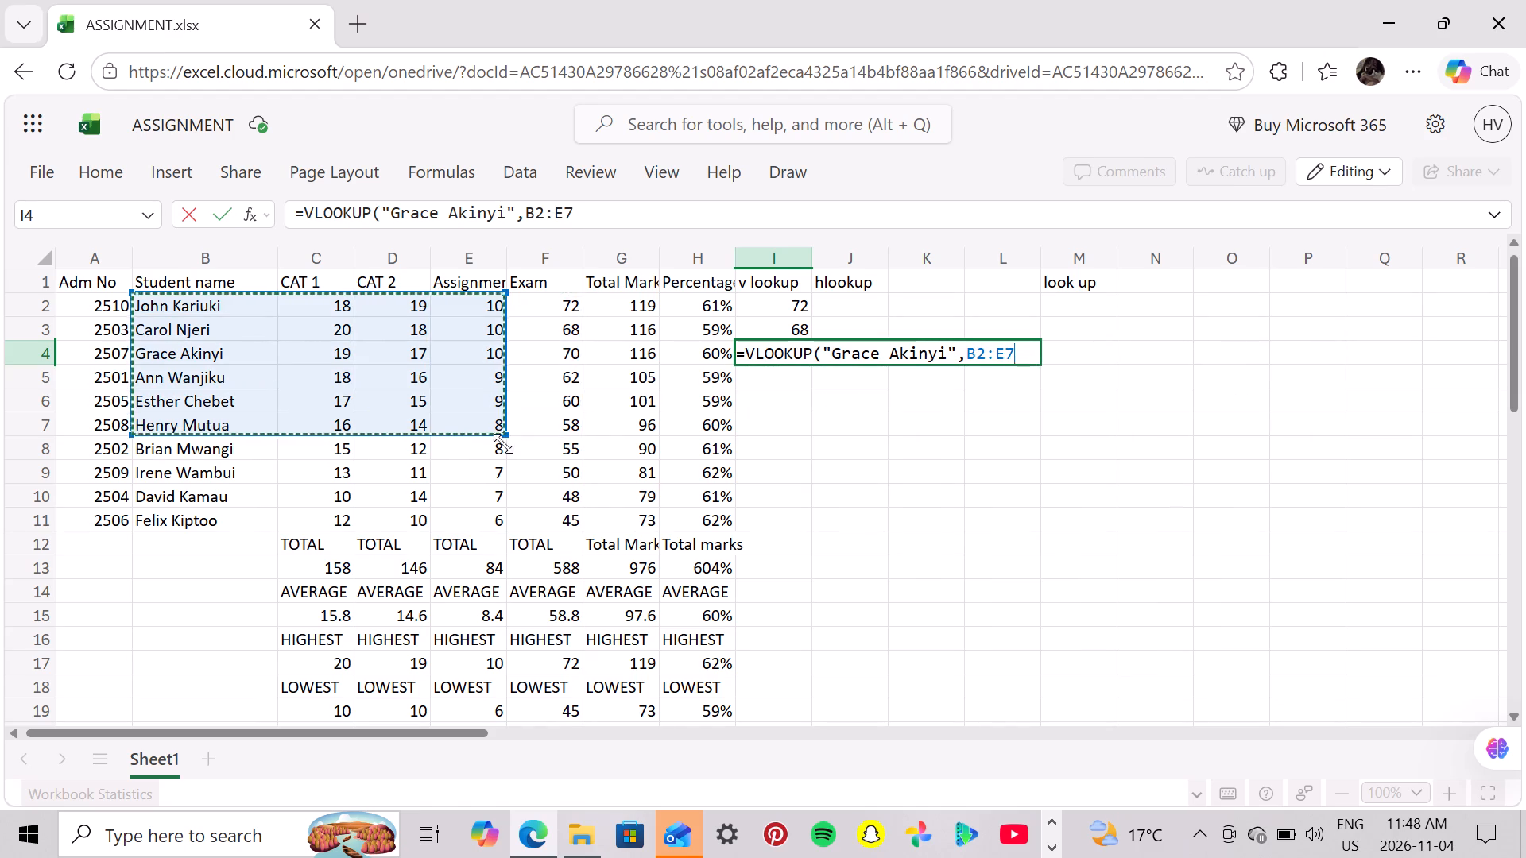
left_click_drag(503, 443, 546, 485)
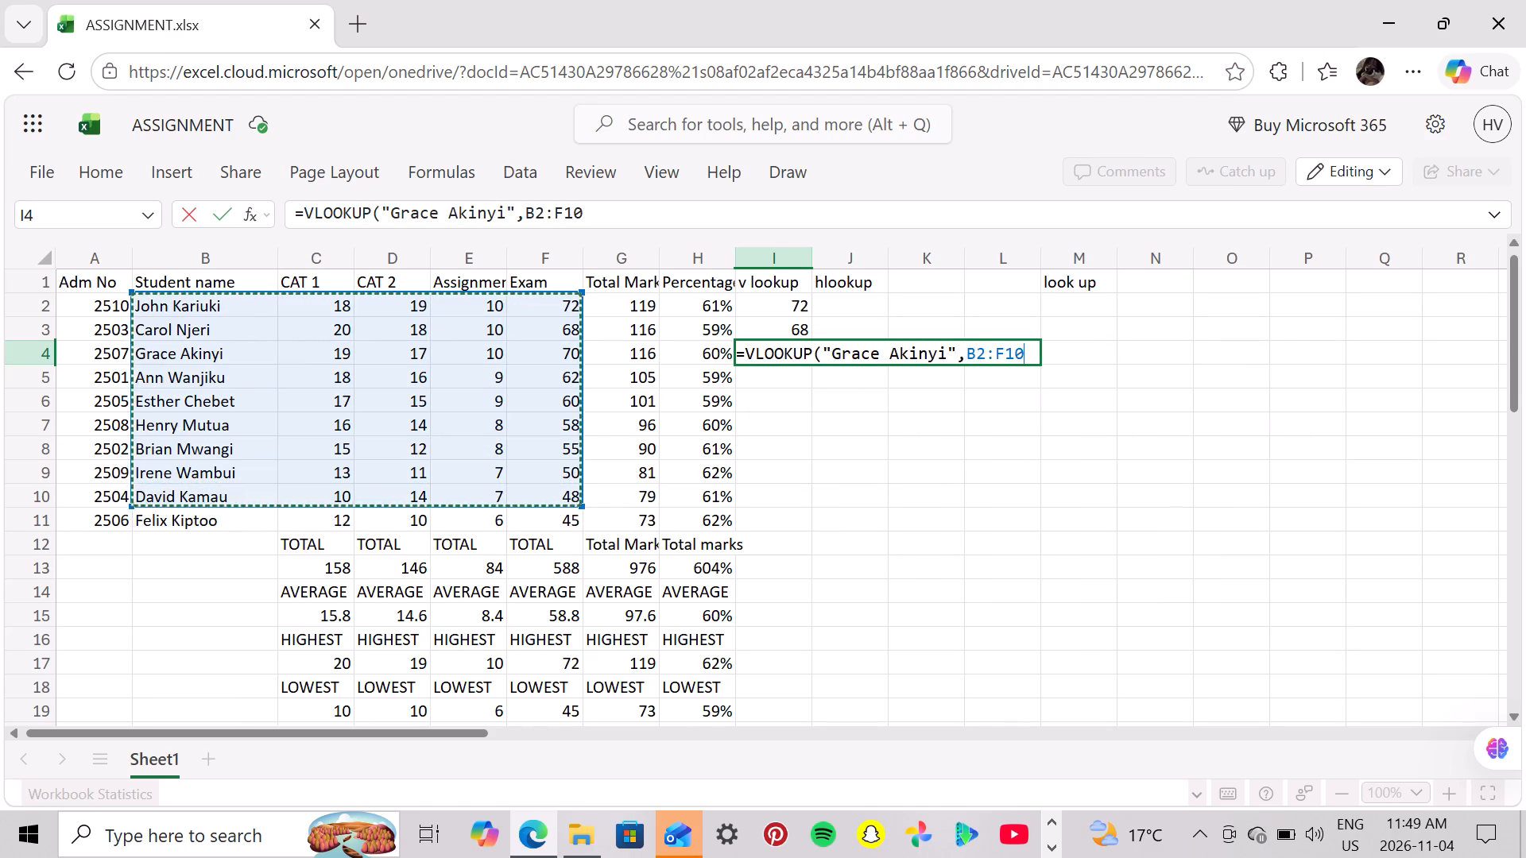
left_click_drag(546, 485, 549, 484)
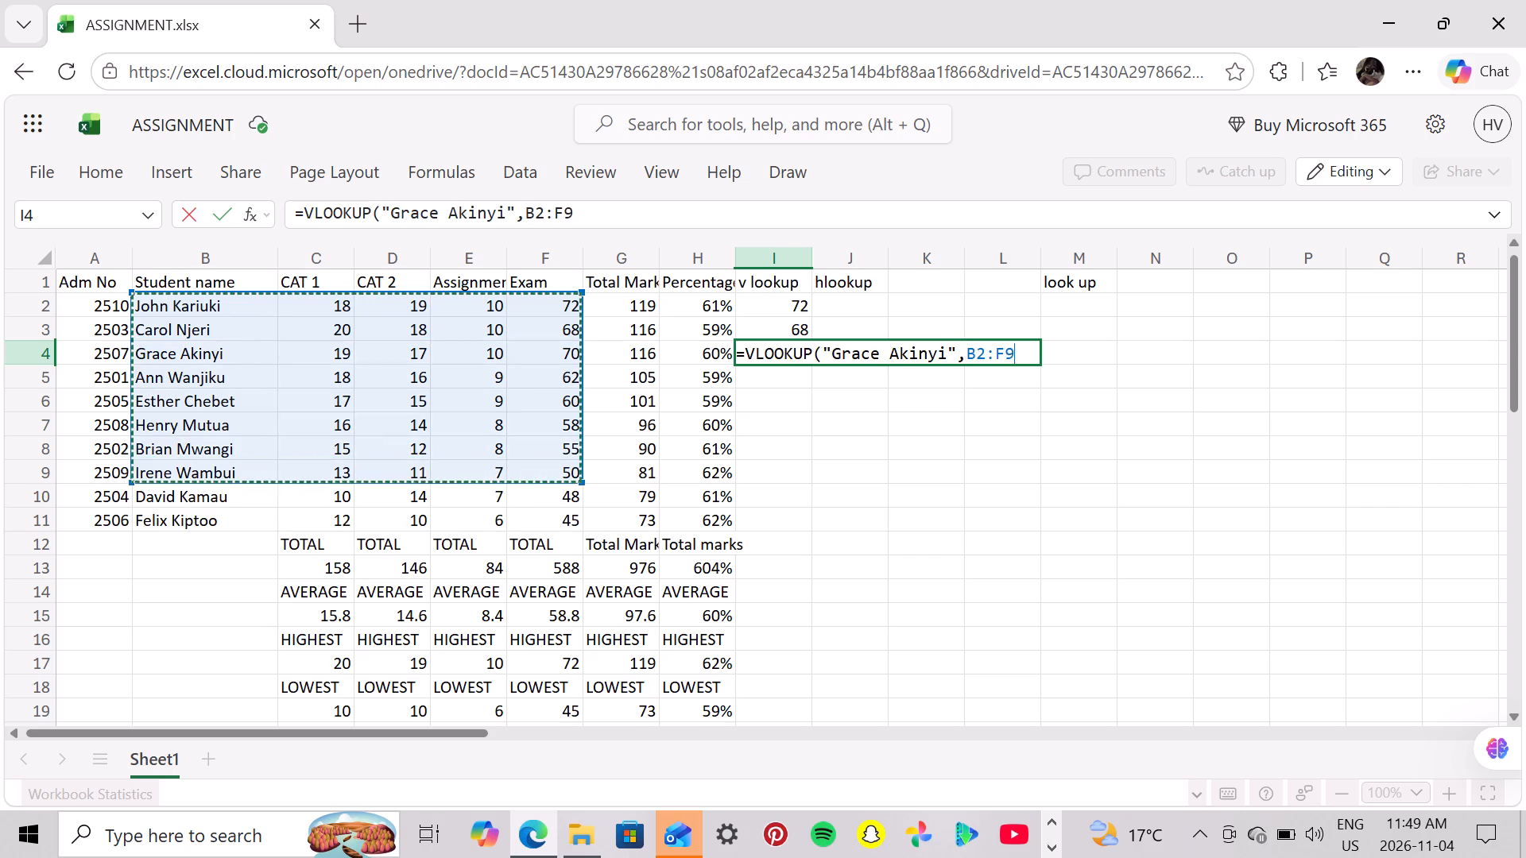
left_click_drag(549, 484, 552, 516)
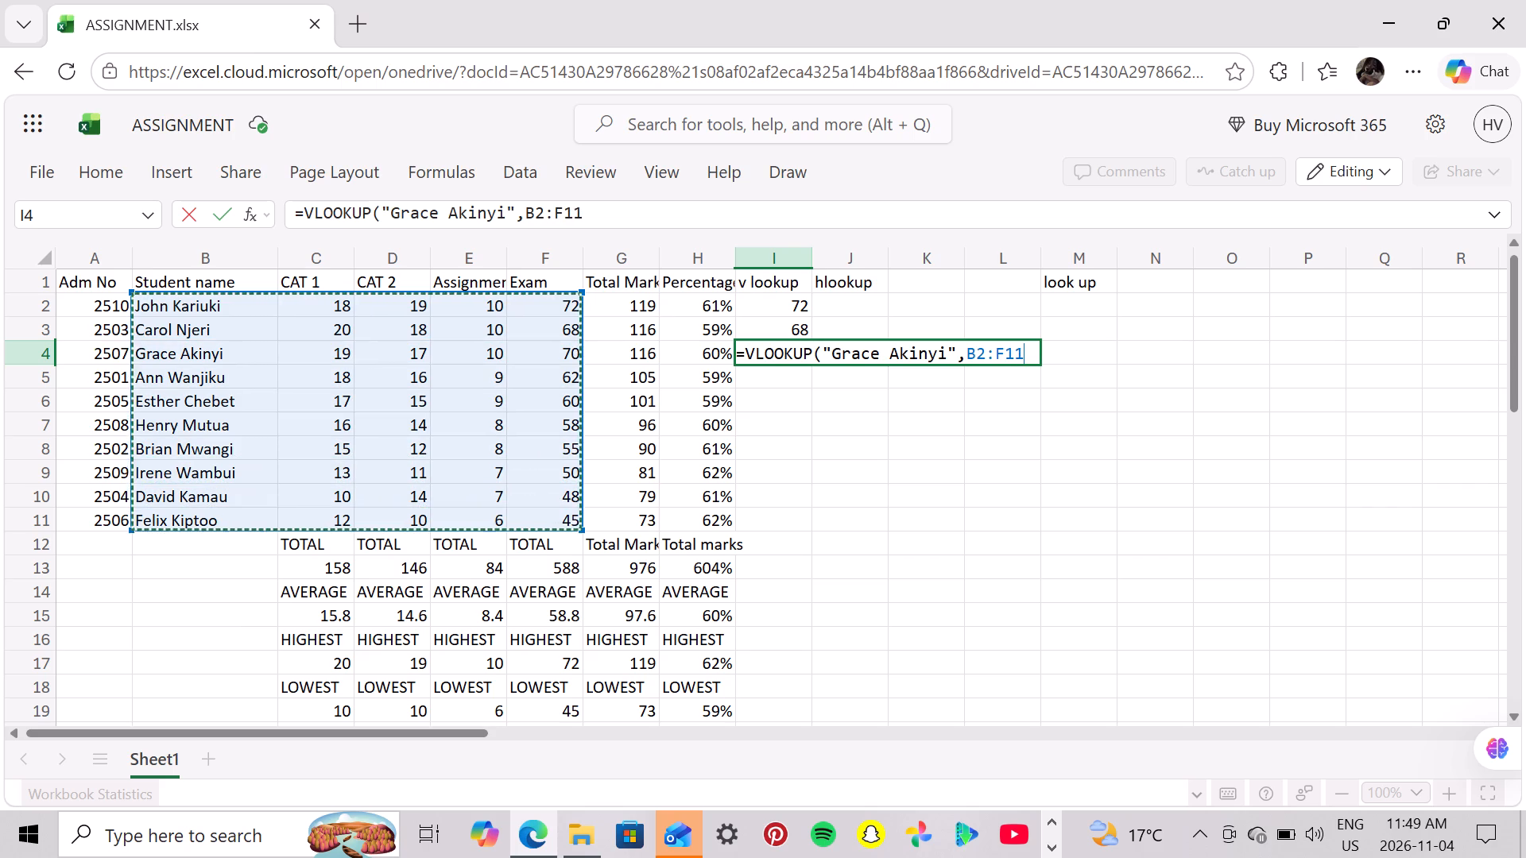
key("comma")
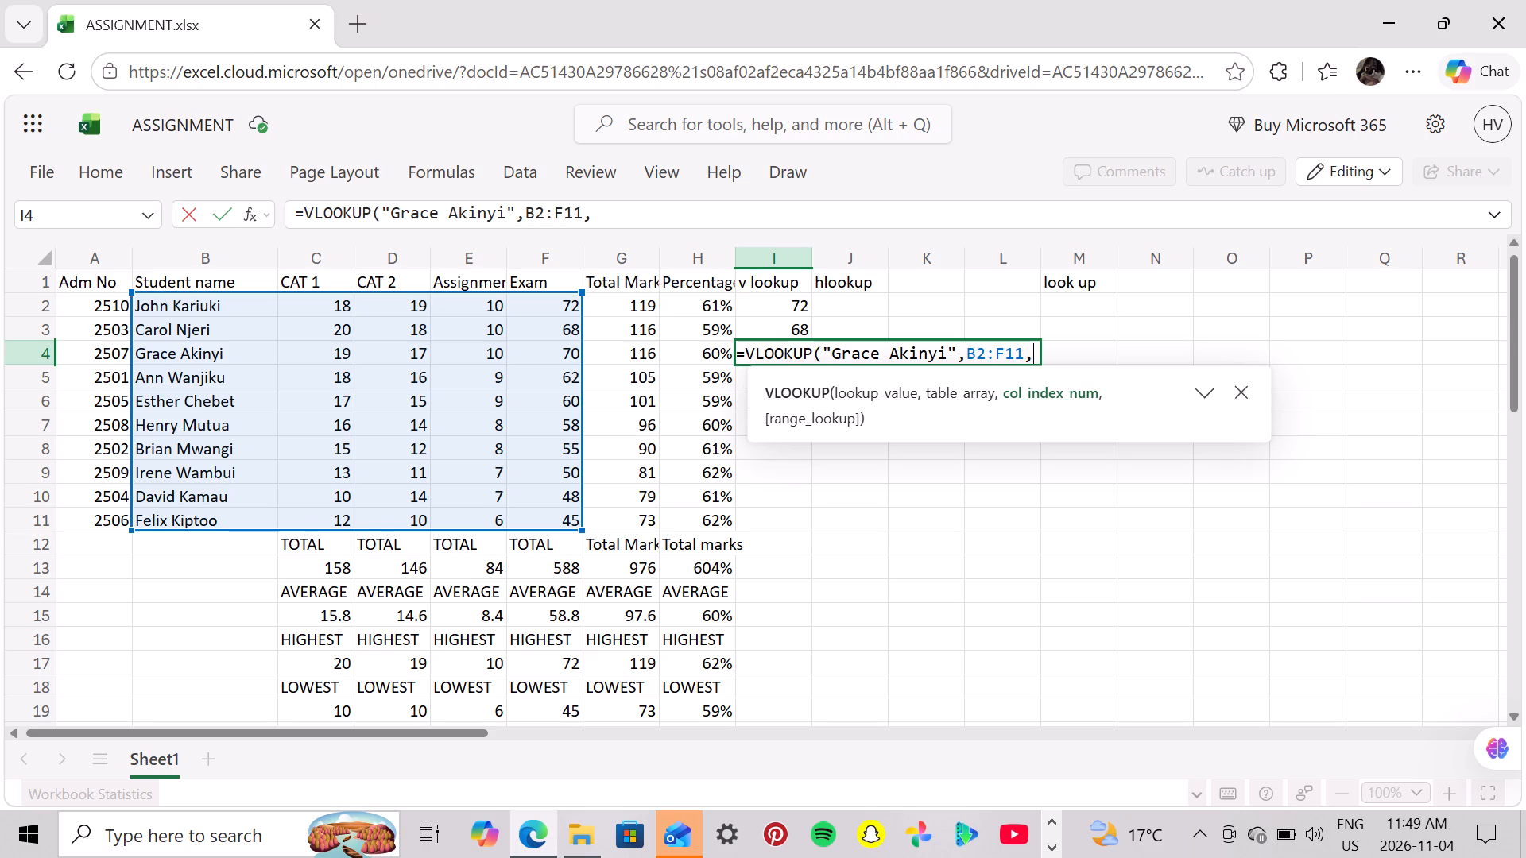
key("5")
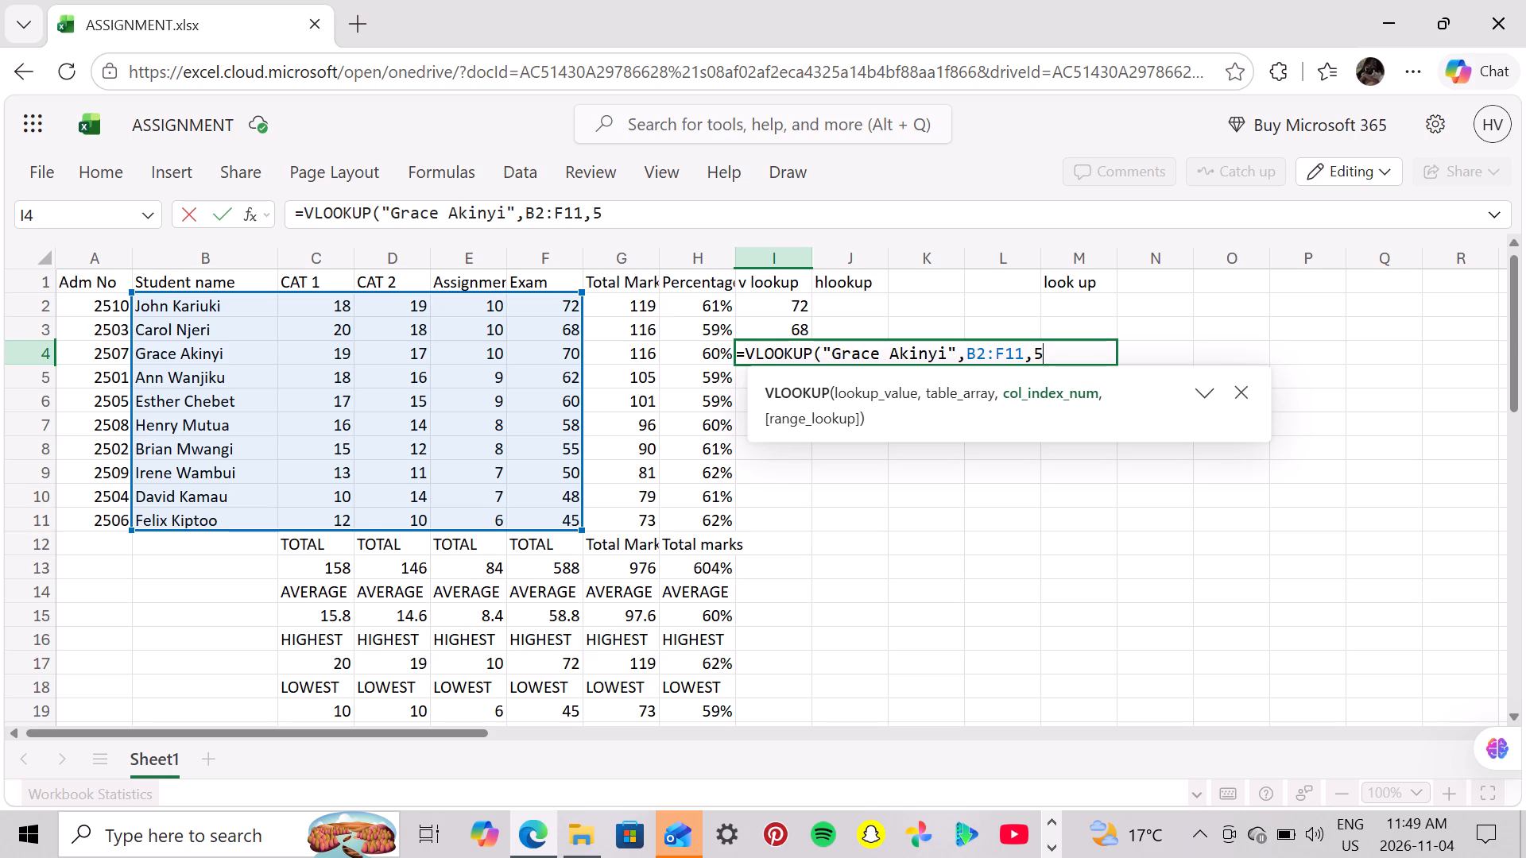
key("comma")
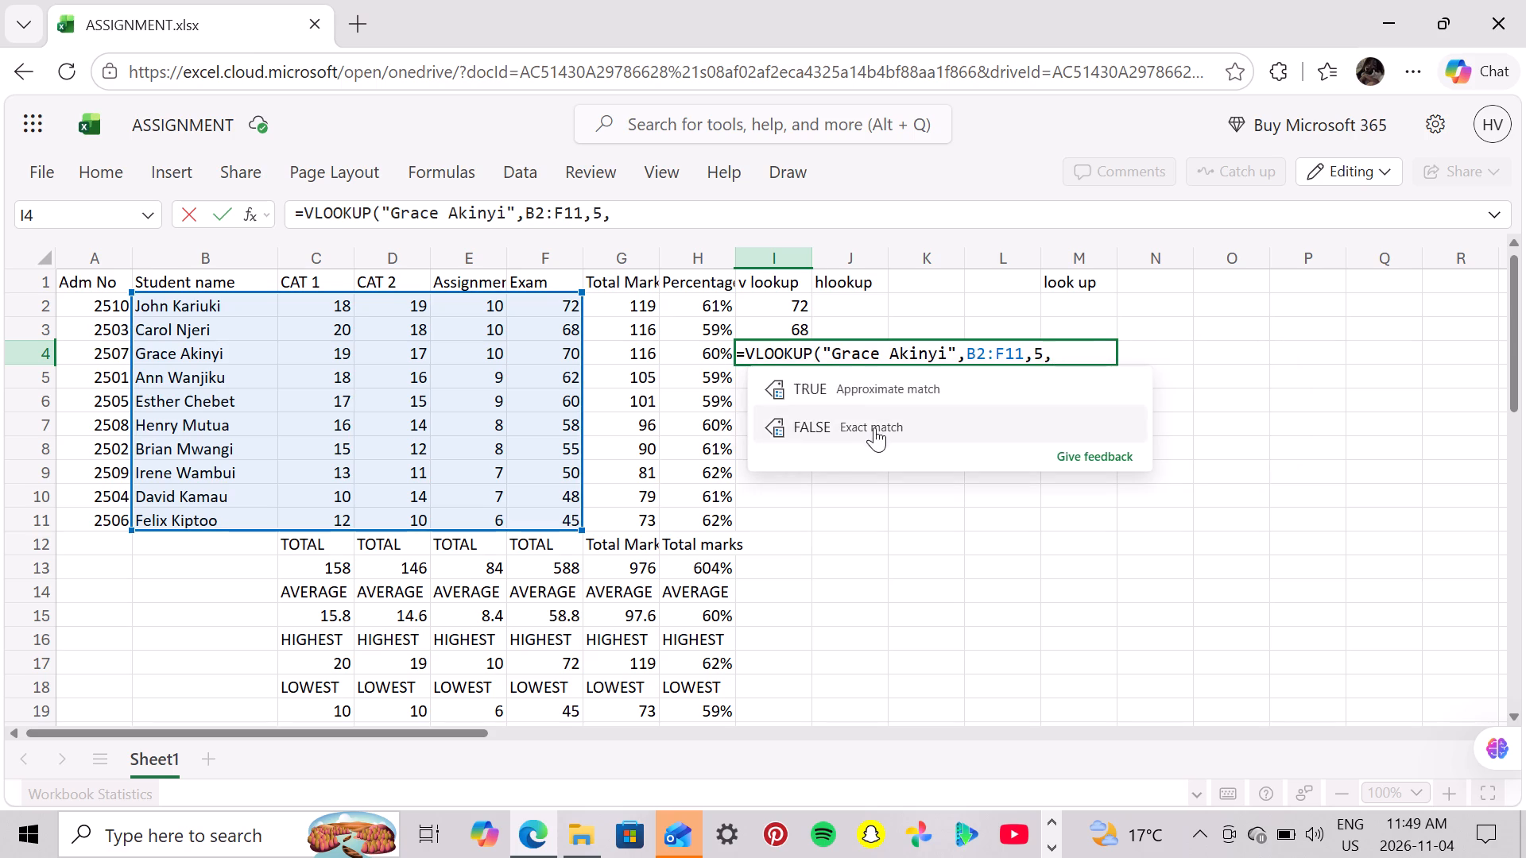
double_click(874, 427)
Begin an HLOOKUP formula in cell J2 with "Total Marks" as the quoted lookup value.
left_click(854, 308)
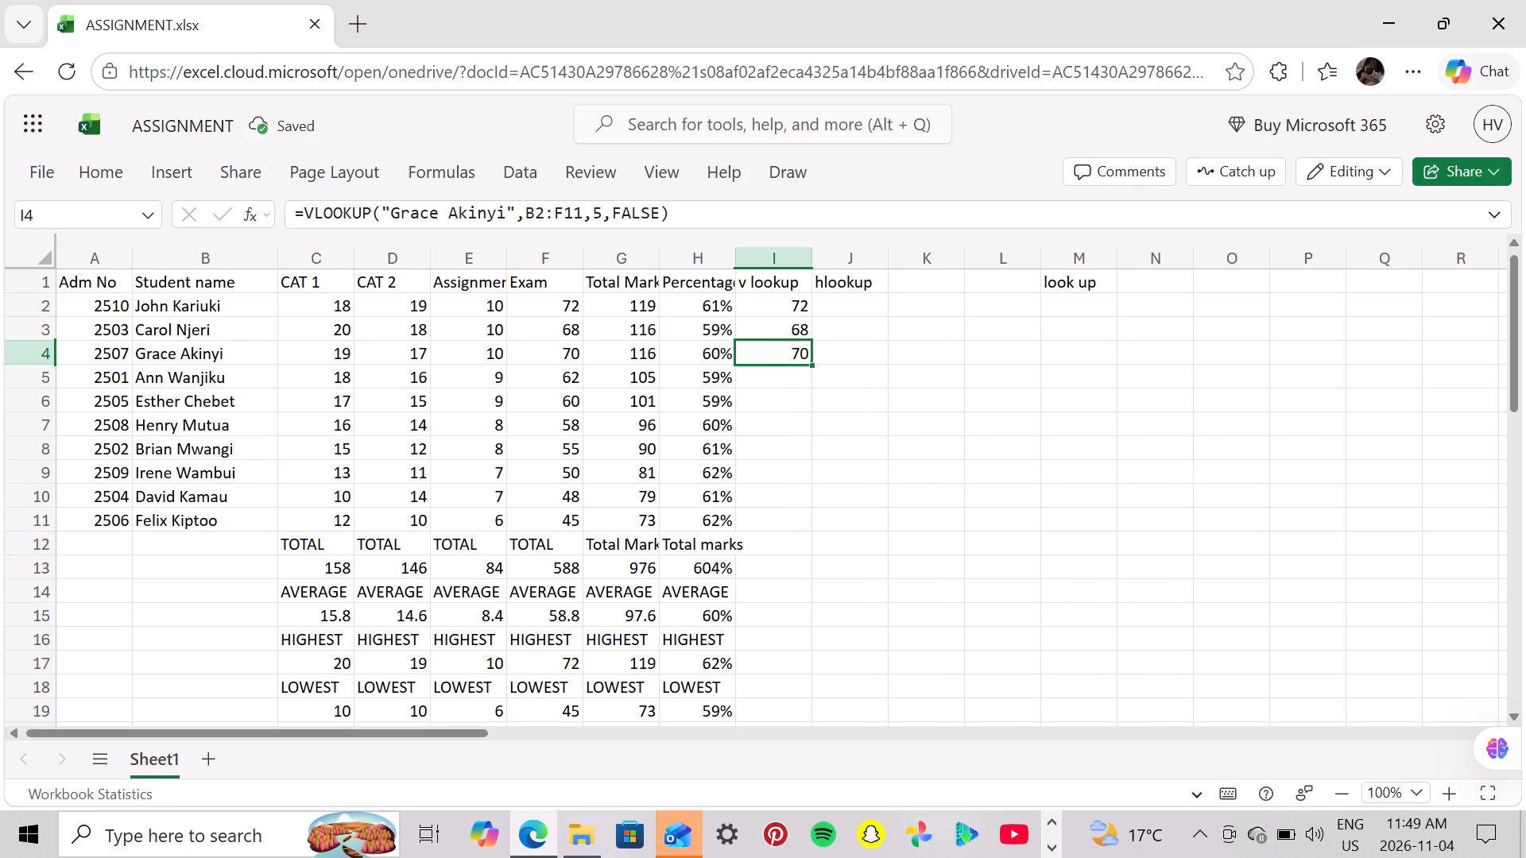
key("equal")
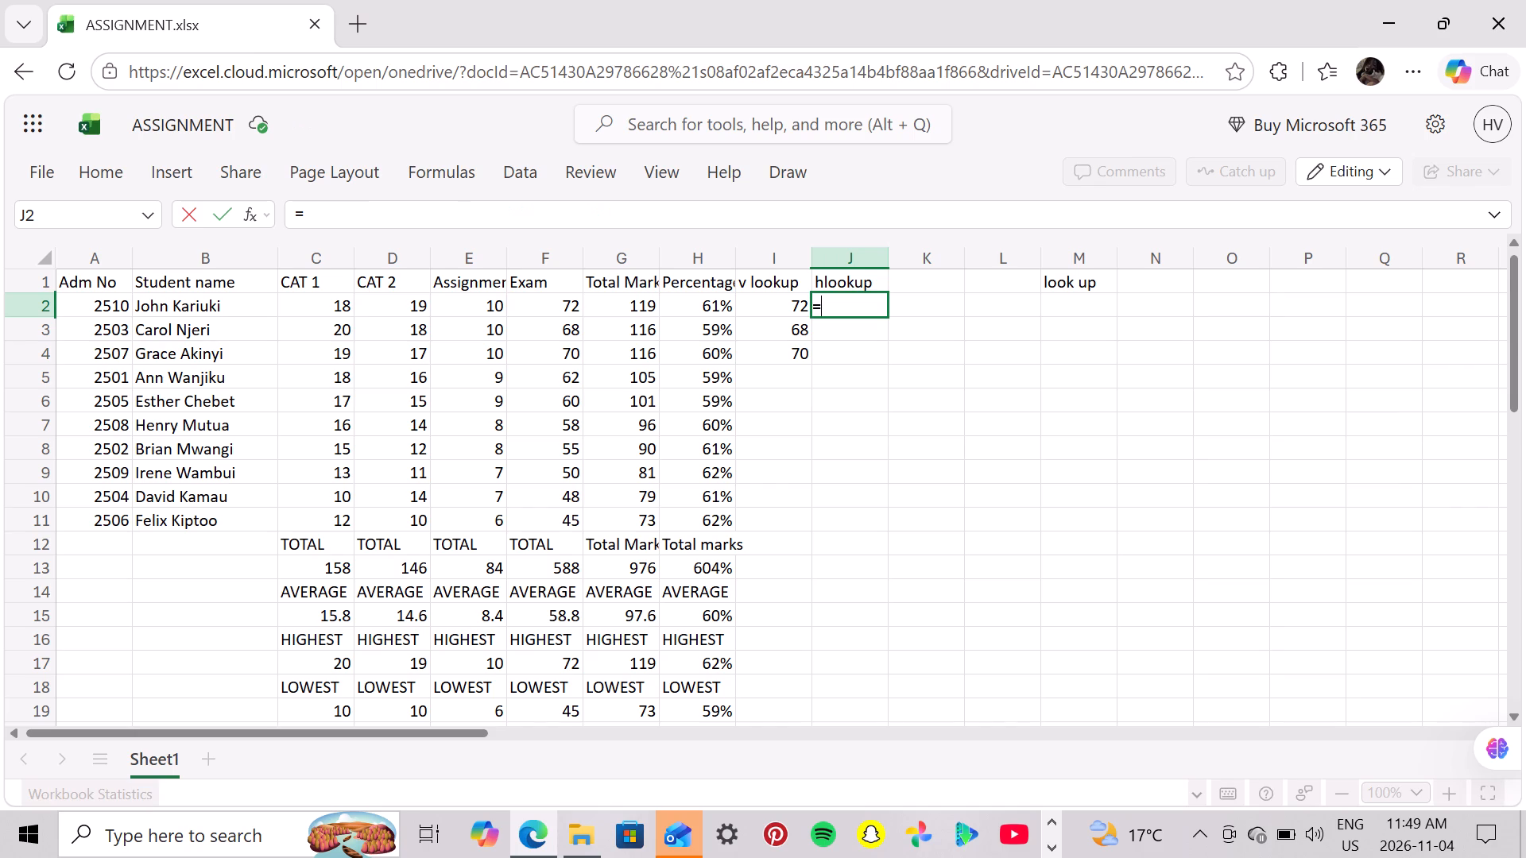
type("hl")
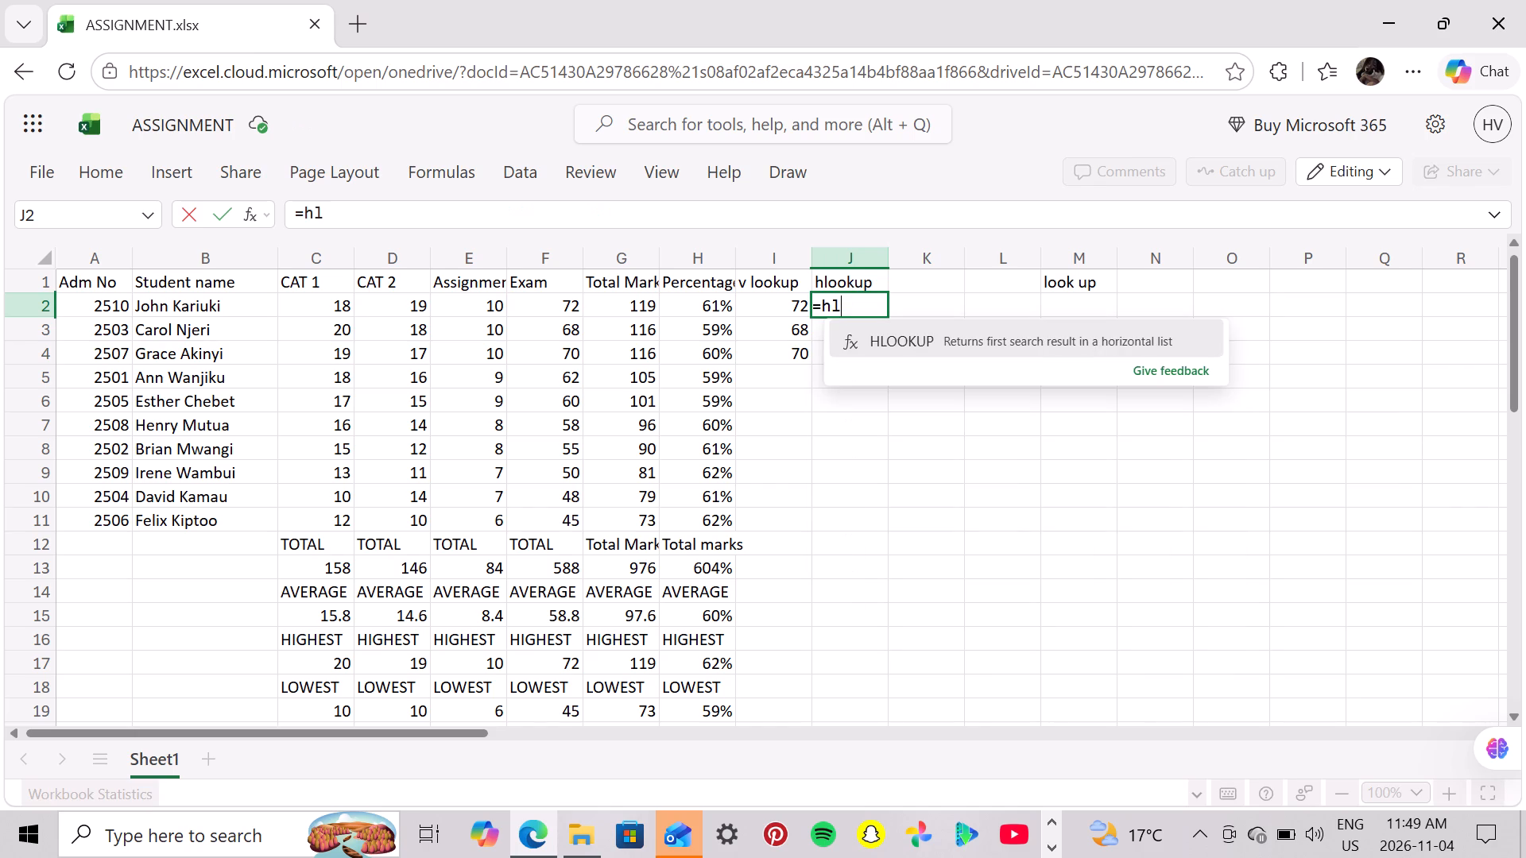
left_click(963, 341)
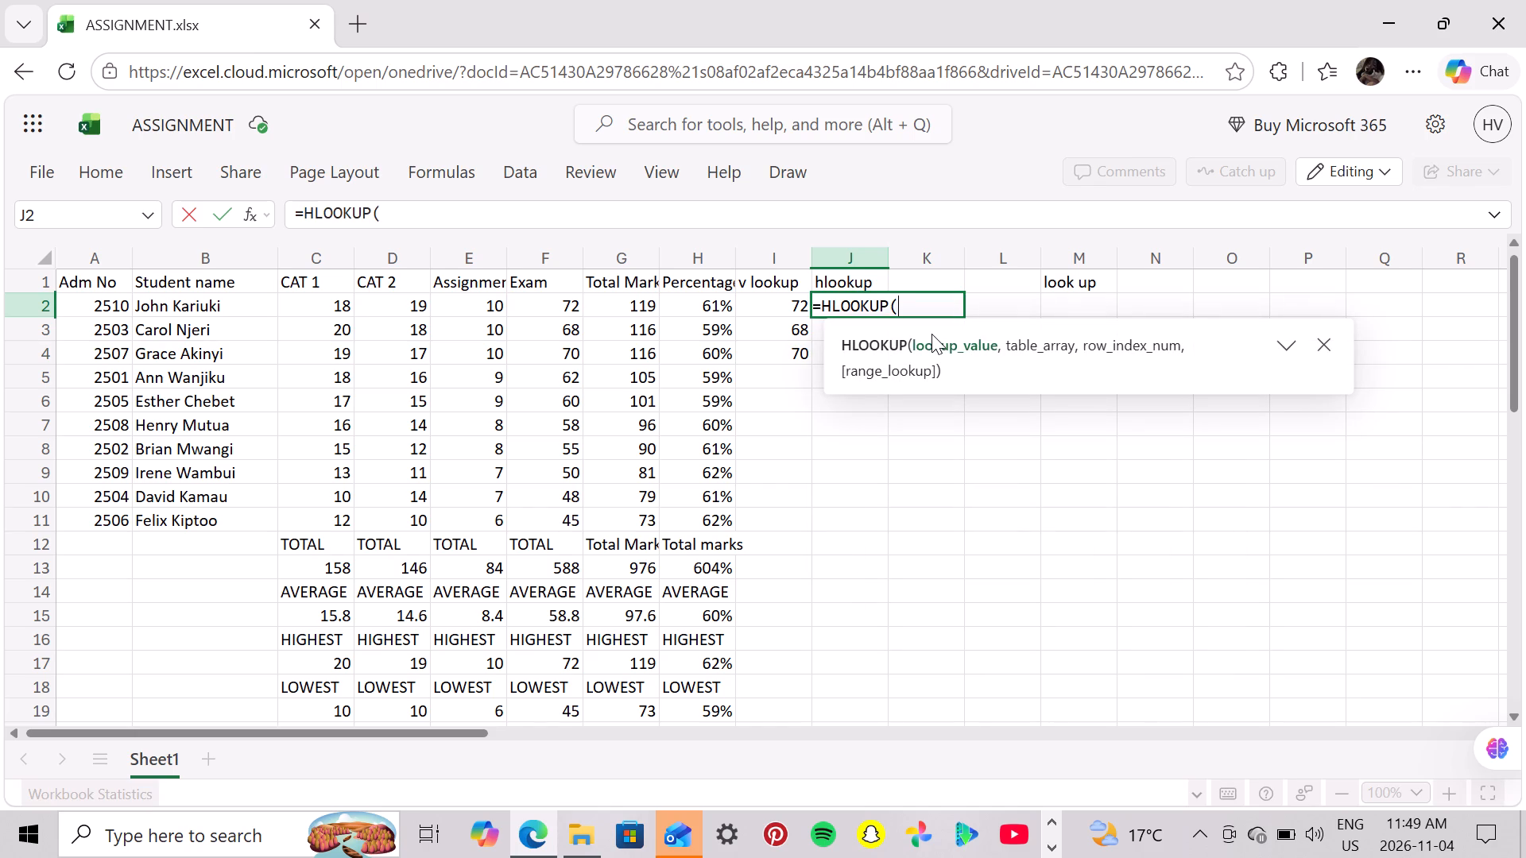
key("shift+quotedbl")
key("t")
key("BackSpace")
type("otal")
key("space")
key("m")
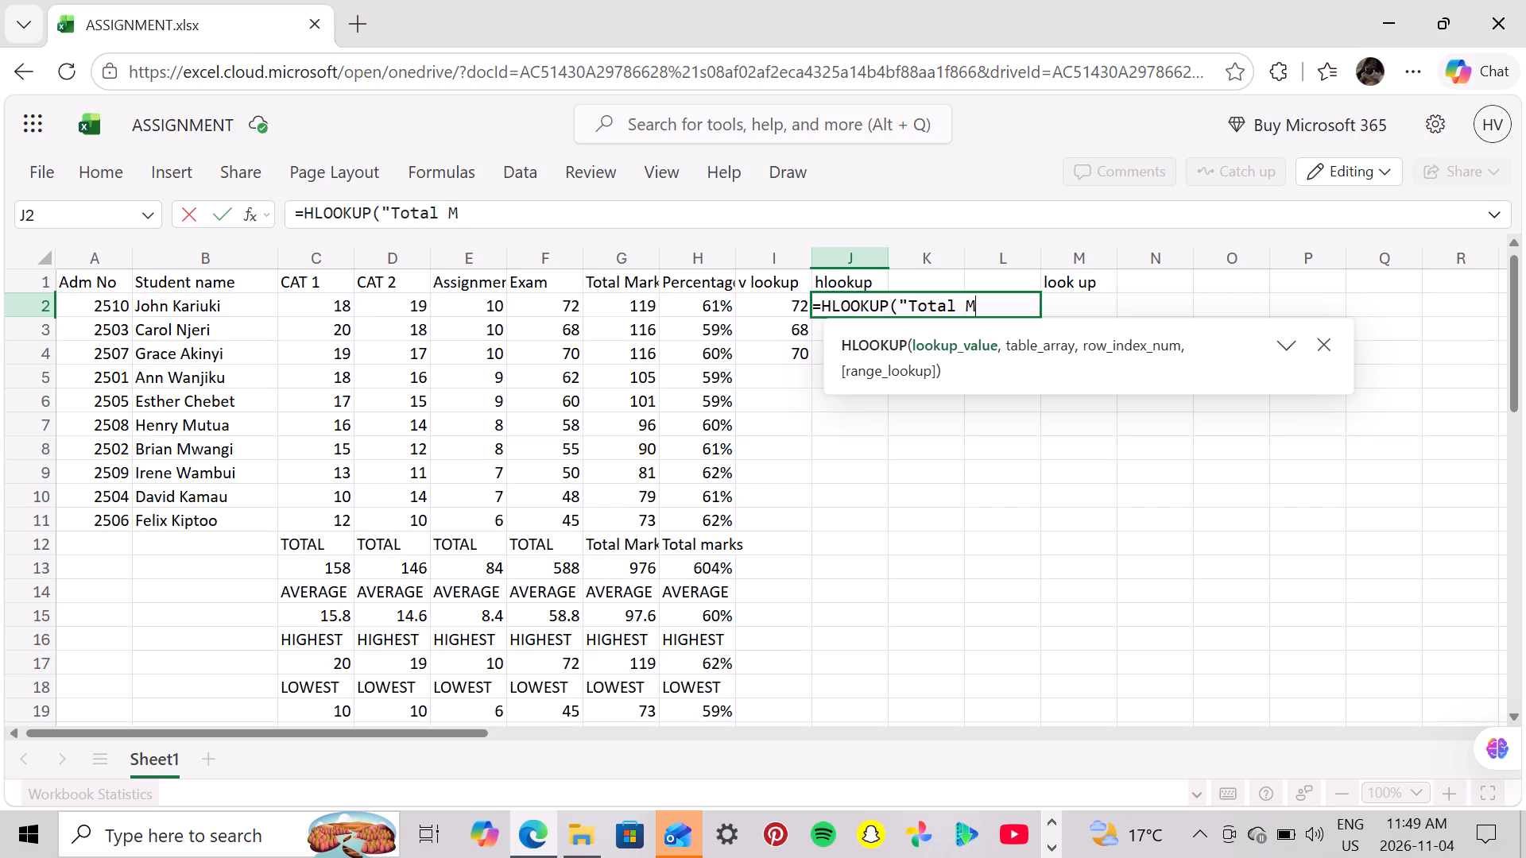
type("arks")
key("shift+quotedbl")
Complete the HLOOKUP formula in cell J2 with table array A1:G11, row index 6 and FALSE for an exact match.
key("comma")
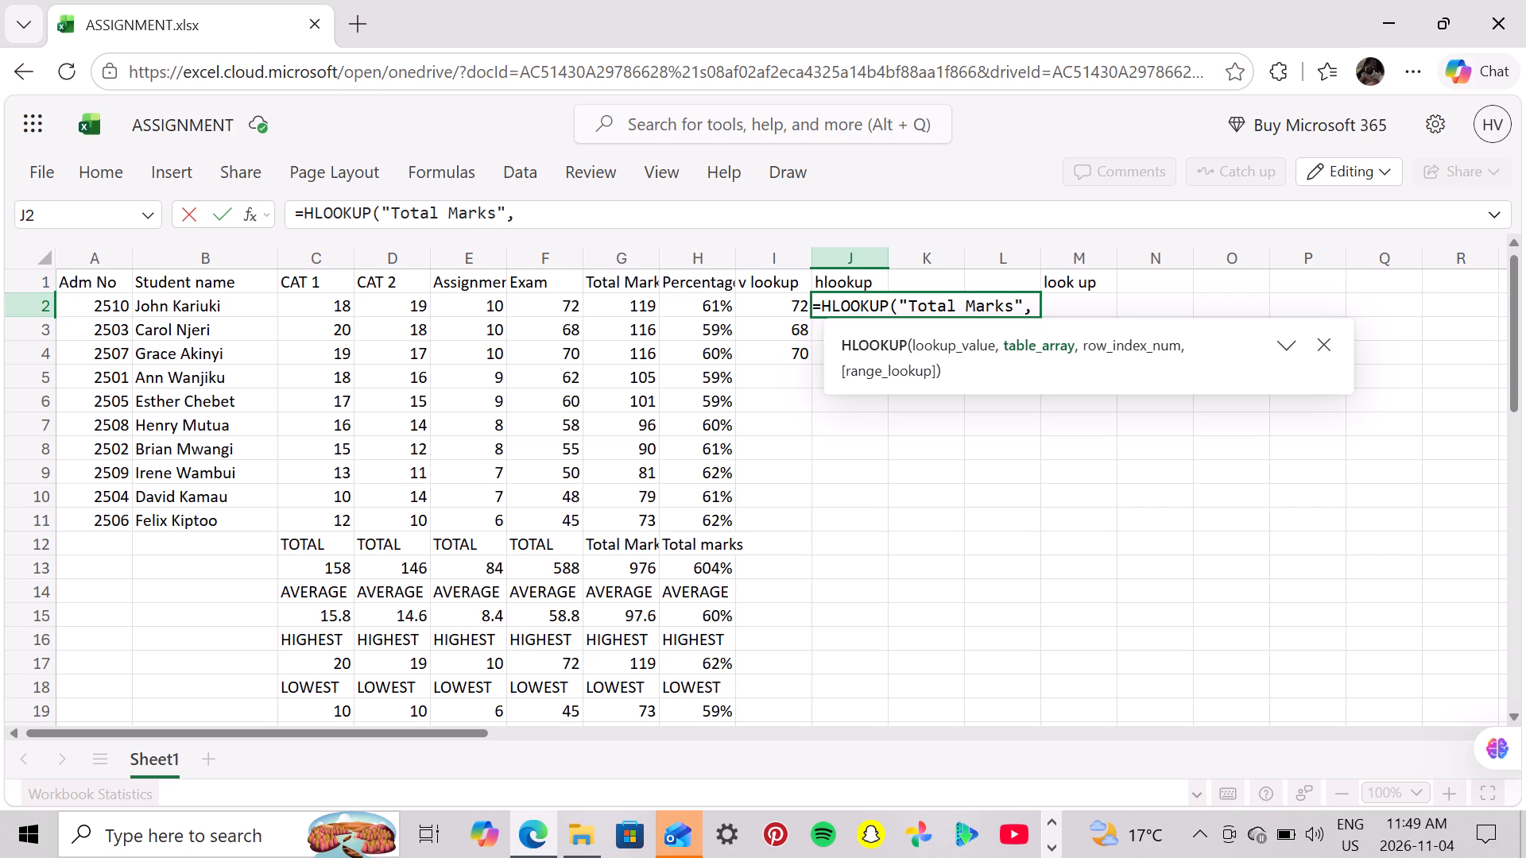
left_click_drag(59, 279, 618, 323)
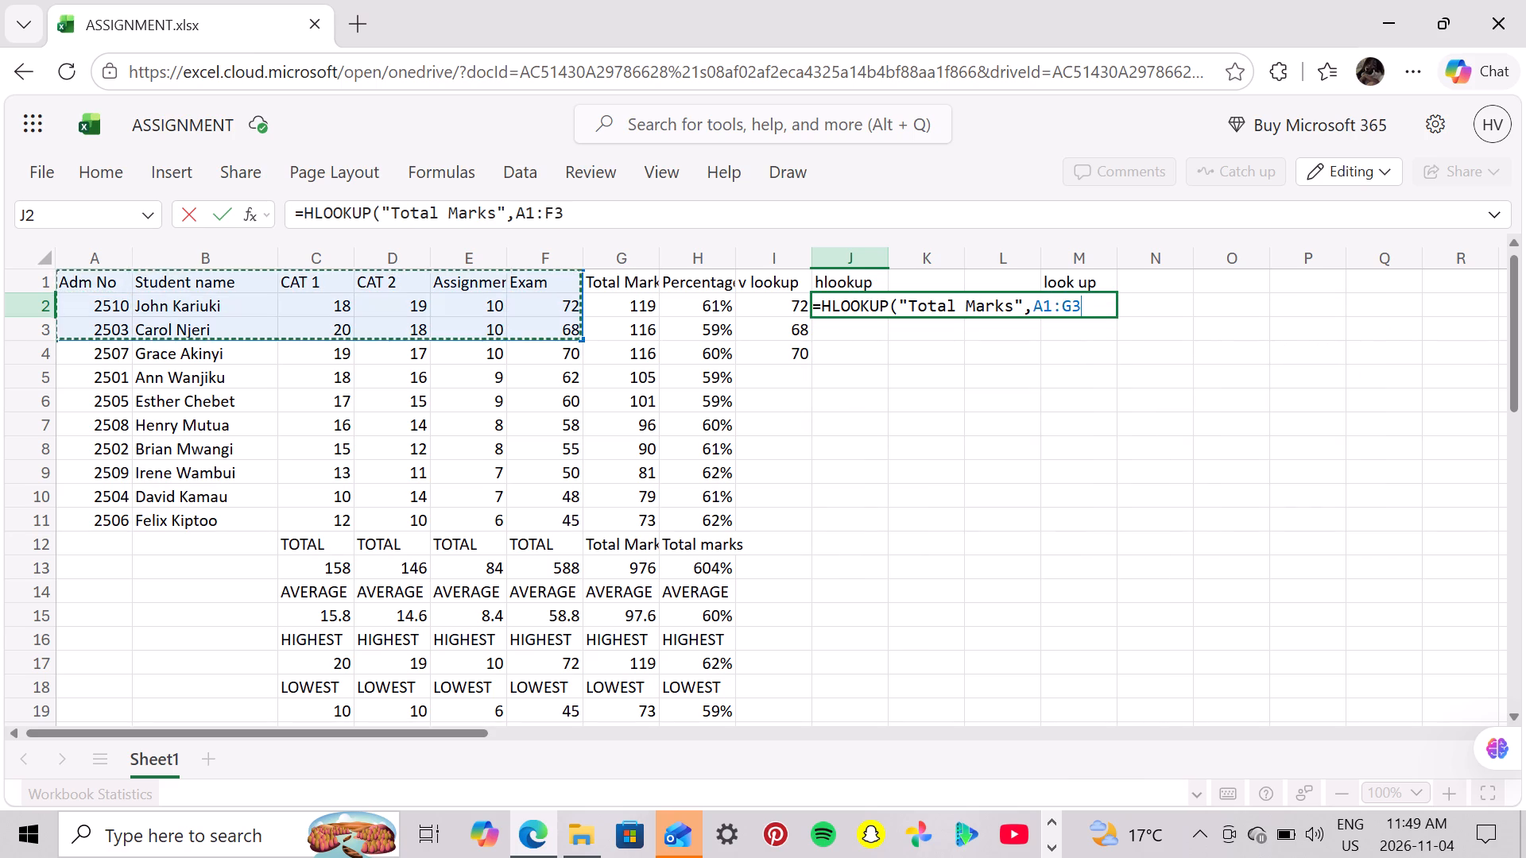
left_click_drag(618, 323, 652, 493)
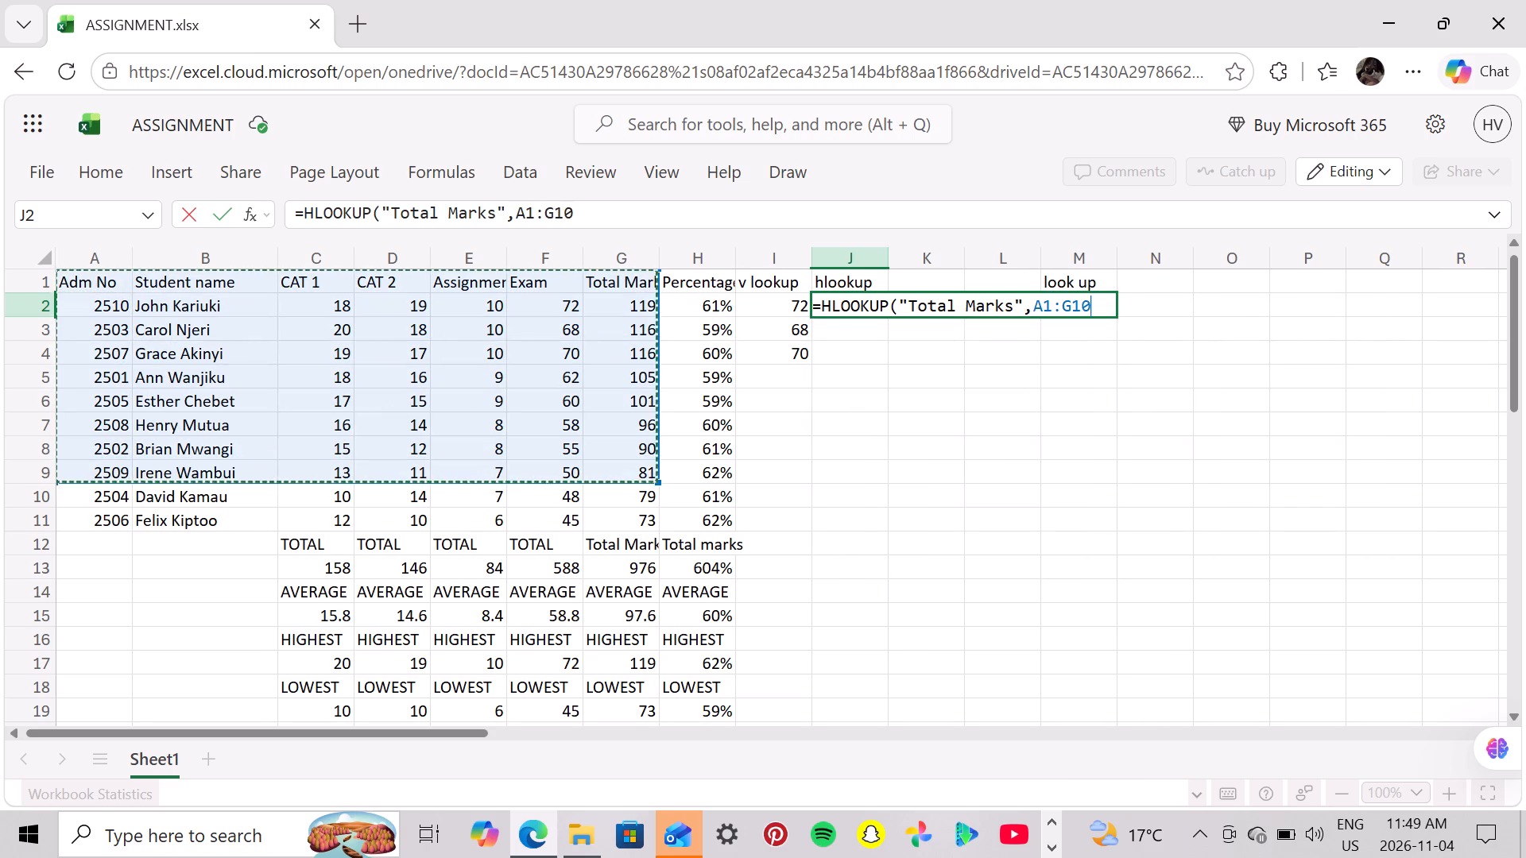
left_click_drag(652, 493, 645, 520)
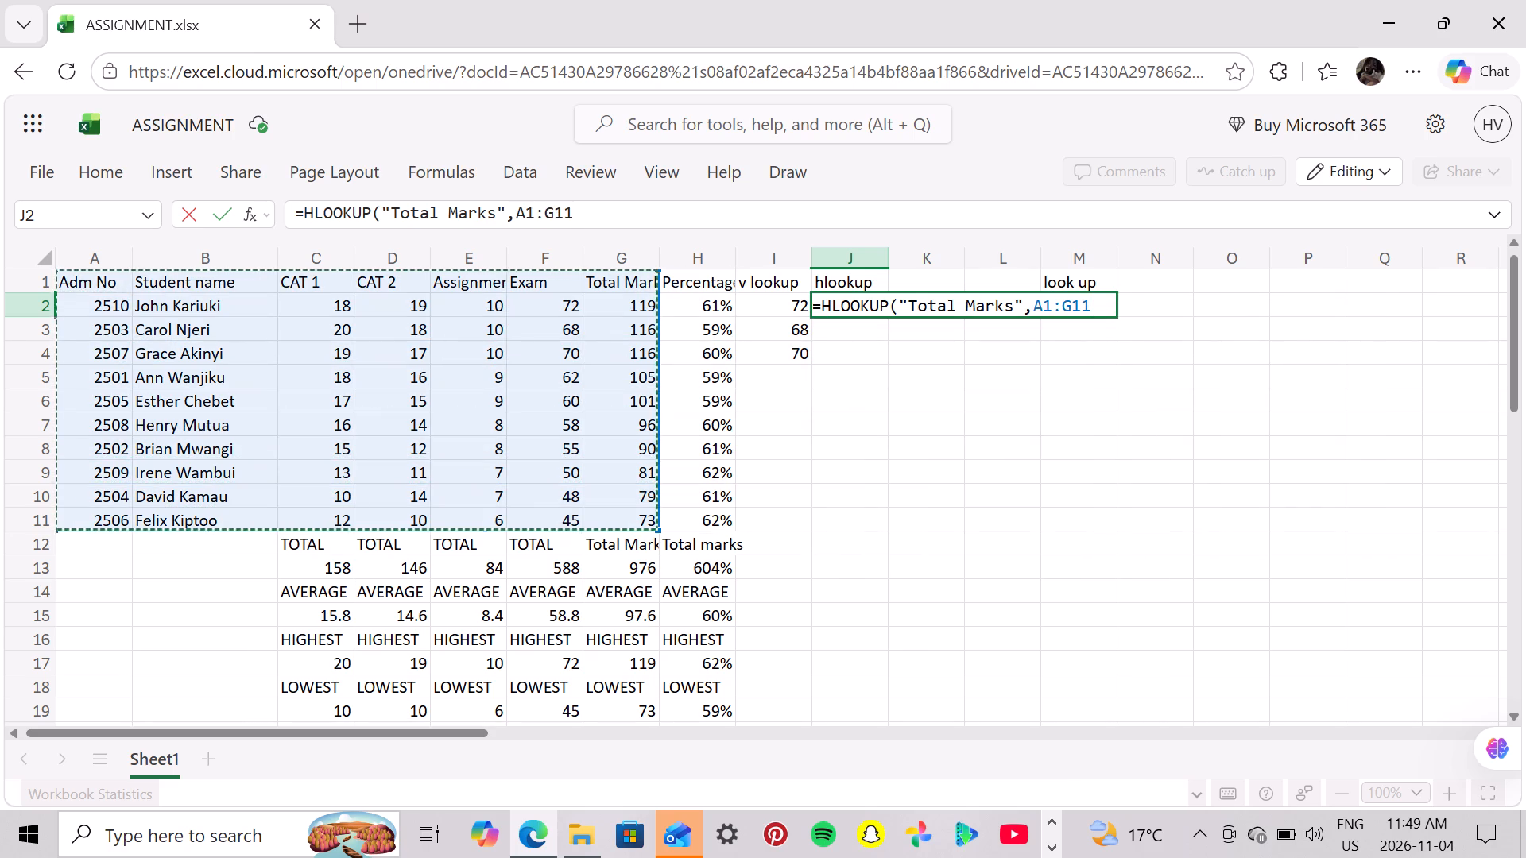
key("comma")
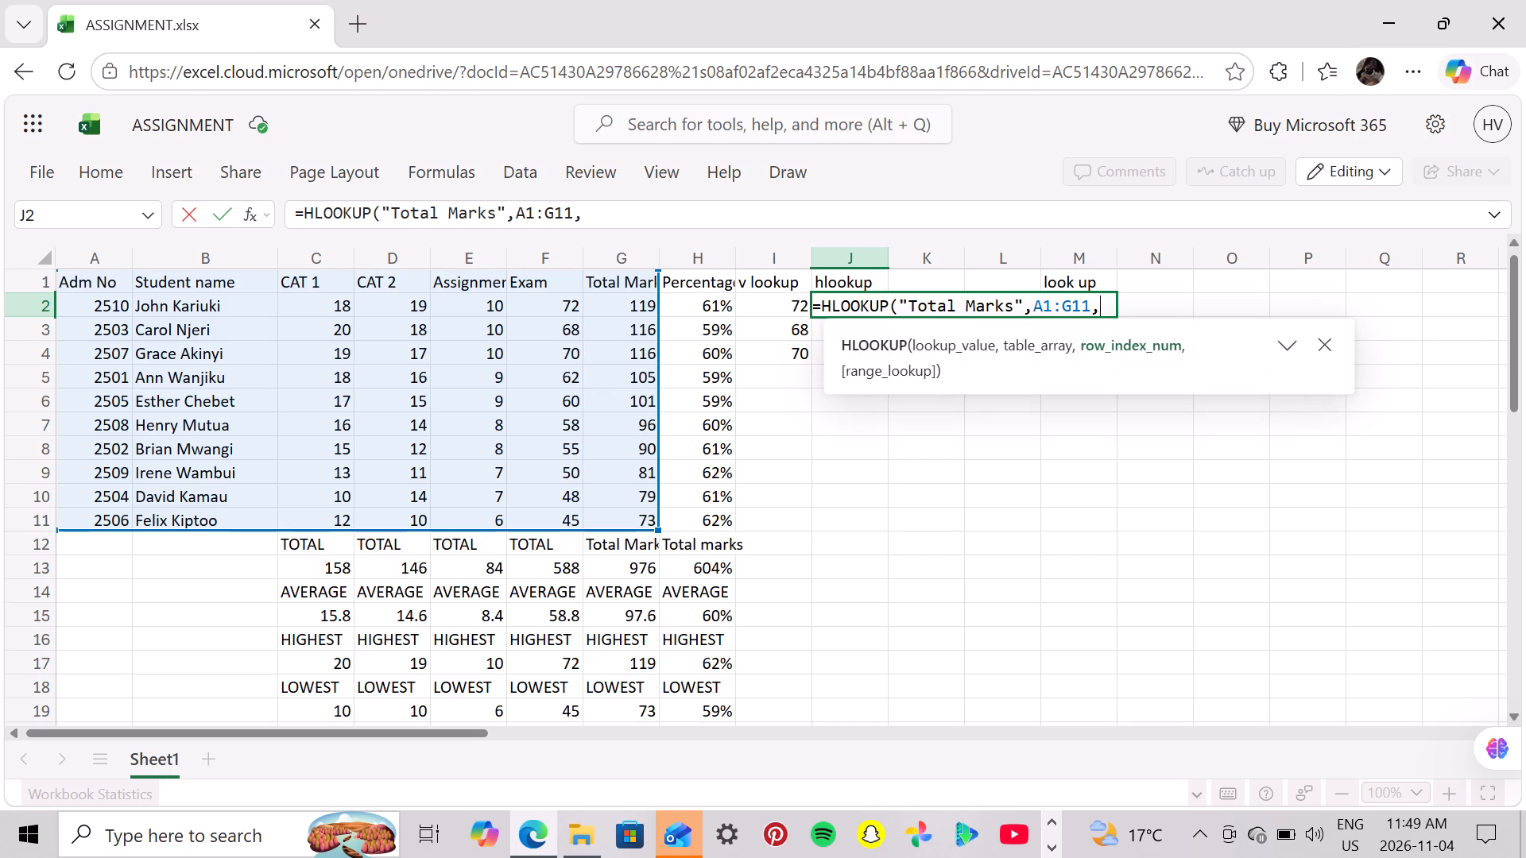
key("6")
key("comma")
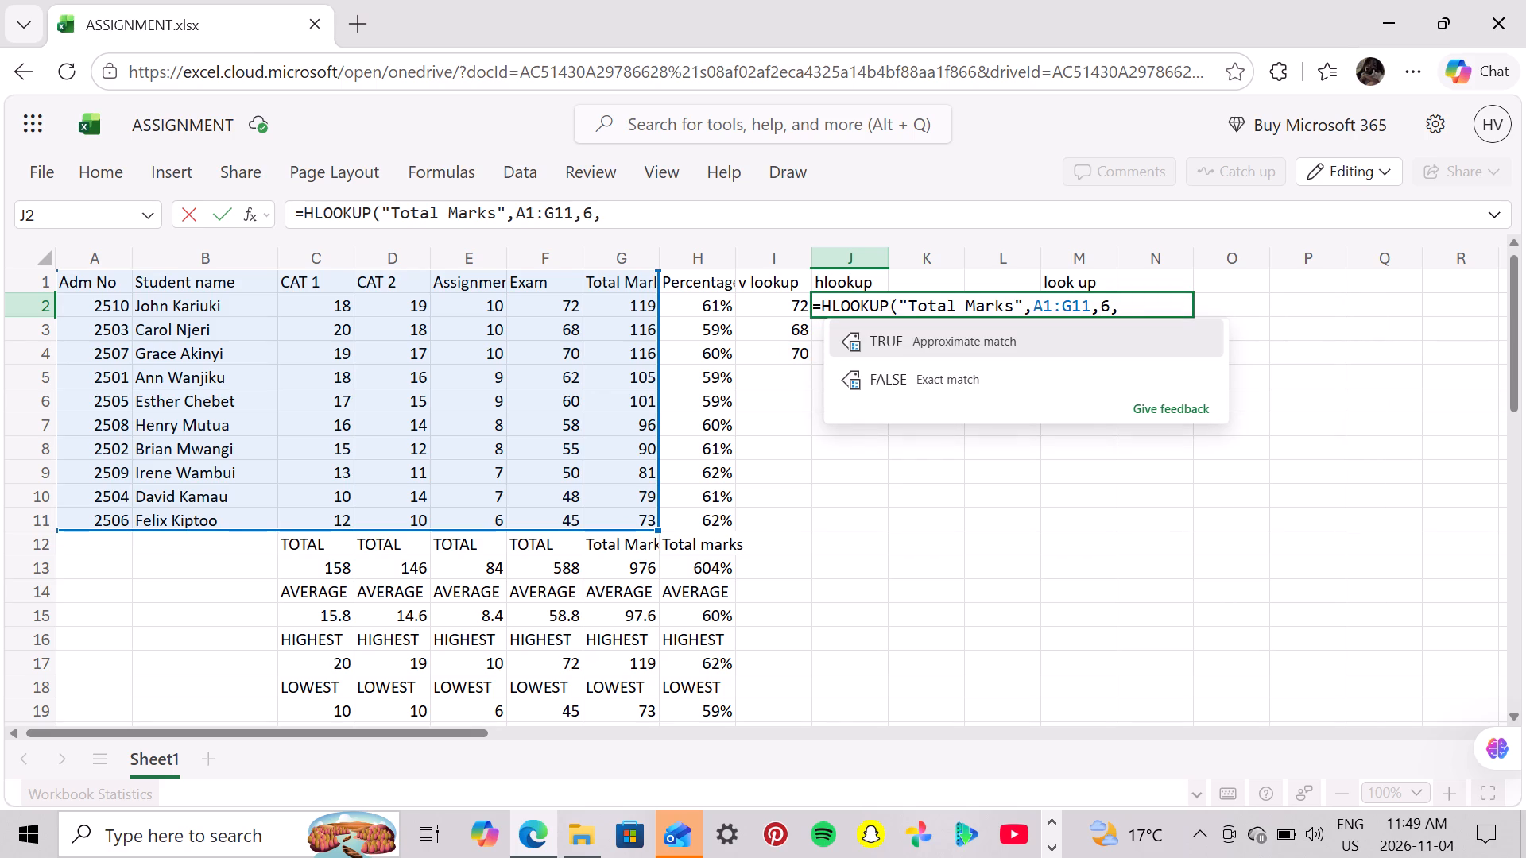
double_click(974, 385)
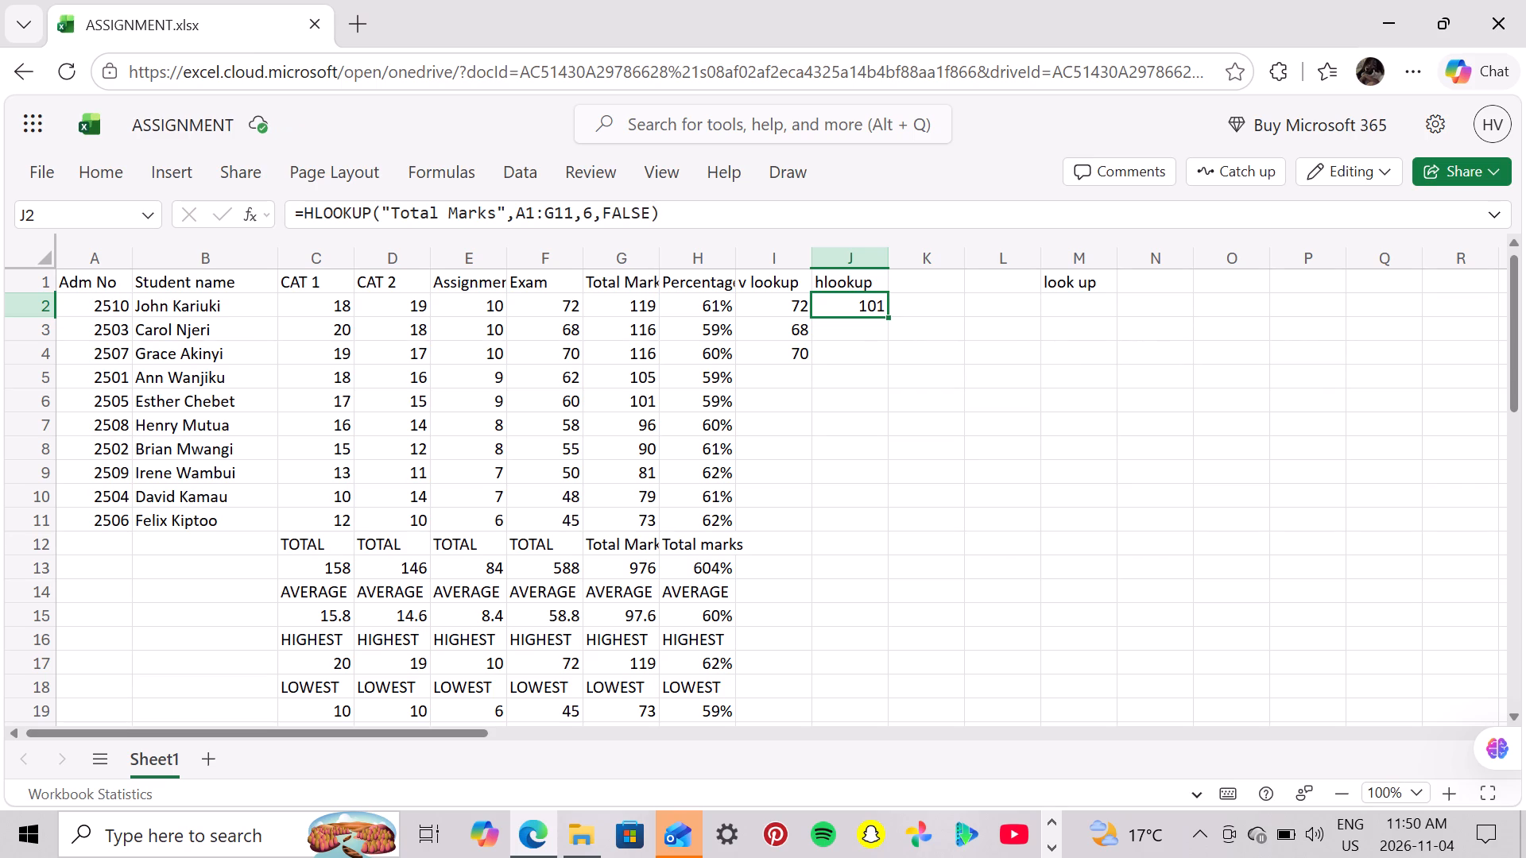
Clear the stray "look up" heading from cell M1.
left_click(1094, 281)
key("BackSpace")
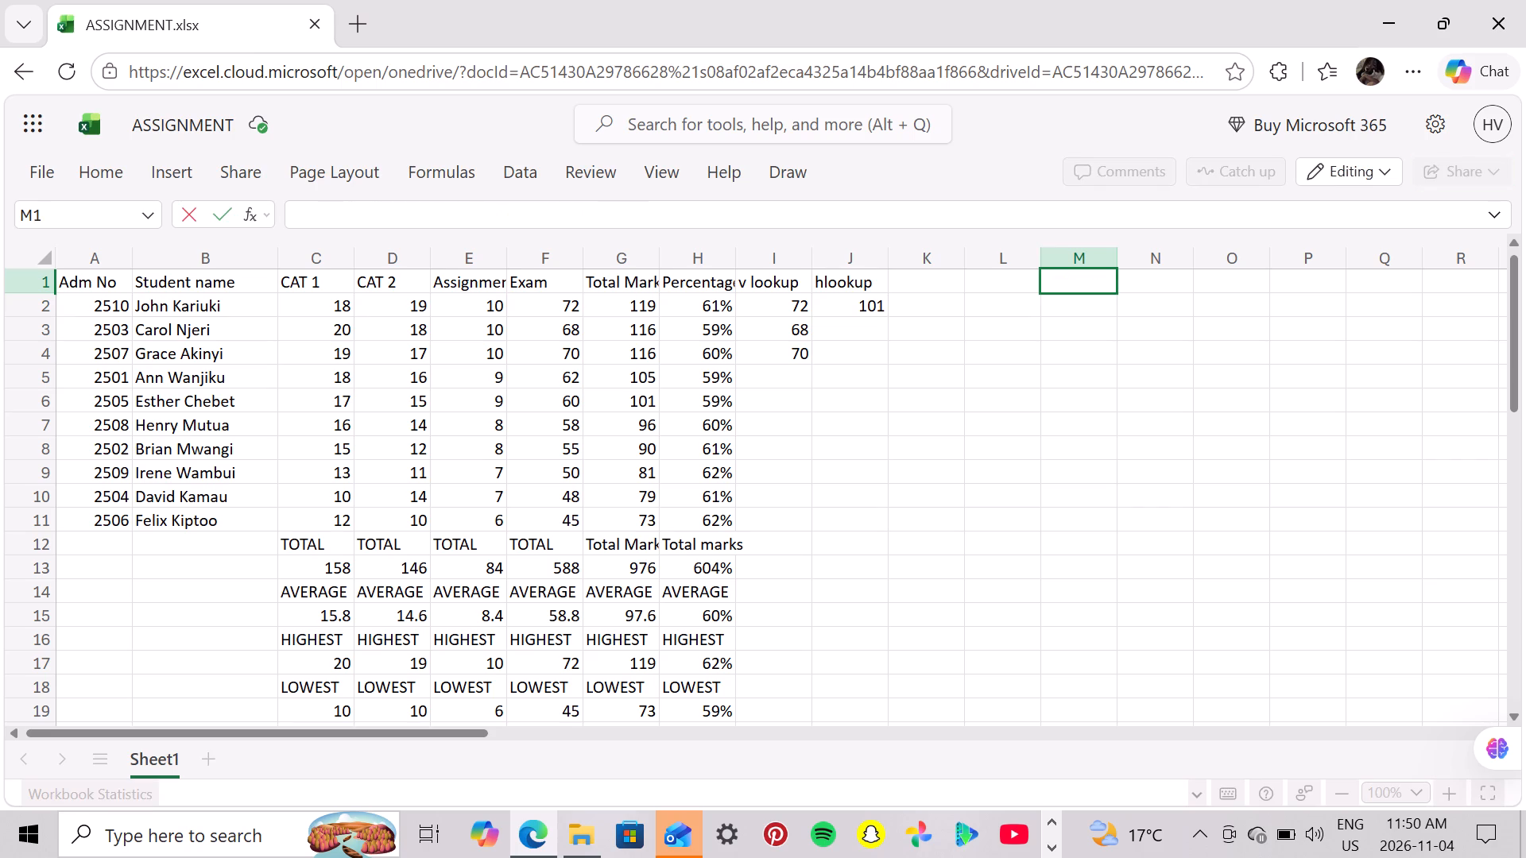
left_click(841, 330)
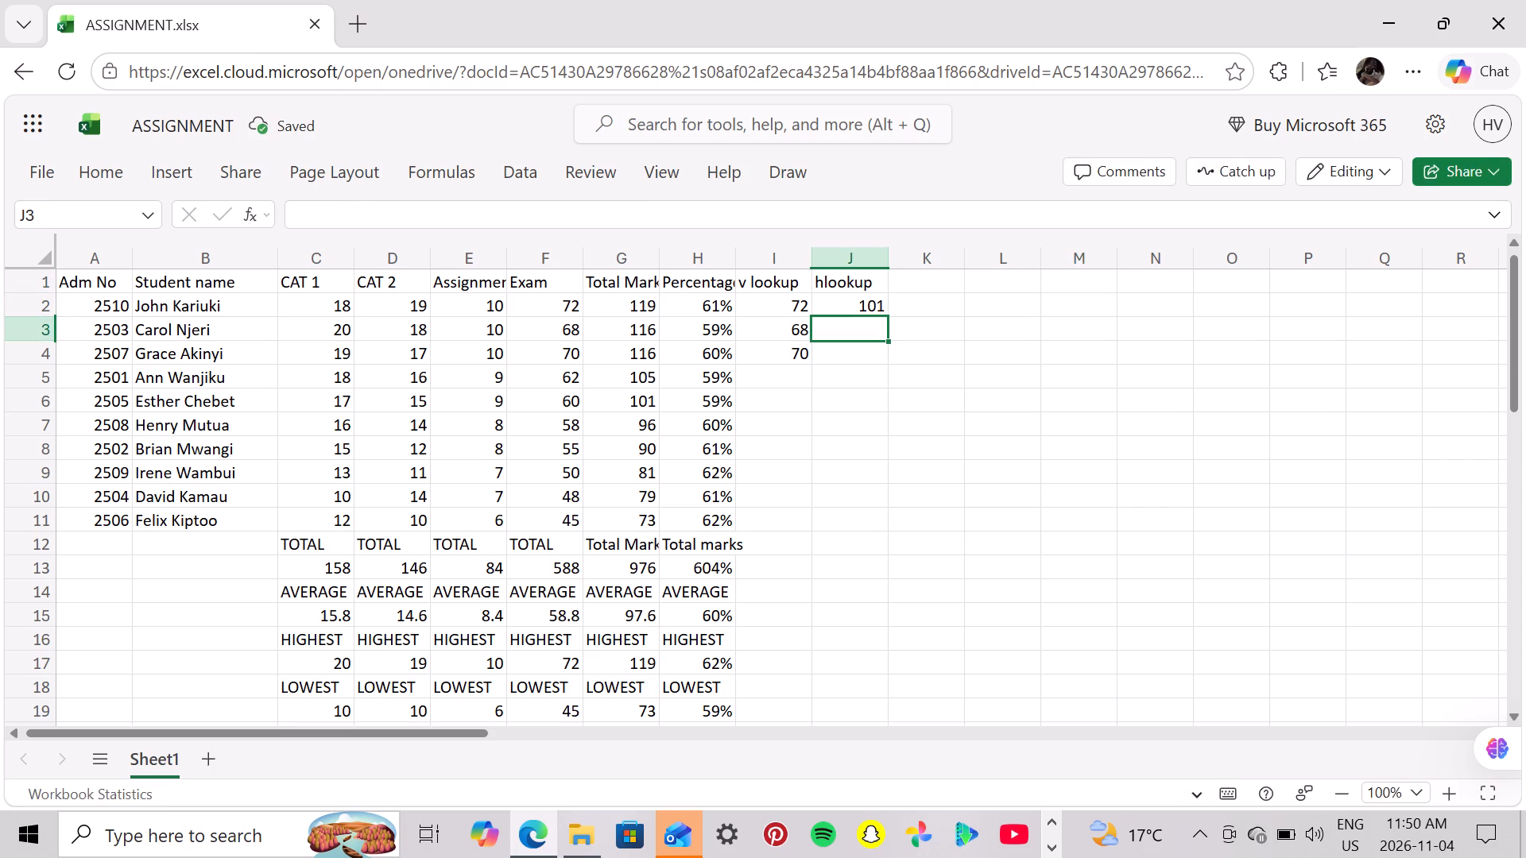
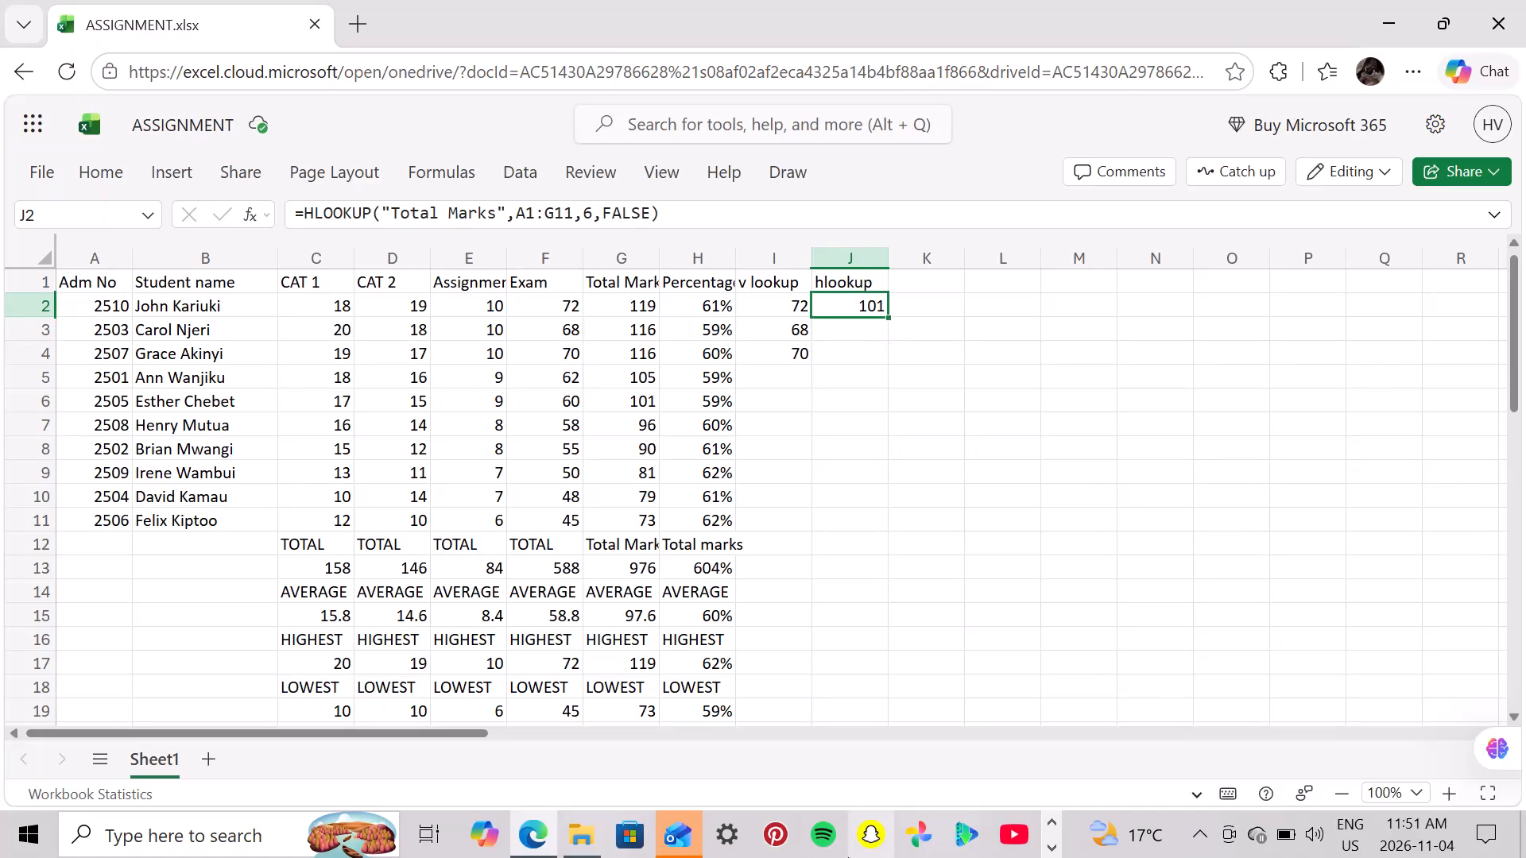
Switch to the Notepad notes and add "it searches only the first row of the table" below the HLOOKUP syntax, leaving blank lines between.
left_click(1052, 855)
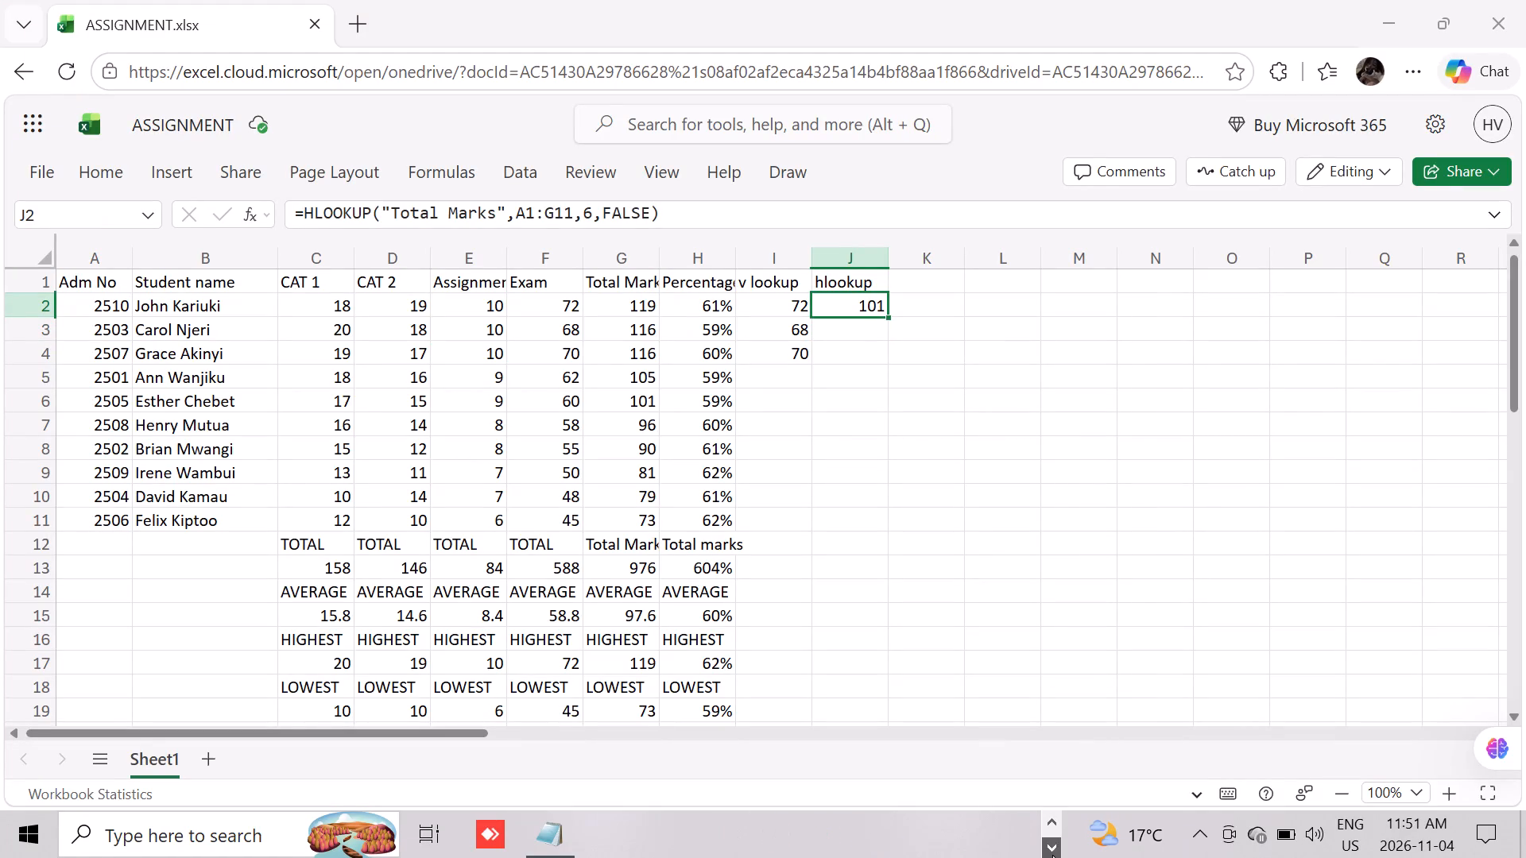
left_click(539, 851)
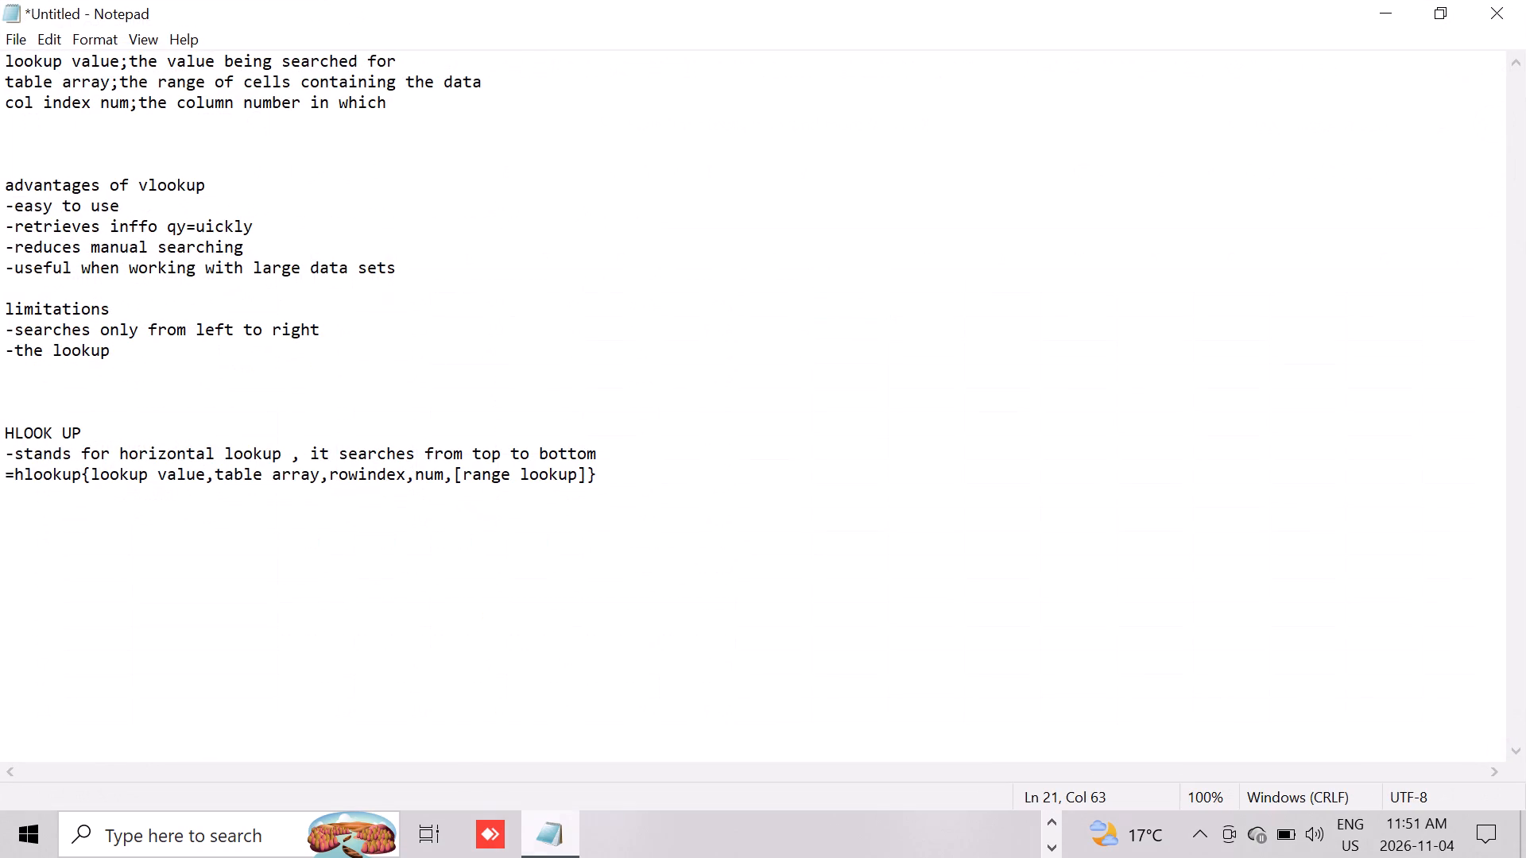
left_click(172, 570)
left_click(633, 473)
key("Return")
key("Return")
key("Return")
type("it searches onlythe")
key("space")
type("first row of the table")
key("Return")
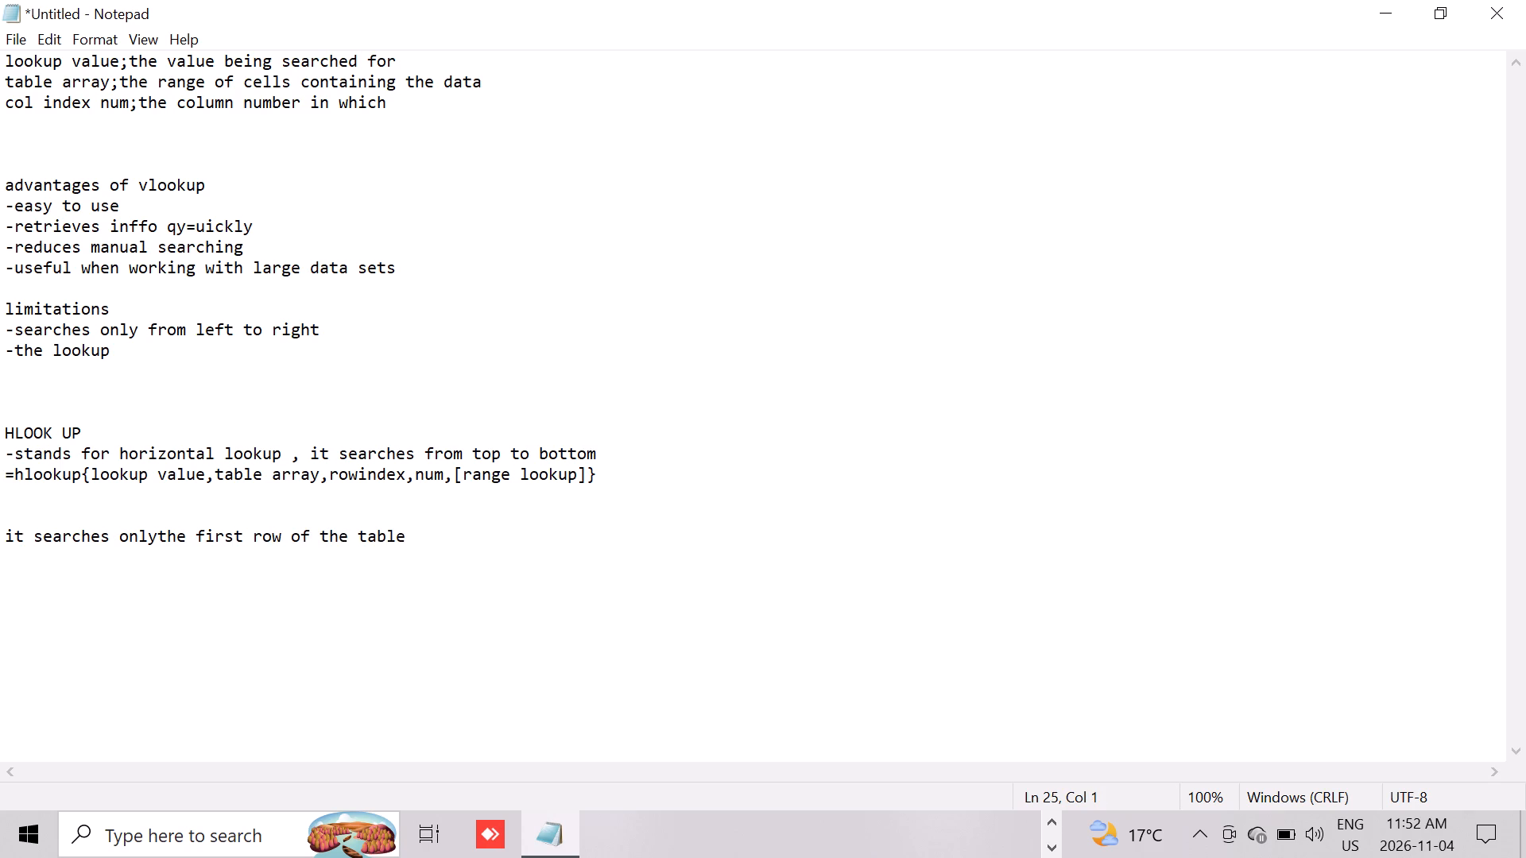
Write the second HLOOKUP note, "returns information from rows below the first row".
type("returns inn")
key("BackSpace")
type("formation")
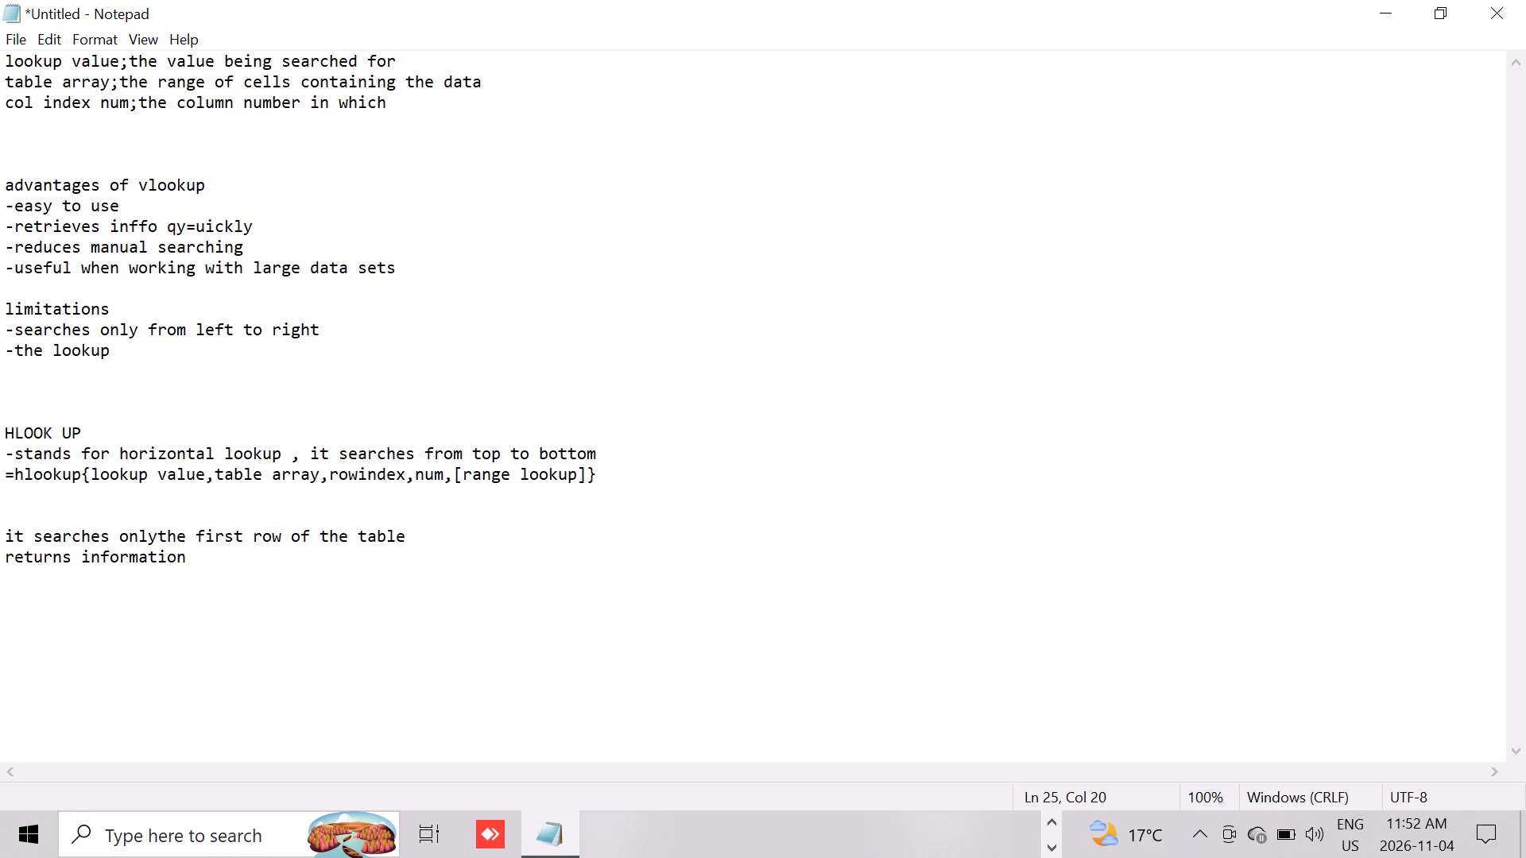
type("from rows")
key("space")
type("below the fo")
key("BackSpace")
type("irst row")
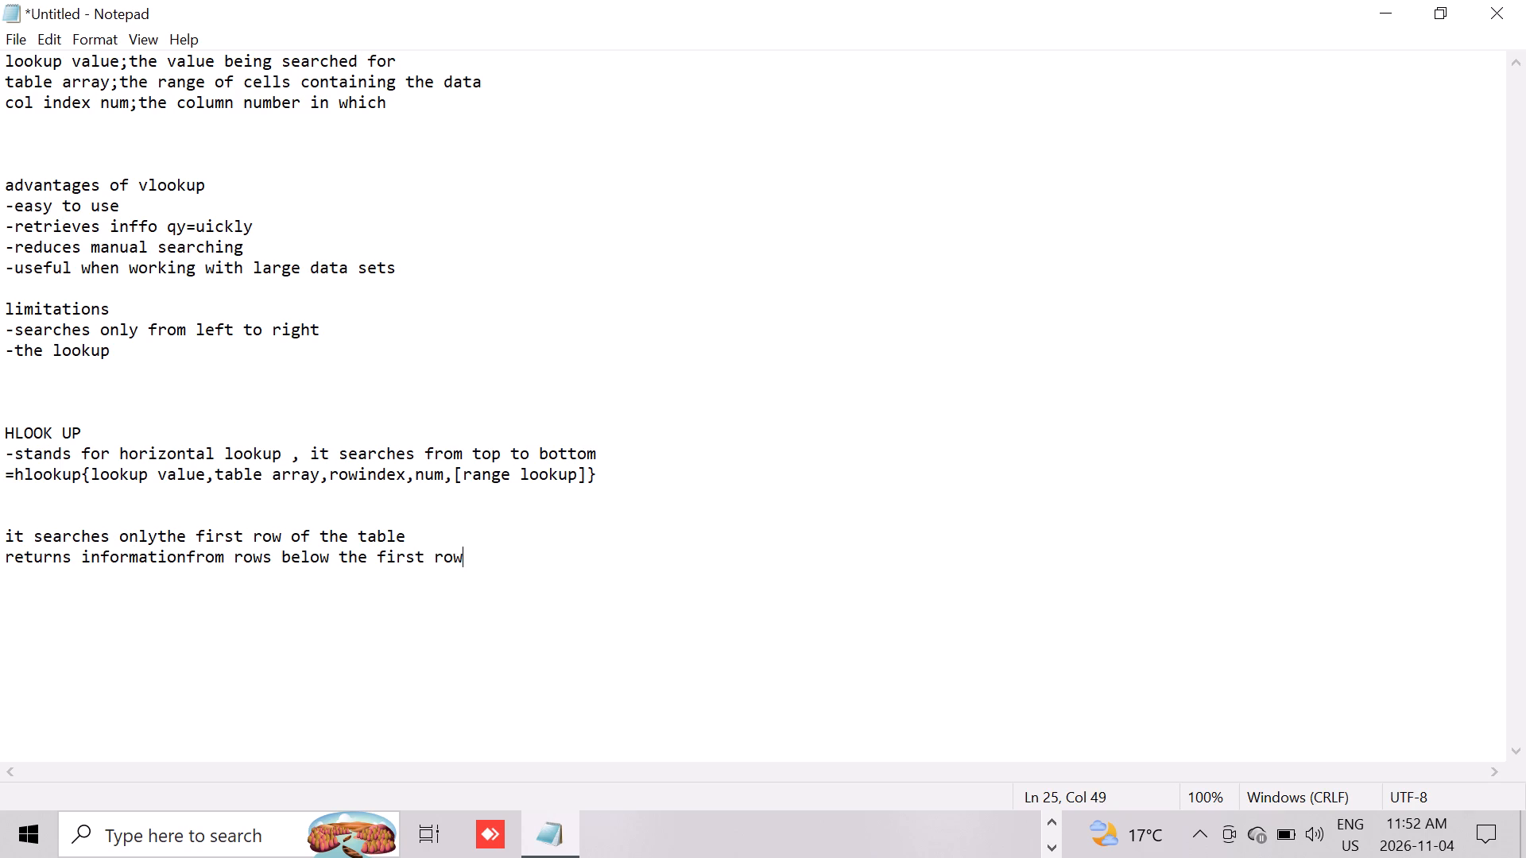
Add a third HLOOKUP note on a new line: "less suitable for data sets arranged vertically".
key("Return")
type("less suitav")
key("BackSpace")
type("ble")
key("space")
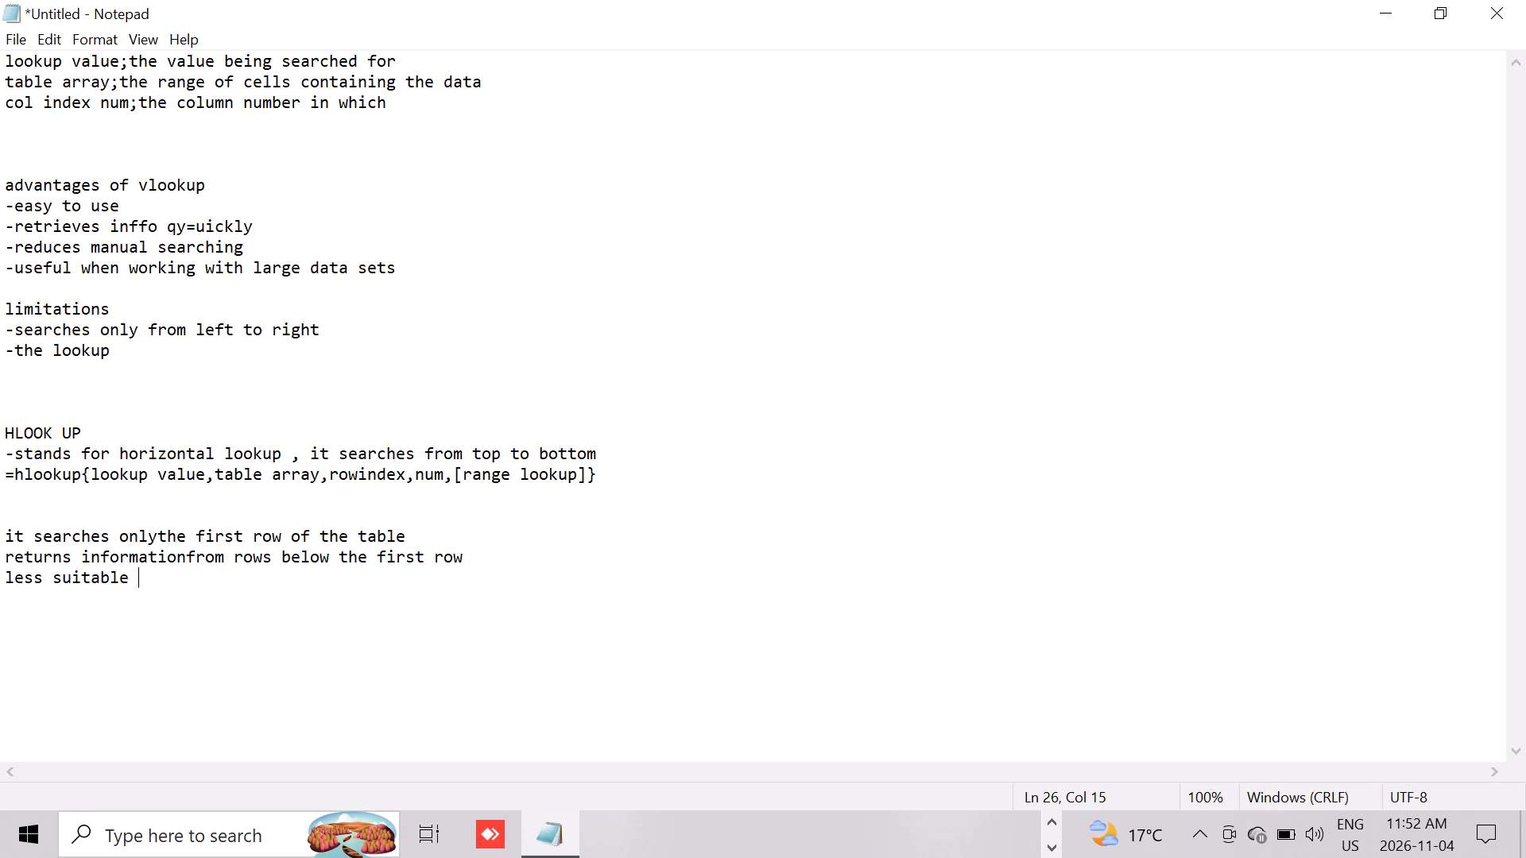
type("for data sets")
key("space")
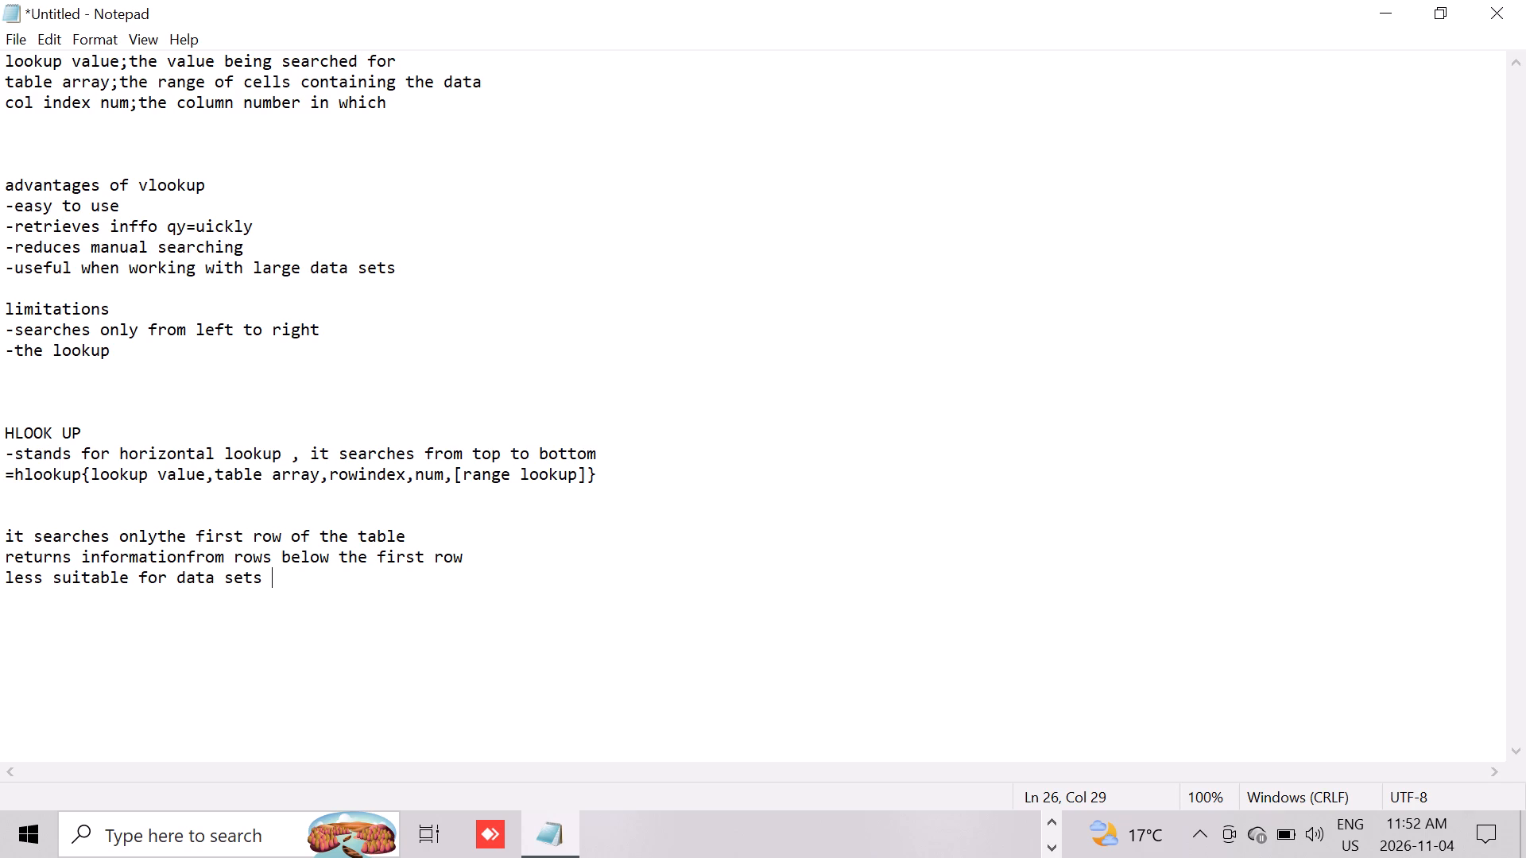
type("arranged vertically")
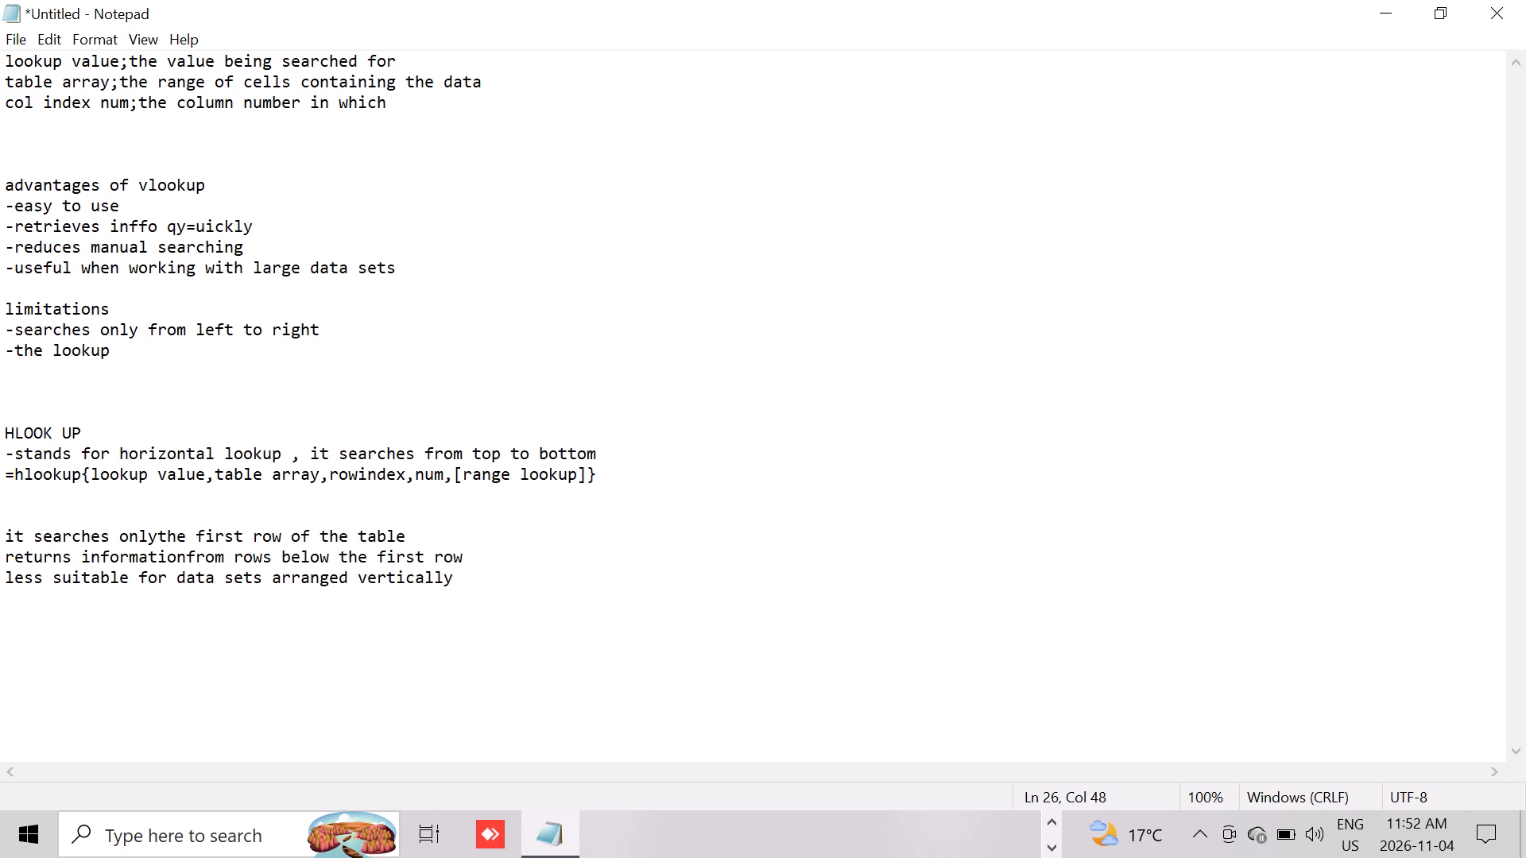
Insert the heading "limitations" on the blank line directly above the three HLOOKUP notes.
left_click(61, 508)
type("limitations")
Put a dash in front of each of the three HLOOKUP limitation lines.
left_click(0, 535)
key("equal")
key("BackSpace")
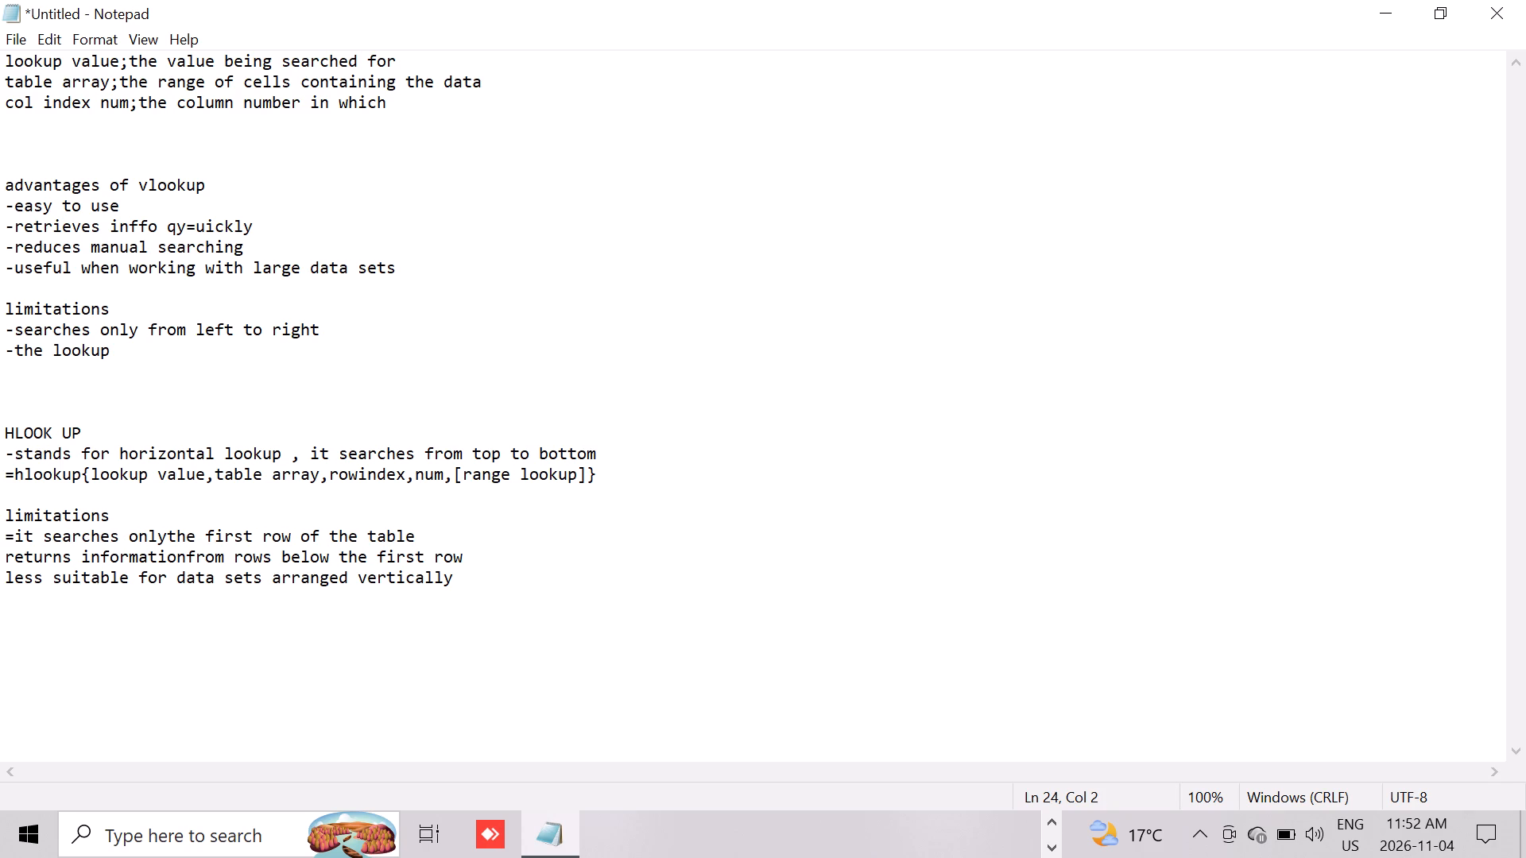
key("minus")
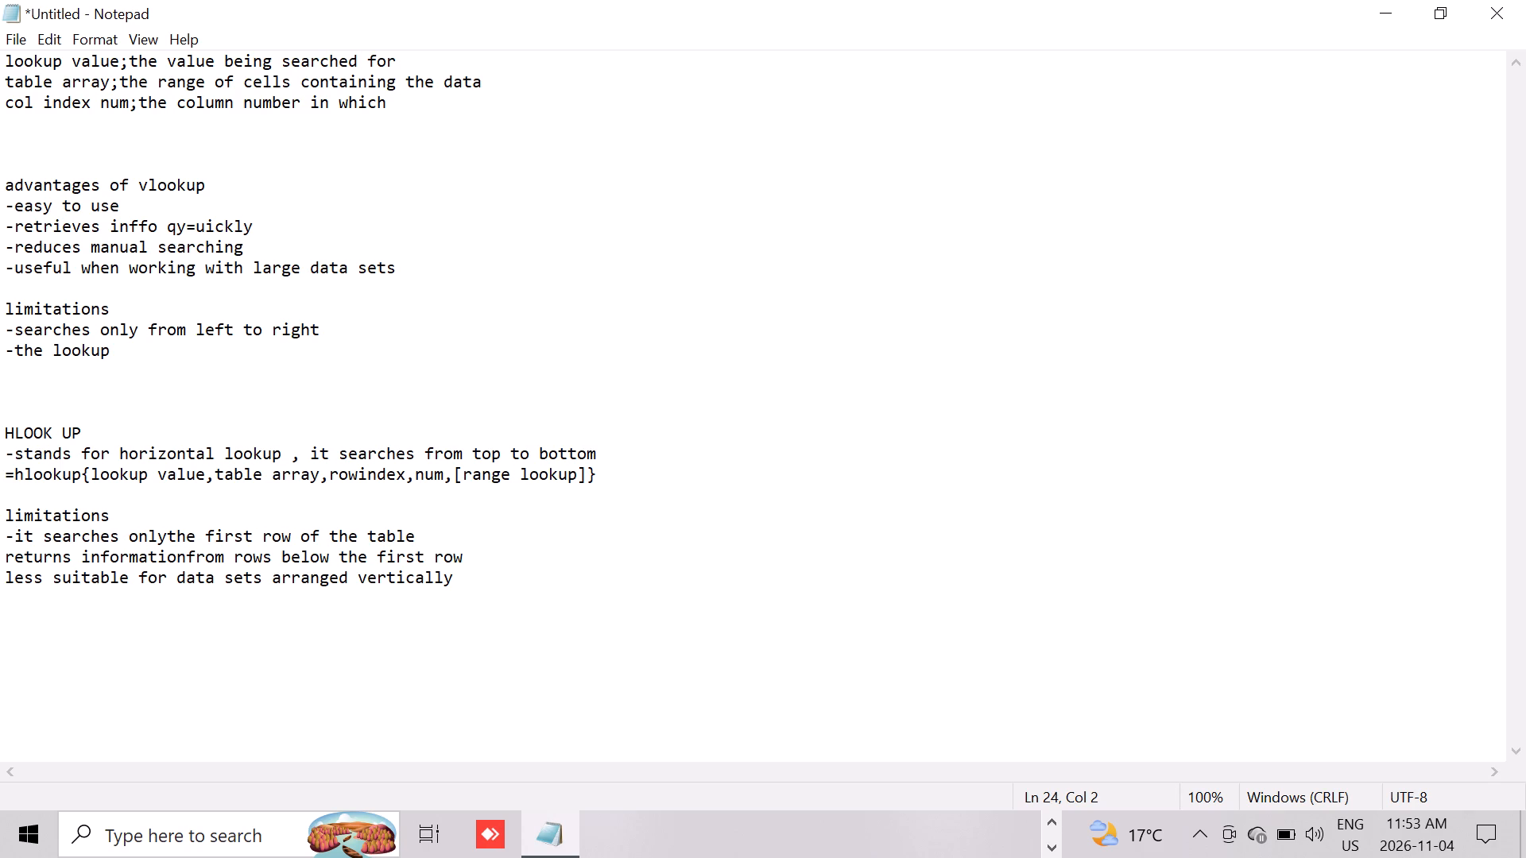
left_click(4, 557)
key("minus")
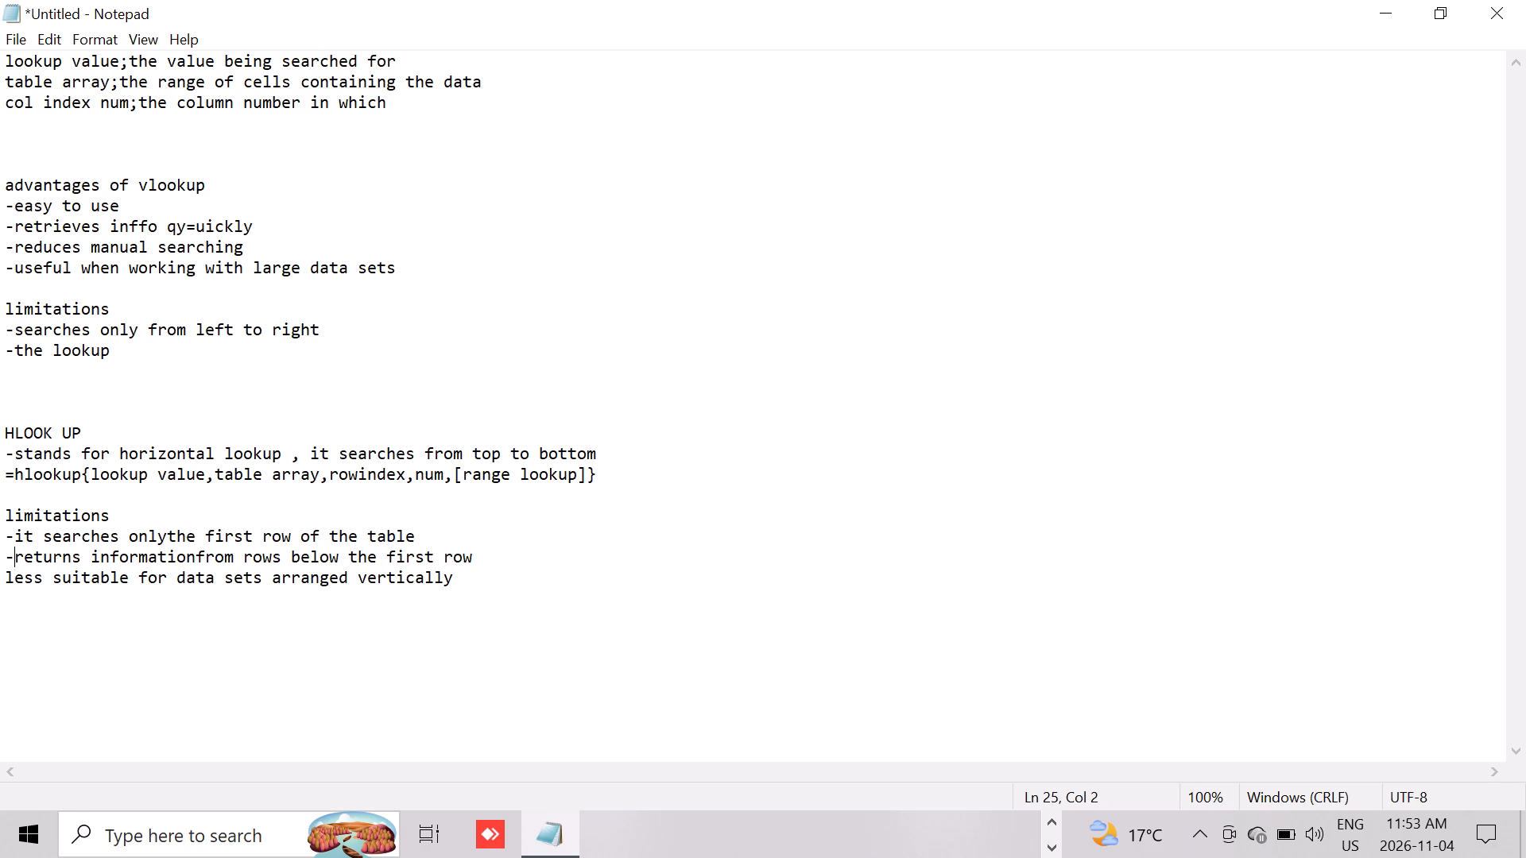
left_click(6, 577)
key("equal")
key("BackSpace")
key("minus")
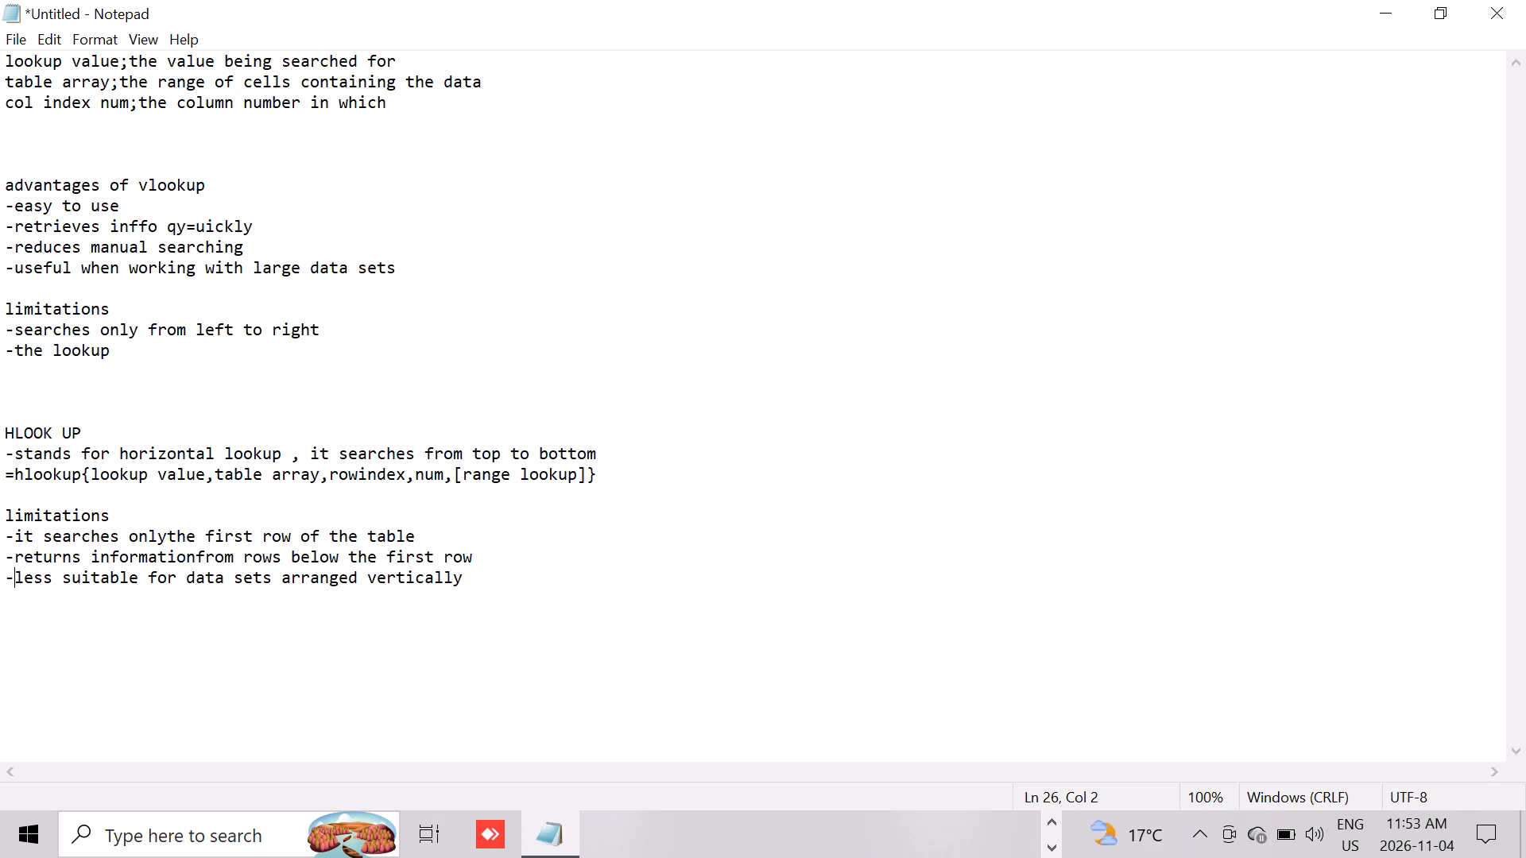
Add the heading "LOOKUP FUNCTION" after two blank lines below the HLOOKUP limitations.
left_click(527, 589)
key("Return")
key("Return")
key("Return")
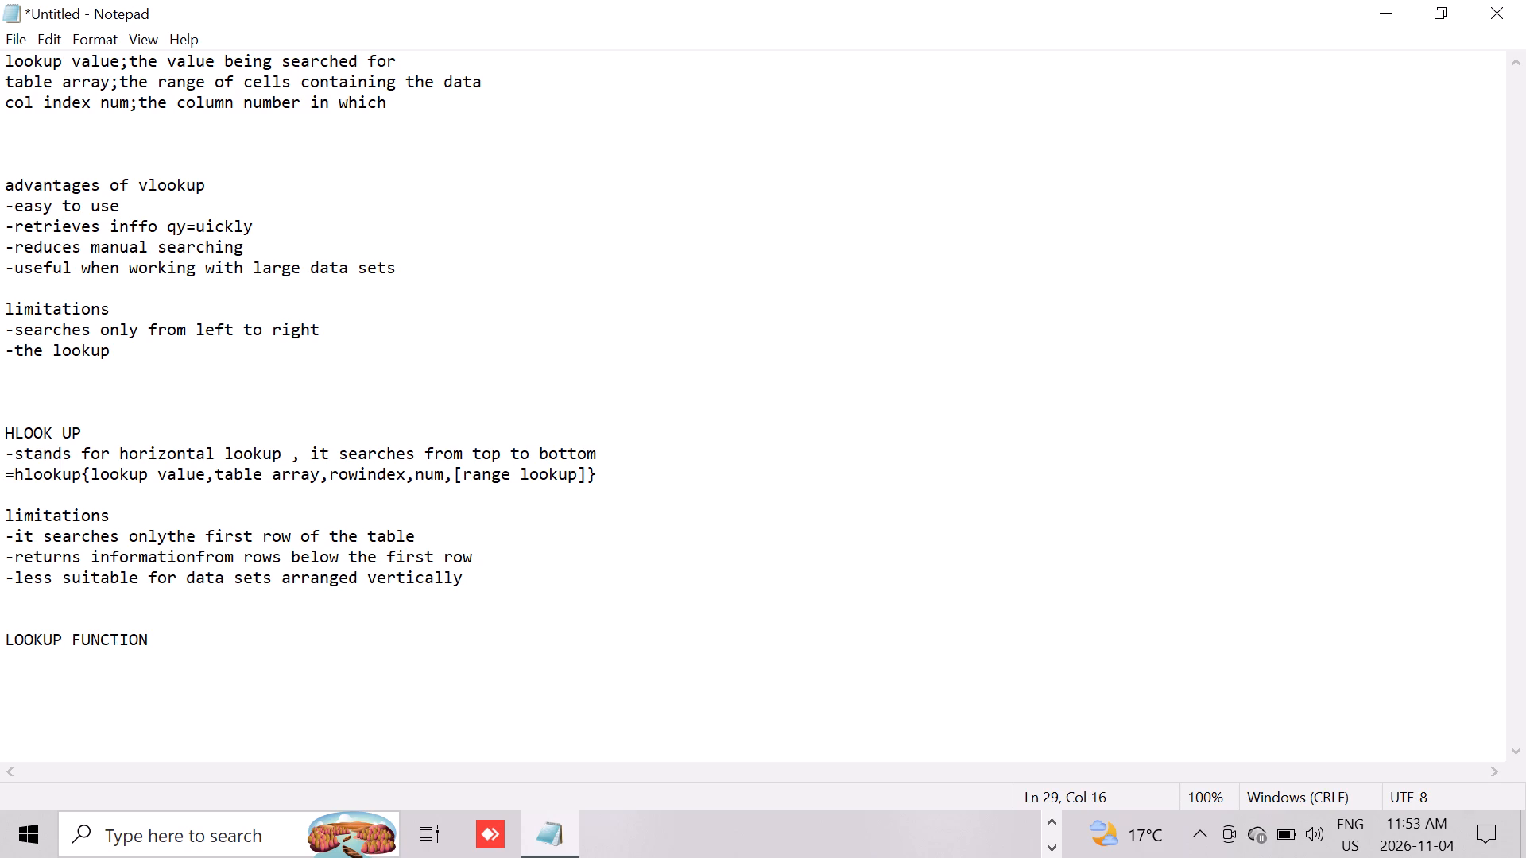
key("Return")
Start the LOOKUP definition under its heading: "it is a function used to search for a value in a single row or column".
type("it")
type("is a function")
key("space")
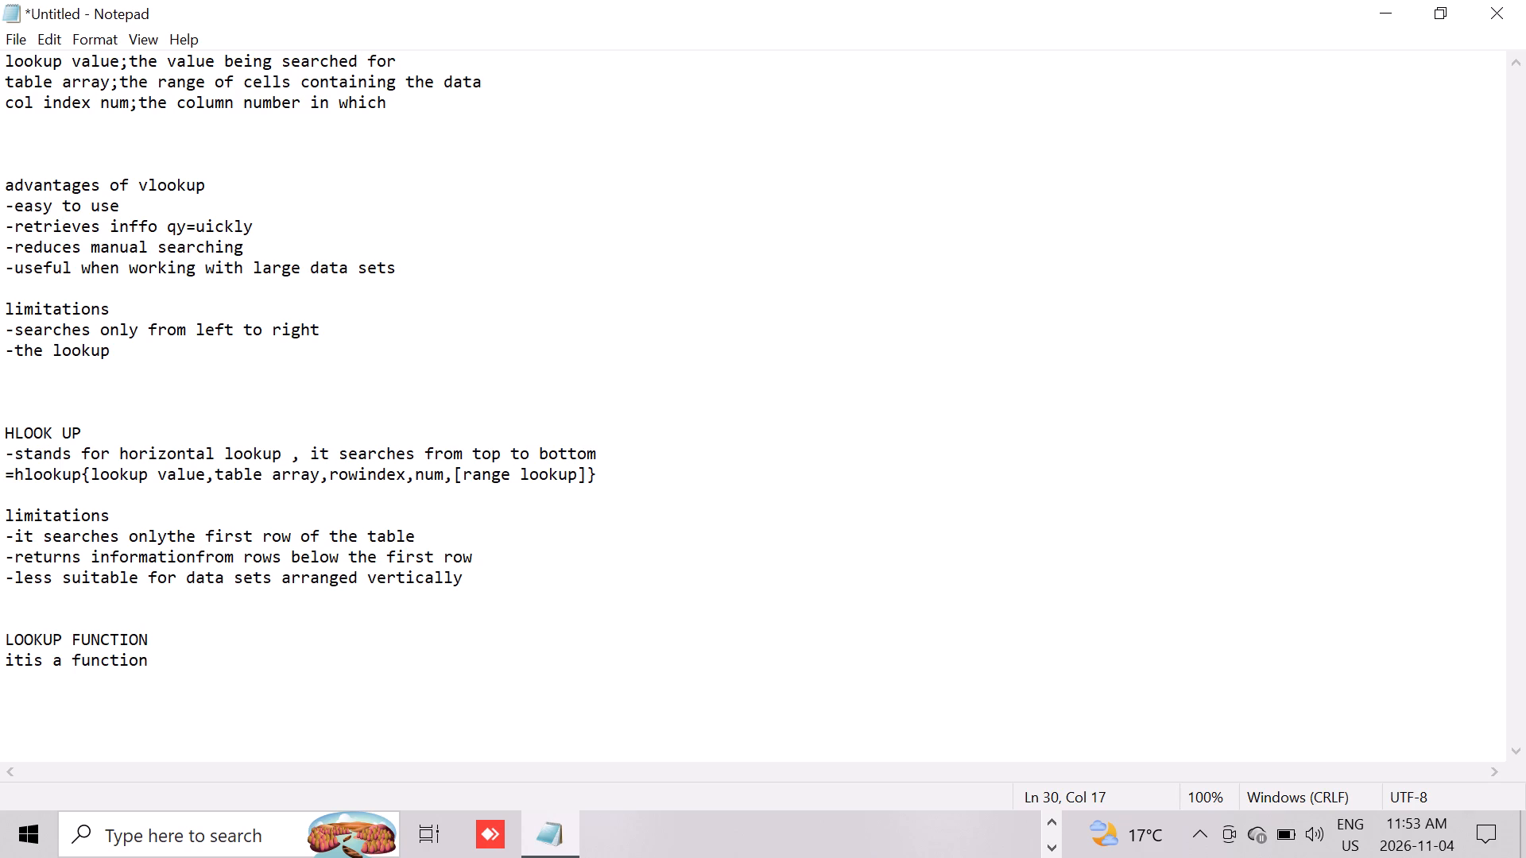
type("used to search")
key("space")
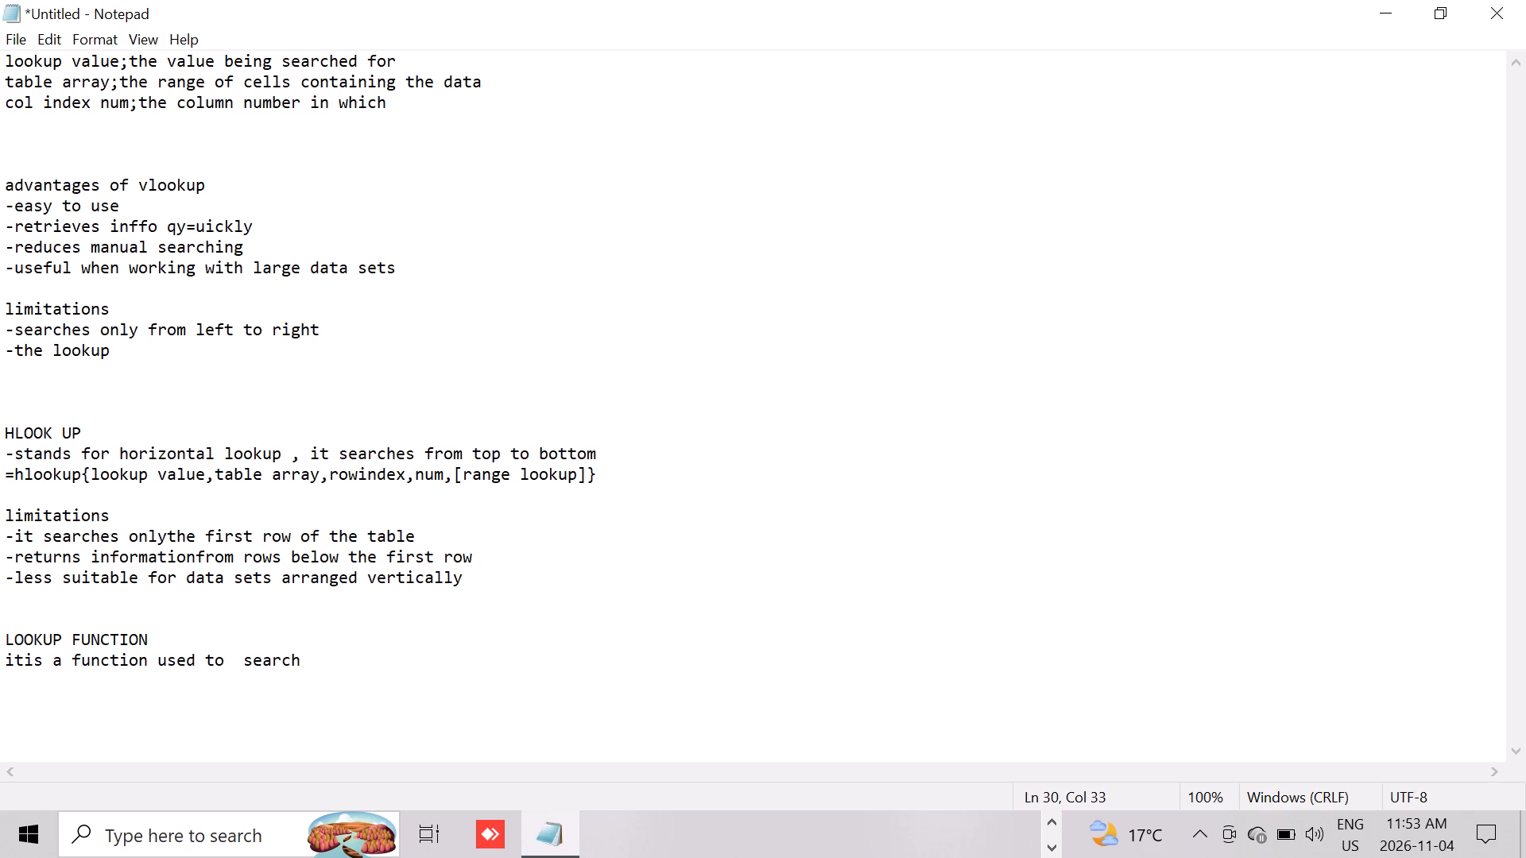
type("for a value")
key("space")
type("in a")
key("space")
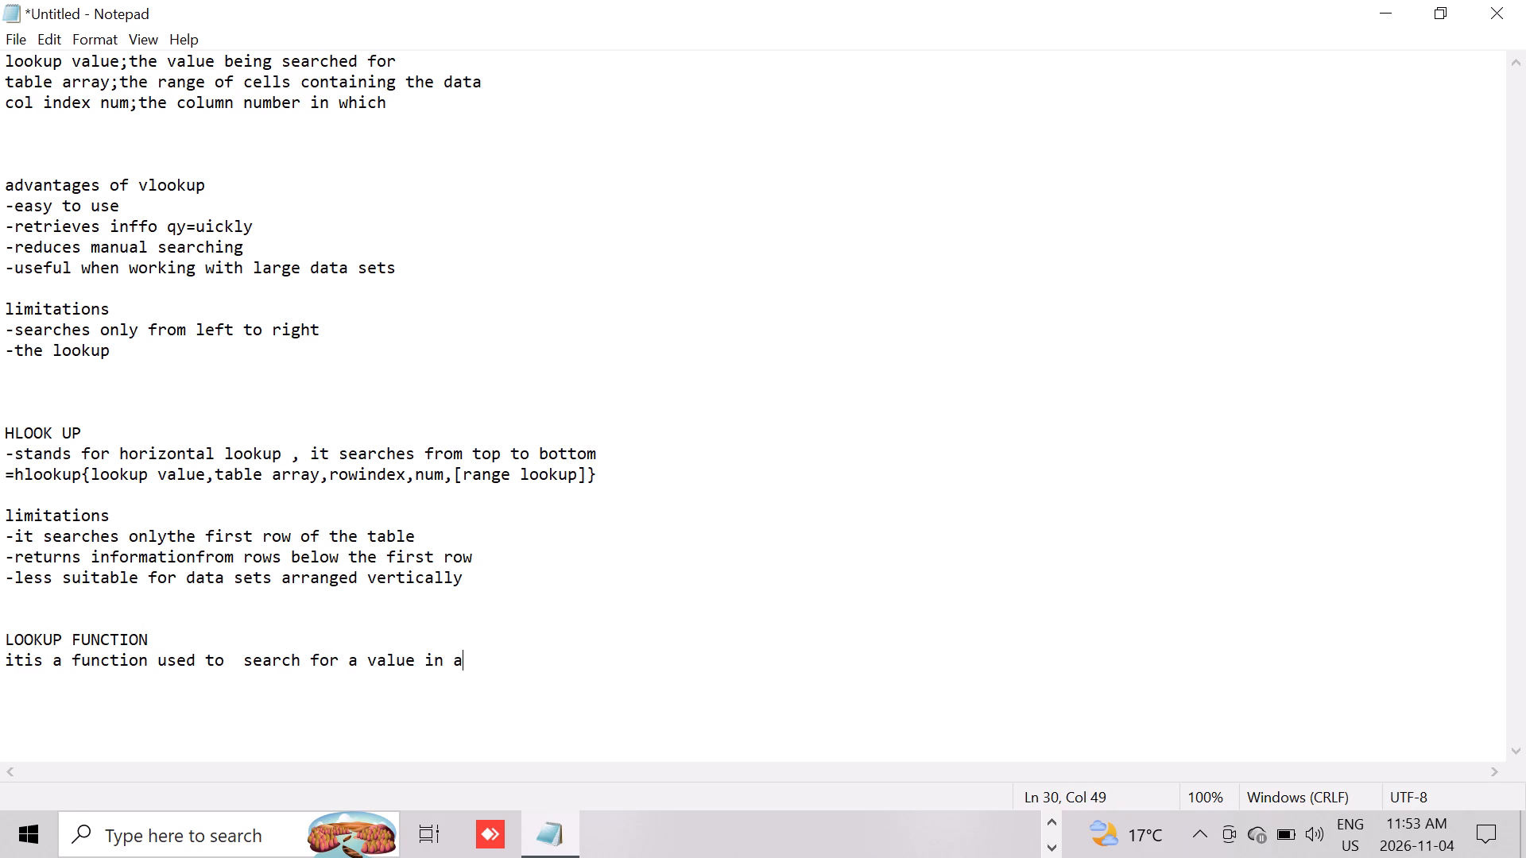
type("single row")
key("space")
type("or column")
key("space")
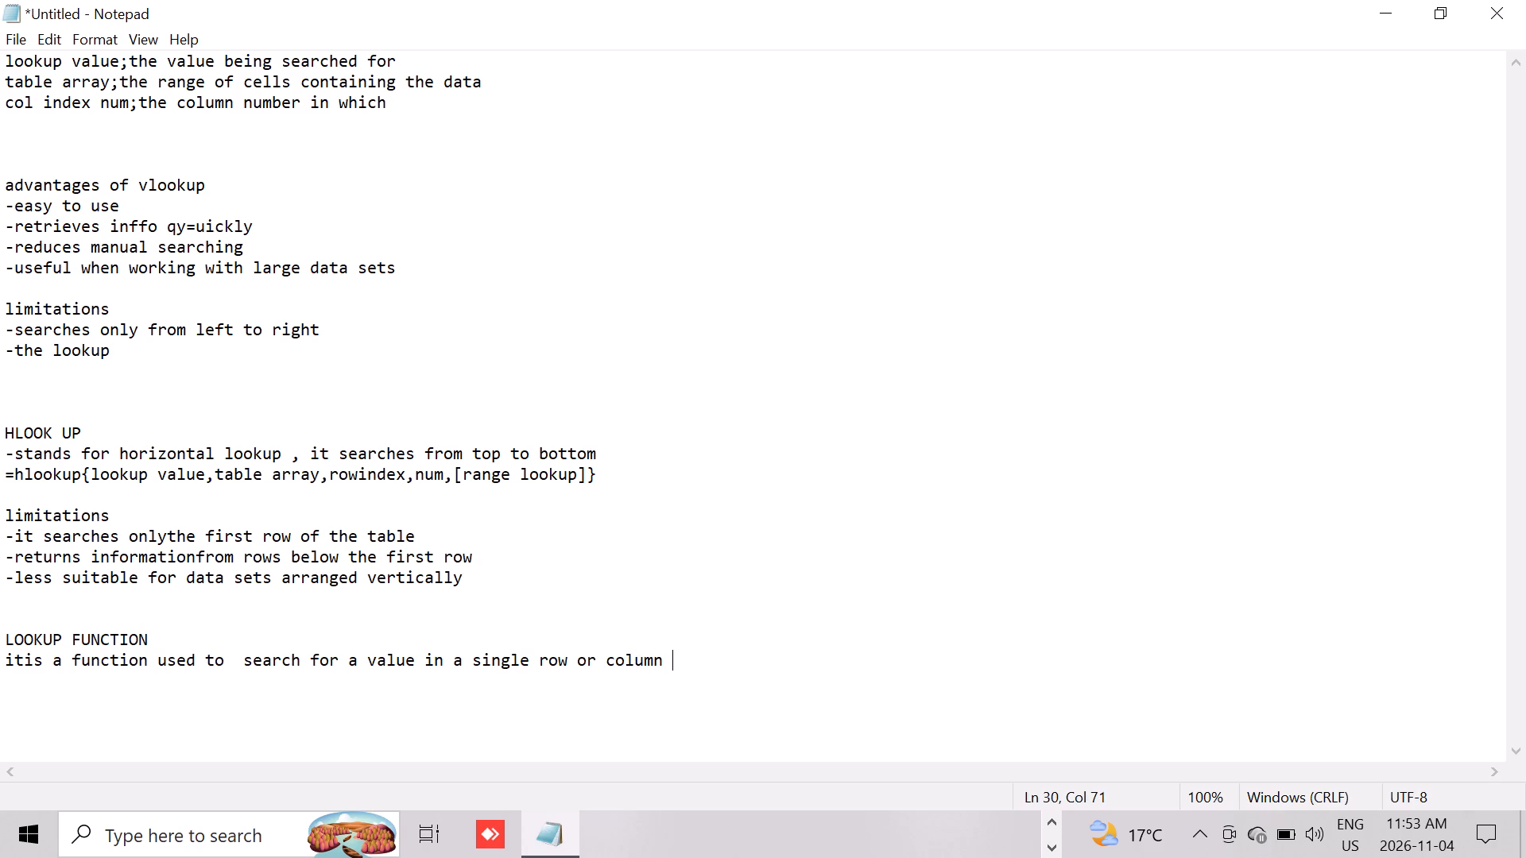
Finish the LOOKUP definition with "and returns a corresponding value from another row or column" and start a new line.
type("and returns a corresponding val")
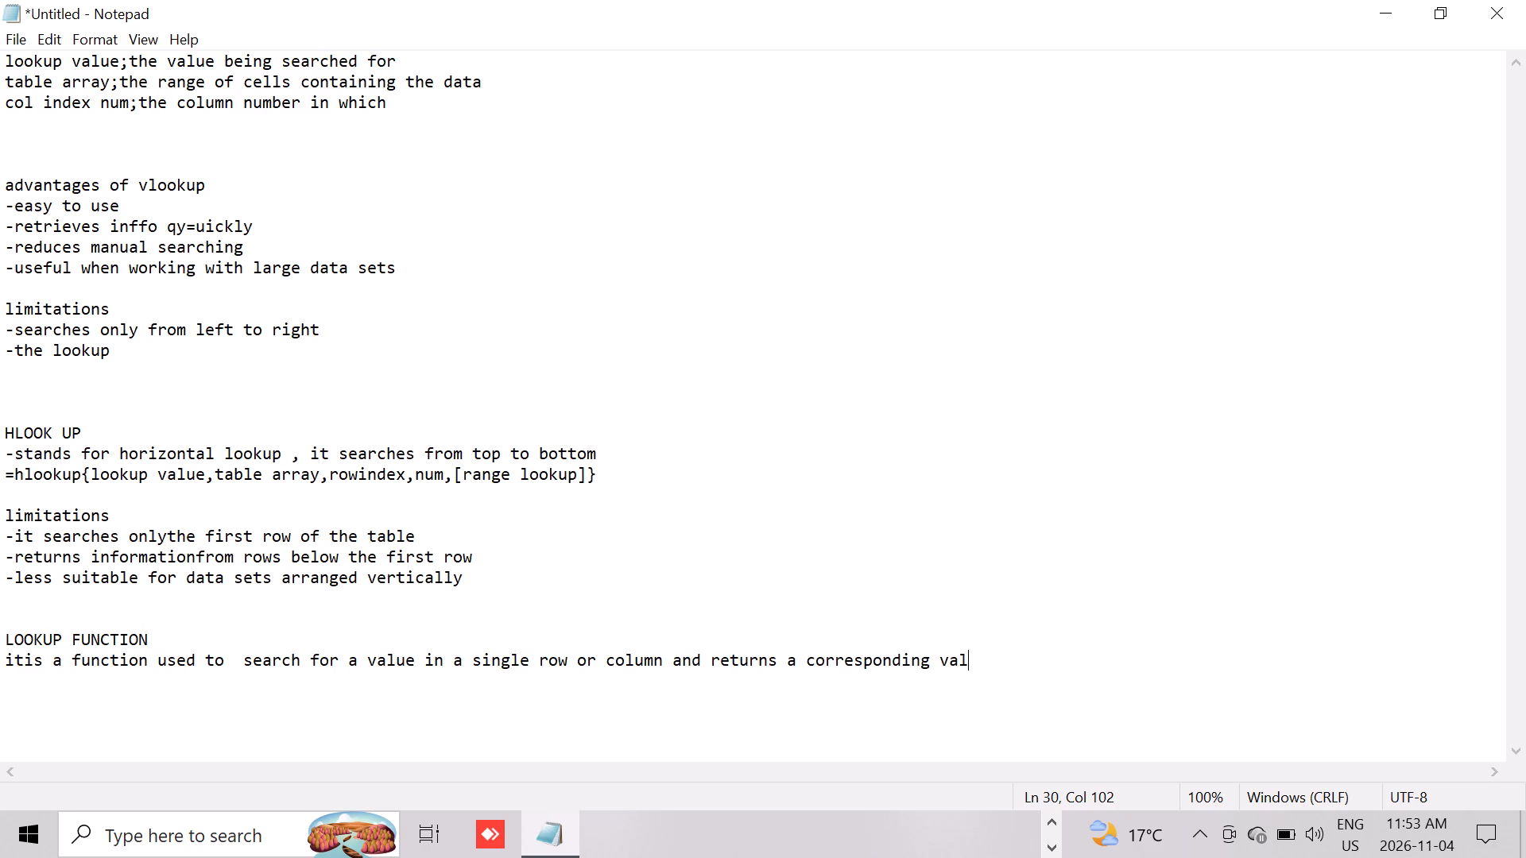
type("ue")
key("space")
type("from")
key("space")
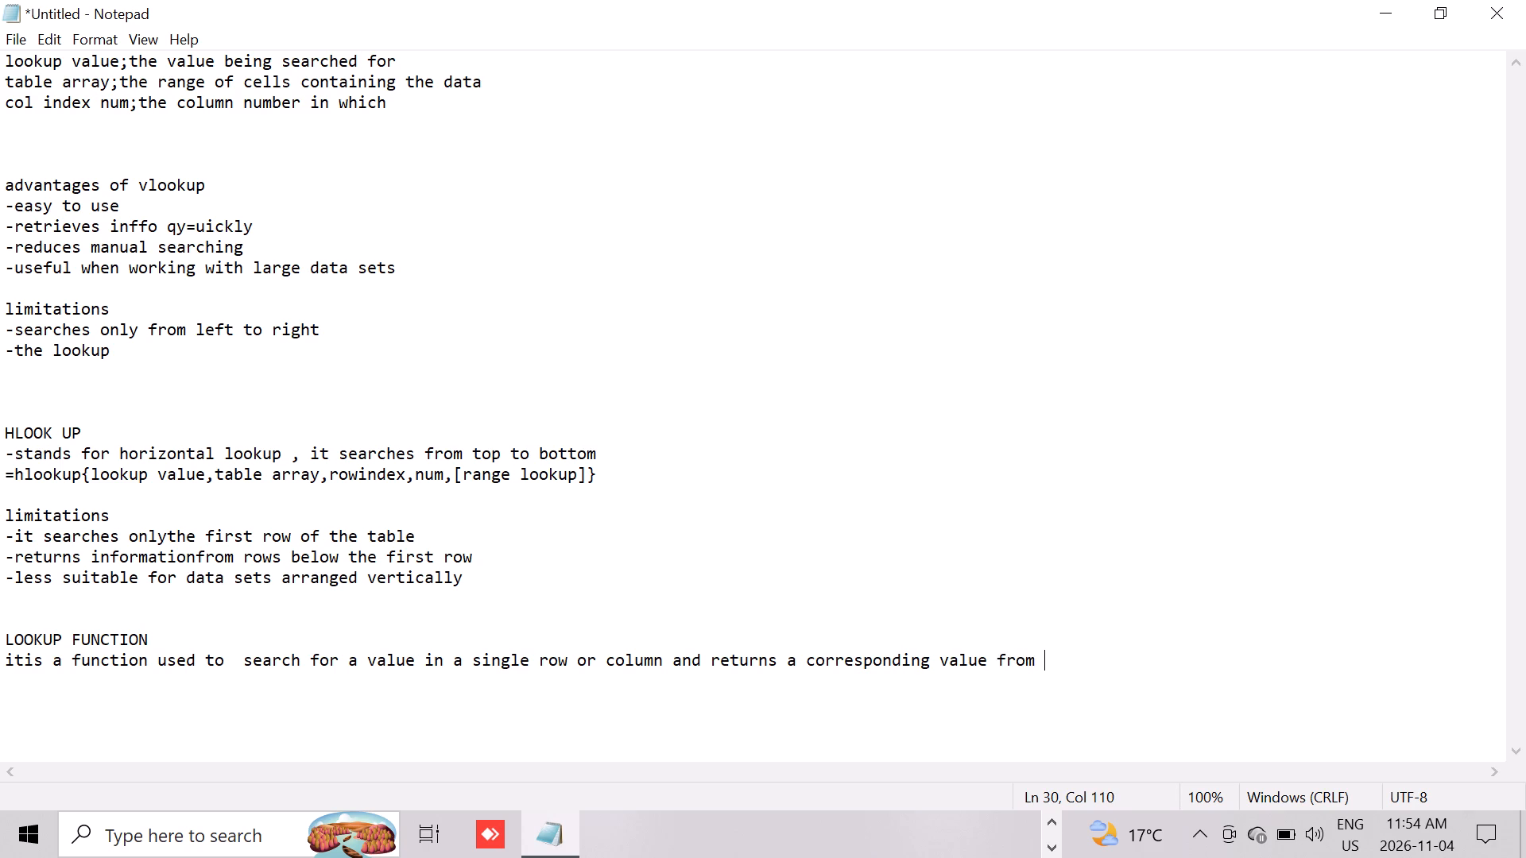
type("another row or column")
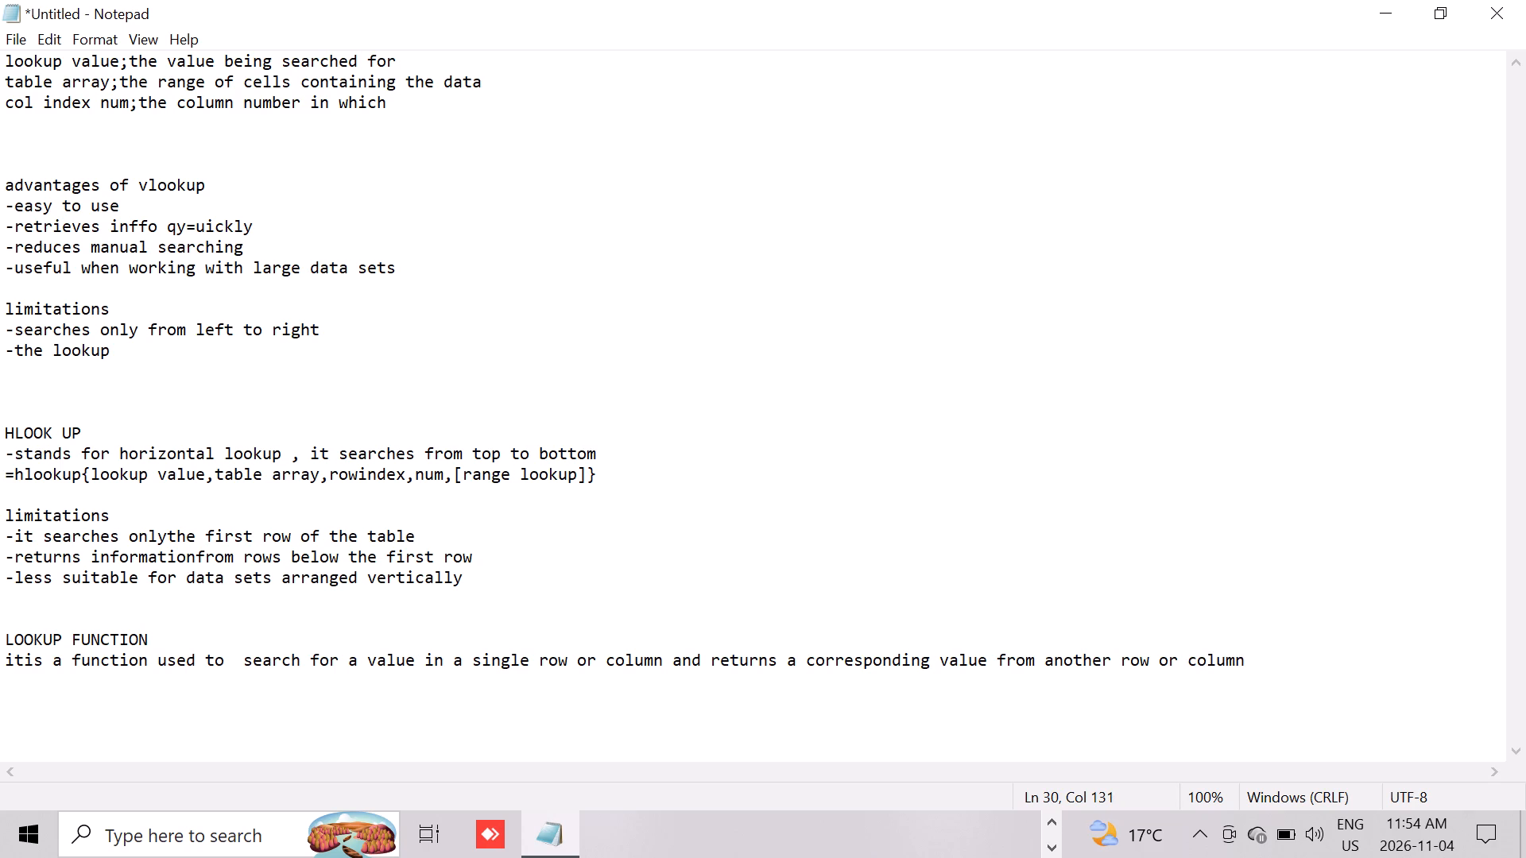
key("Return")
Start the LOOKUP syntax line below the definition with "=lookup[lookuovalue,lookupvector".
key("equal")
type("lookup")
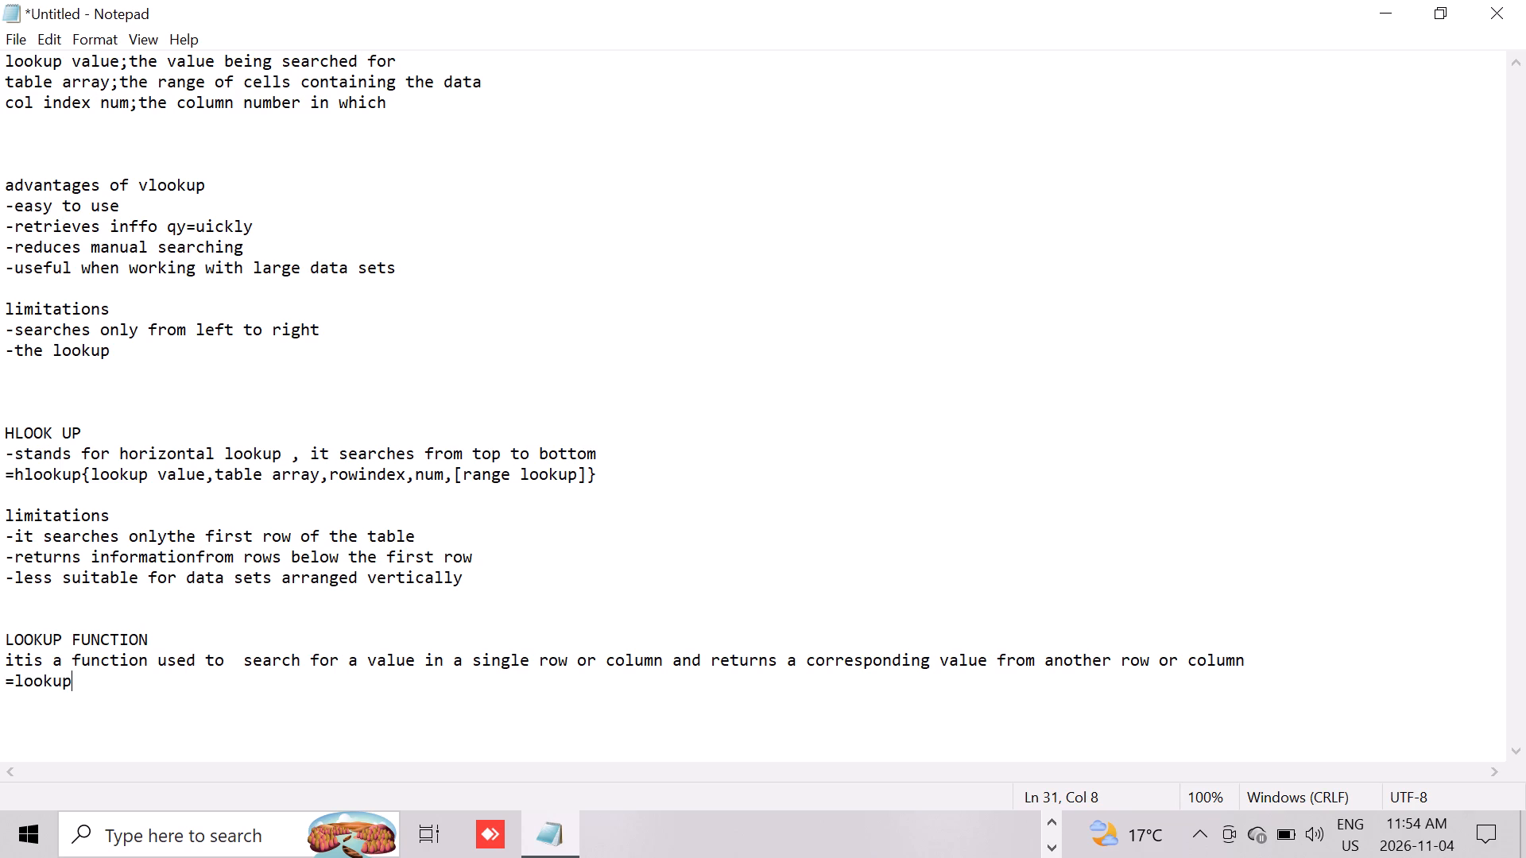
key("bracketleft")
type("lookuo")
type("vali")
key("BackSpace")
type("ue")
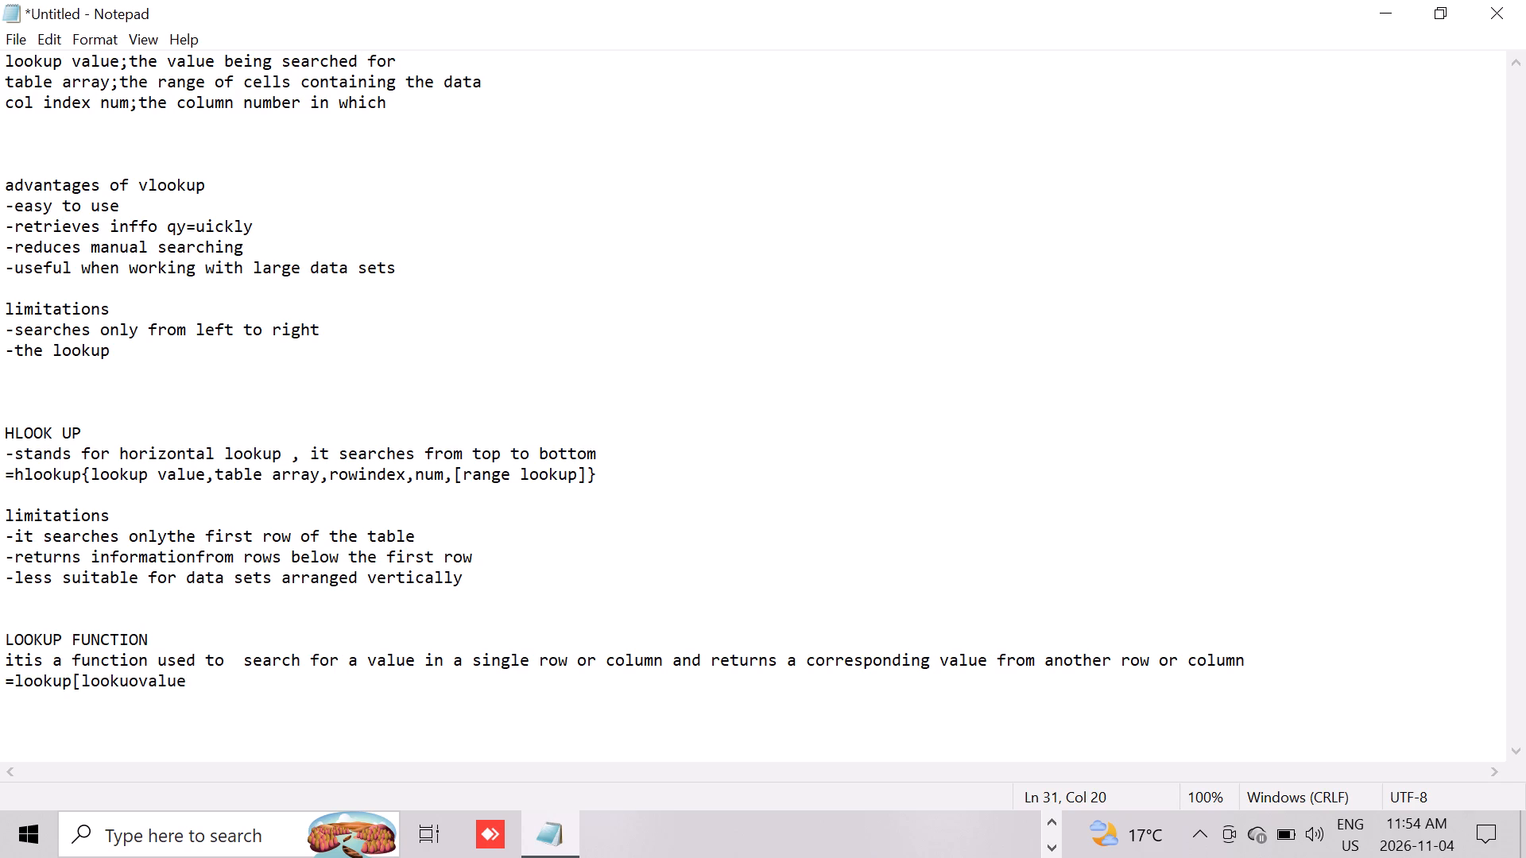
key("comma")
type("lookup")
type("ve")
type("ctor")
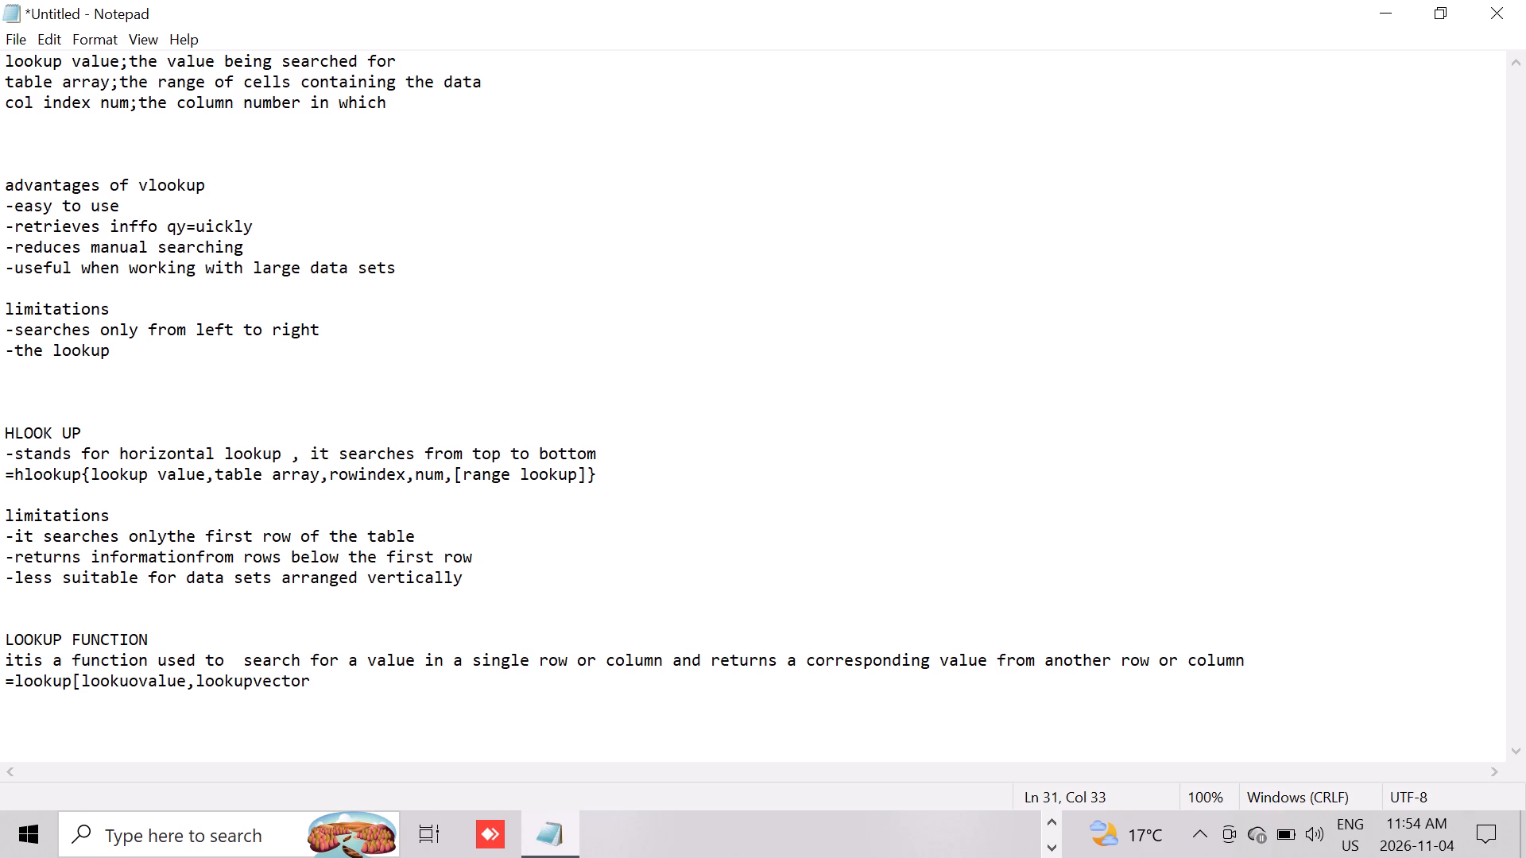
Complete the LOOKUP syntax line with ",vector,[result vector]]" and start a new line.
key("comma")
type("vector")
key("comma")
key("bracketleft")
type("result vector]")
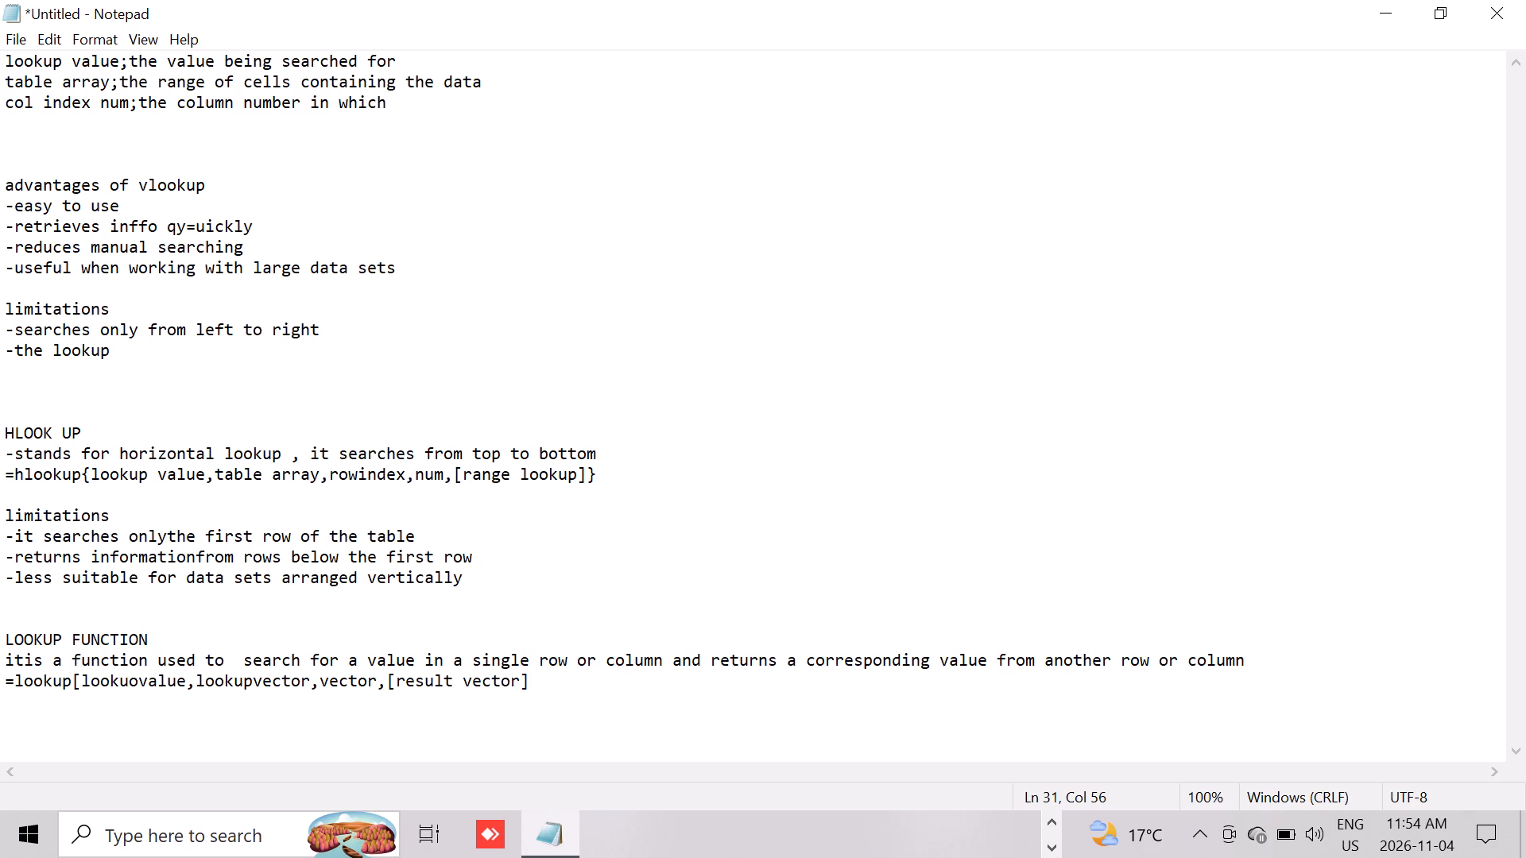
type("]]")
key("BackSpace")
key("Return")
Add the explanation line "lookup vector;the sungle row of columnwhere excel searches" below the LOOKUP syntax.
type("lookup vector")
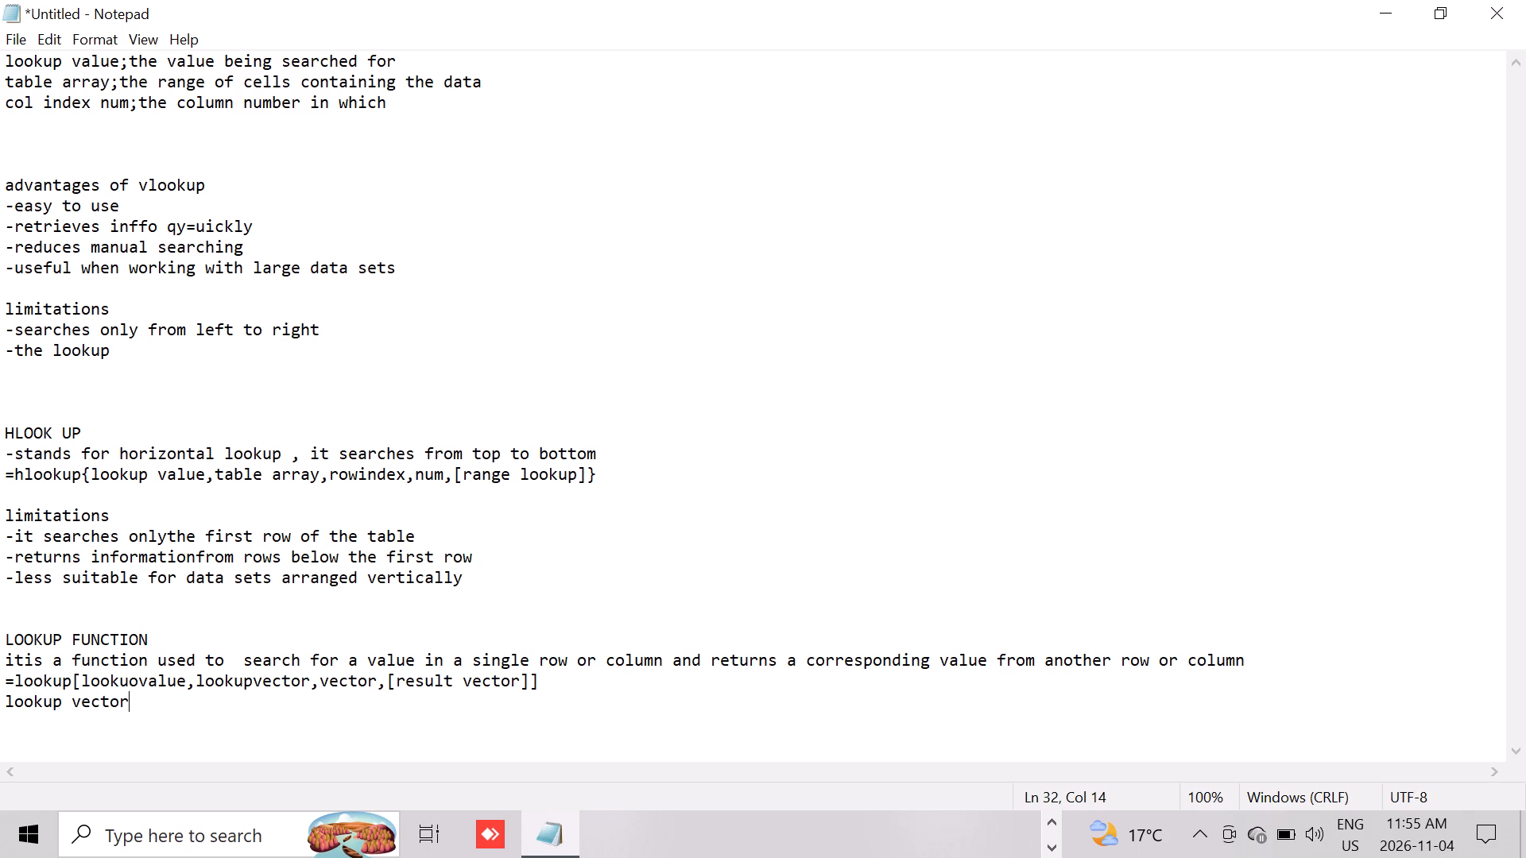
key("semicolon")
type("the sungle")
key("space")
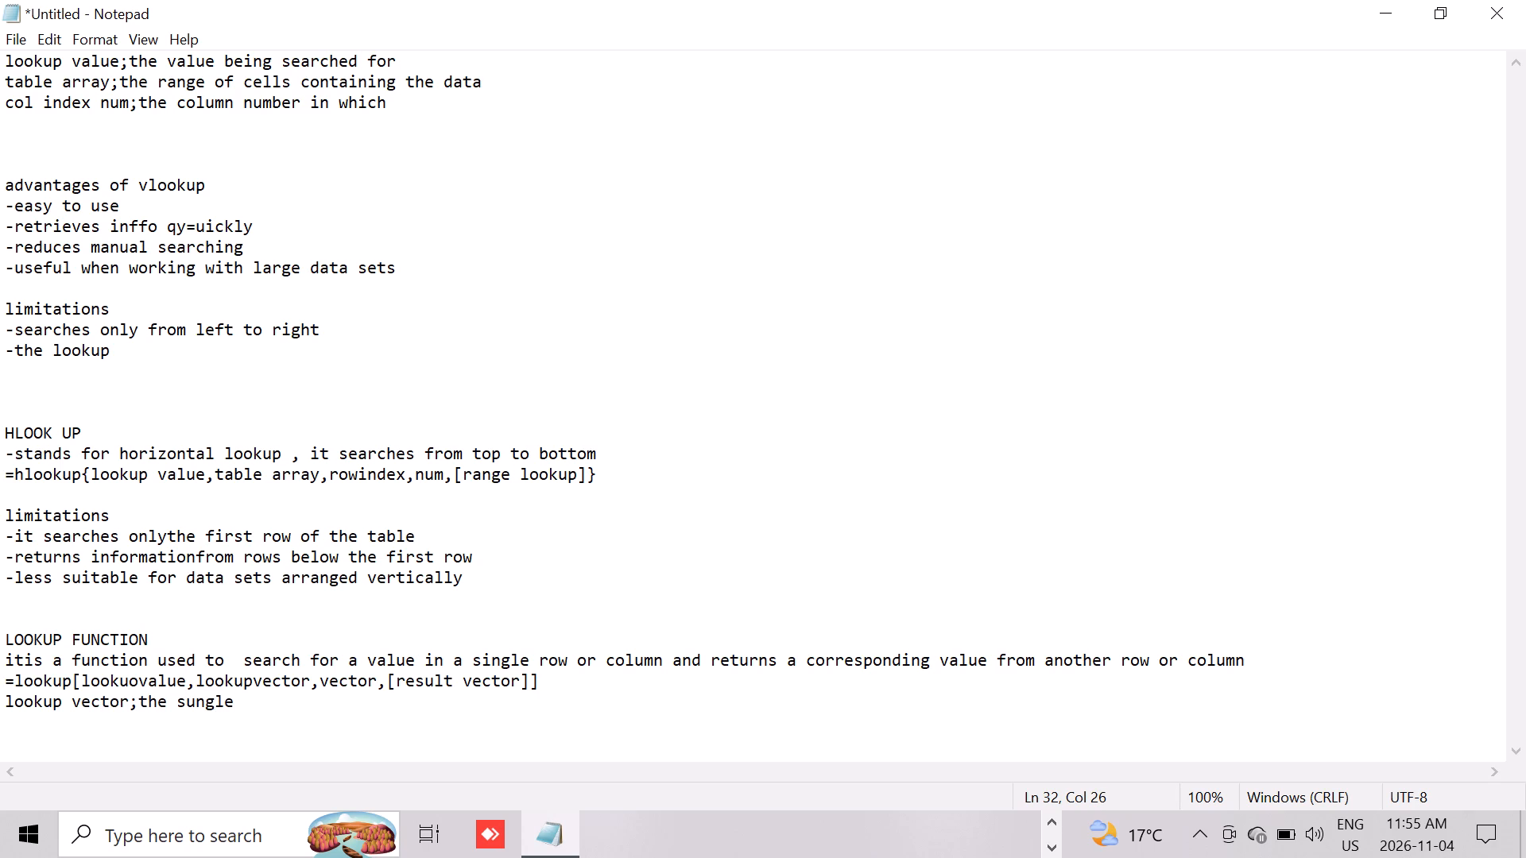
type("row od")
key("BackSpace")
type("f column")
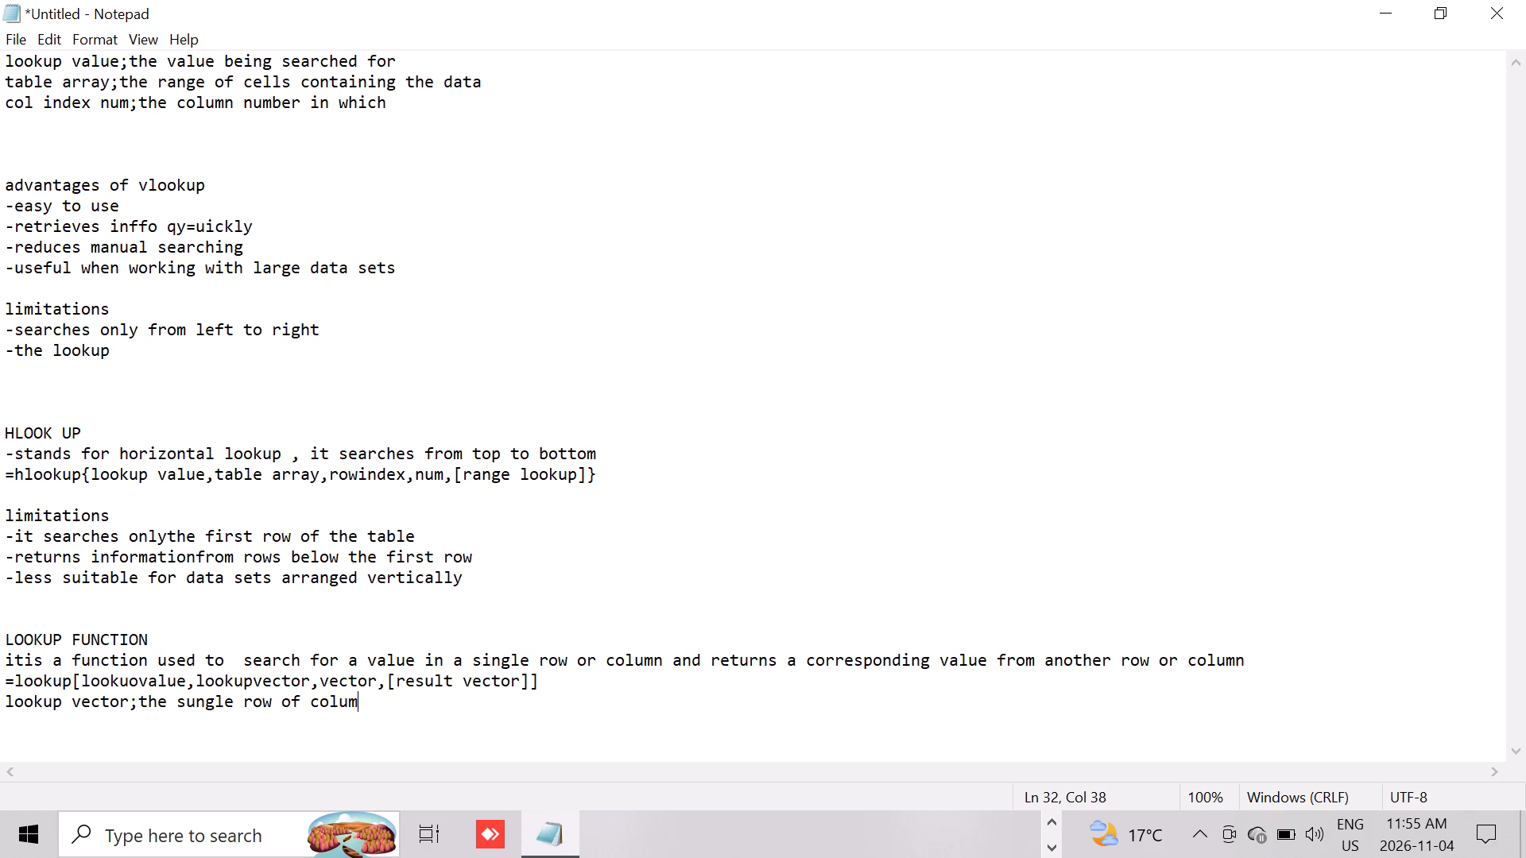
type("where excel")
key("space")
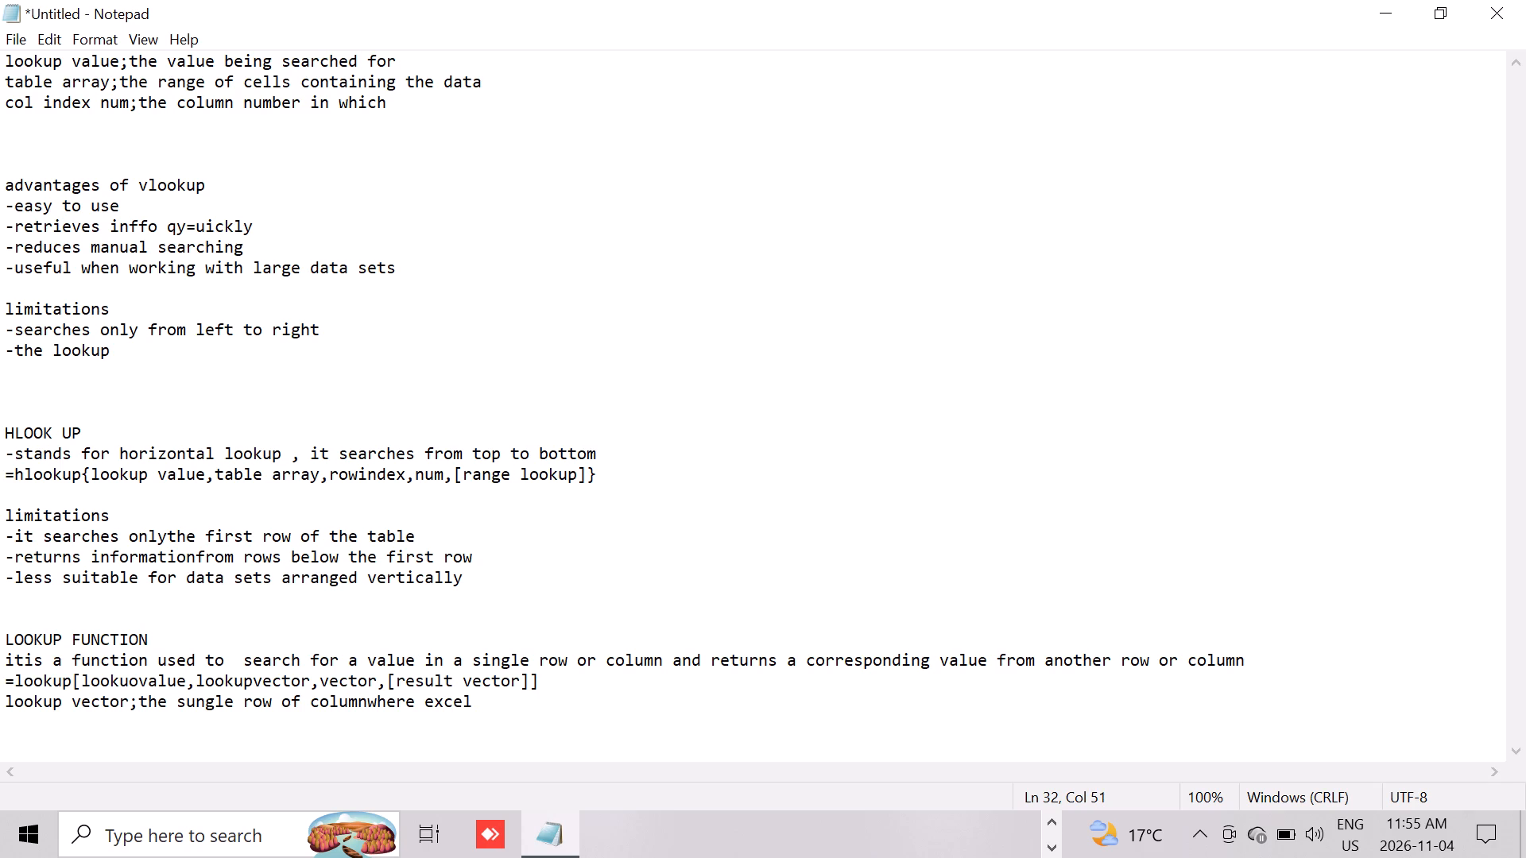
type("searches")
key("Return")
Add the explanation line "result vector;the row or column containing the corresponding results" and start a new line.
type("result vector")
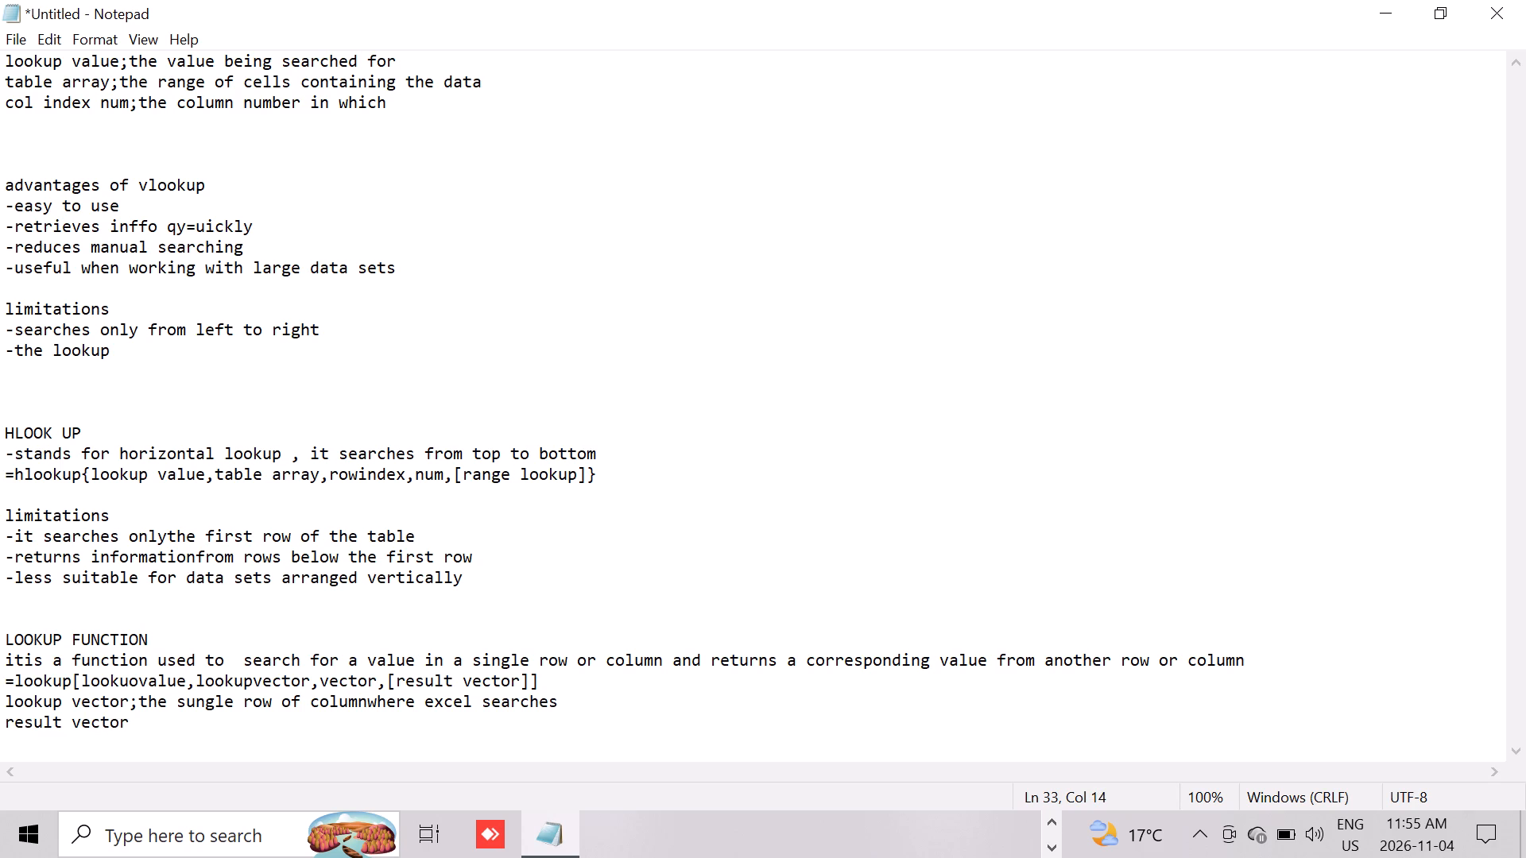
key("semicolon")
type("the row")
key("space")
type("or column")
key("space")
type("containing")
key("space")
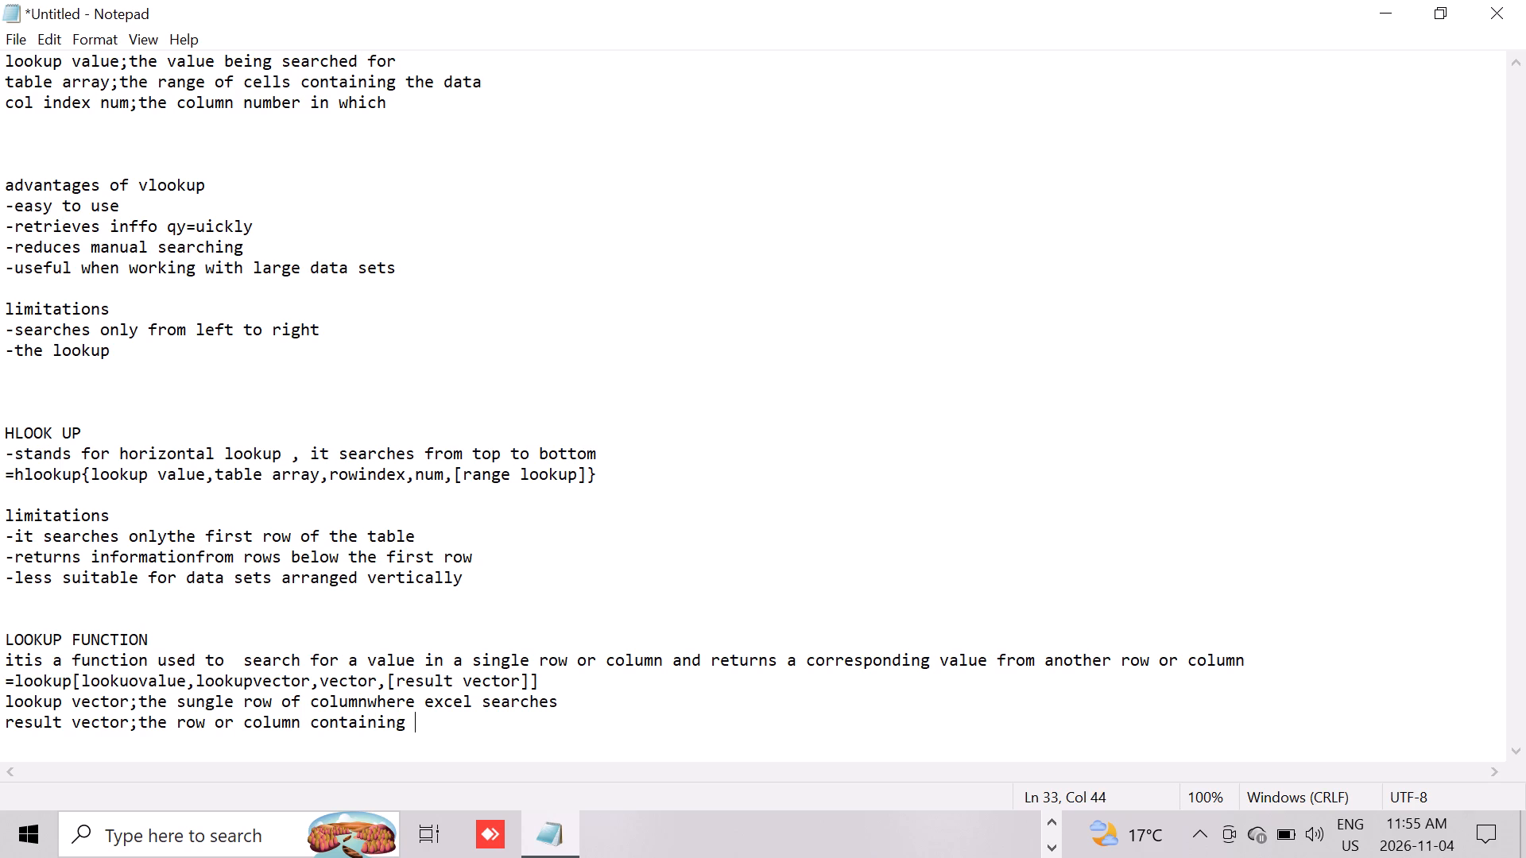
type("the c")
type("orresponding")
key("space")
type("results")
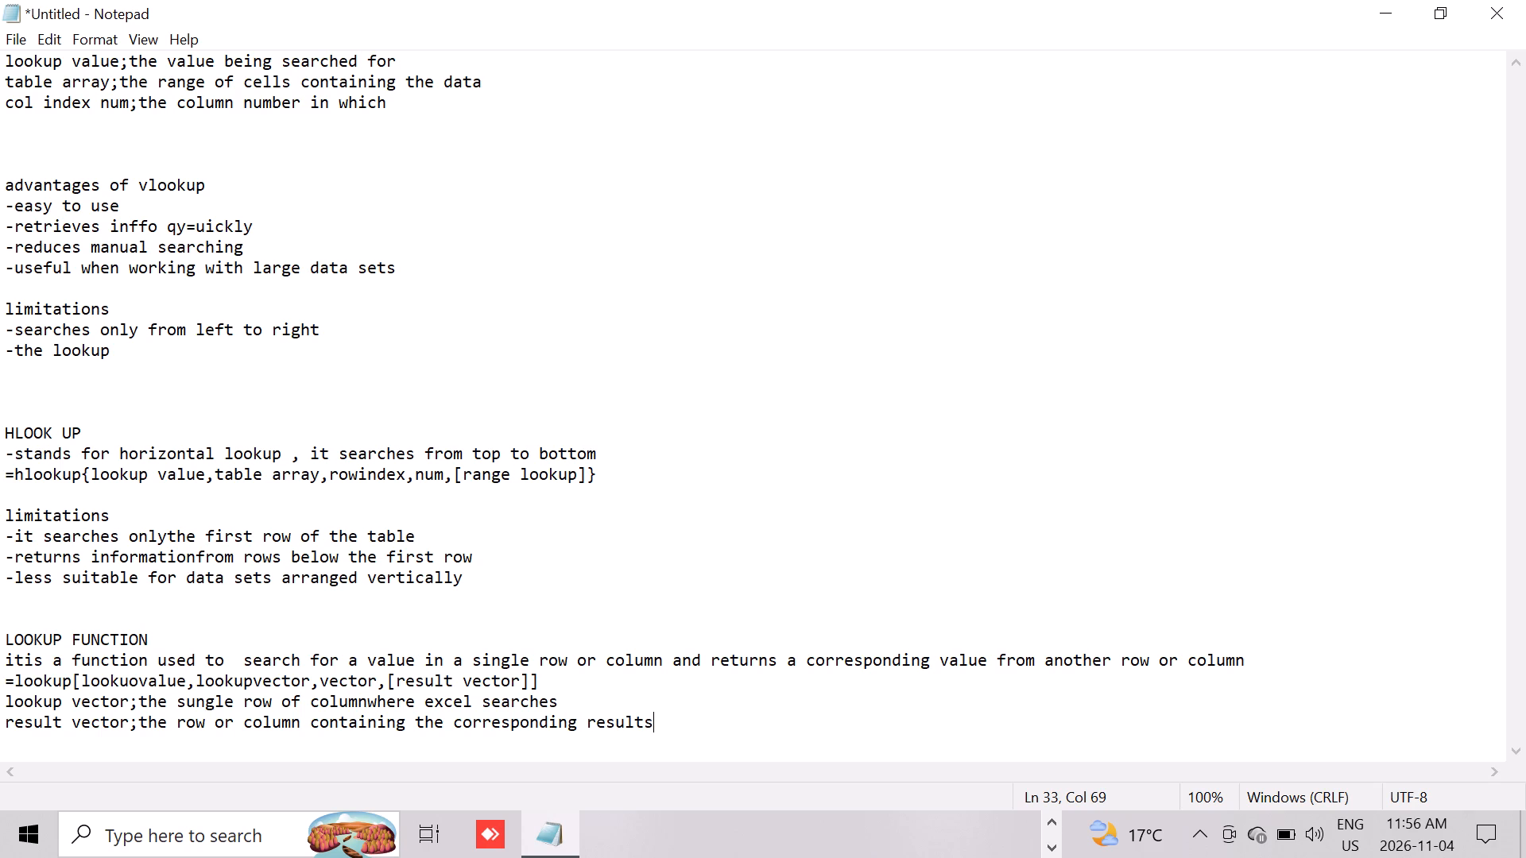
key("Return")
Correct the spelling of the first argument in the LOOKUP syntax line to "lookupvalue".
left_click(136, 673)
key("BackSpace")
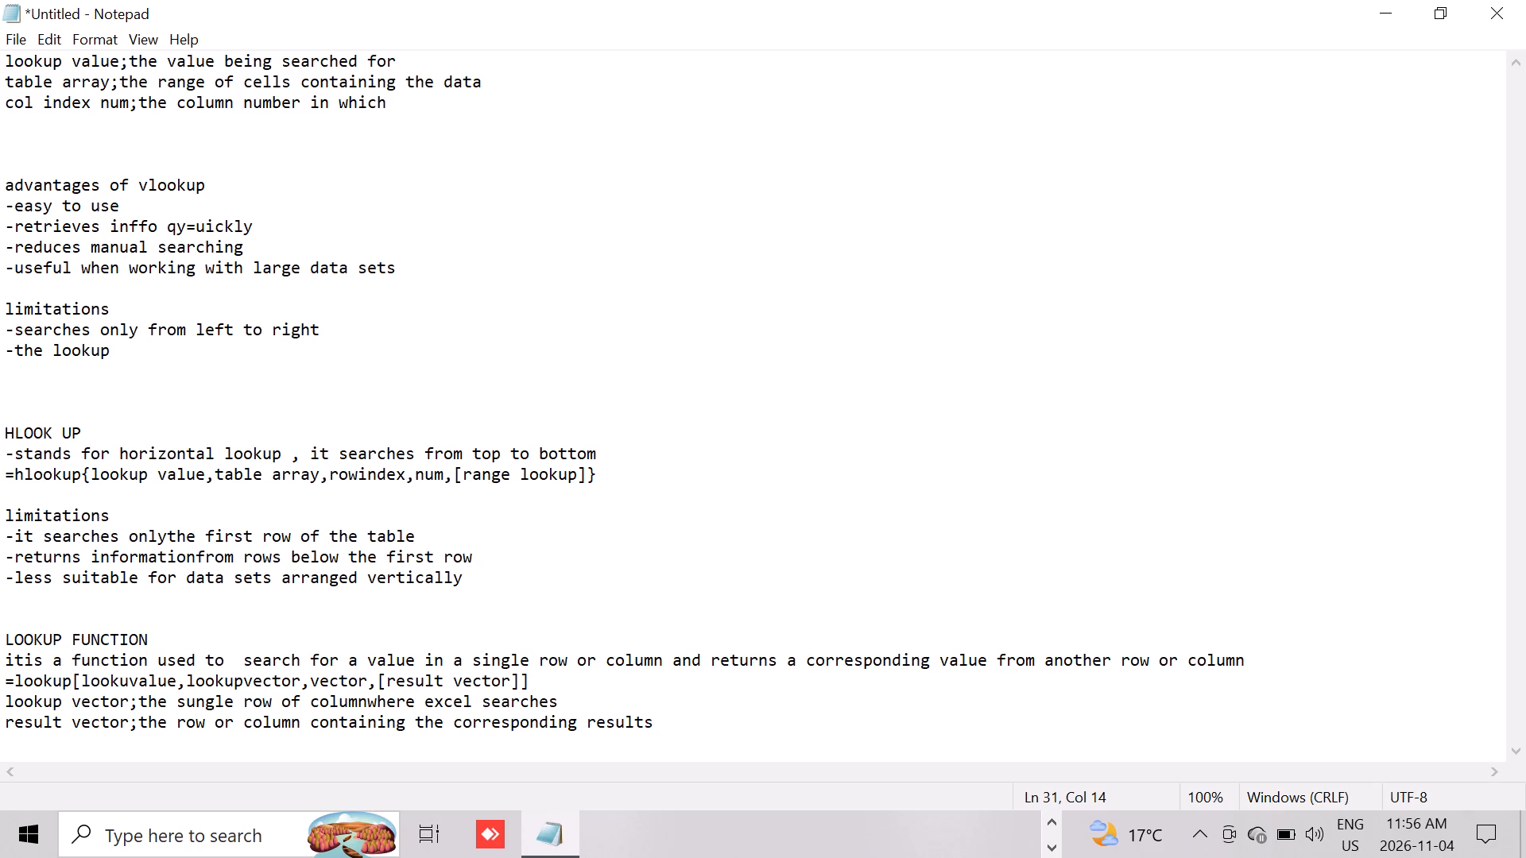
key("p")
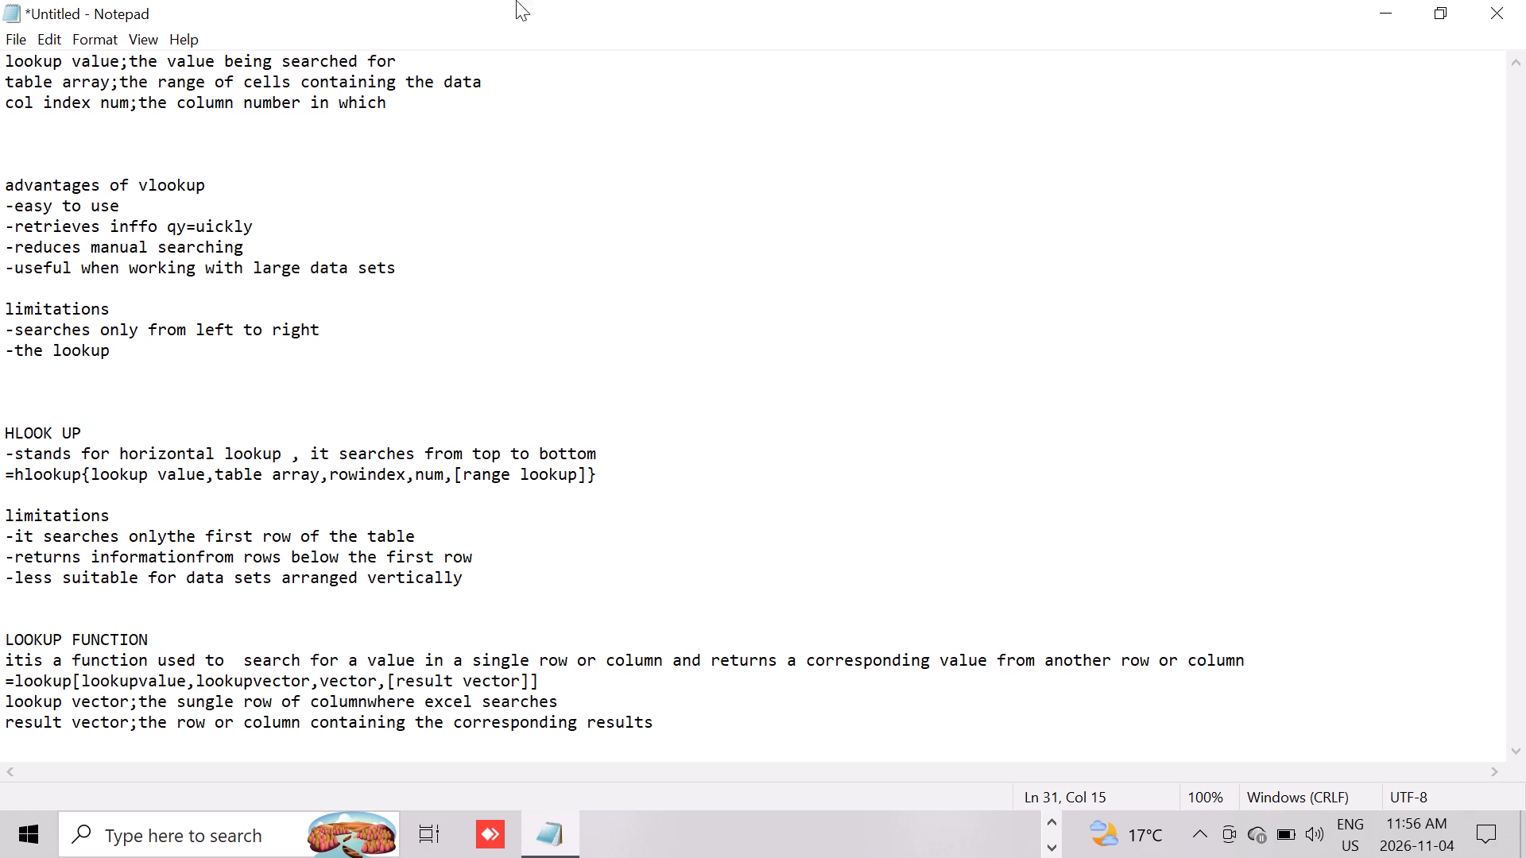
Switch to the ASSIGNMENT workbook in Edge and enter the heading "lookup" in cell K1.
left_click(1402, 9)
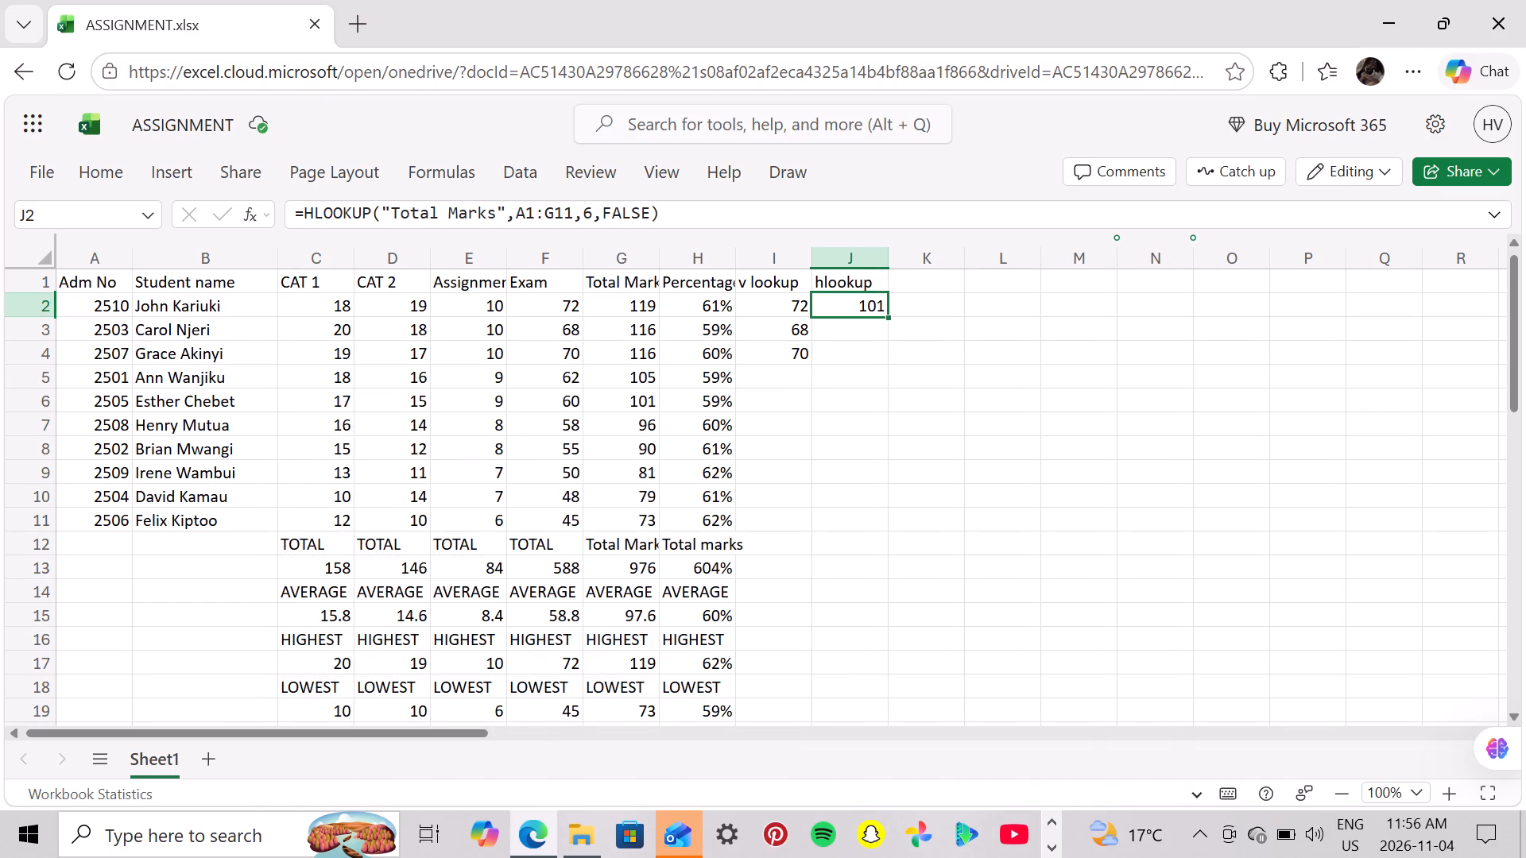
left_click(922, 288)
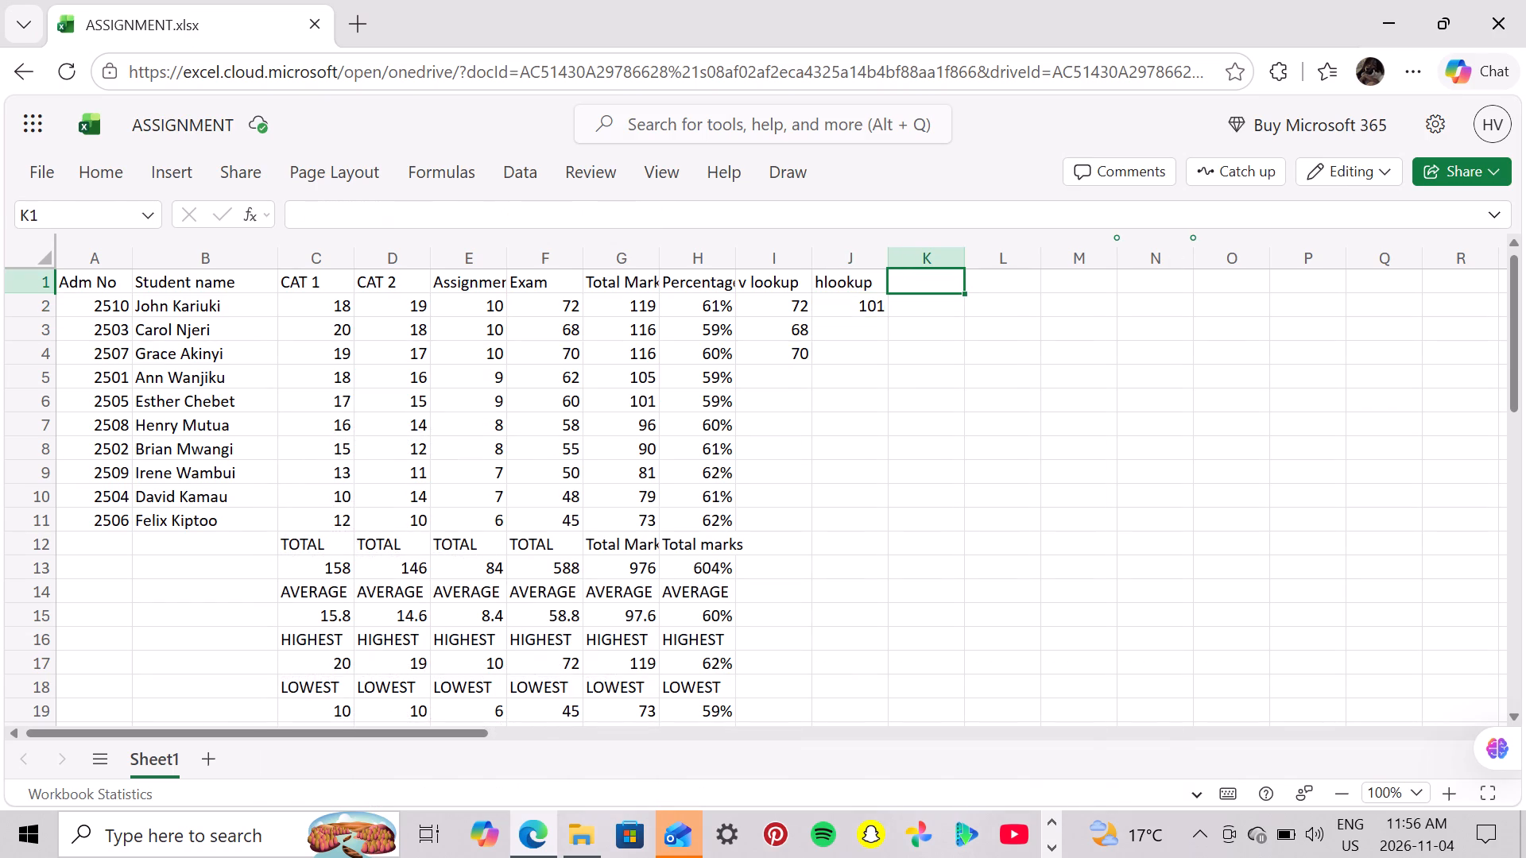
type("lookup")
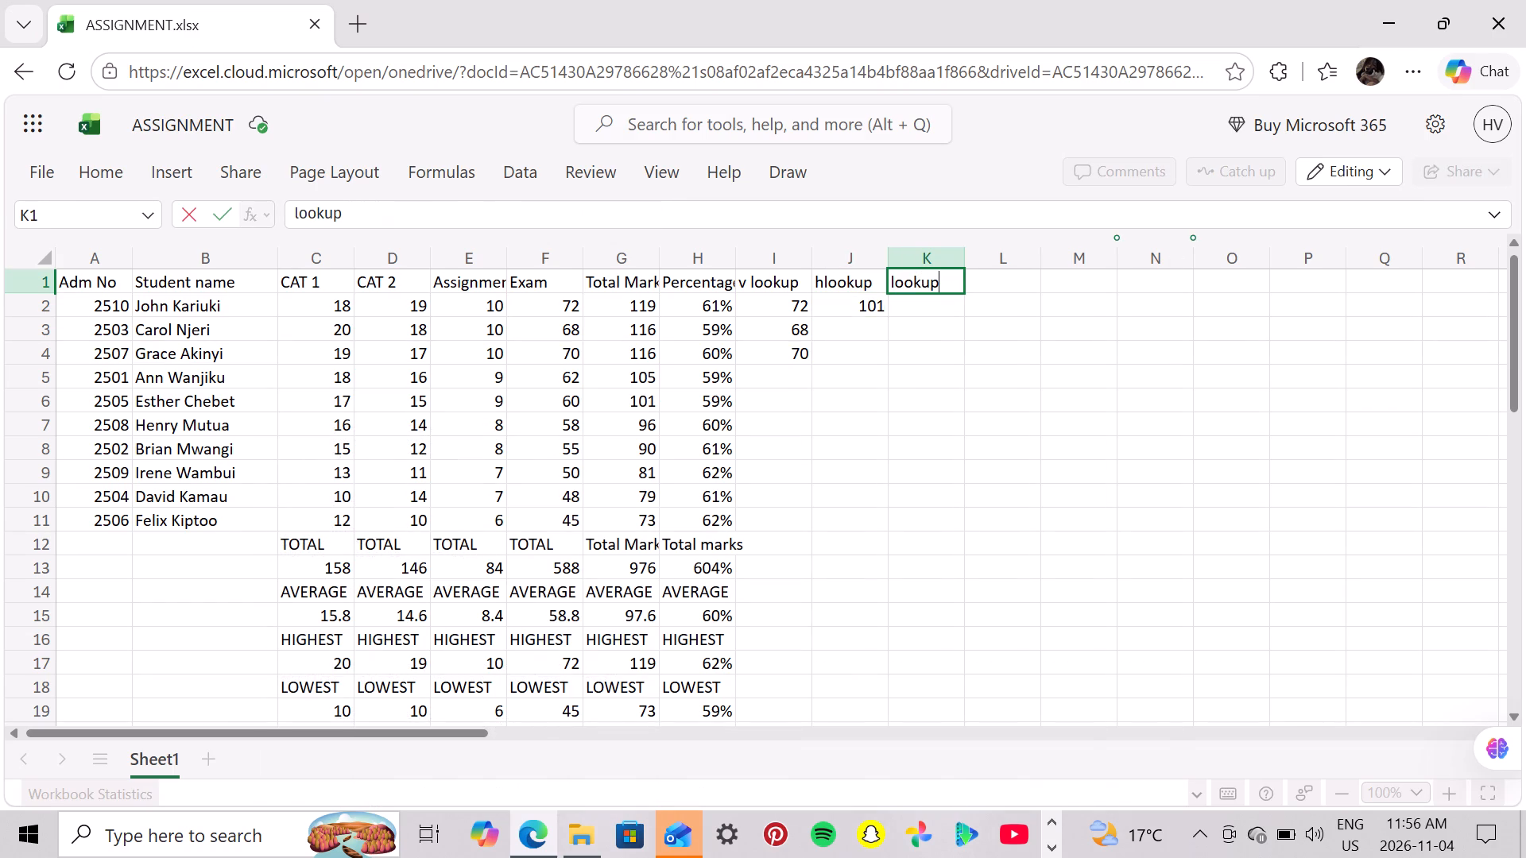
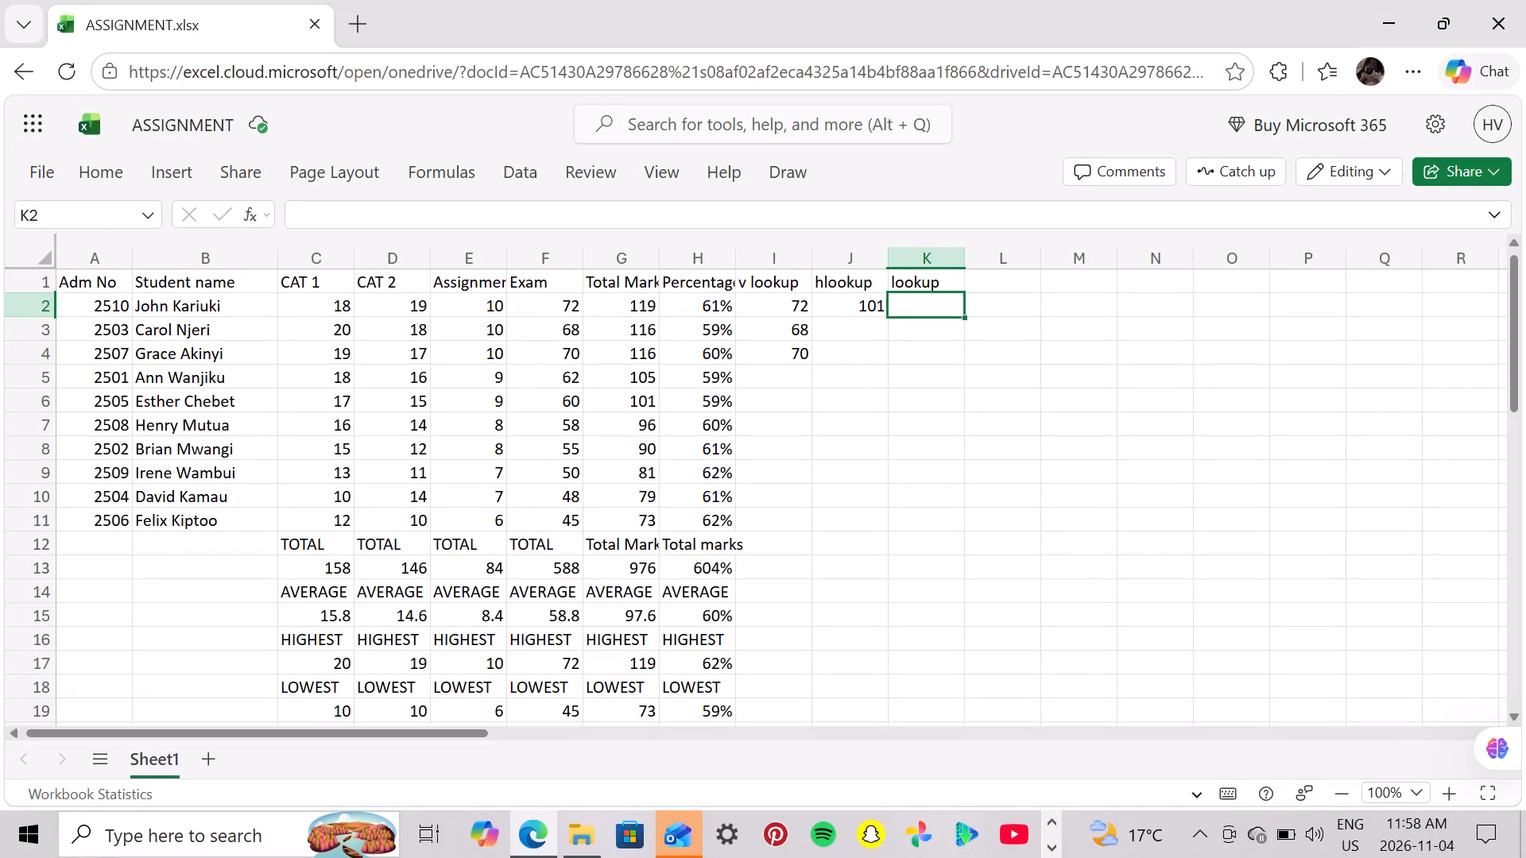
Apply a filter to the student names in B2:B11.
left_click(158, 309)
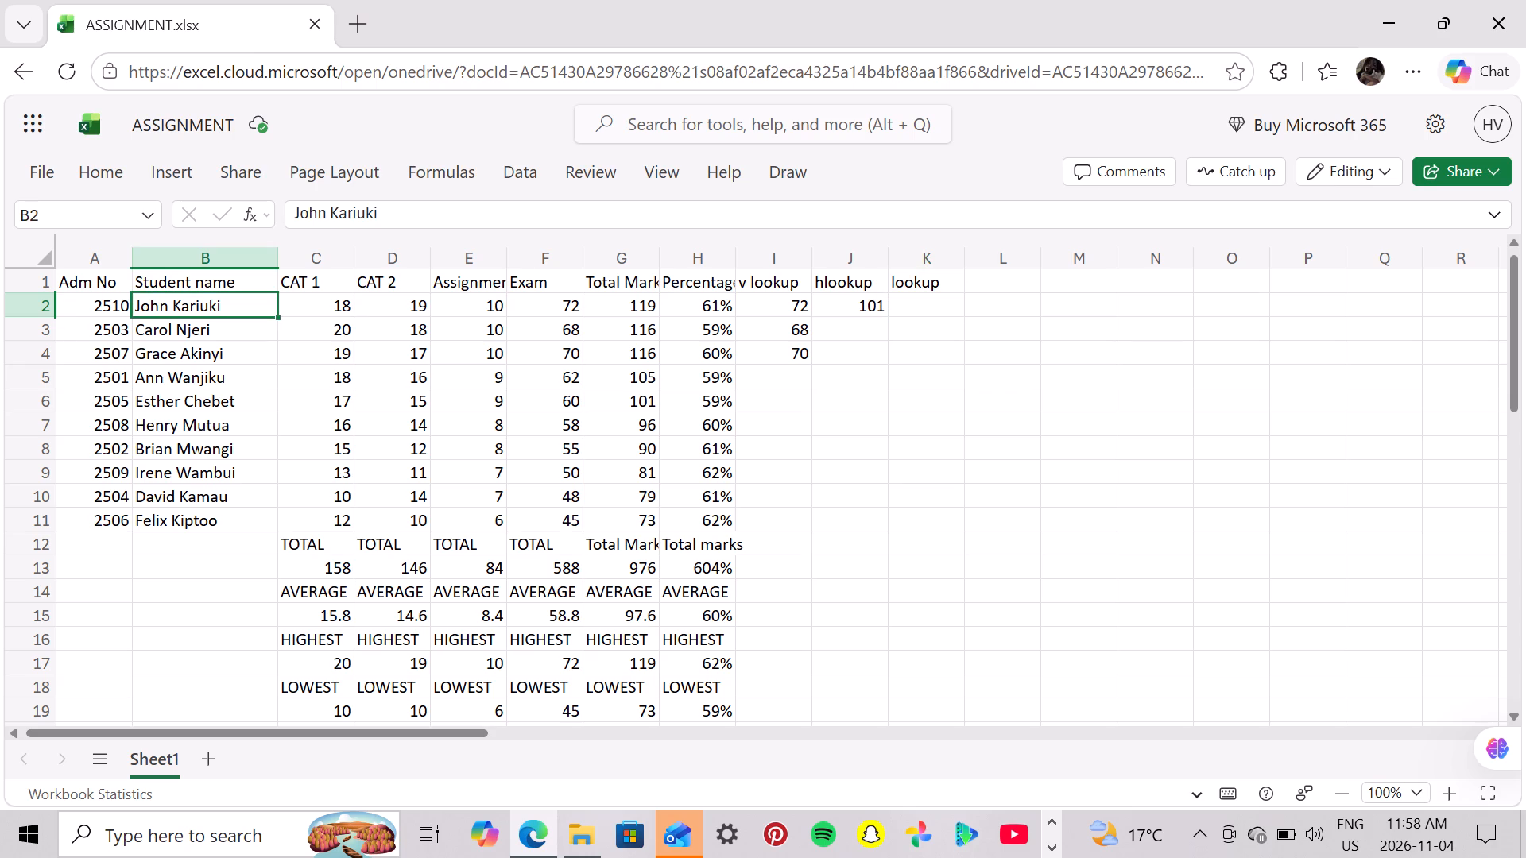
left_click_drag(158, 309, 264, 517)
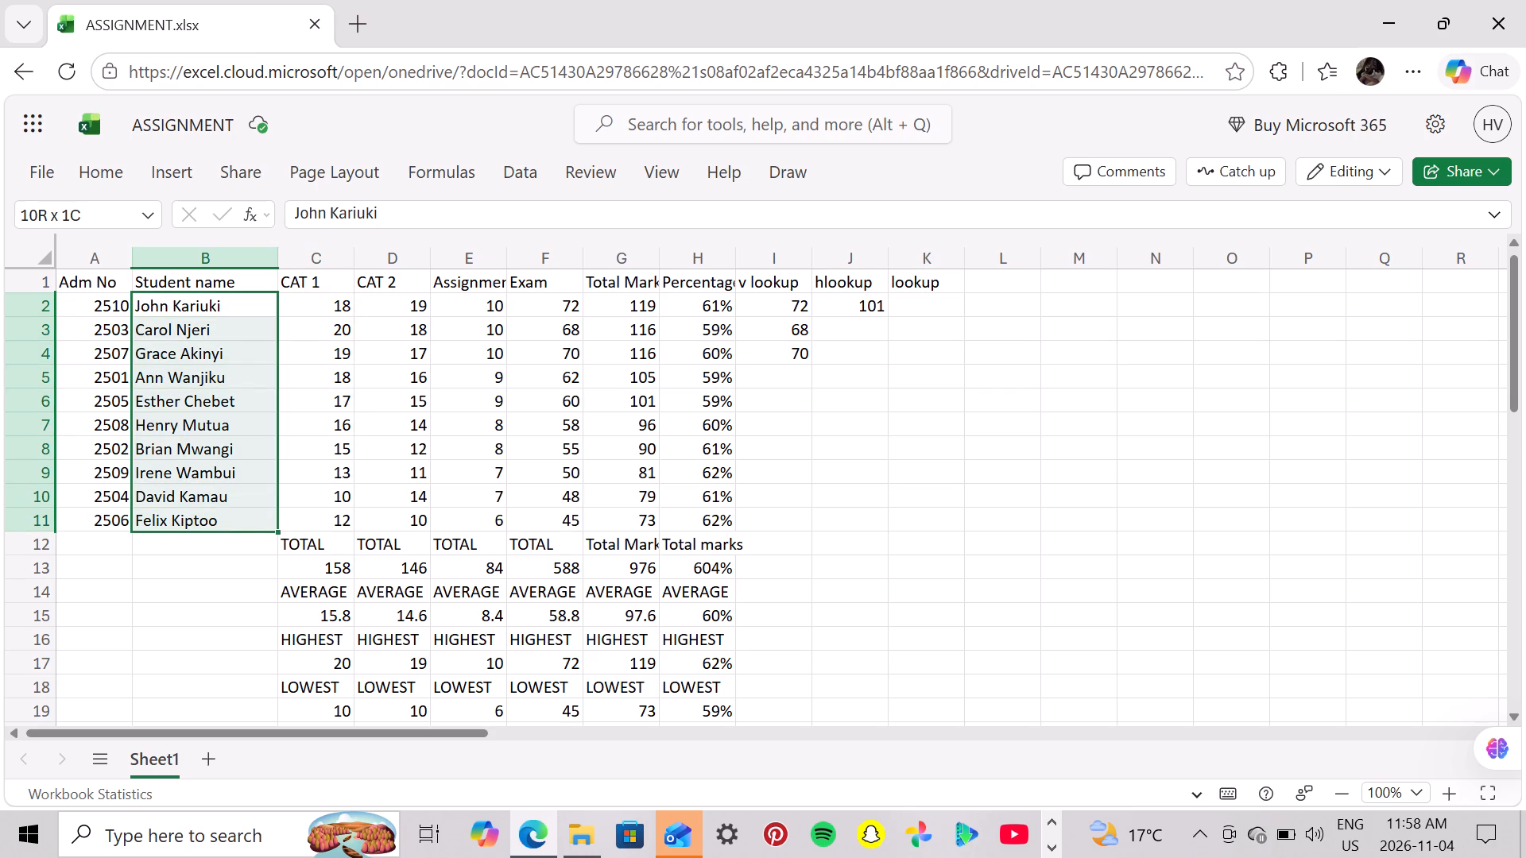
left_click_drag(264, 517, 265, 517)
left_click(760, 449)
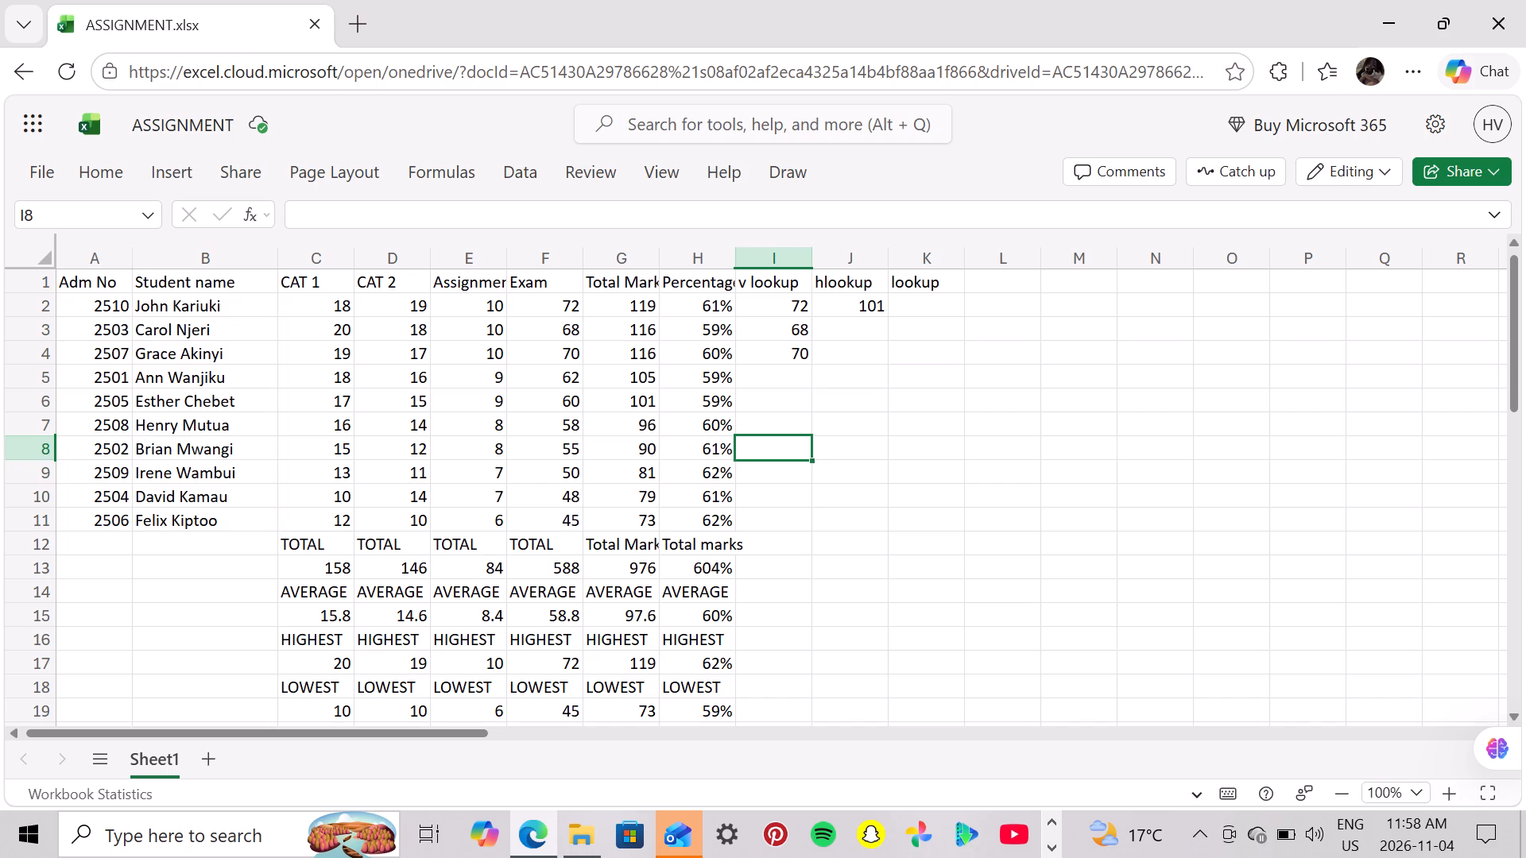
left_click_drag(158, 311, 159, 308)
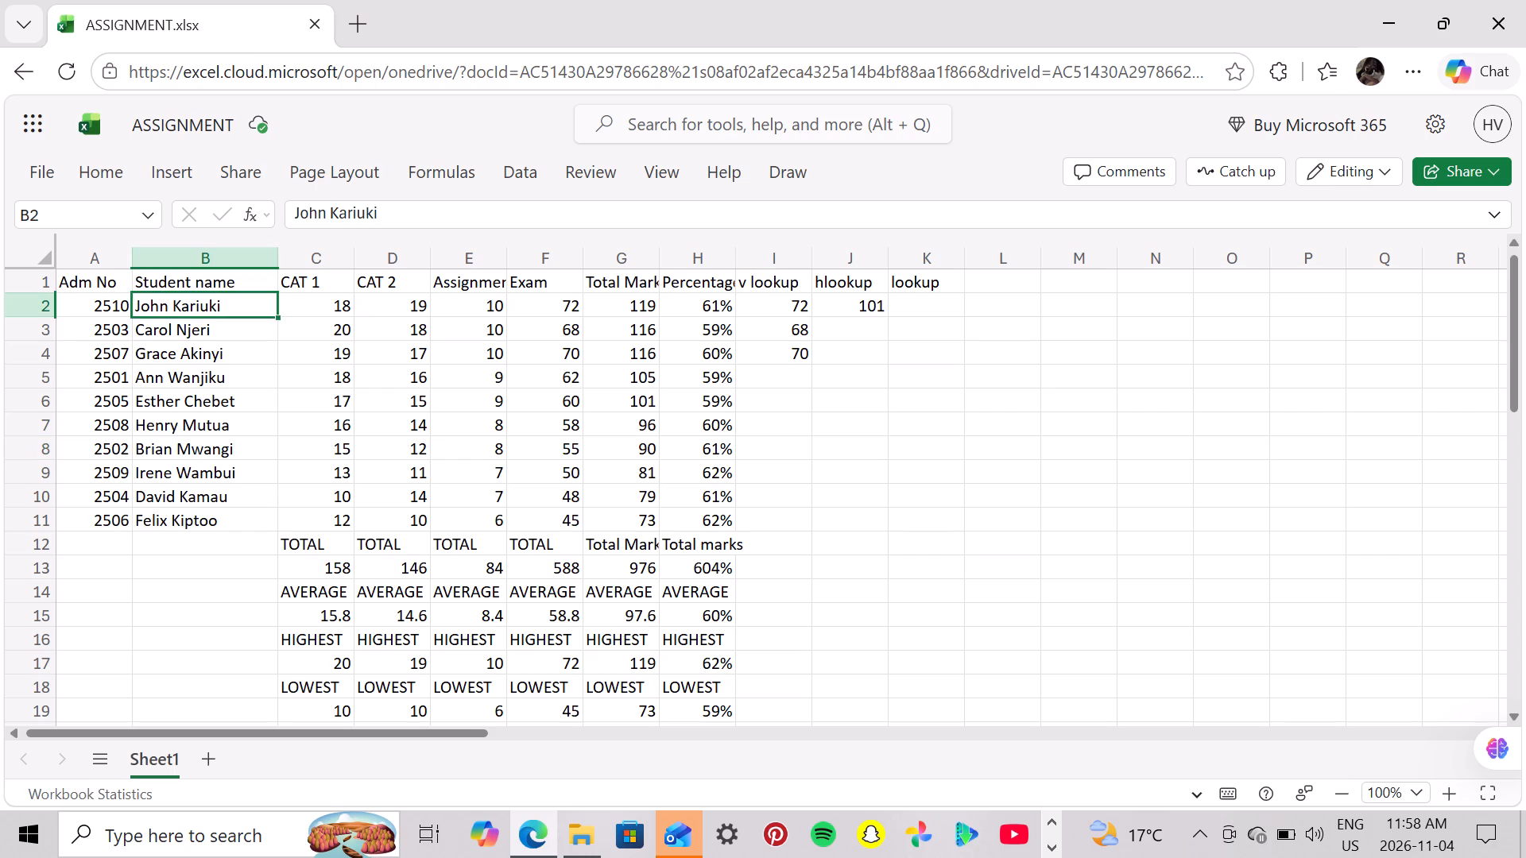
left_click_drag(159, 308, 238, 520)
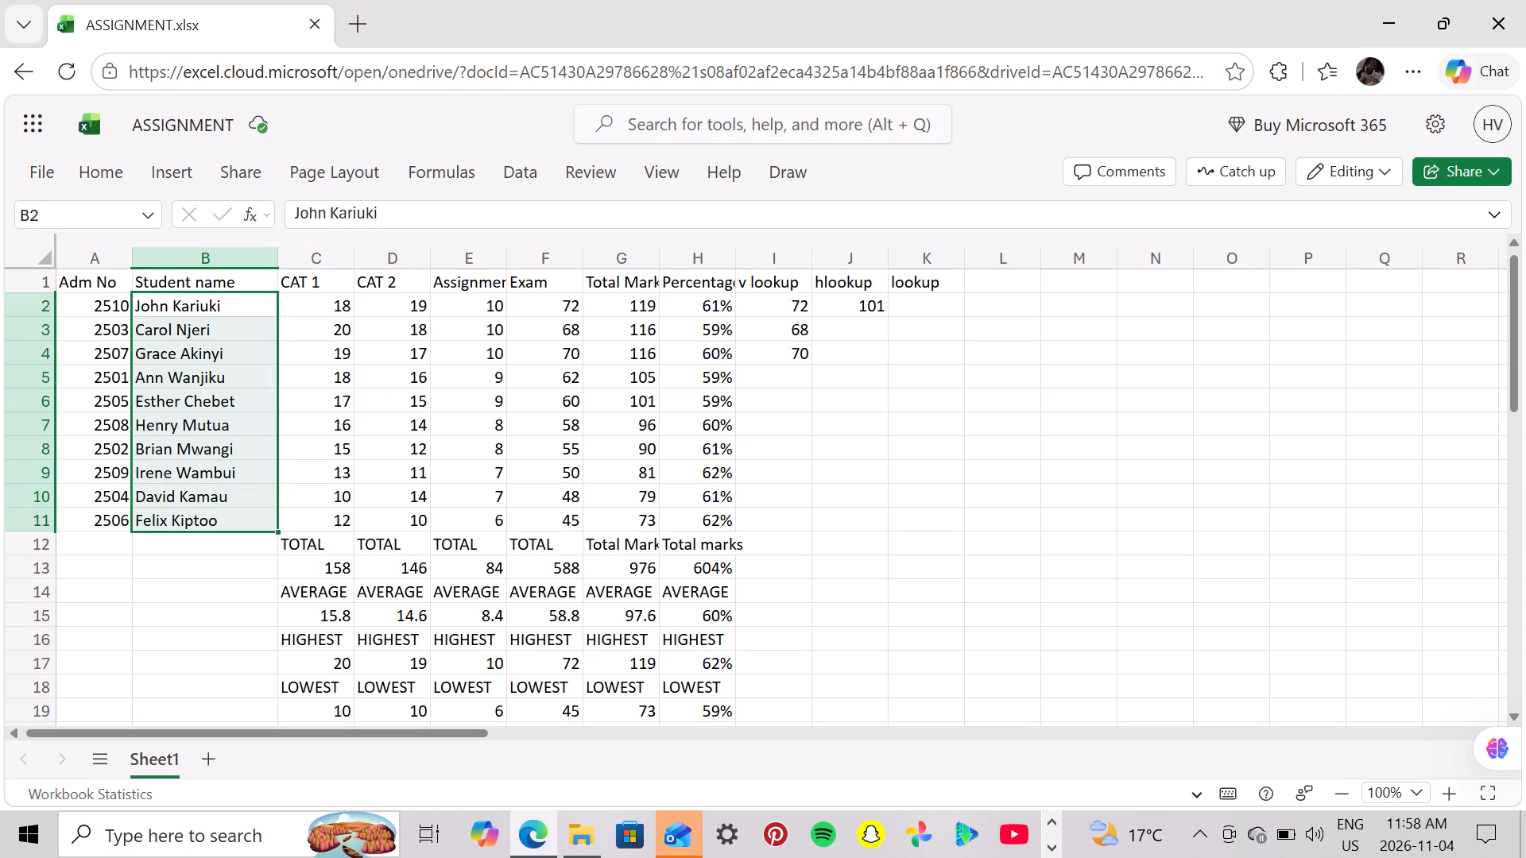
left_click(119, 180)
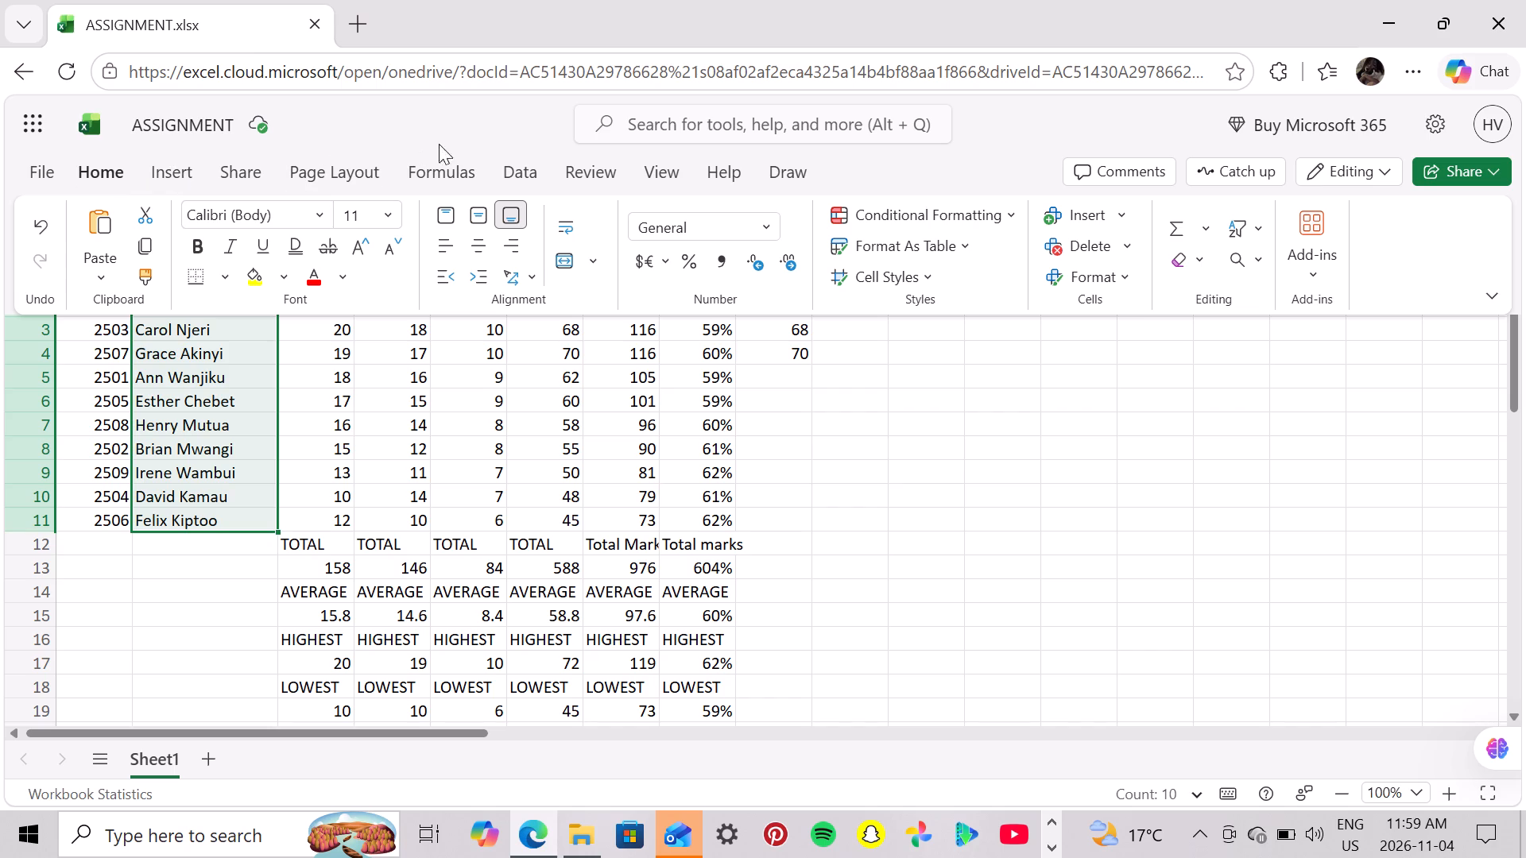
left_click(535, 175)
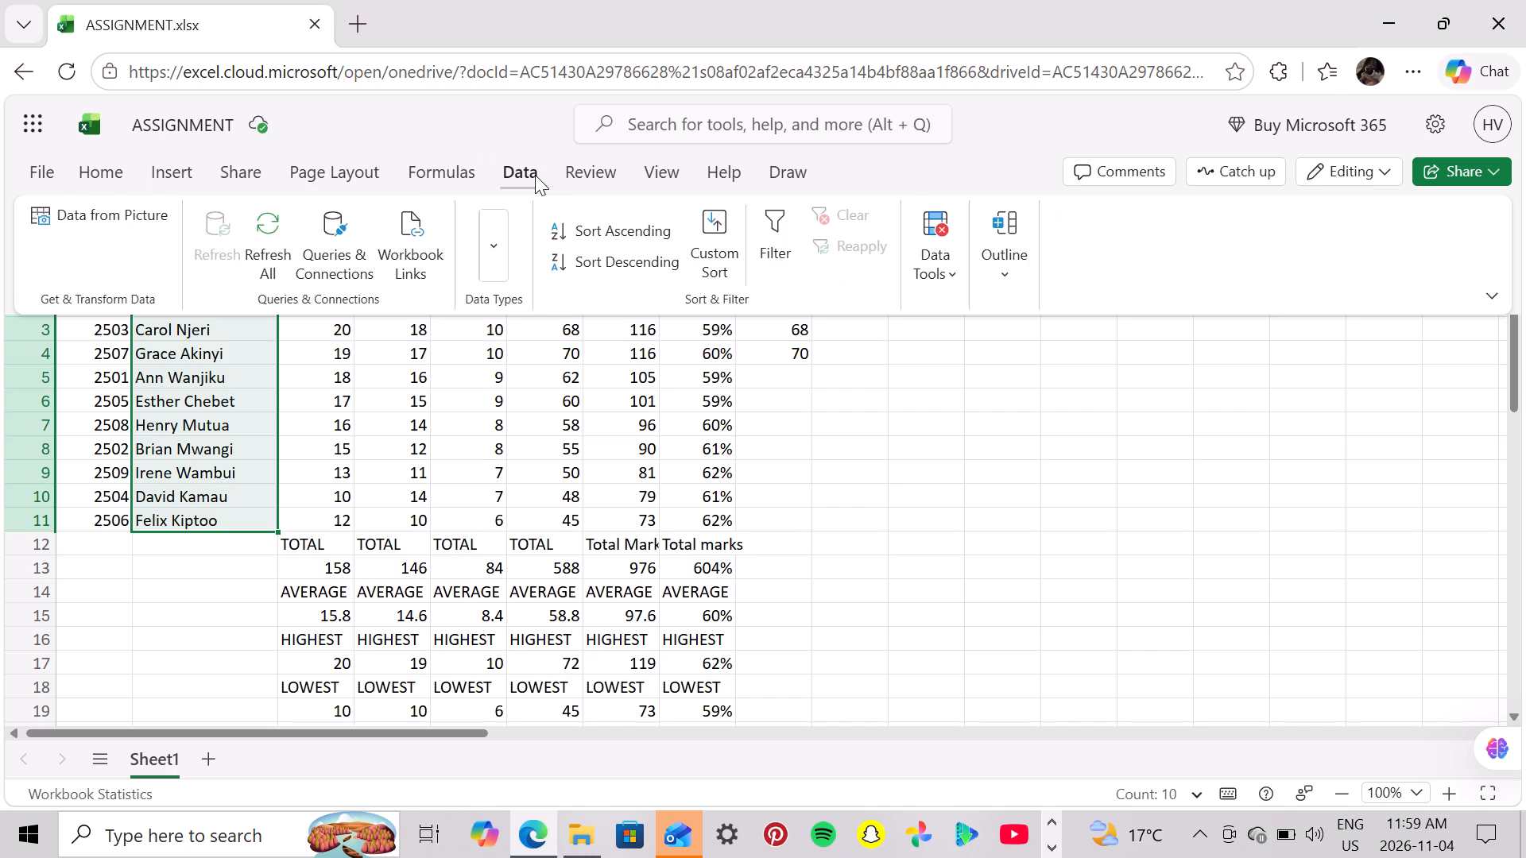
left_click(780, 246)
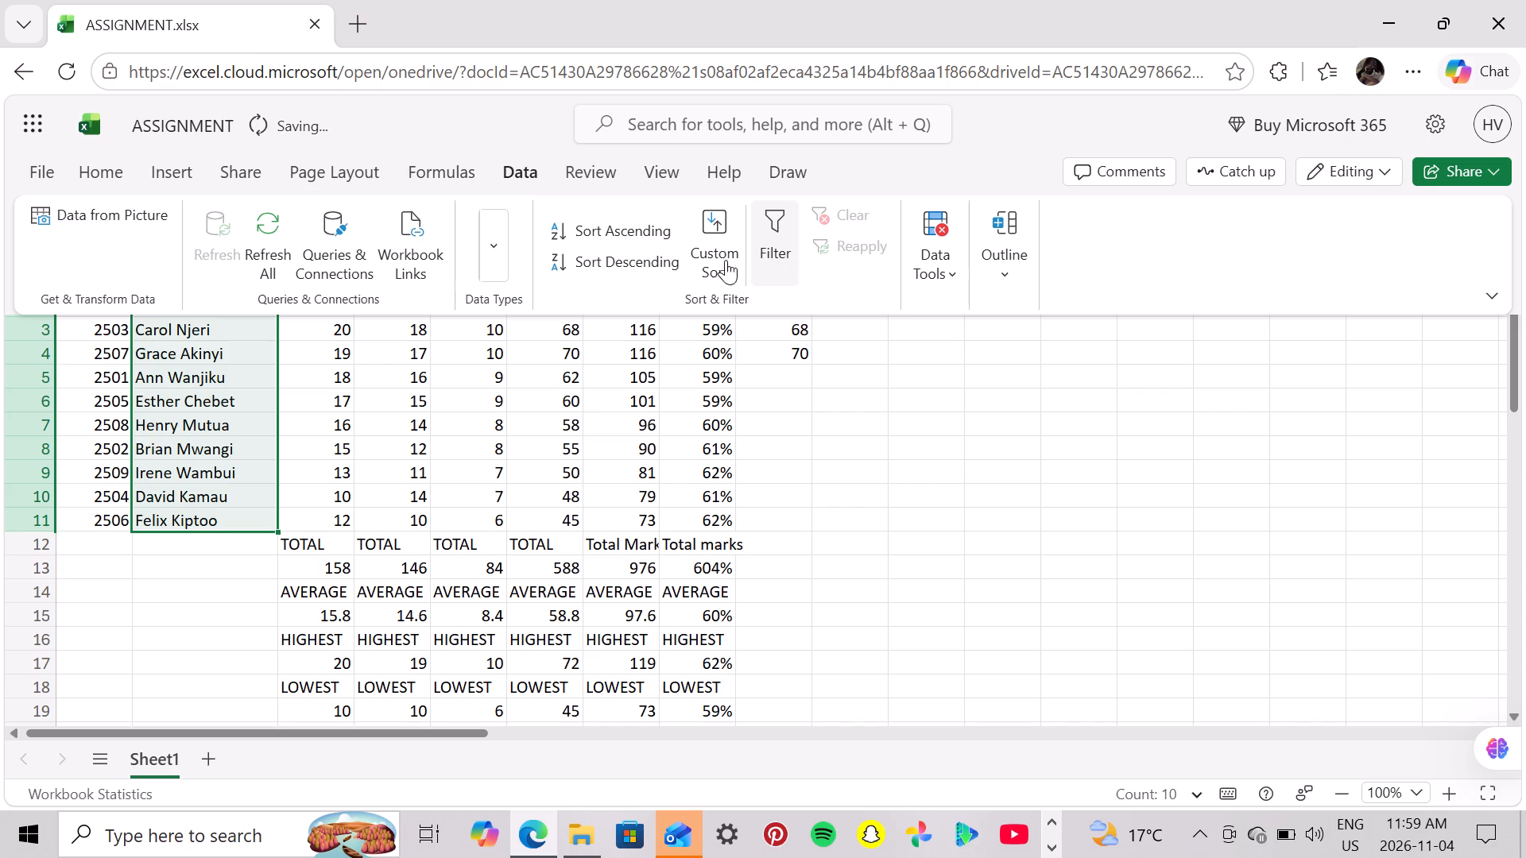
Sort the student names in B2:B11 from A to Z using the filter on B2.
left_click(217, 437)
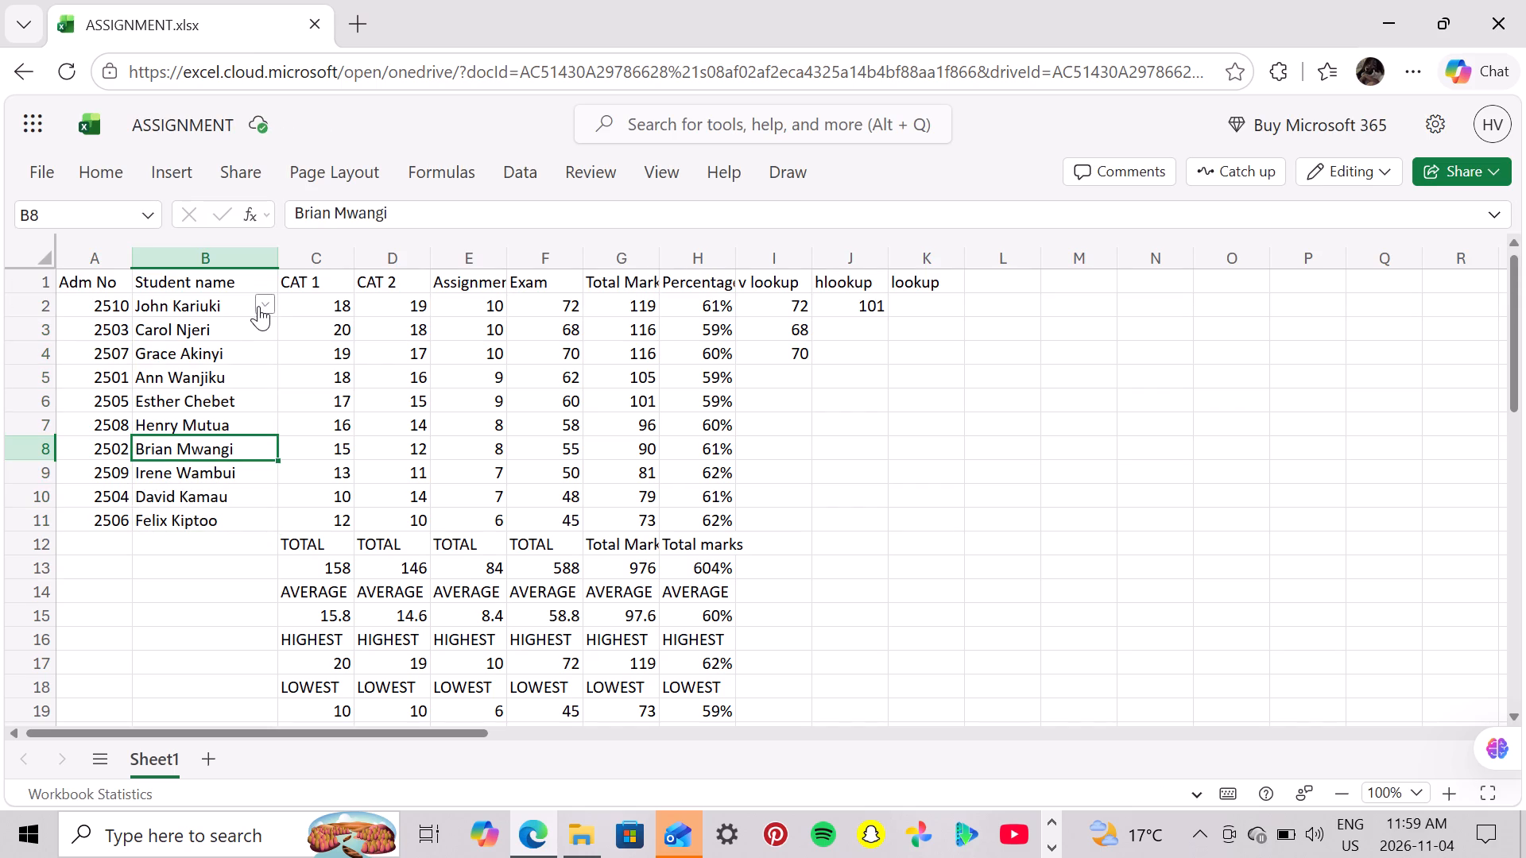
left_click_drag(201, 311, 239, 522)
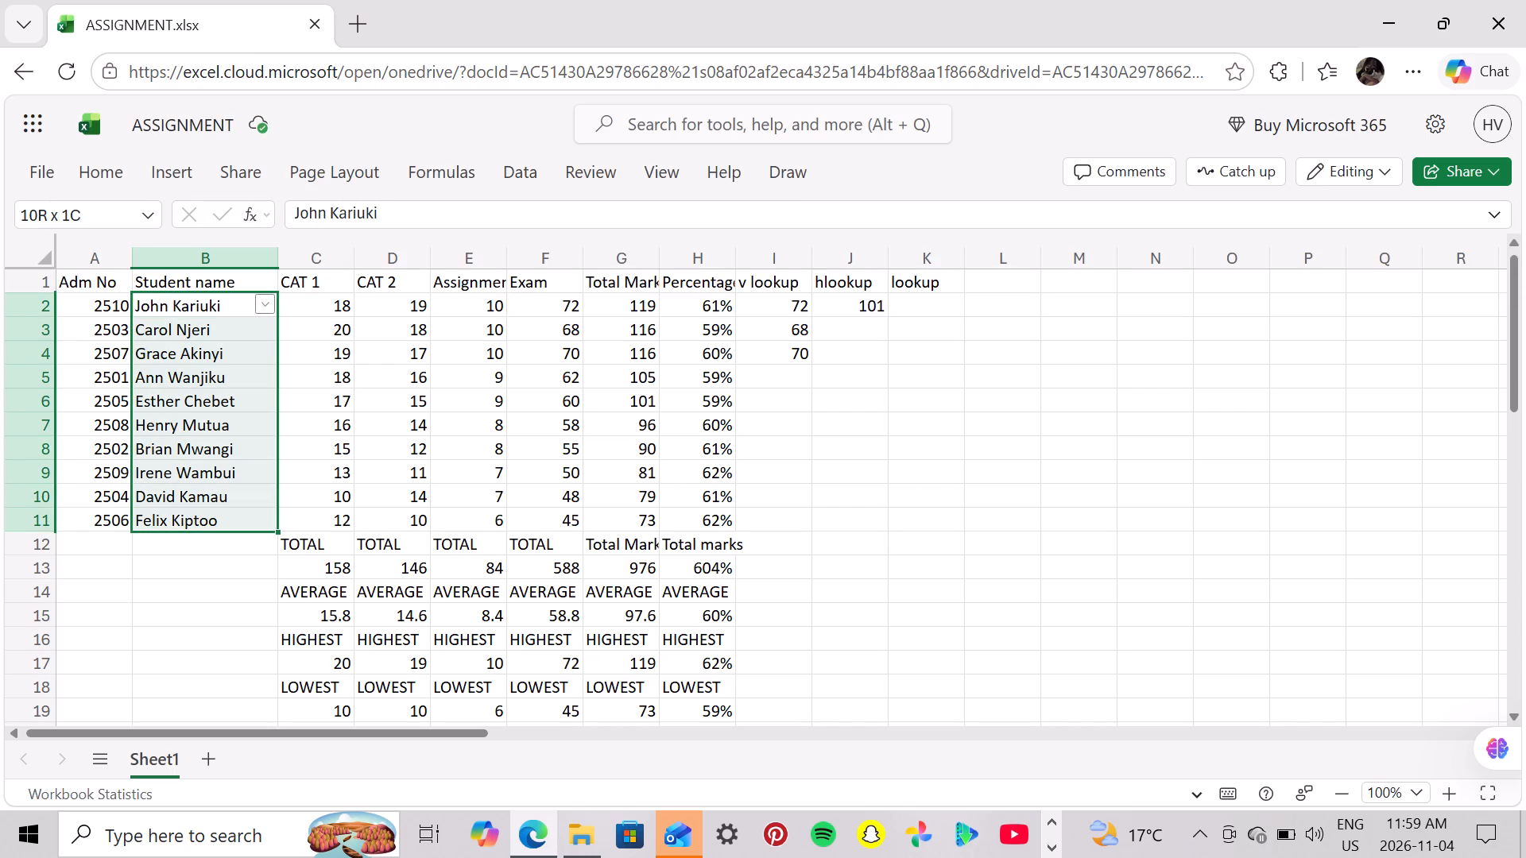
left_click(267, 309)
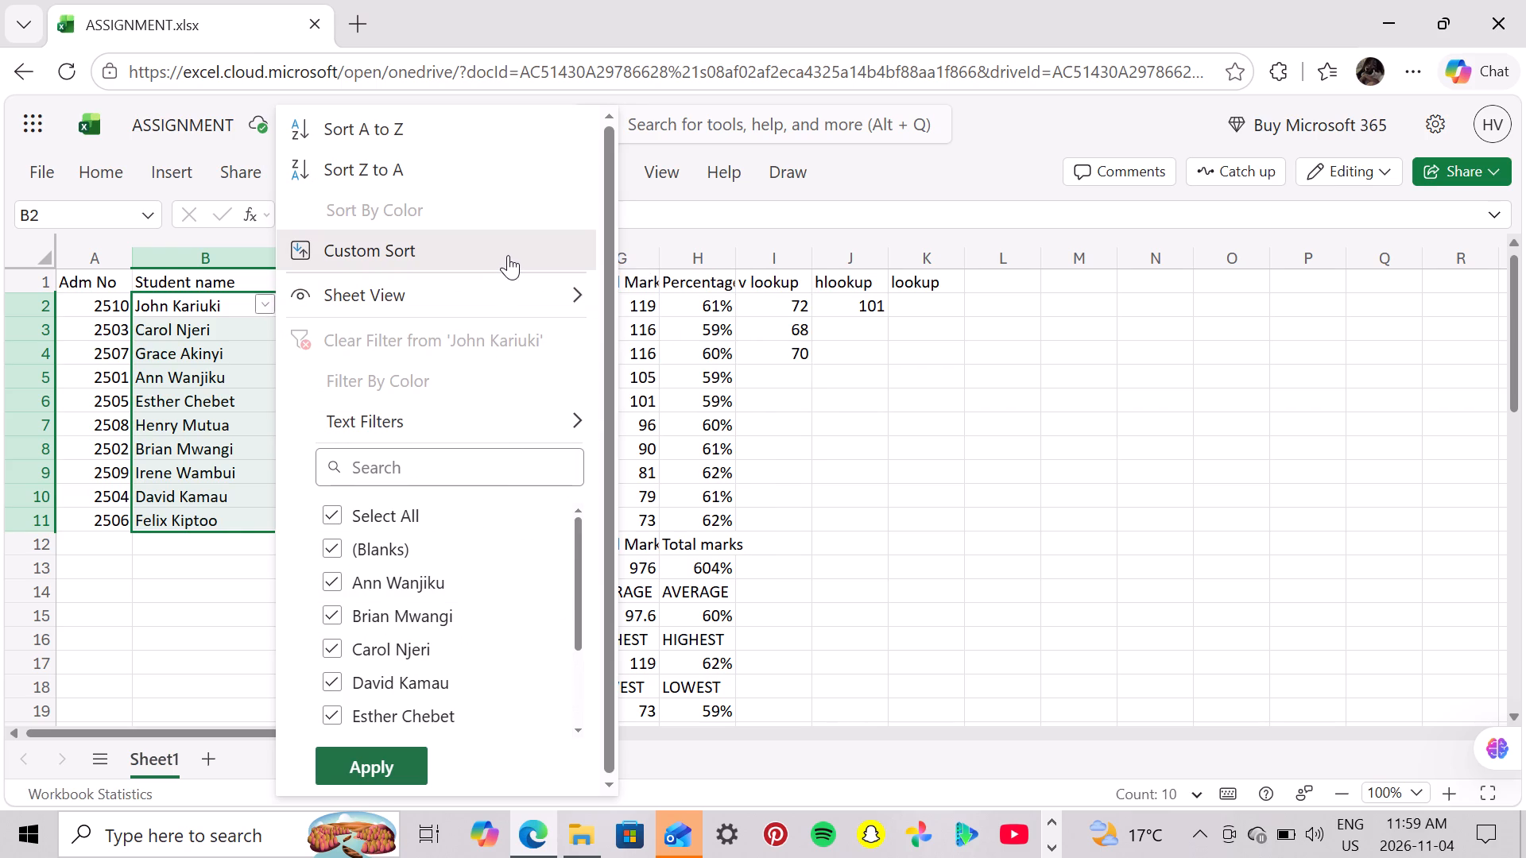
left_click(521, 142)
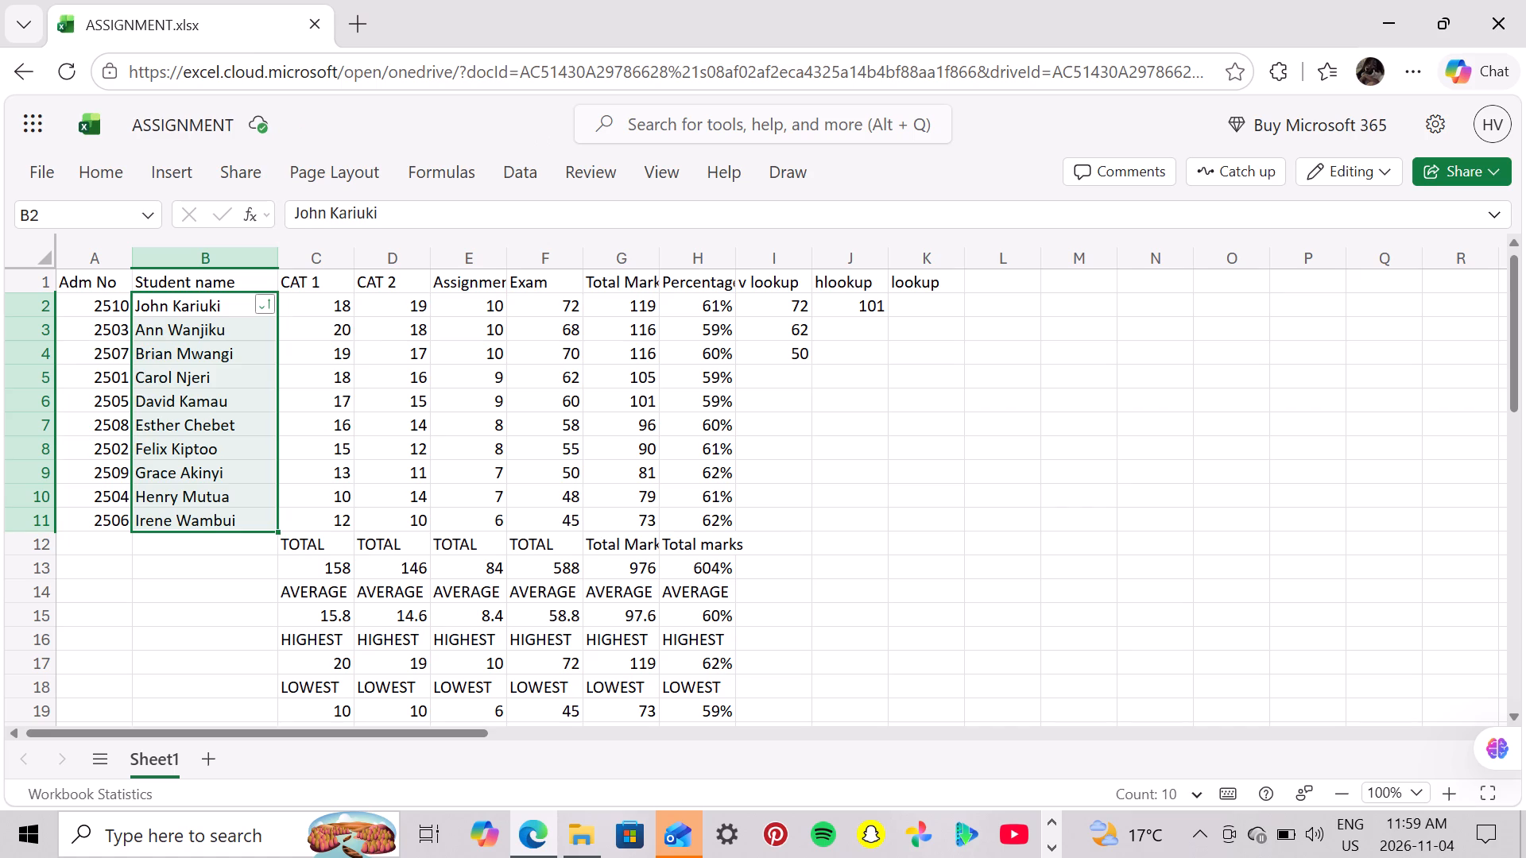
Remove the existing filter and reapply it to B1:B11, with the Student name cell as the filter header.
left_click(223, 282)
left_click_drag(223, 282, 250, 514)
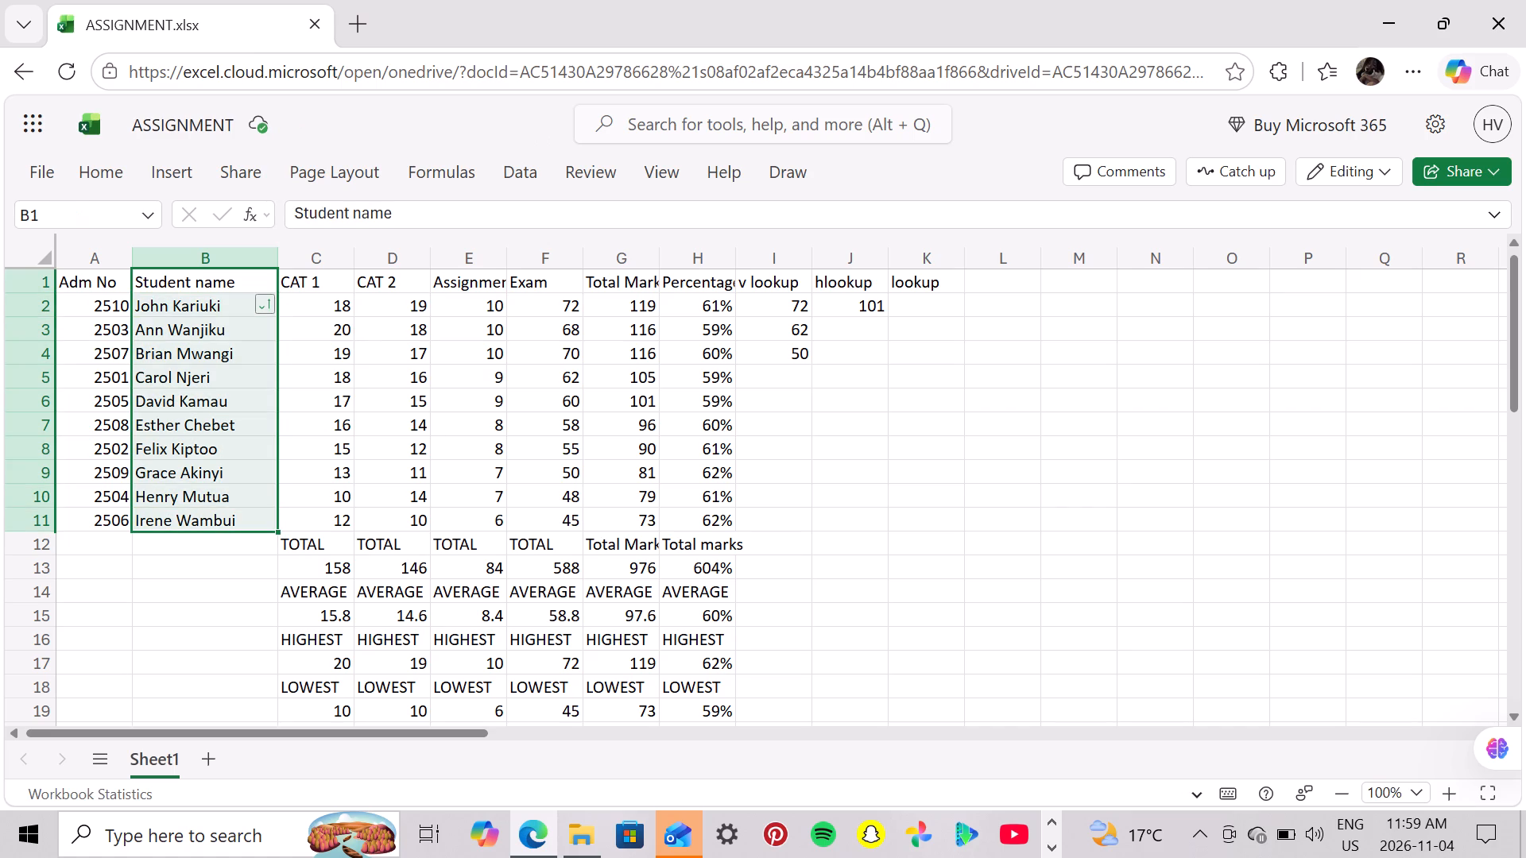
triple_click(241, 299)
left_click(238, 292)
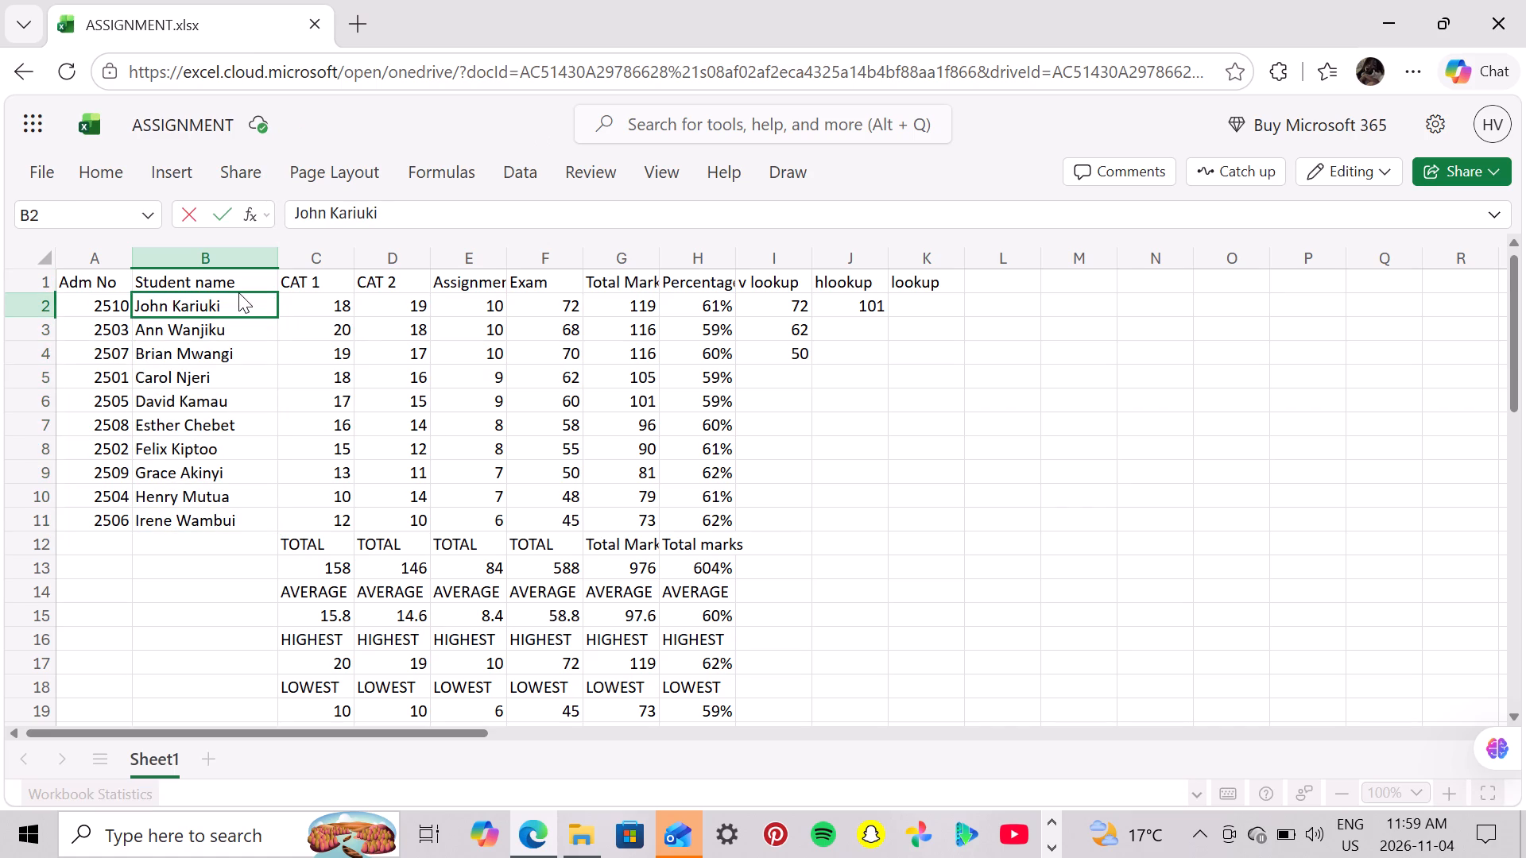
left_click(219, 273)
left_click_drag(226, 284, 234, 309)
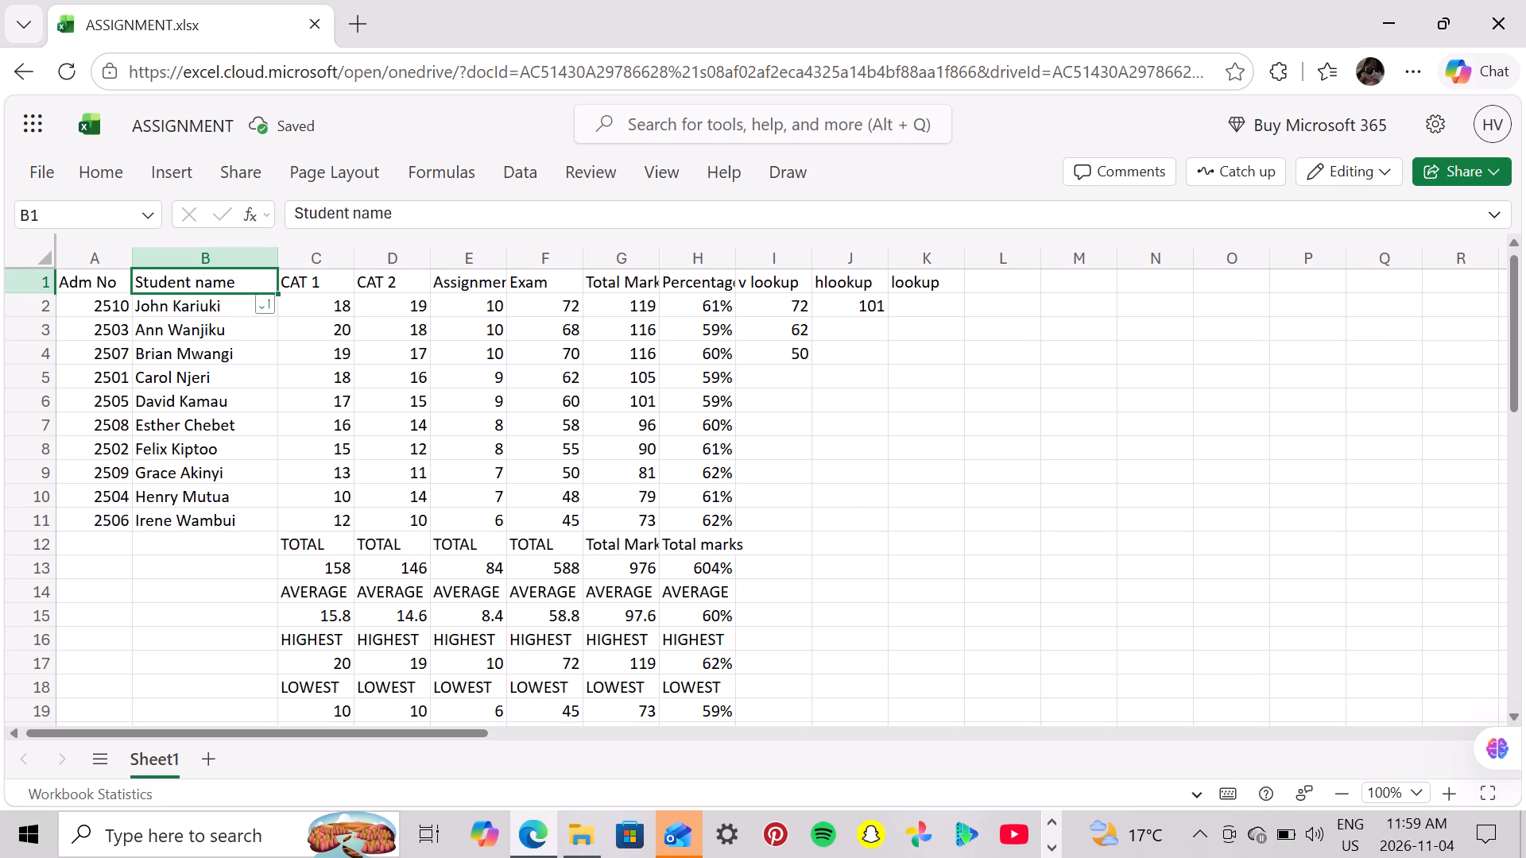
left_click_drag(234, 309, 257, 514)
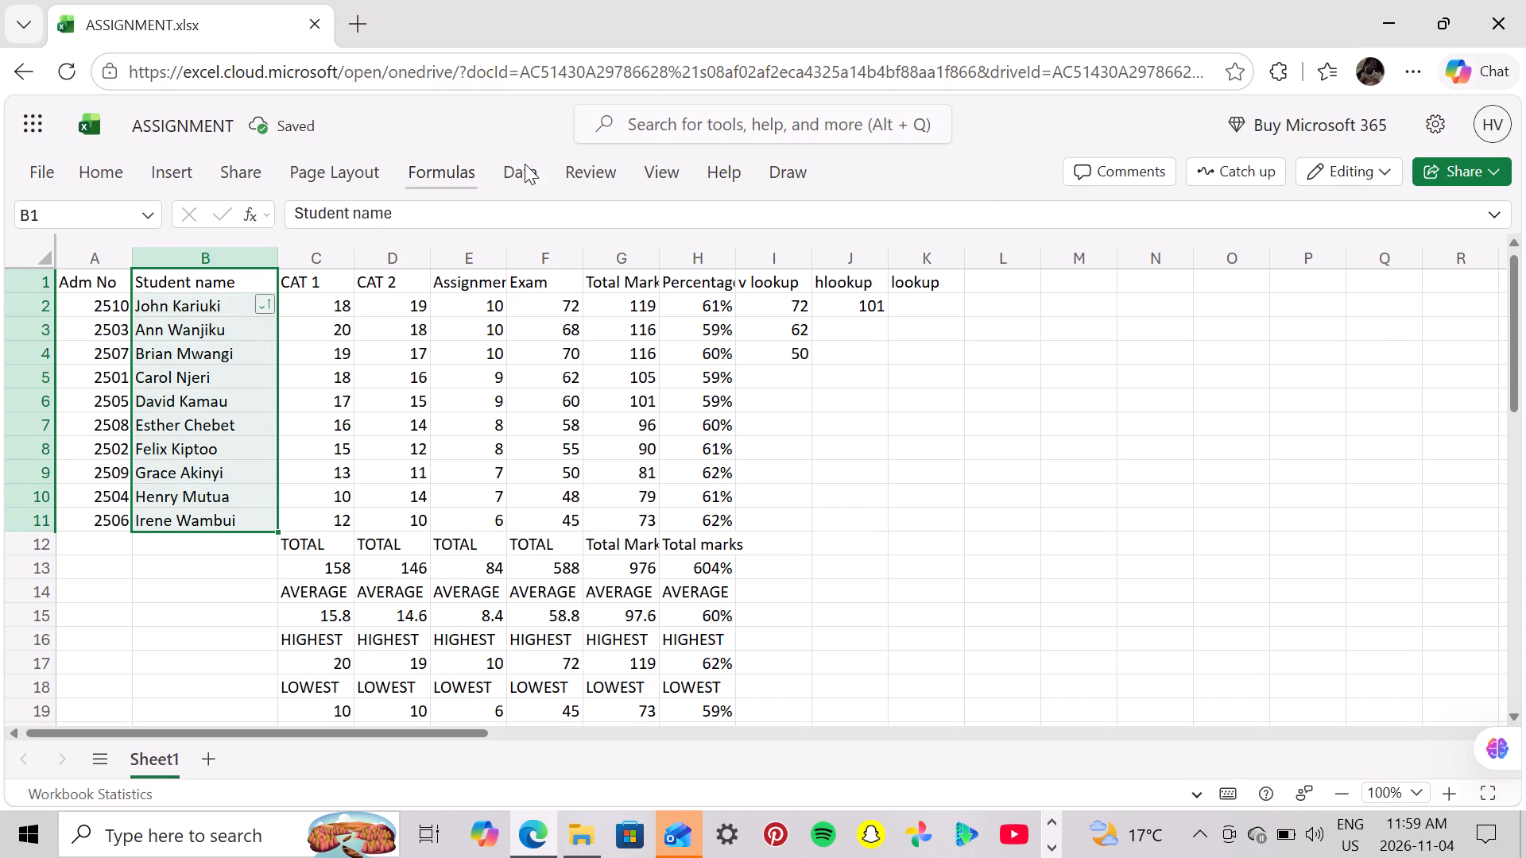
left_click(522, 173)
double_click(773, 249)
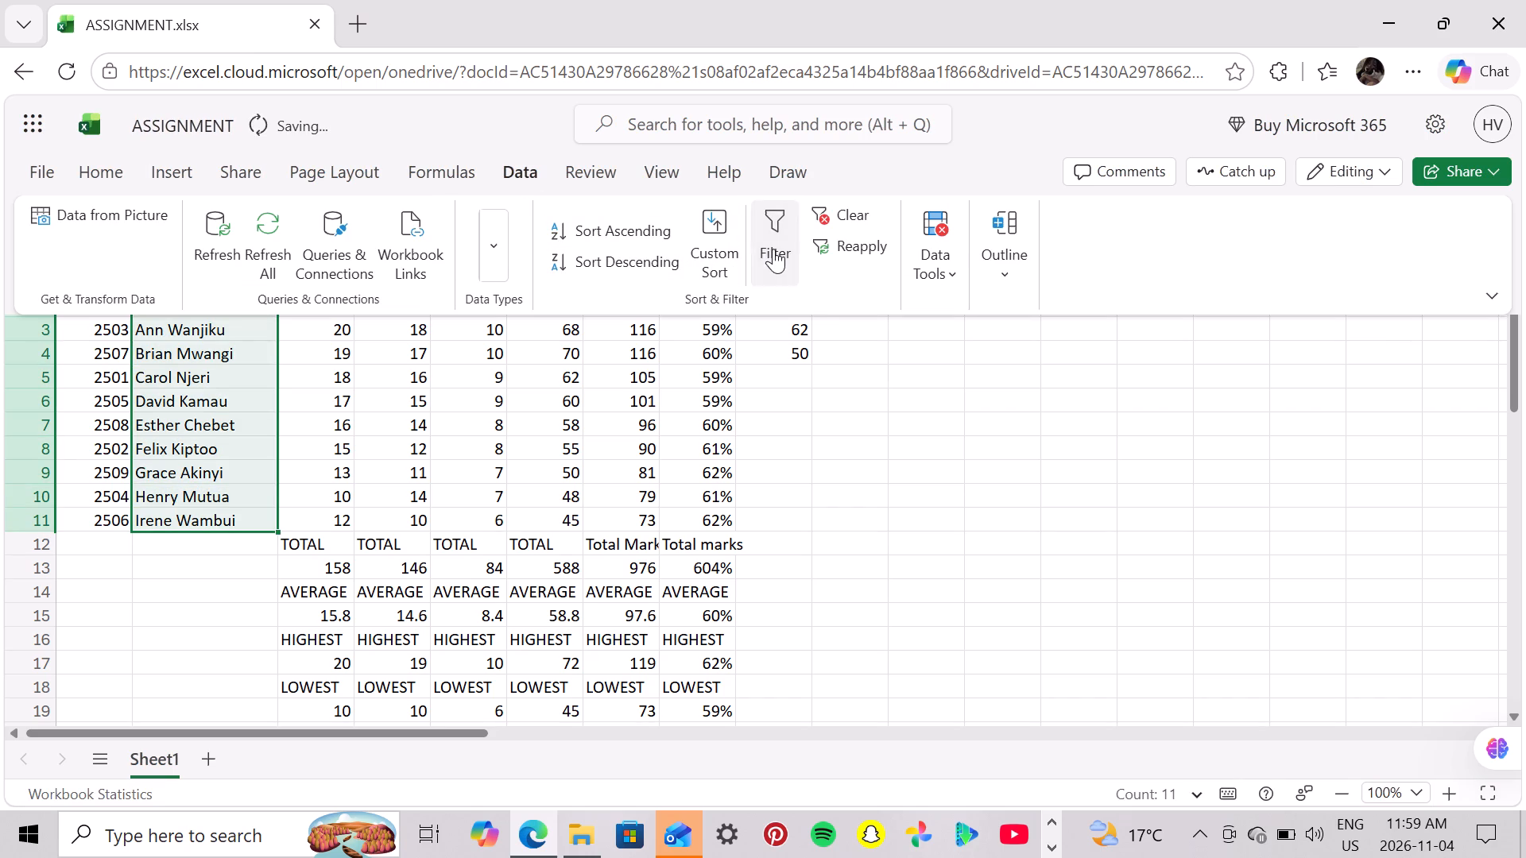
Sort the names under the Student name header from A to Z using its filter.
left_click(252, 346)
left_click_drag(244, 284, 269, 555)
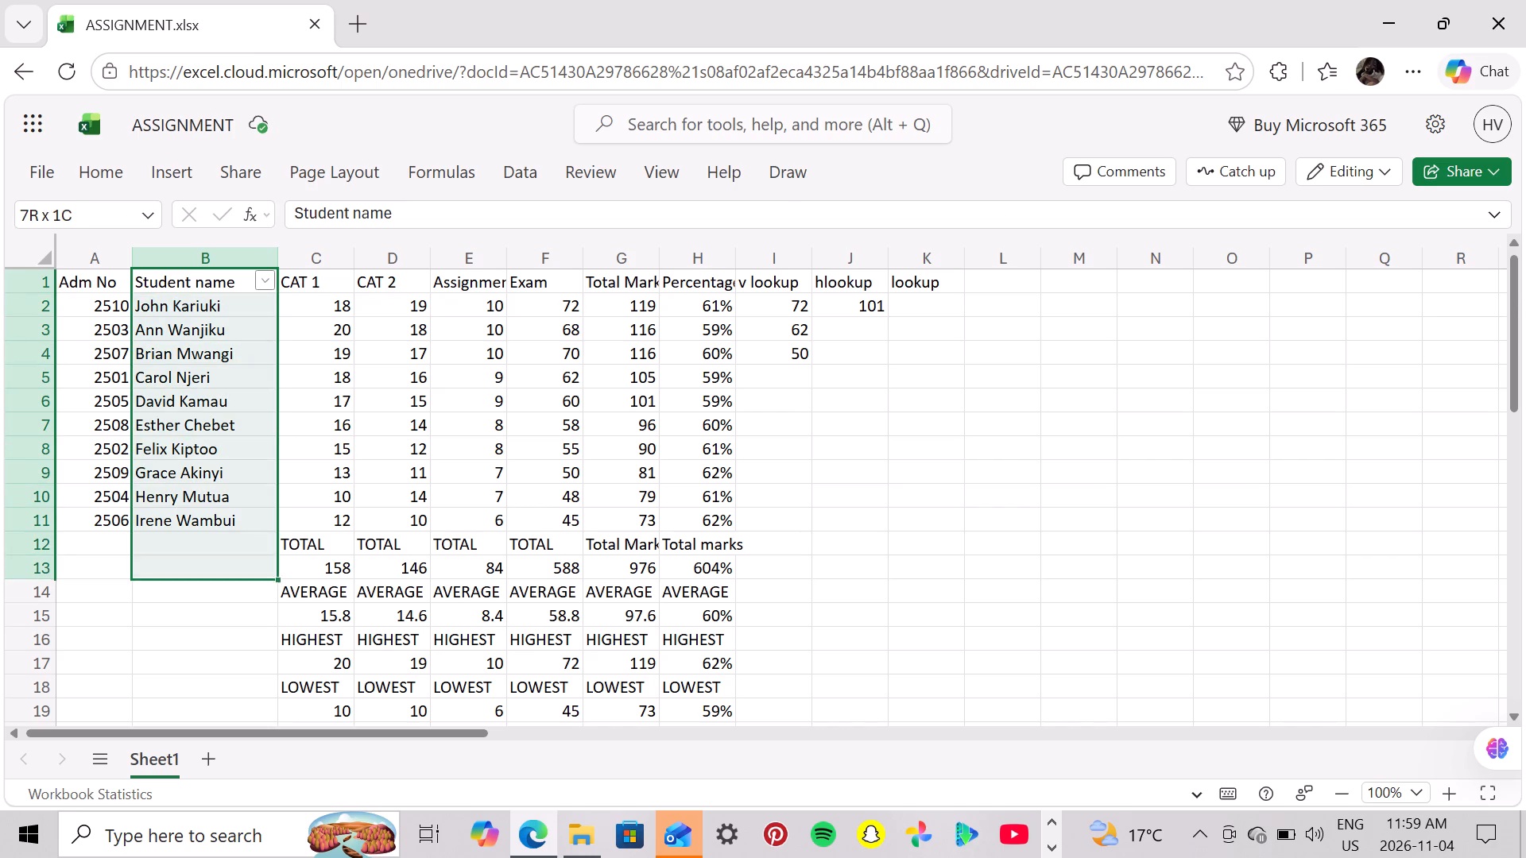
left_click_drag(269, 555, 257, 518)
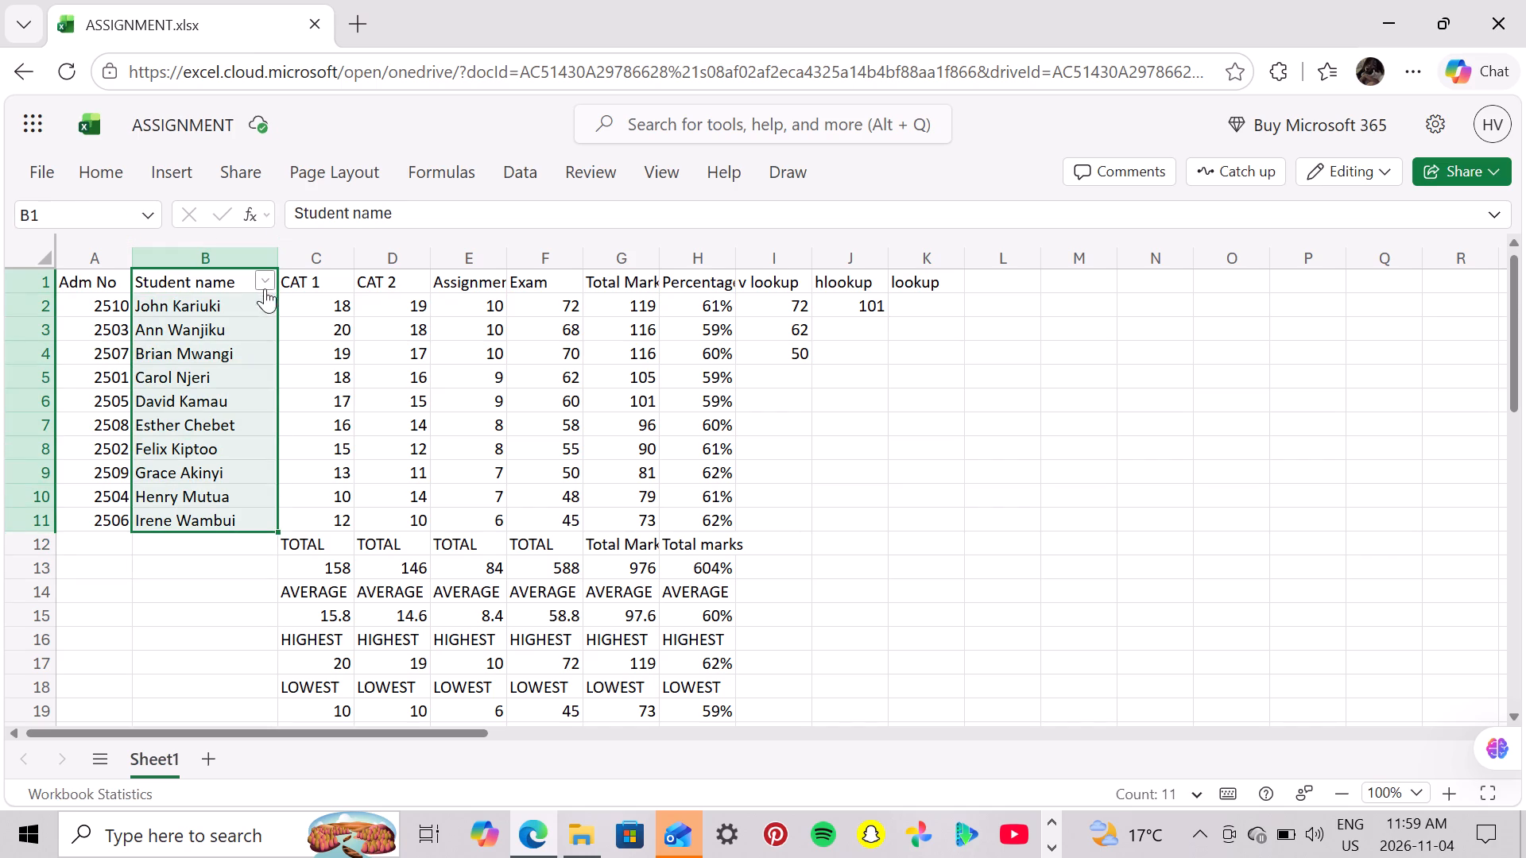
left_click(265, 287)
left_click(416, 125)
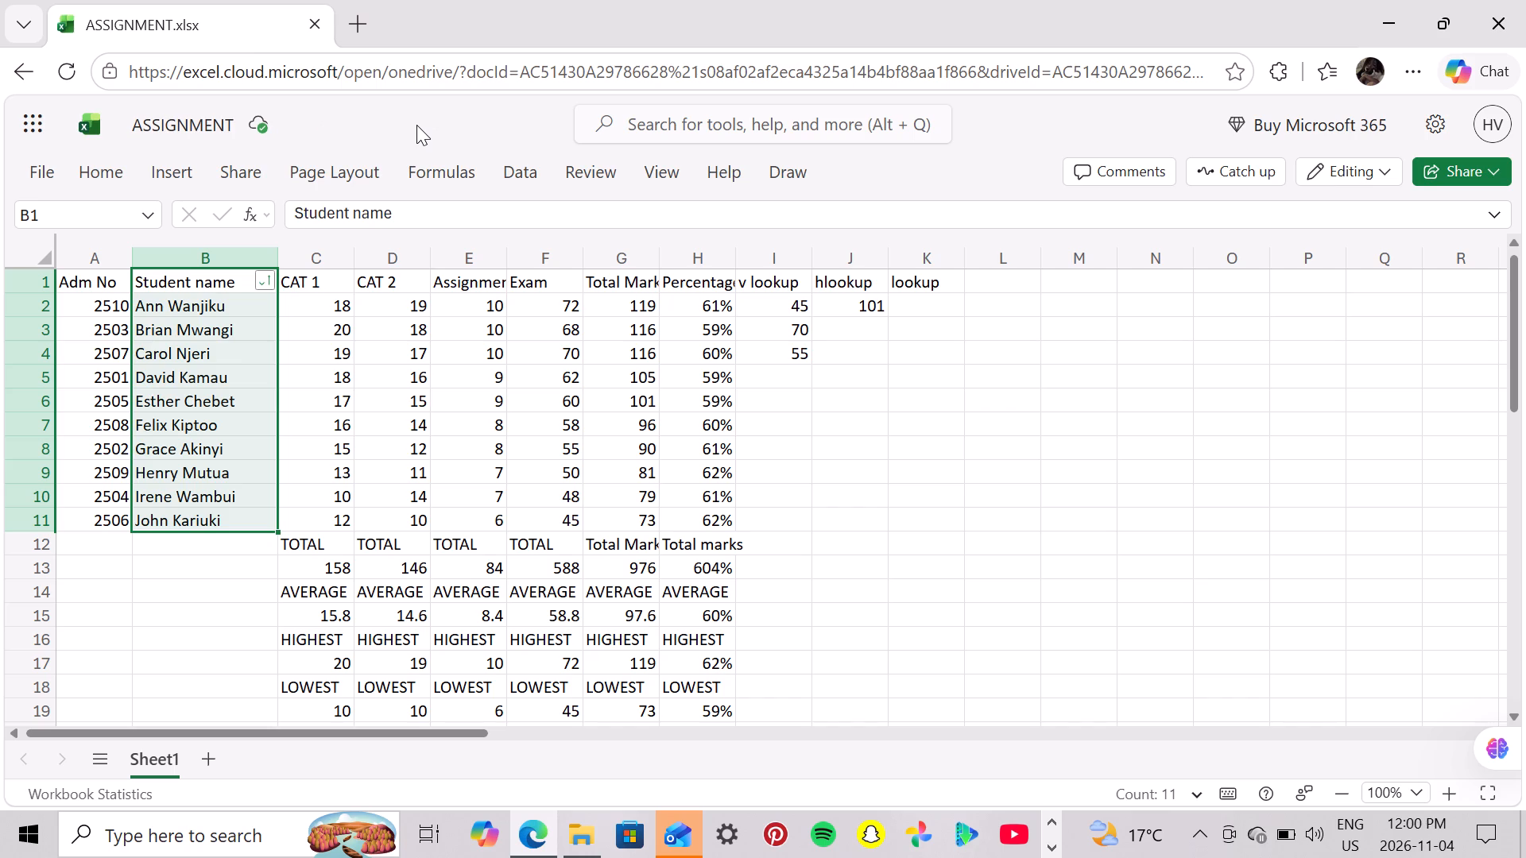
Move the Student name block B1:B11 down within column B so that it starts at B5.
left_click_drag(278, 284, 278, 285)
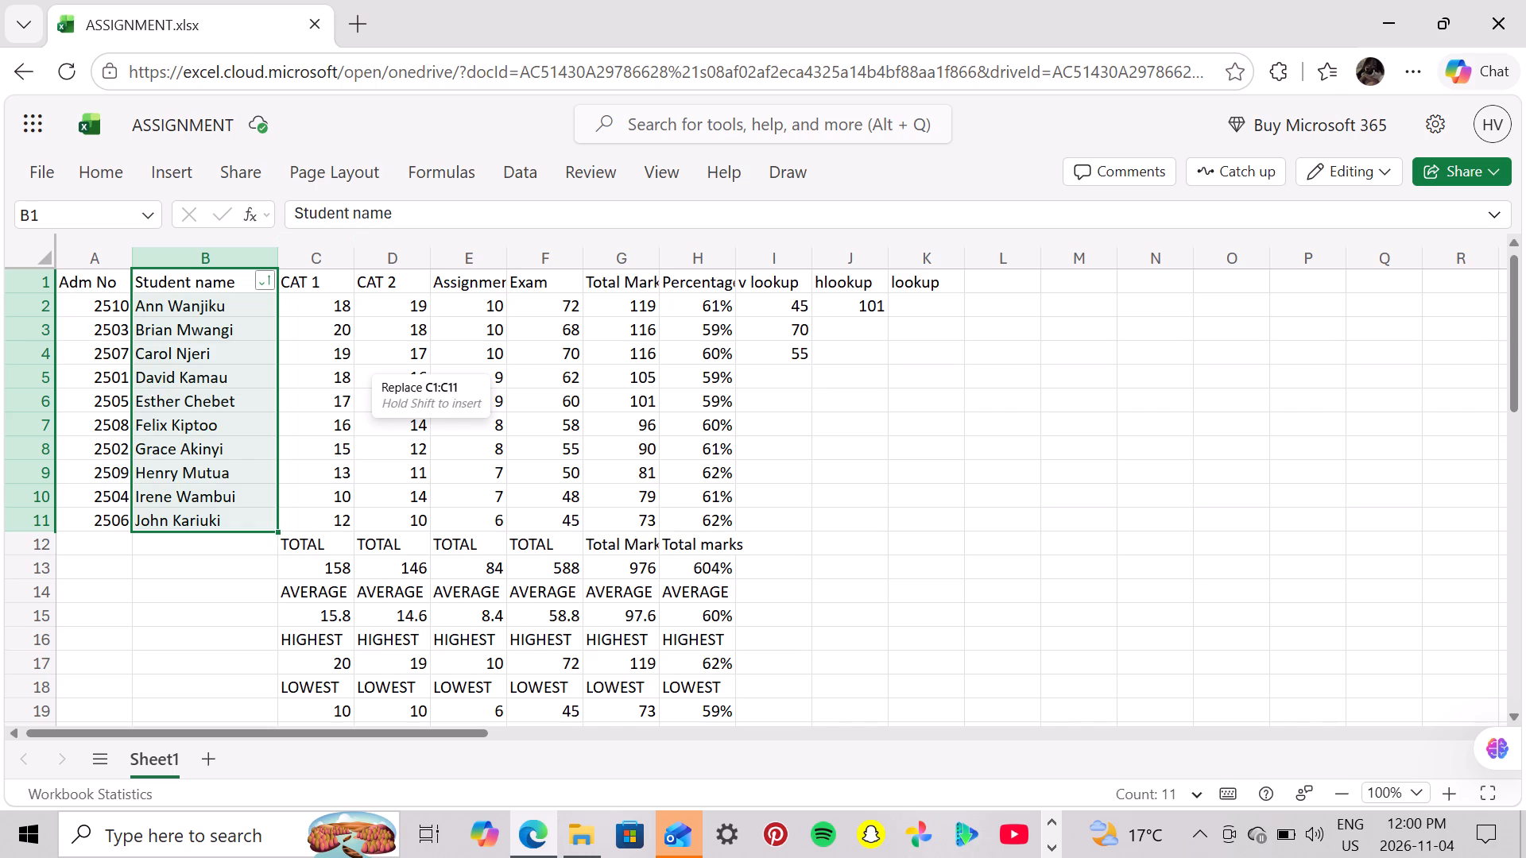
left_click_drag(278, 285, 269, 381)
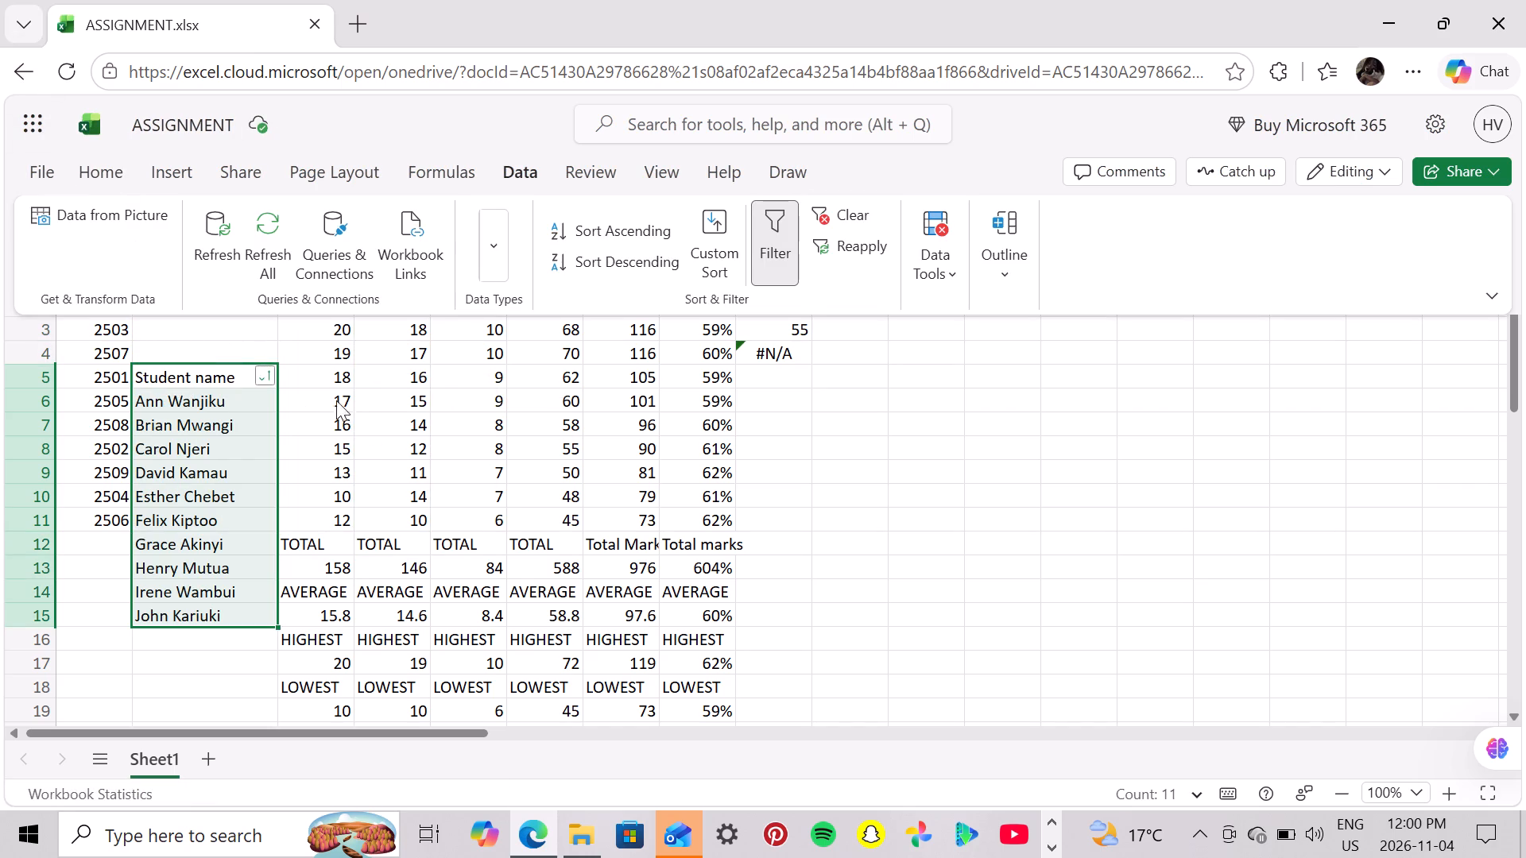
left_click_drag(432, 441, 450, 451)
left_click_drag(1107, 487, 1090, 499)
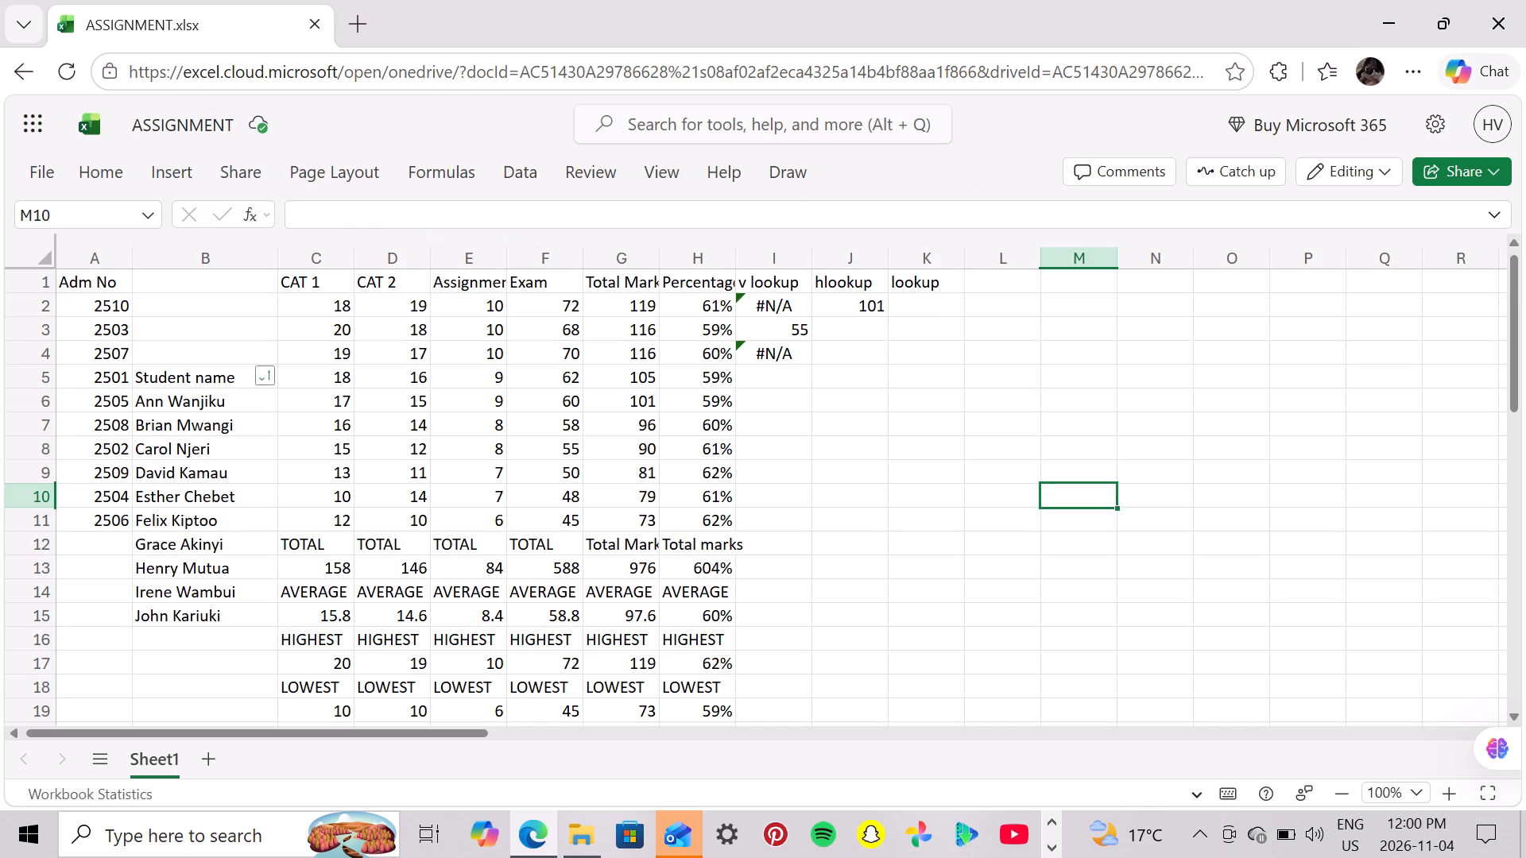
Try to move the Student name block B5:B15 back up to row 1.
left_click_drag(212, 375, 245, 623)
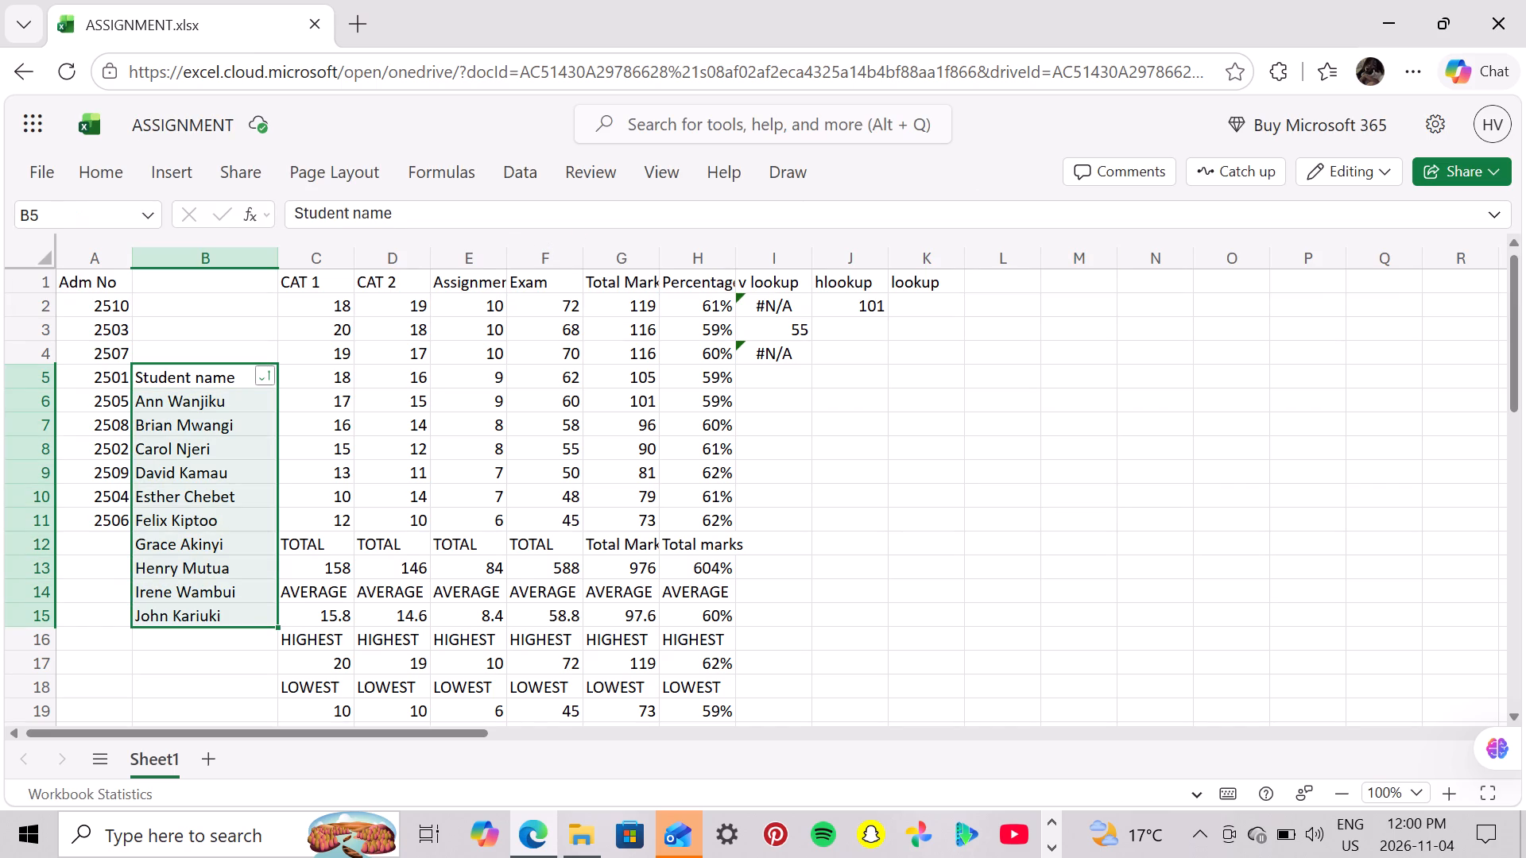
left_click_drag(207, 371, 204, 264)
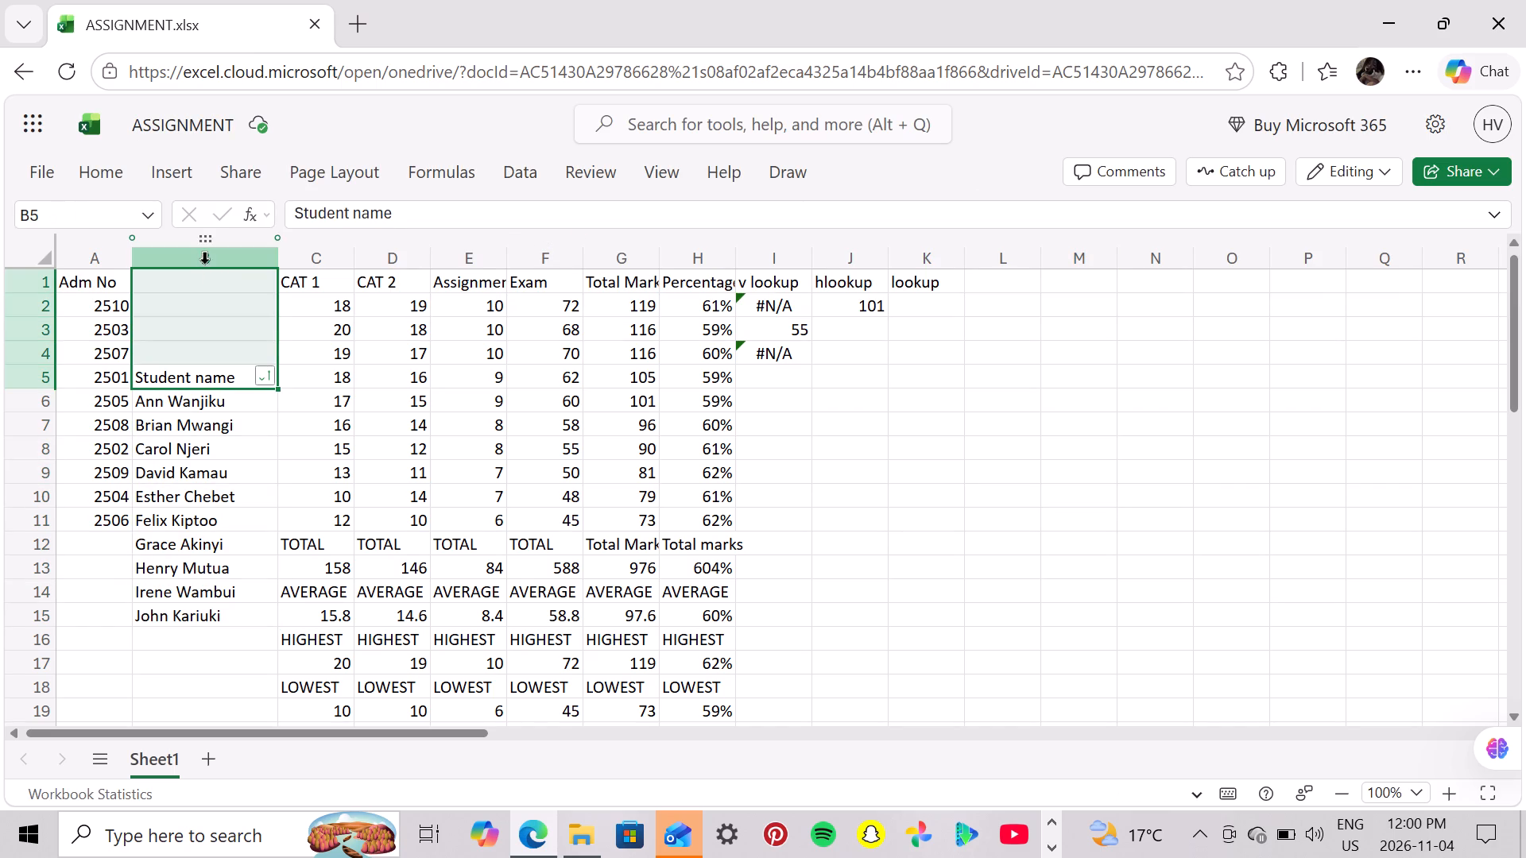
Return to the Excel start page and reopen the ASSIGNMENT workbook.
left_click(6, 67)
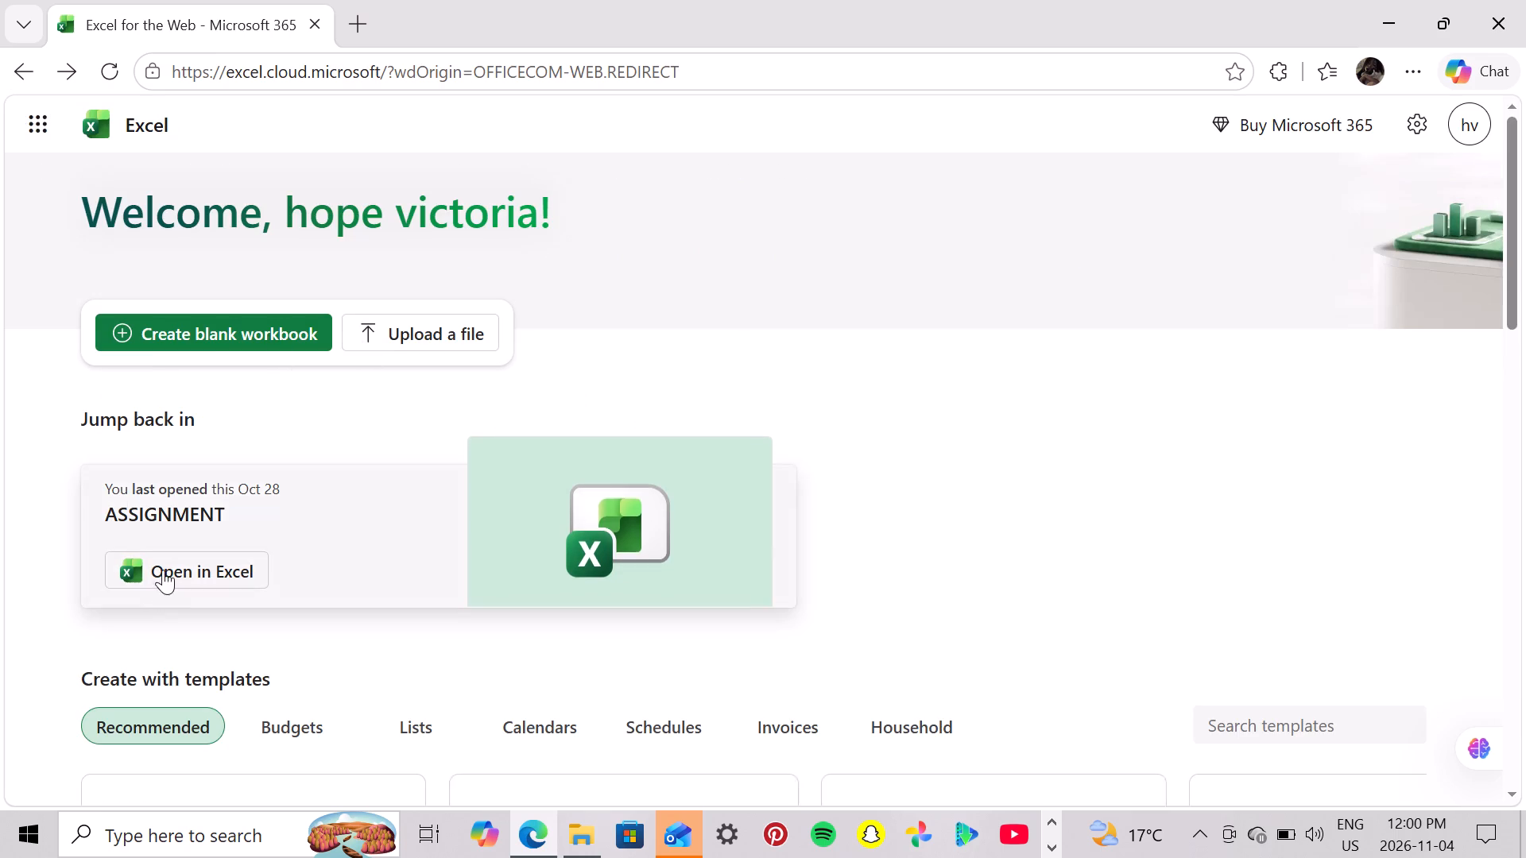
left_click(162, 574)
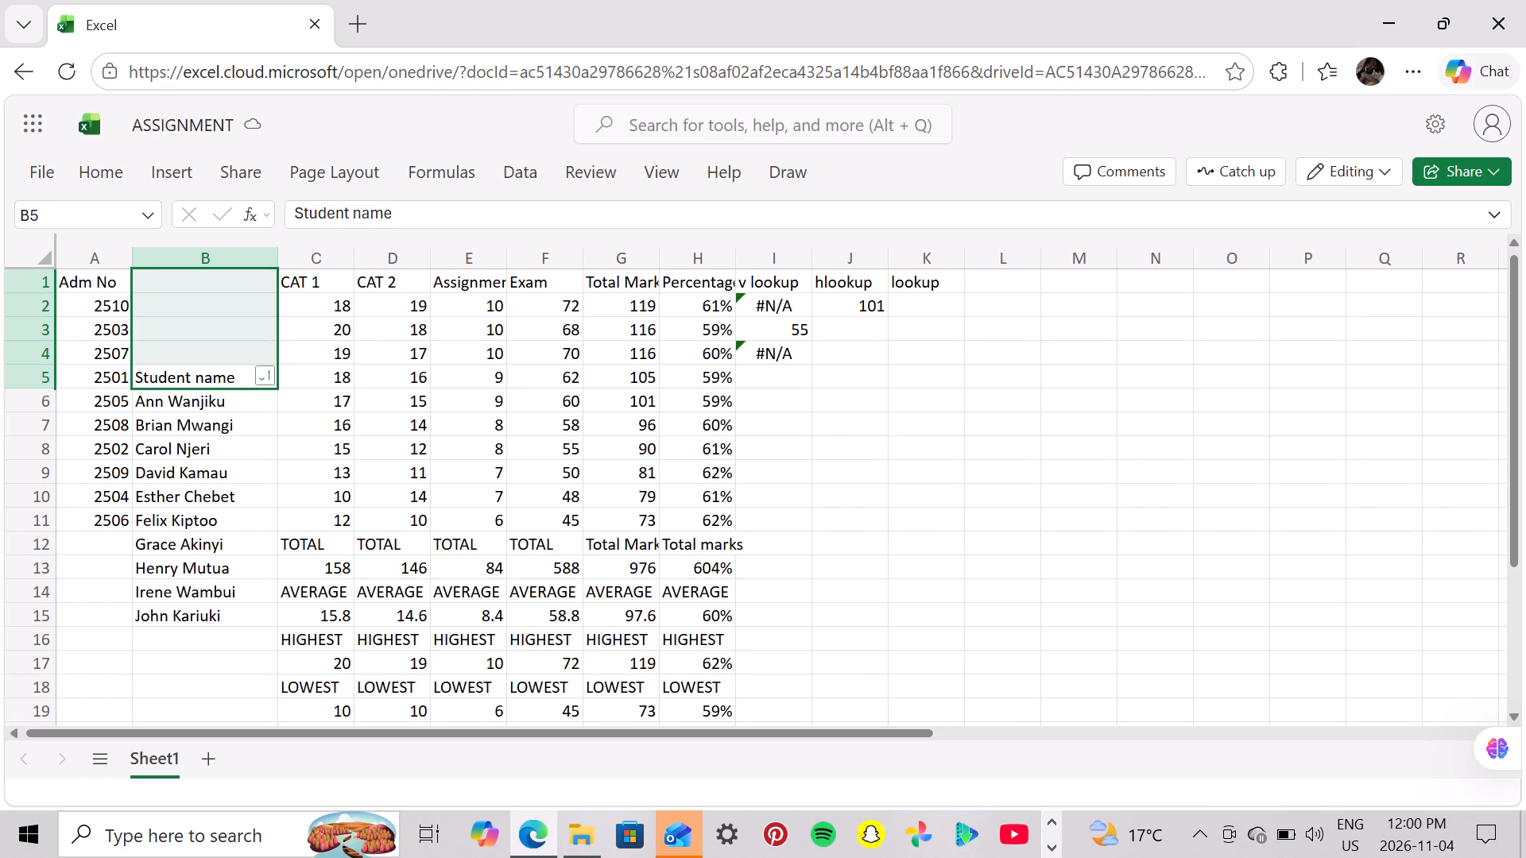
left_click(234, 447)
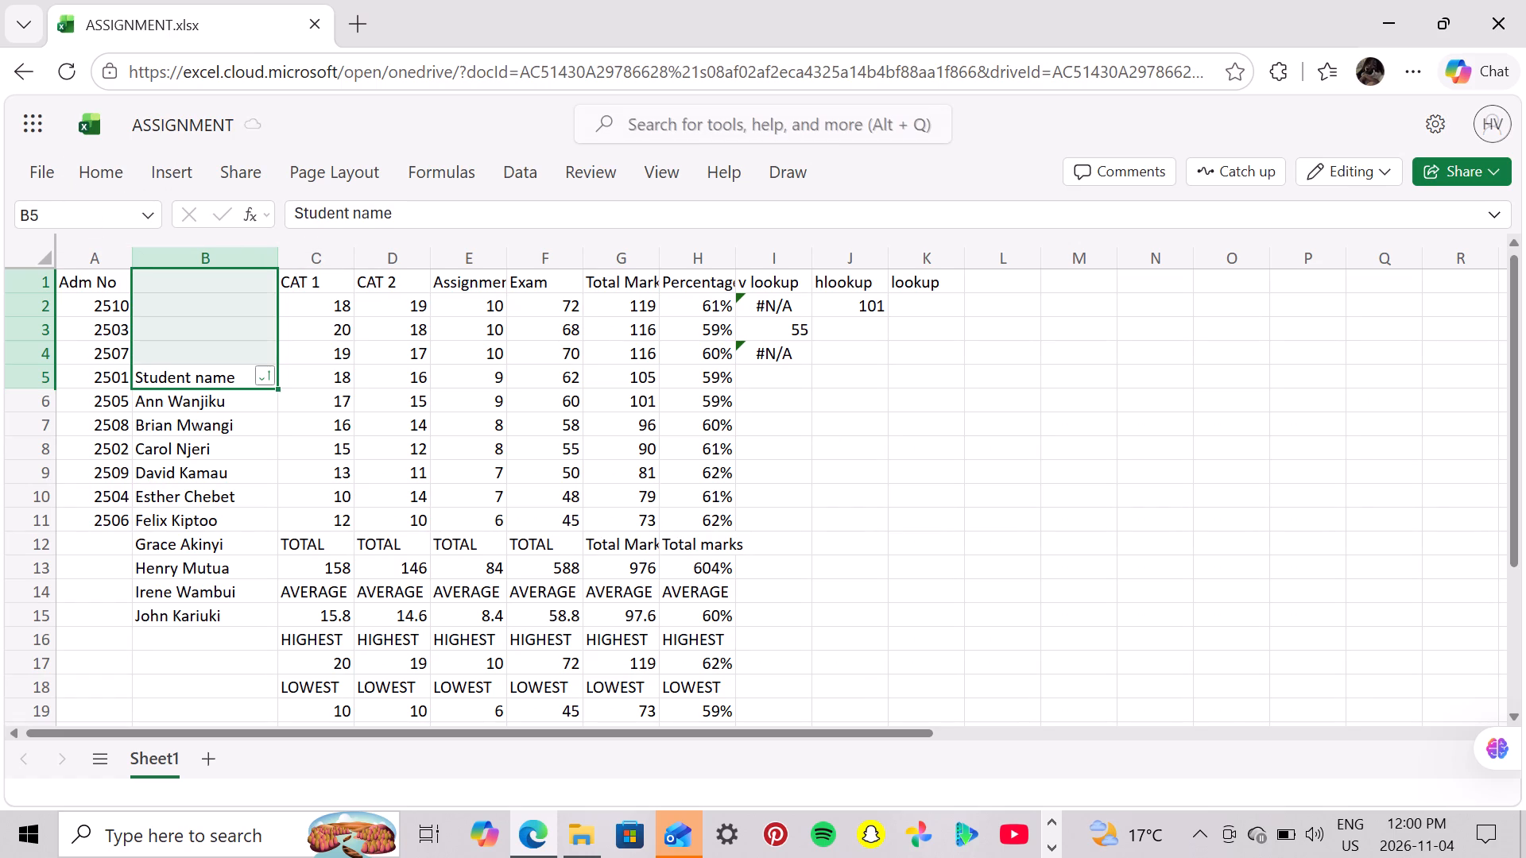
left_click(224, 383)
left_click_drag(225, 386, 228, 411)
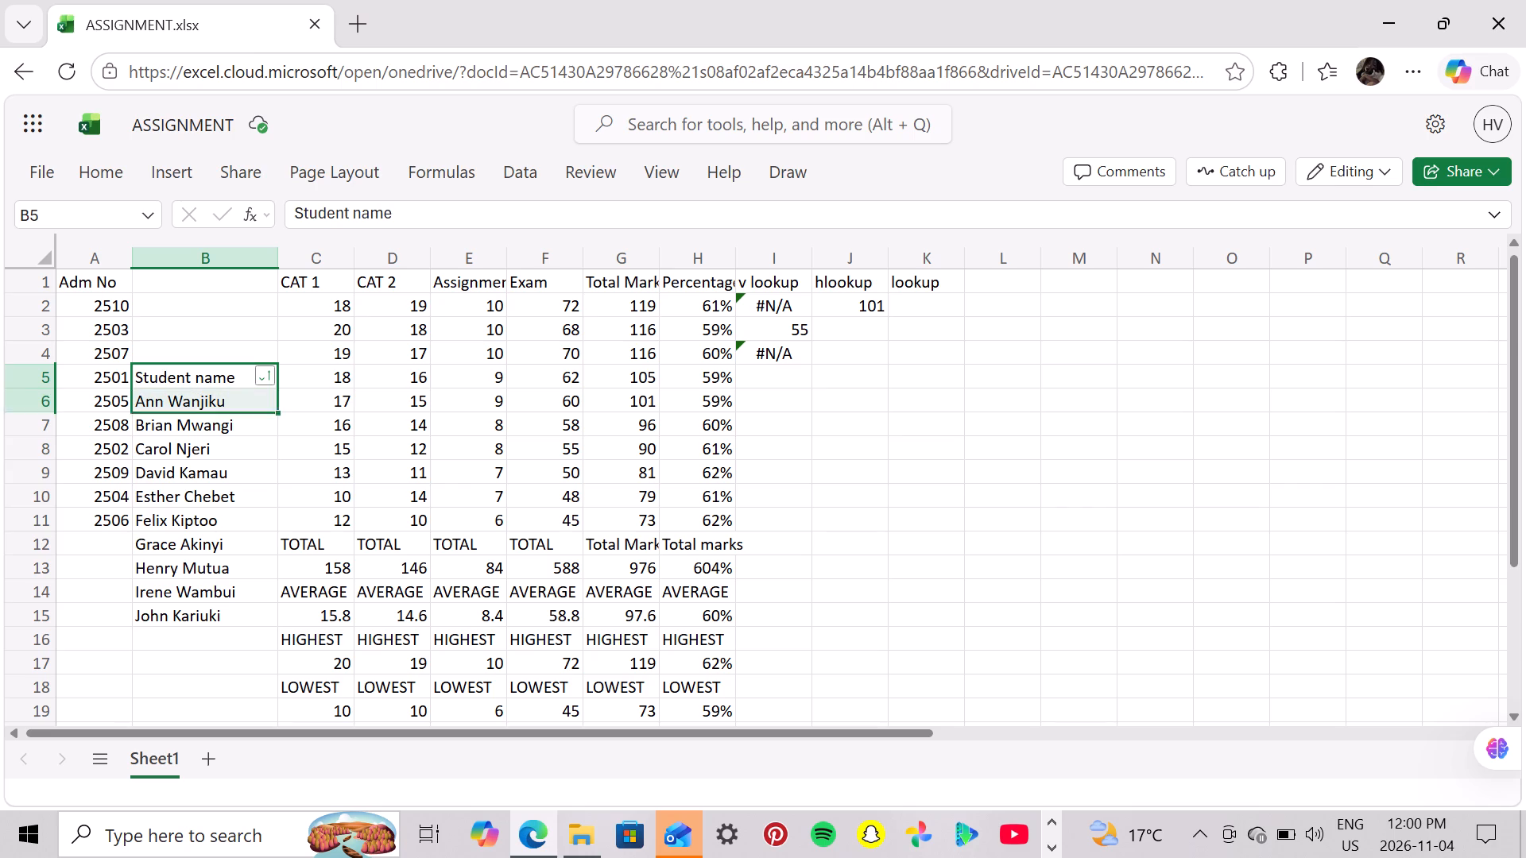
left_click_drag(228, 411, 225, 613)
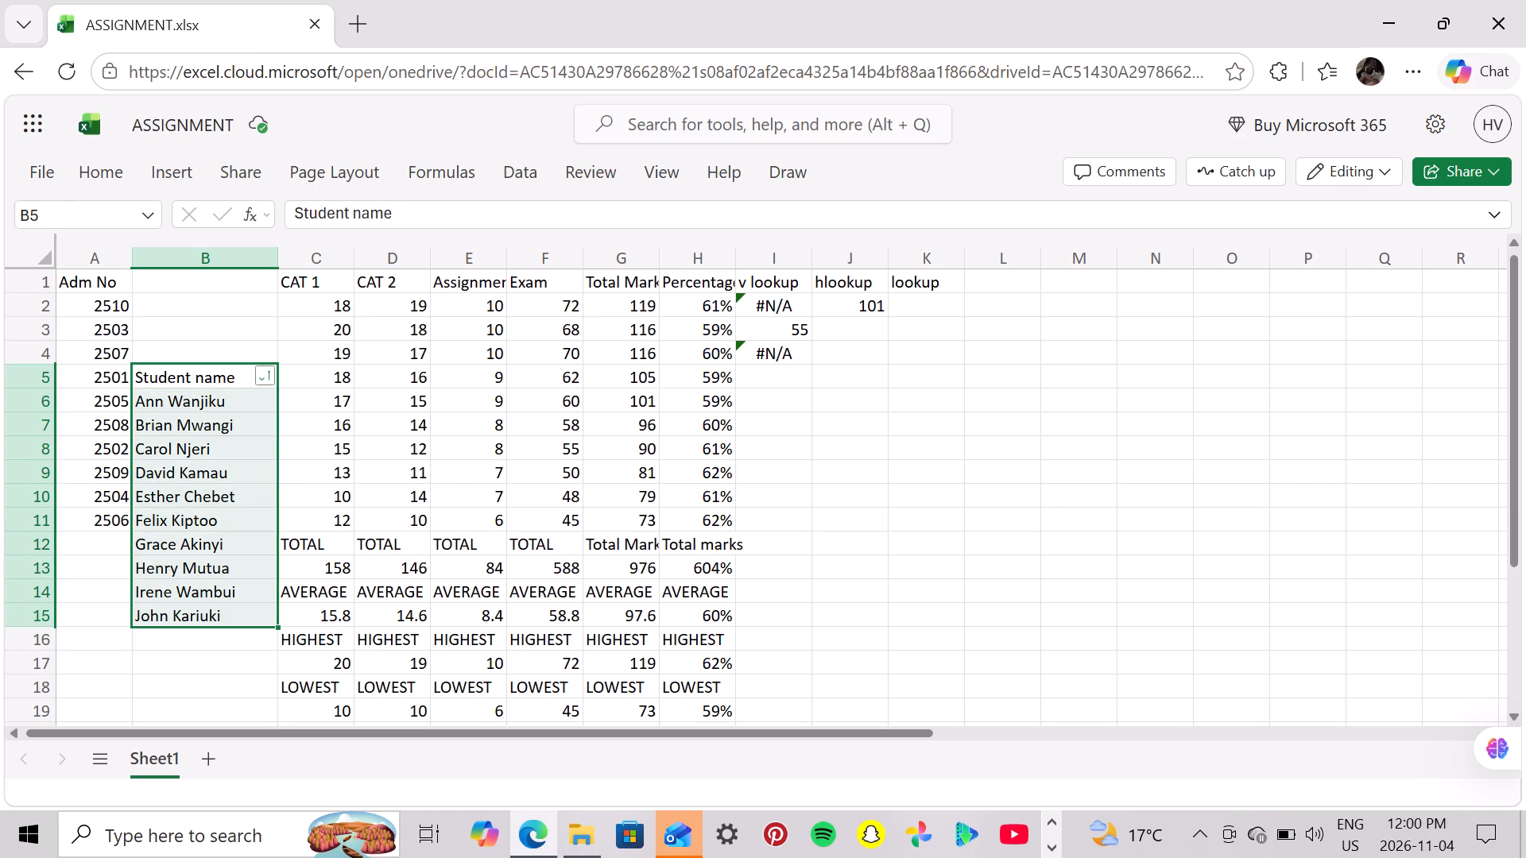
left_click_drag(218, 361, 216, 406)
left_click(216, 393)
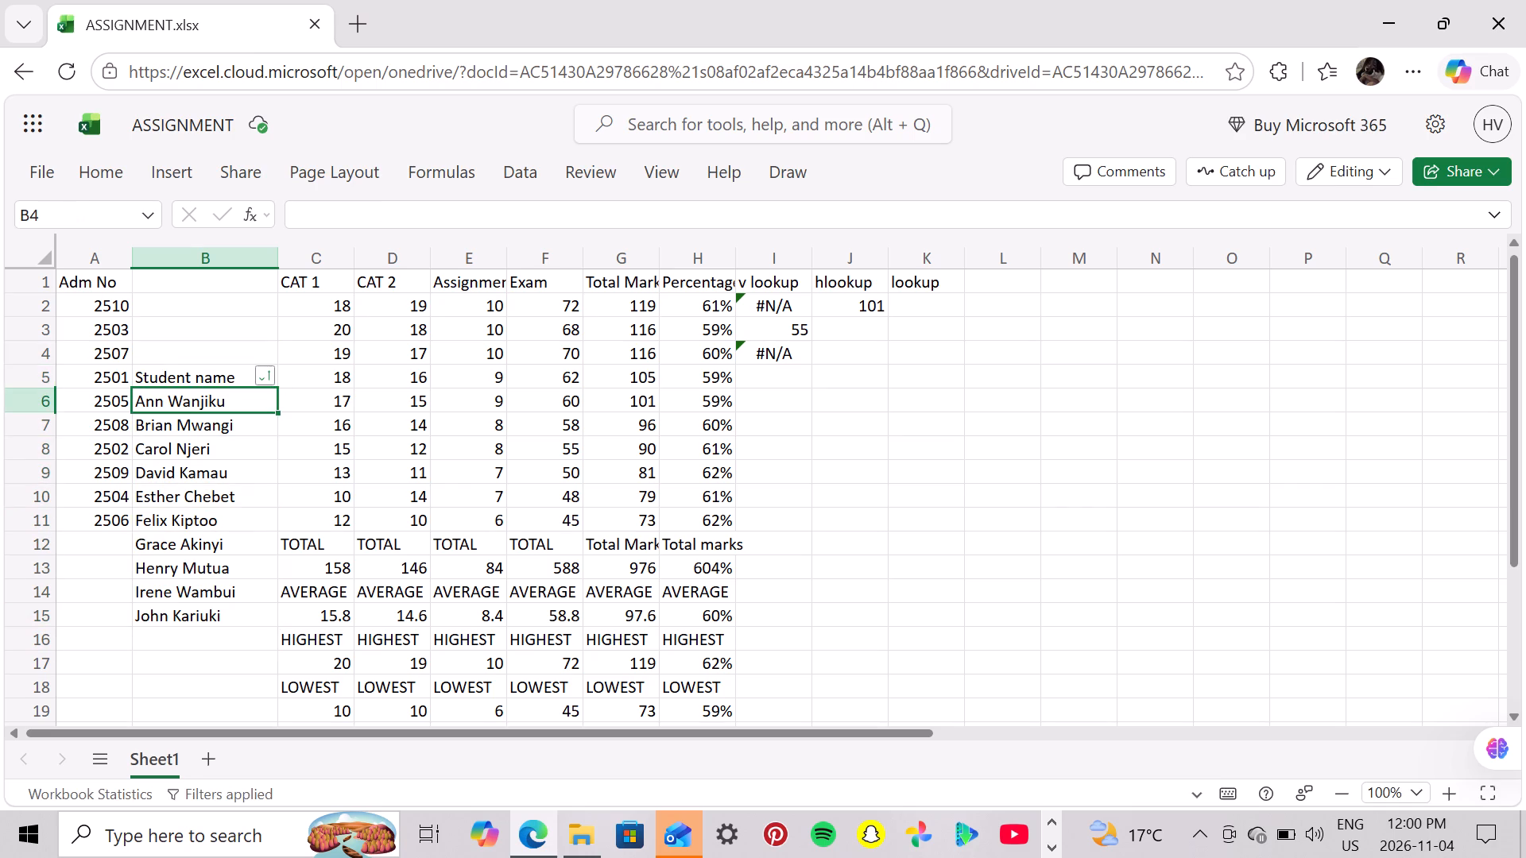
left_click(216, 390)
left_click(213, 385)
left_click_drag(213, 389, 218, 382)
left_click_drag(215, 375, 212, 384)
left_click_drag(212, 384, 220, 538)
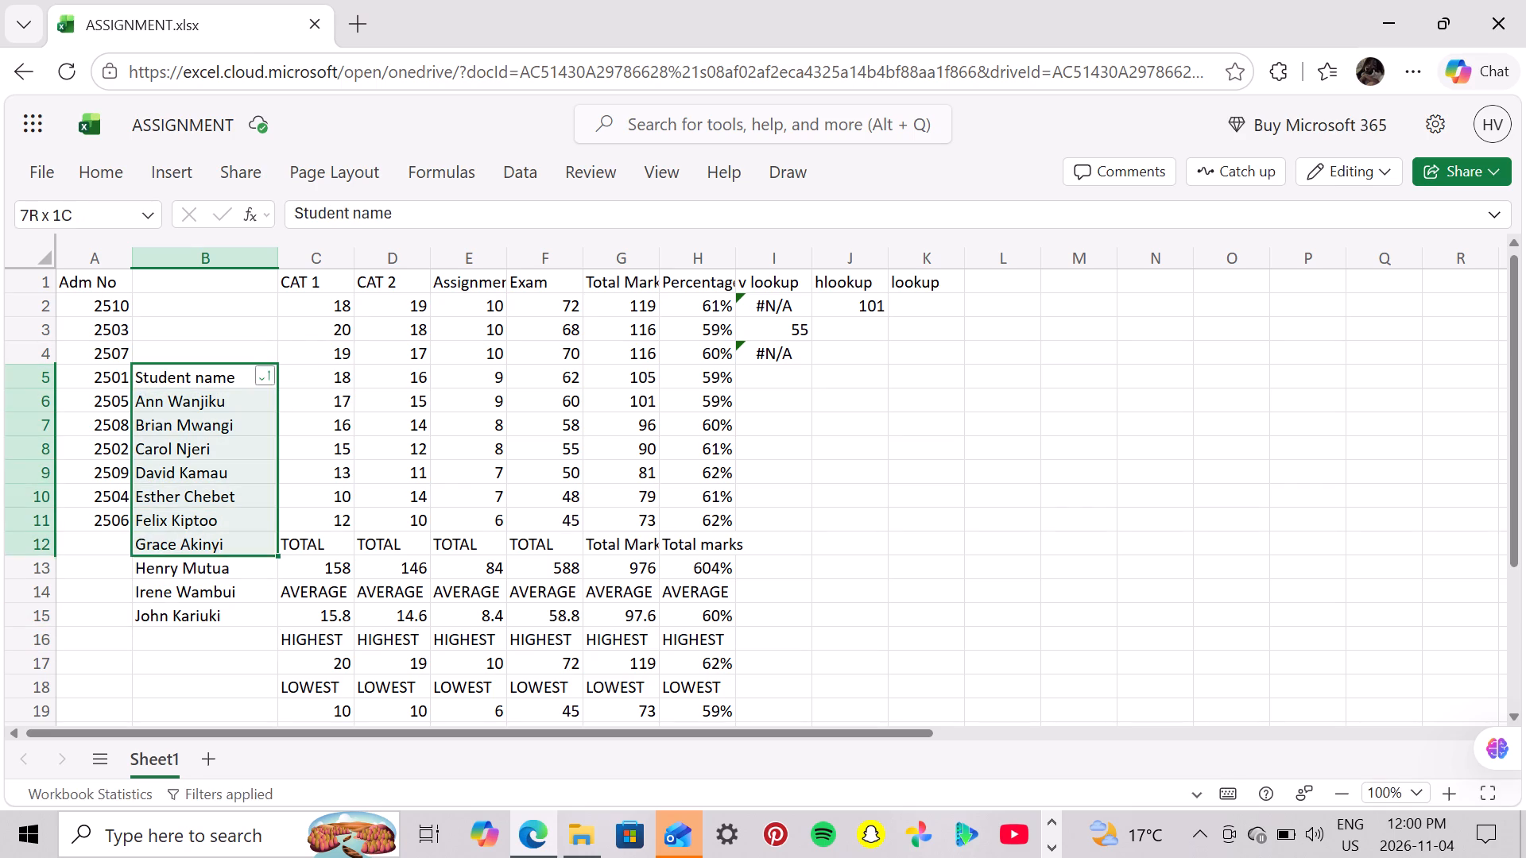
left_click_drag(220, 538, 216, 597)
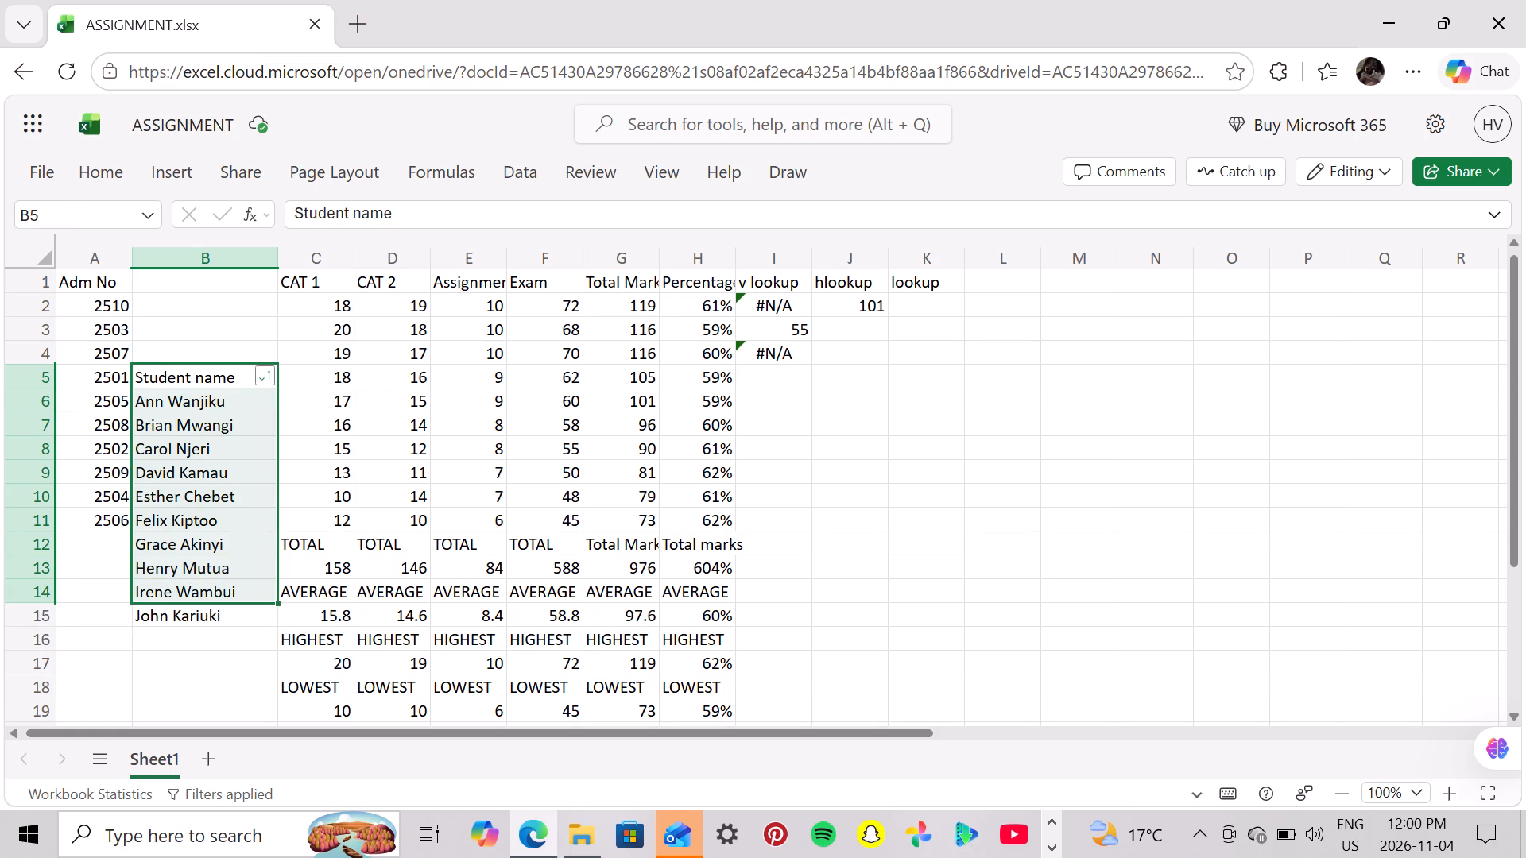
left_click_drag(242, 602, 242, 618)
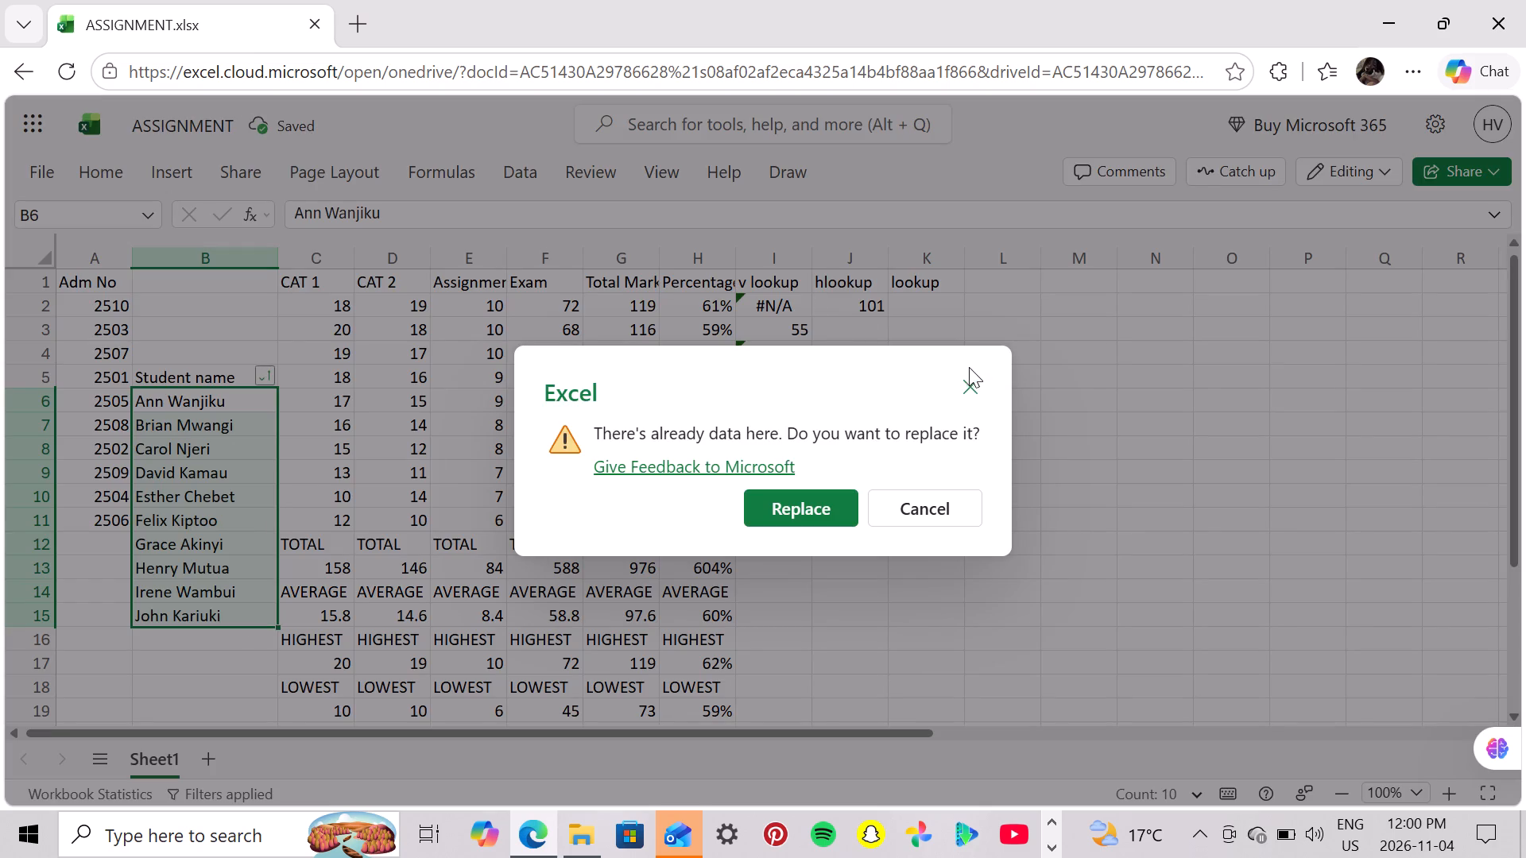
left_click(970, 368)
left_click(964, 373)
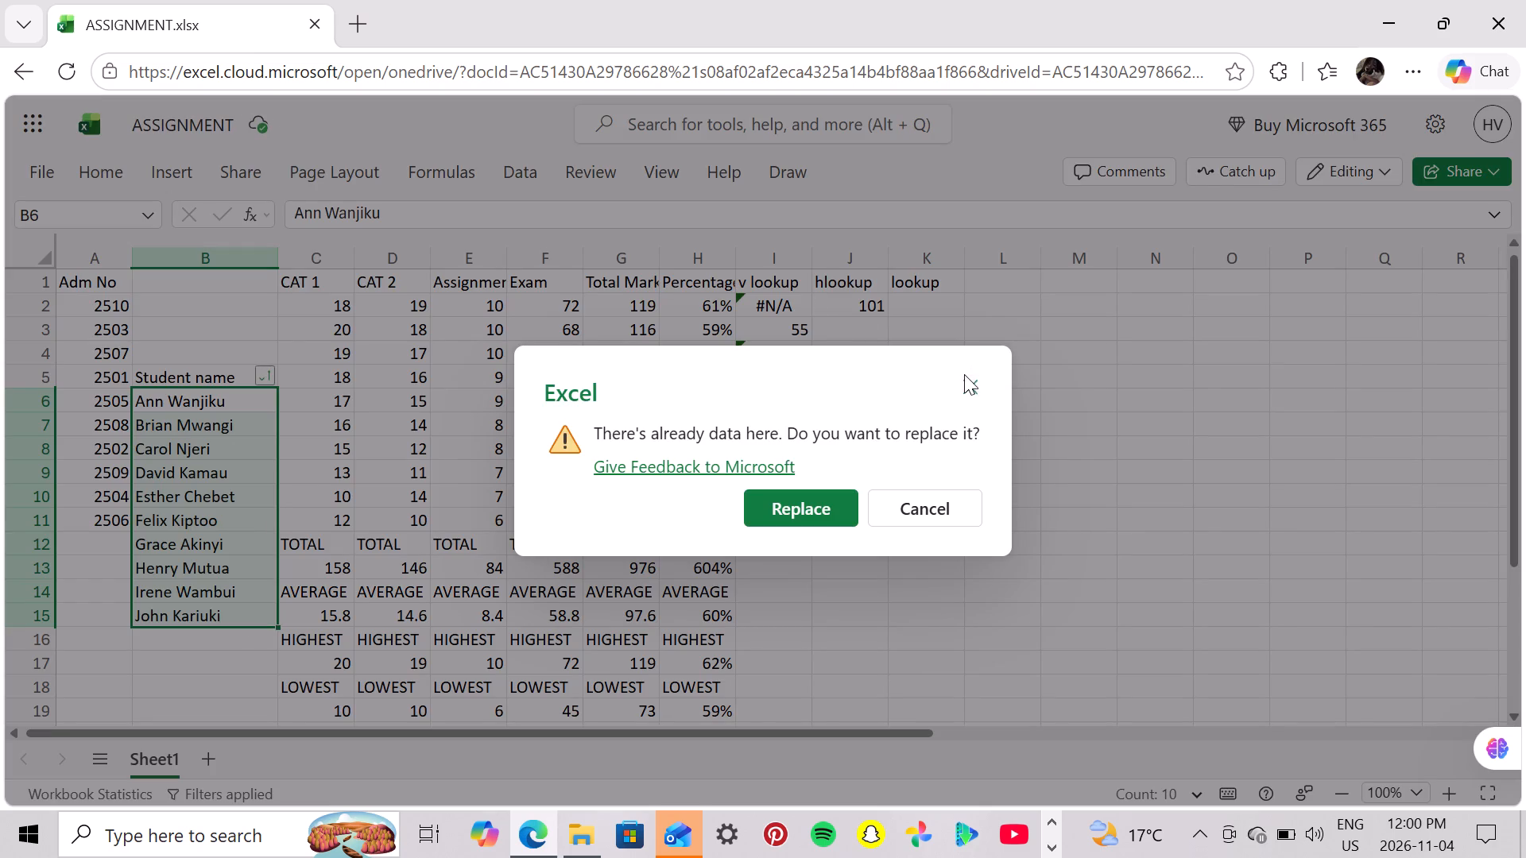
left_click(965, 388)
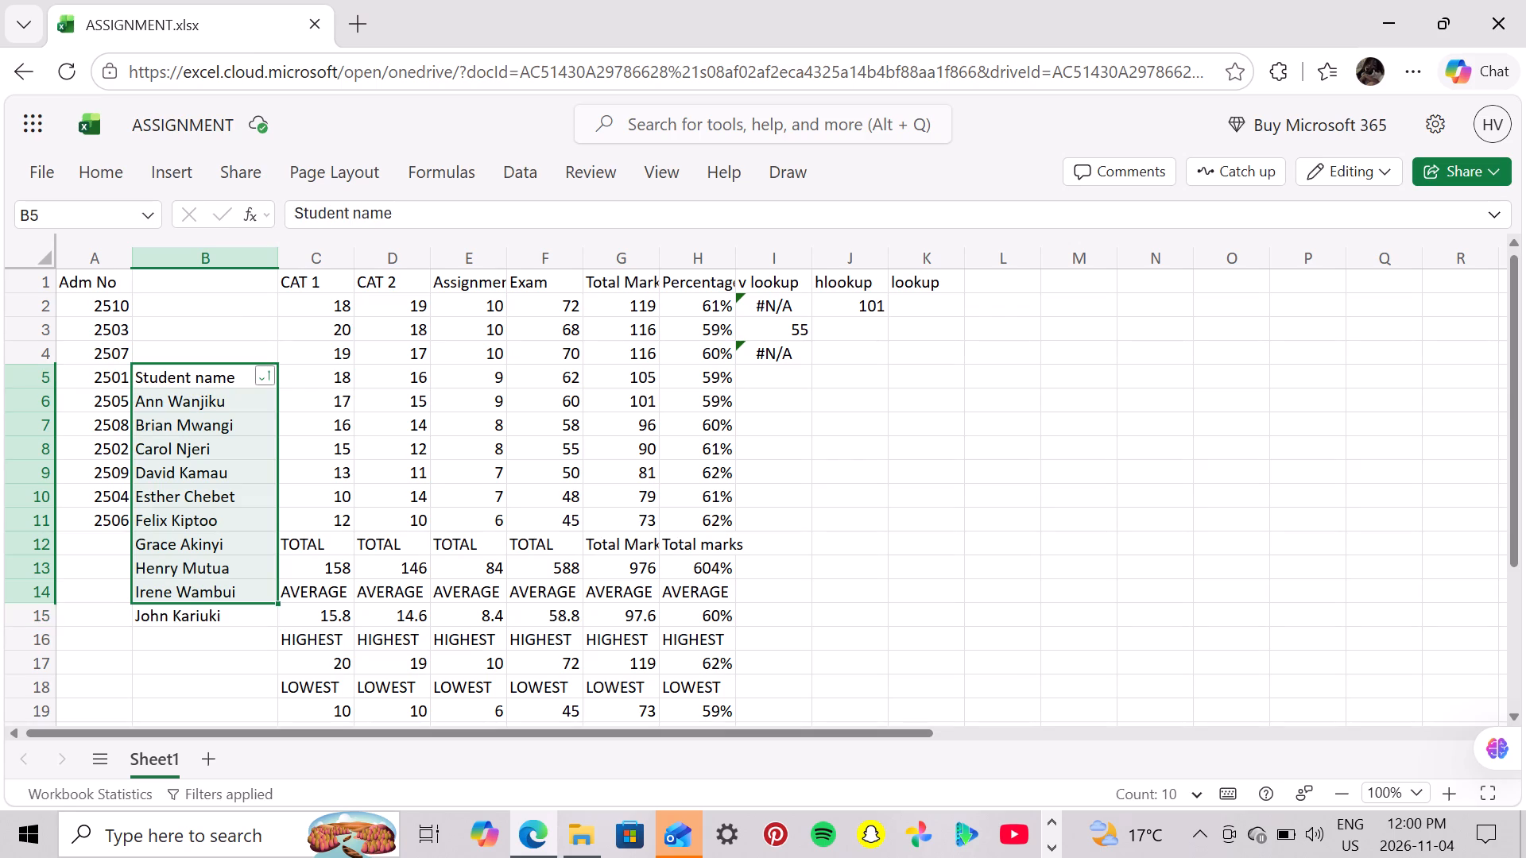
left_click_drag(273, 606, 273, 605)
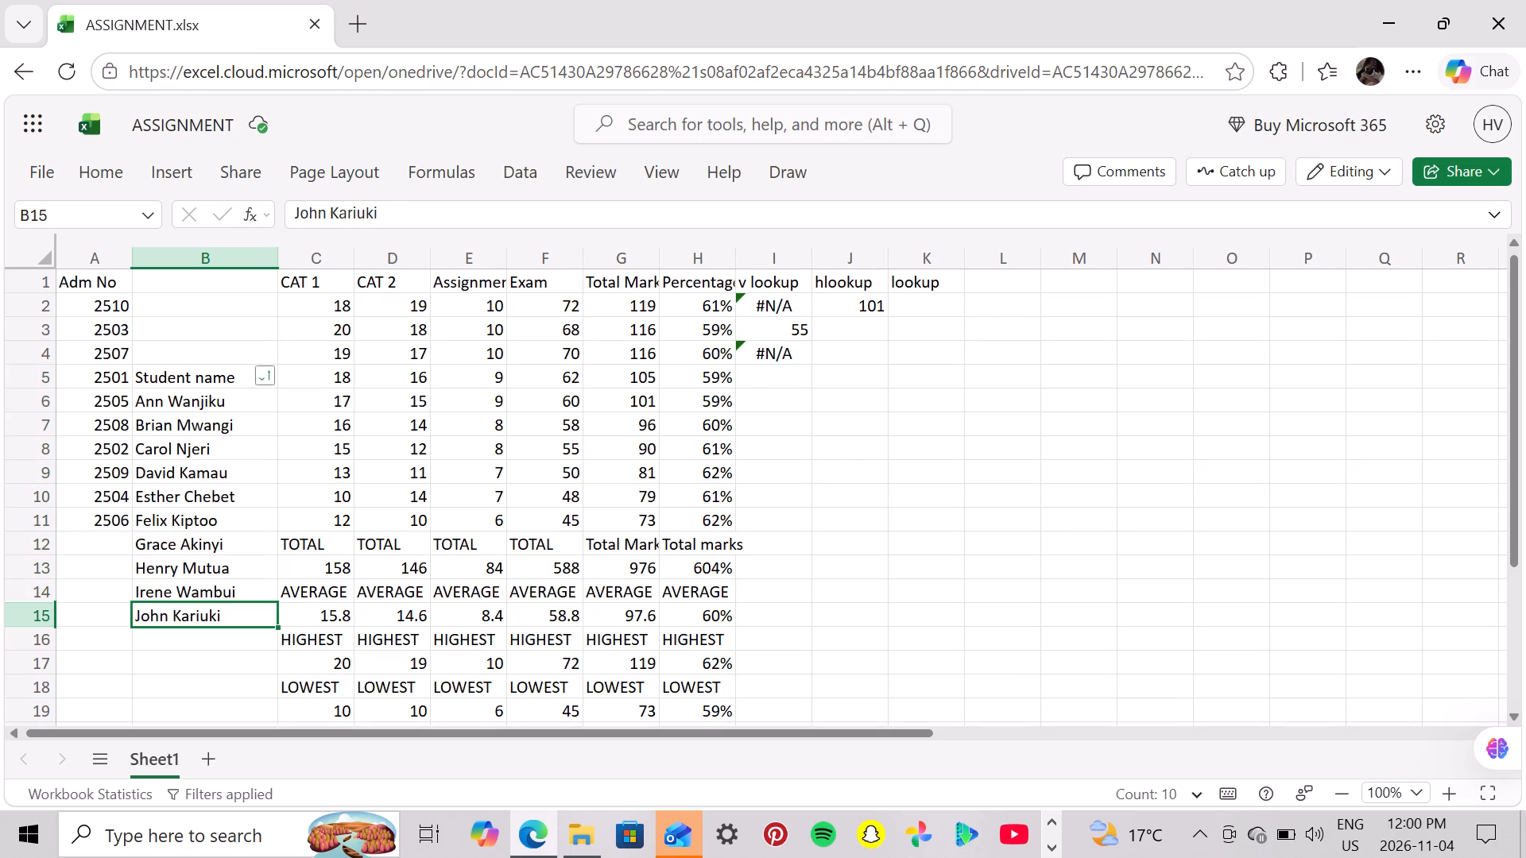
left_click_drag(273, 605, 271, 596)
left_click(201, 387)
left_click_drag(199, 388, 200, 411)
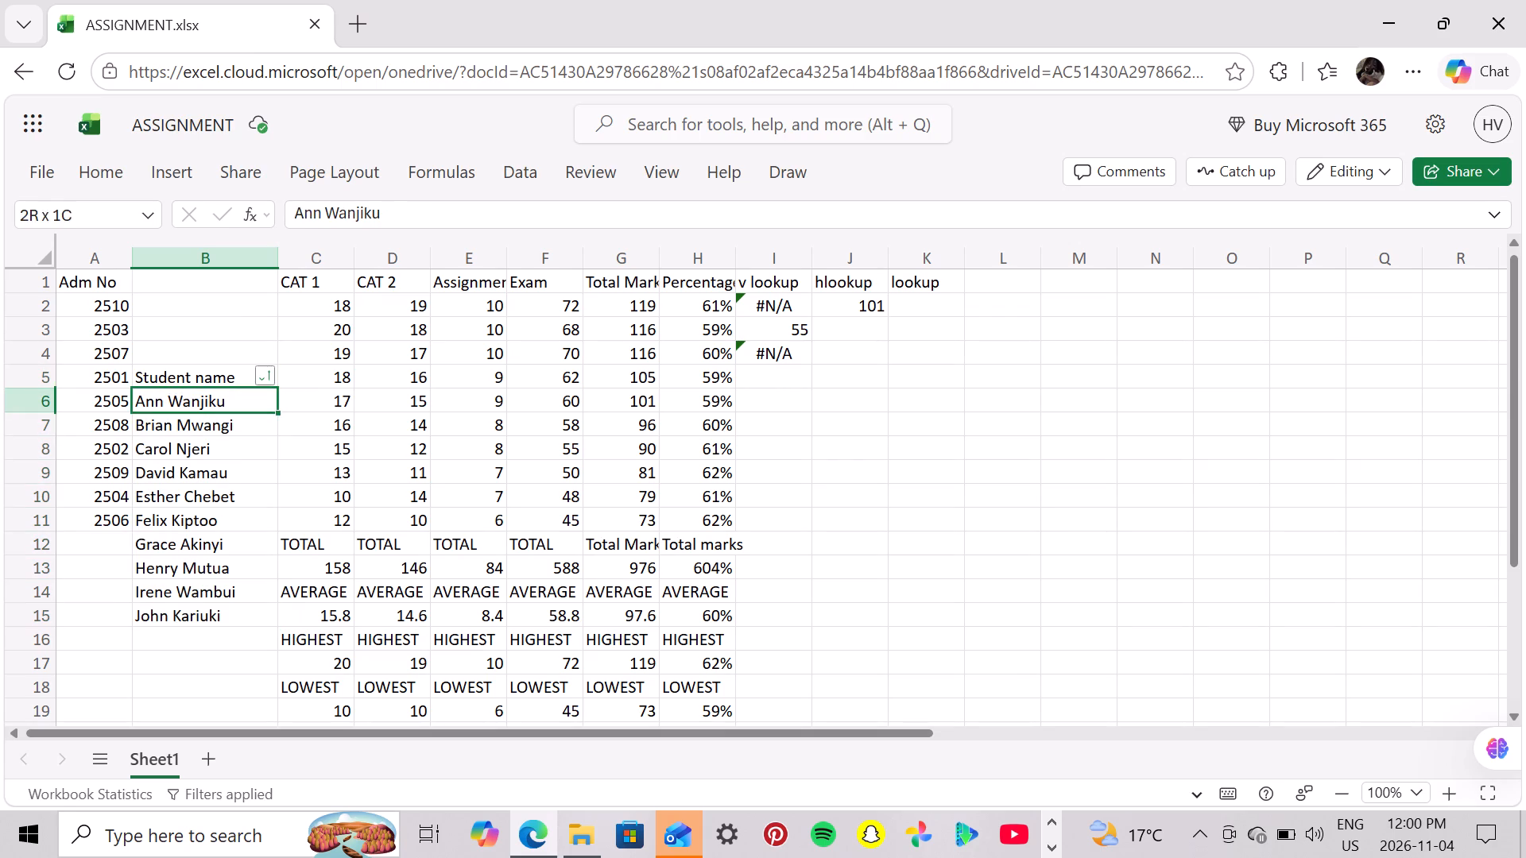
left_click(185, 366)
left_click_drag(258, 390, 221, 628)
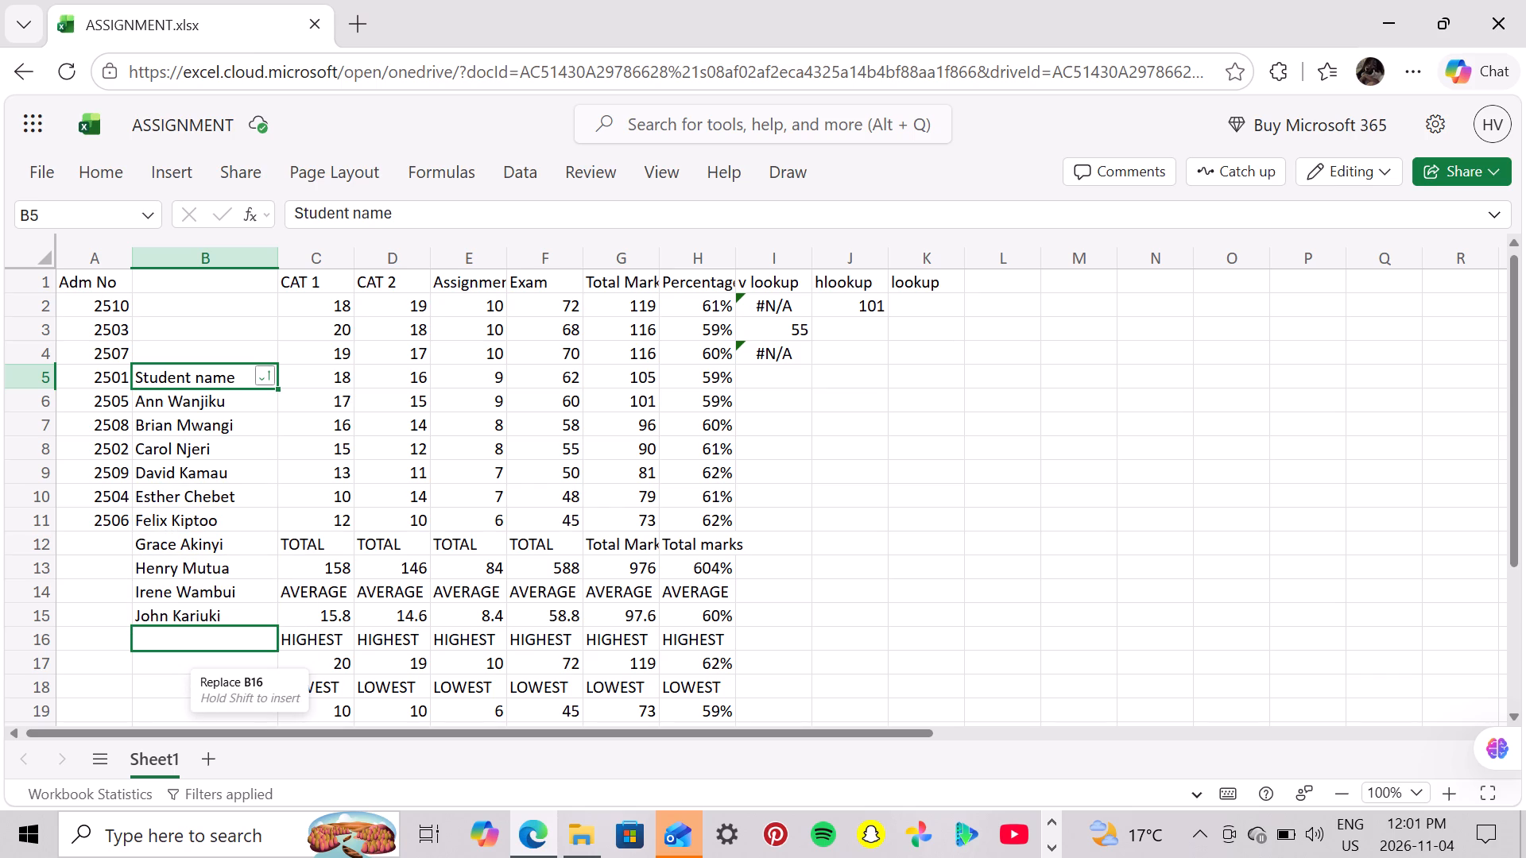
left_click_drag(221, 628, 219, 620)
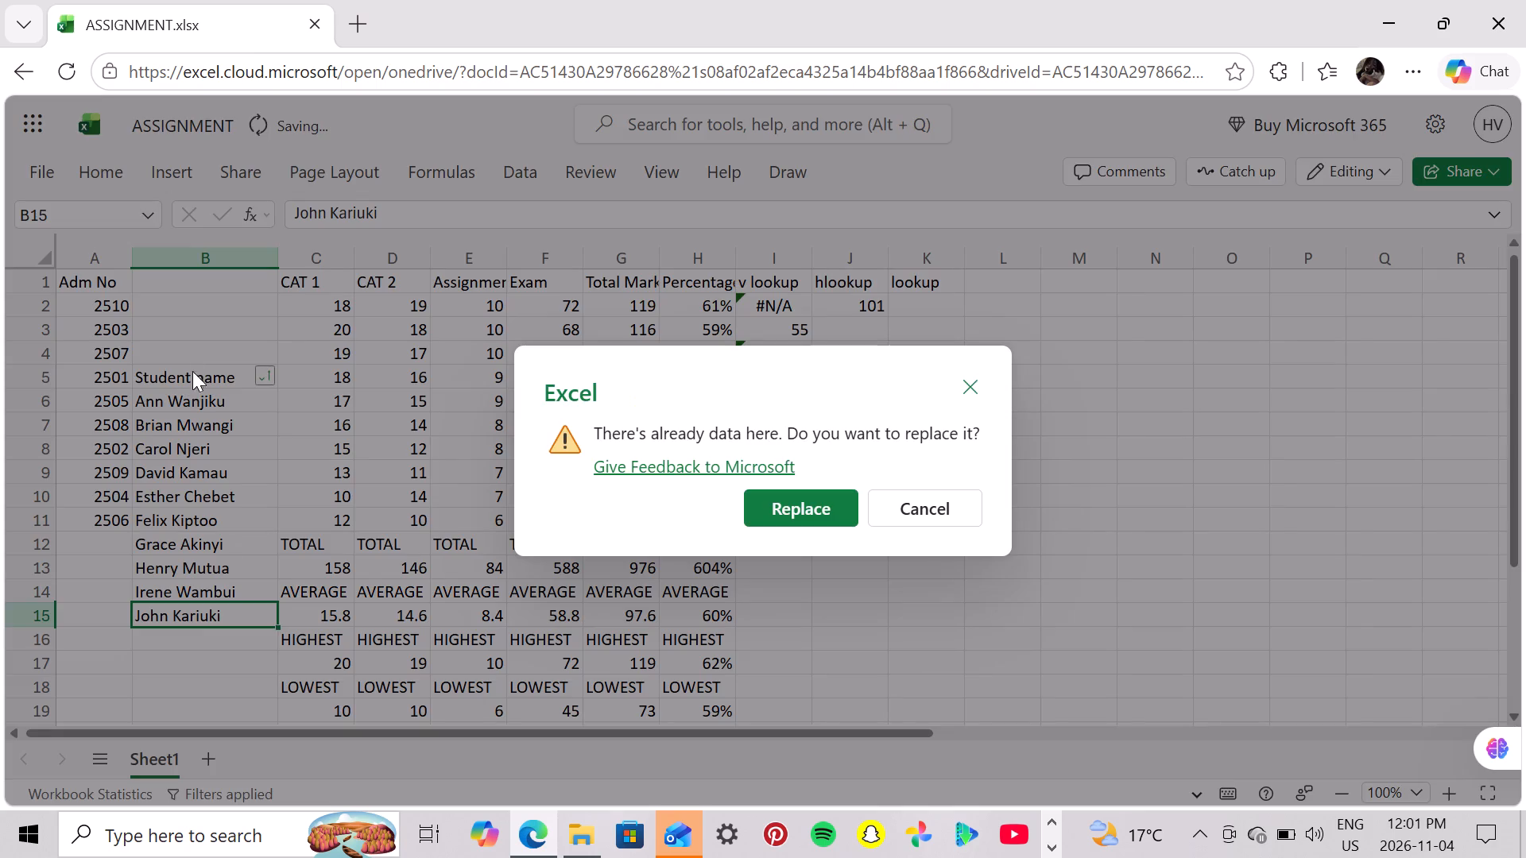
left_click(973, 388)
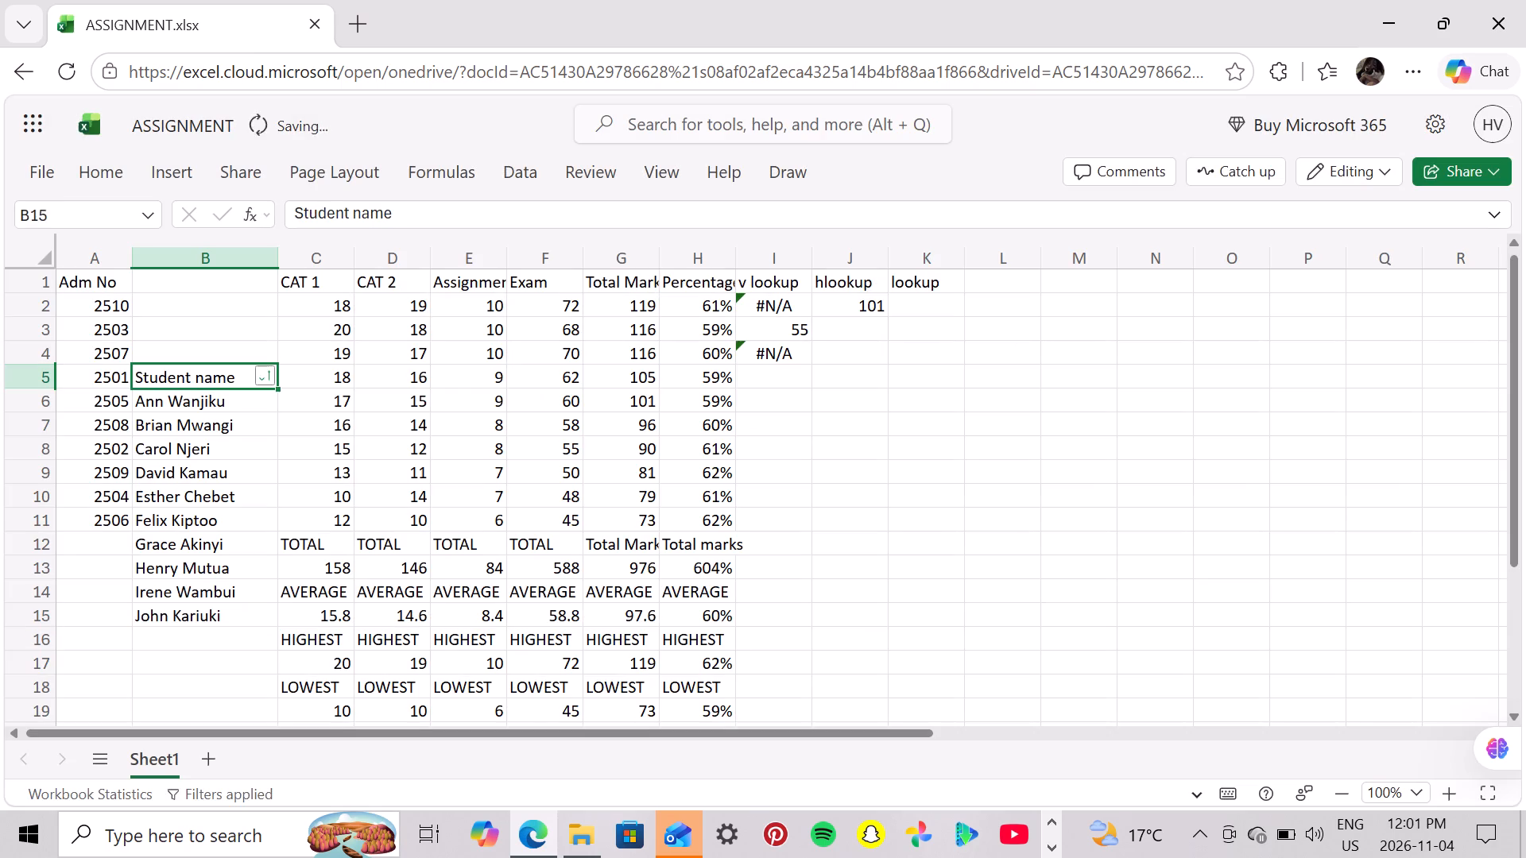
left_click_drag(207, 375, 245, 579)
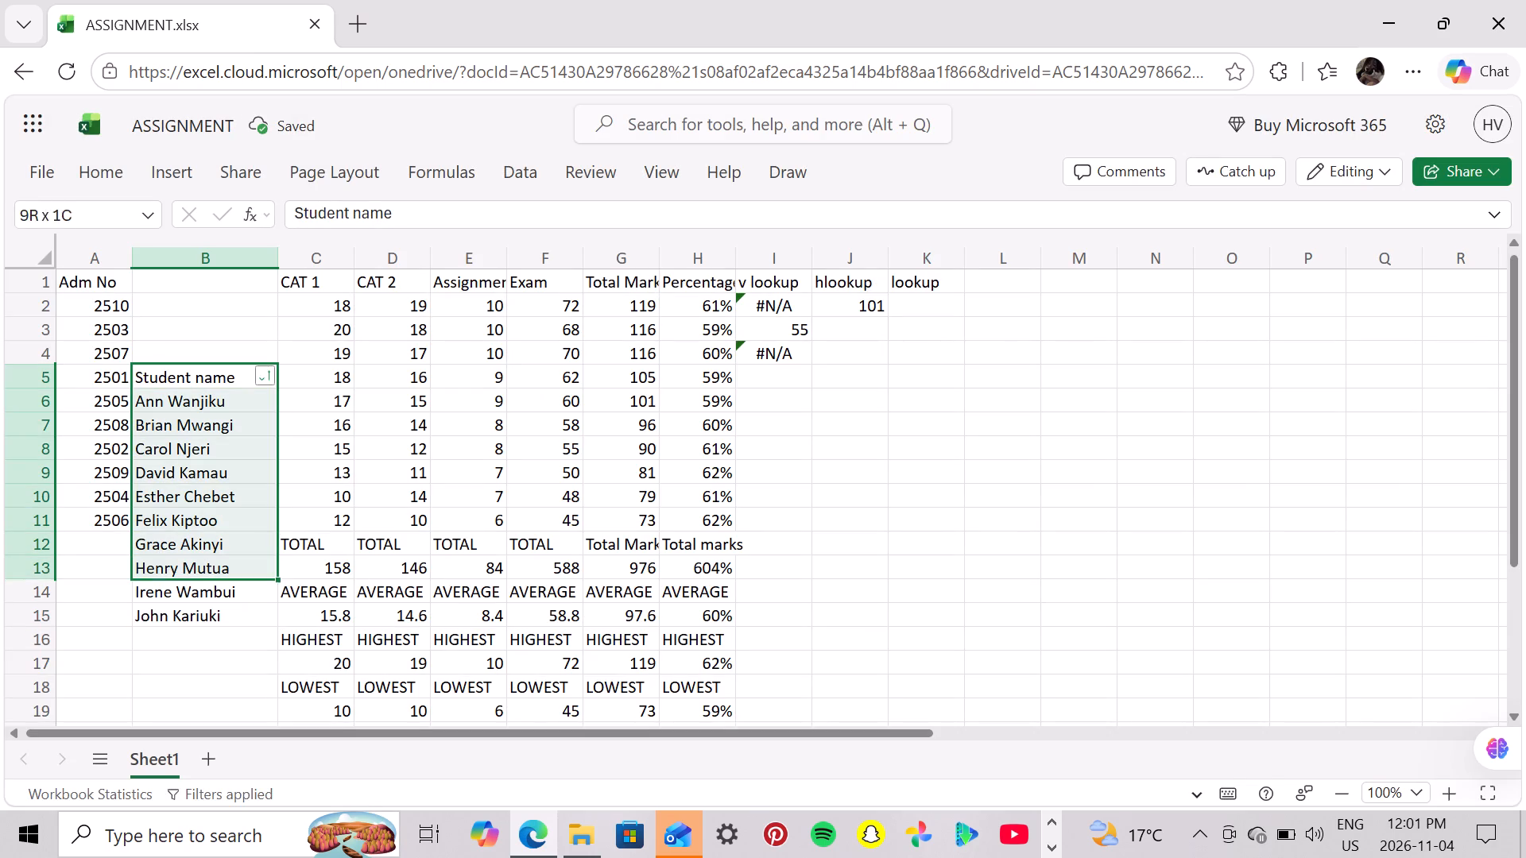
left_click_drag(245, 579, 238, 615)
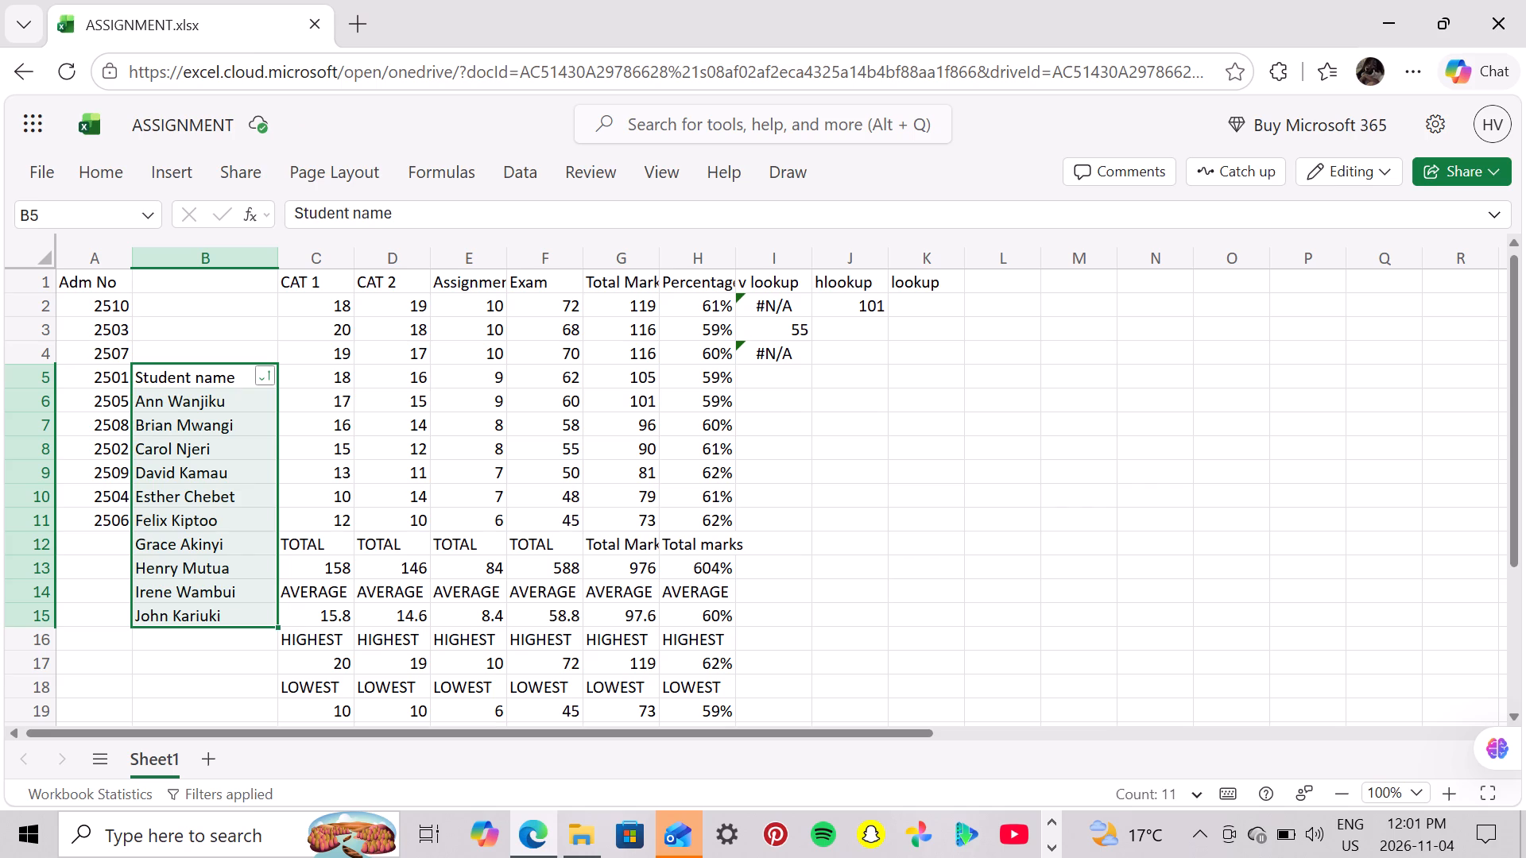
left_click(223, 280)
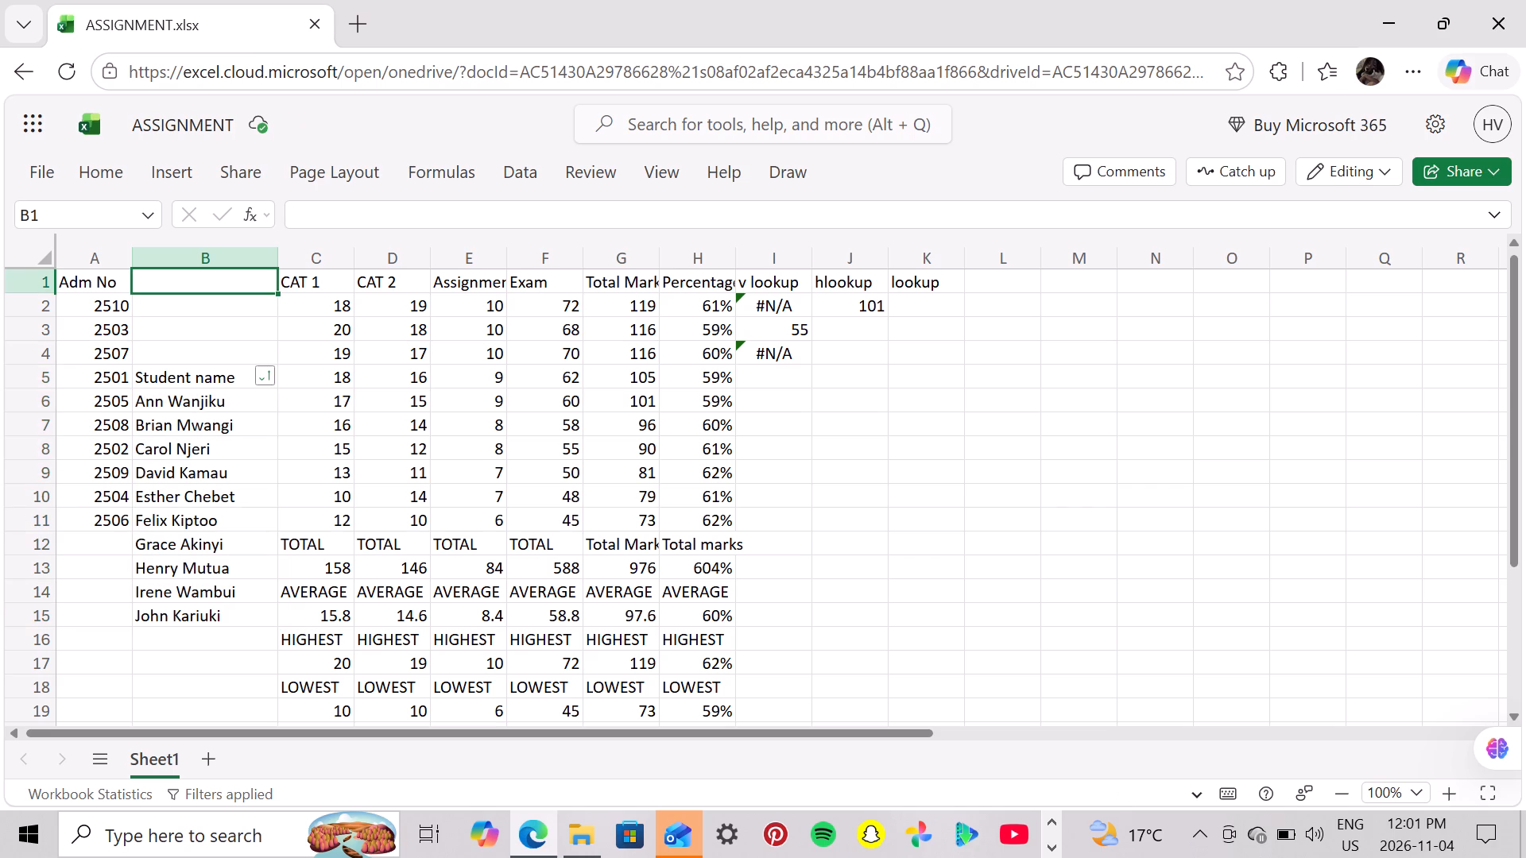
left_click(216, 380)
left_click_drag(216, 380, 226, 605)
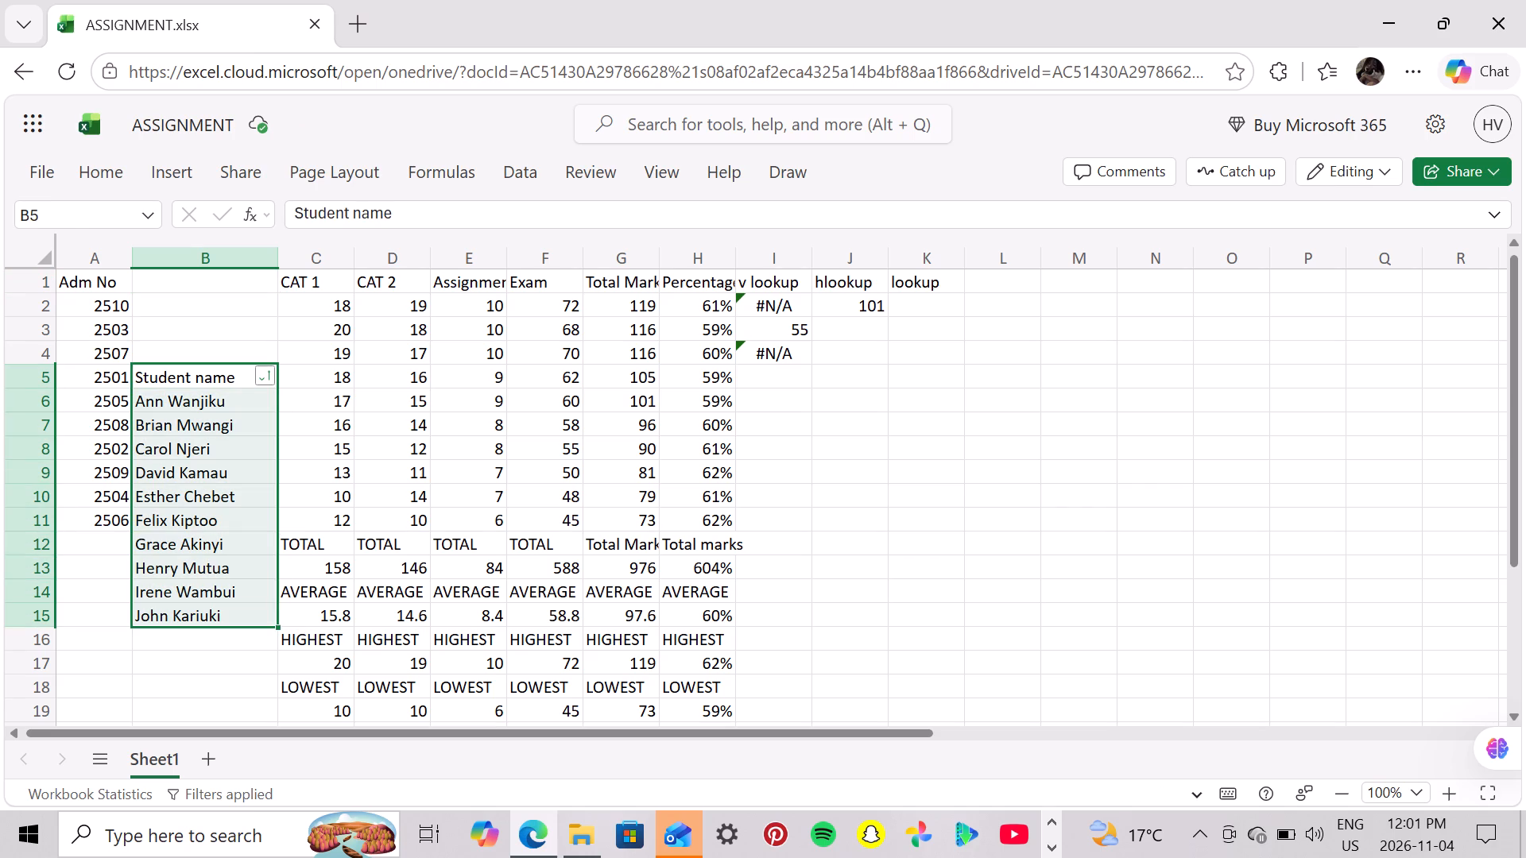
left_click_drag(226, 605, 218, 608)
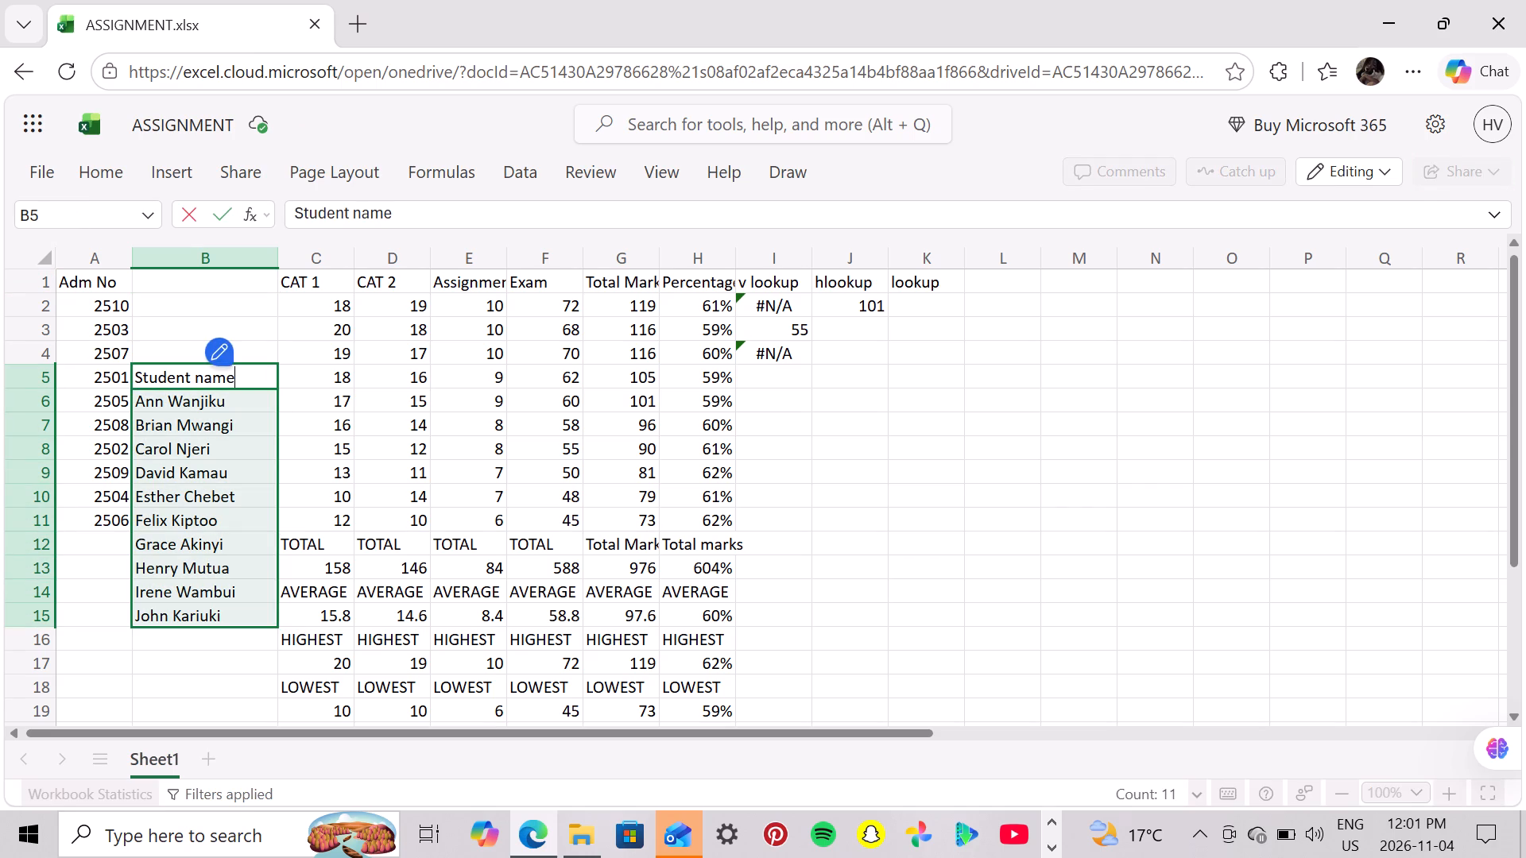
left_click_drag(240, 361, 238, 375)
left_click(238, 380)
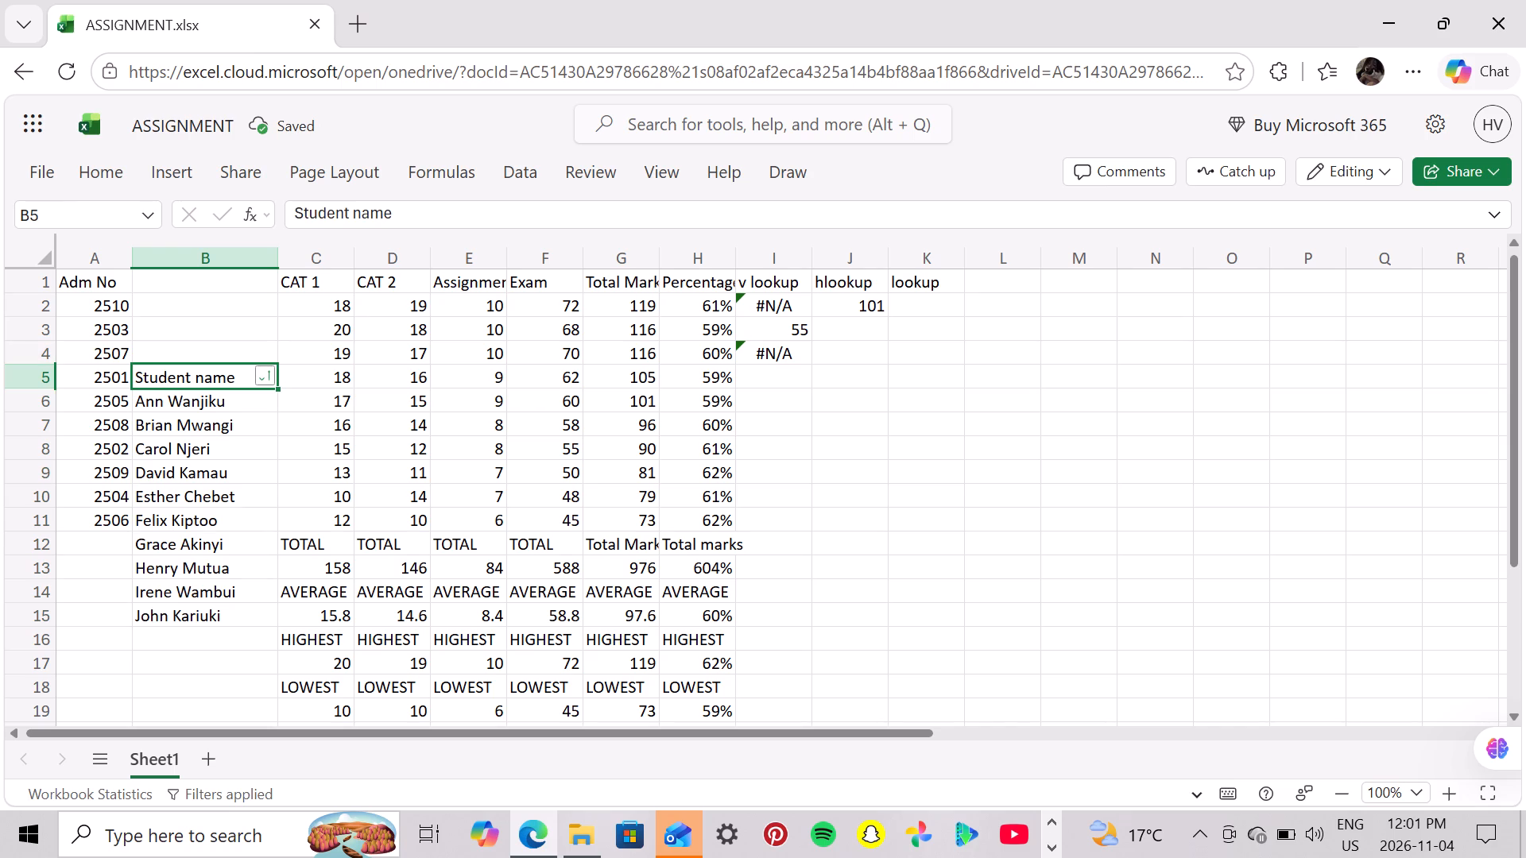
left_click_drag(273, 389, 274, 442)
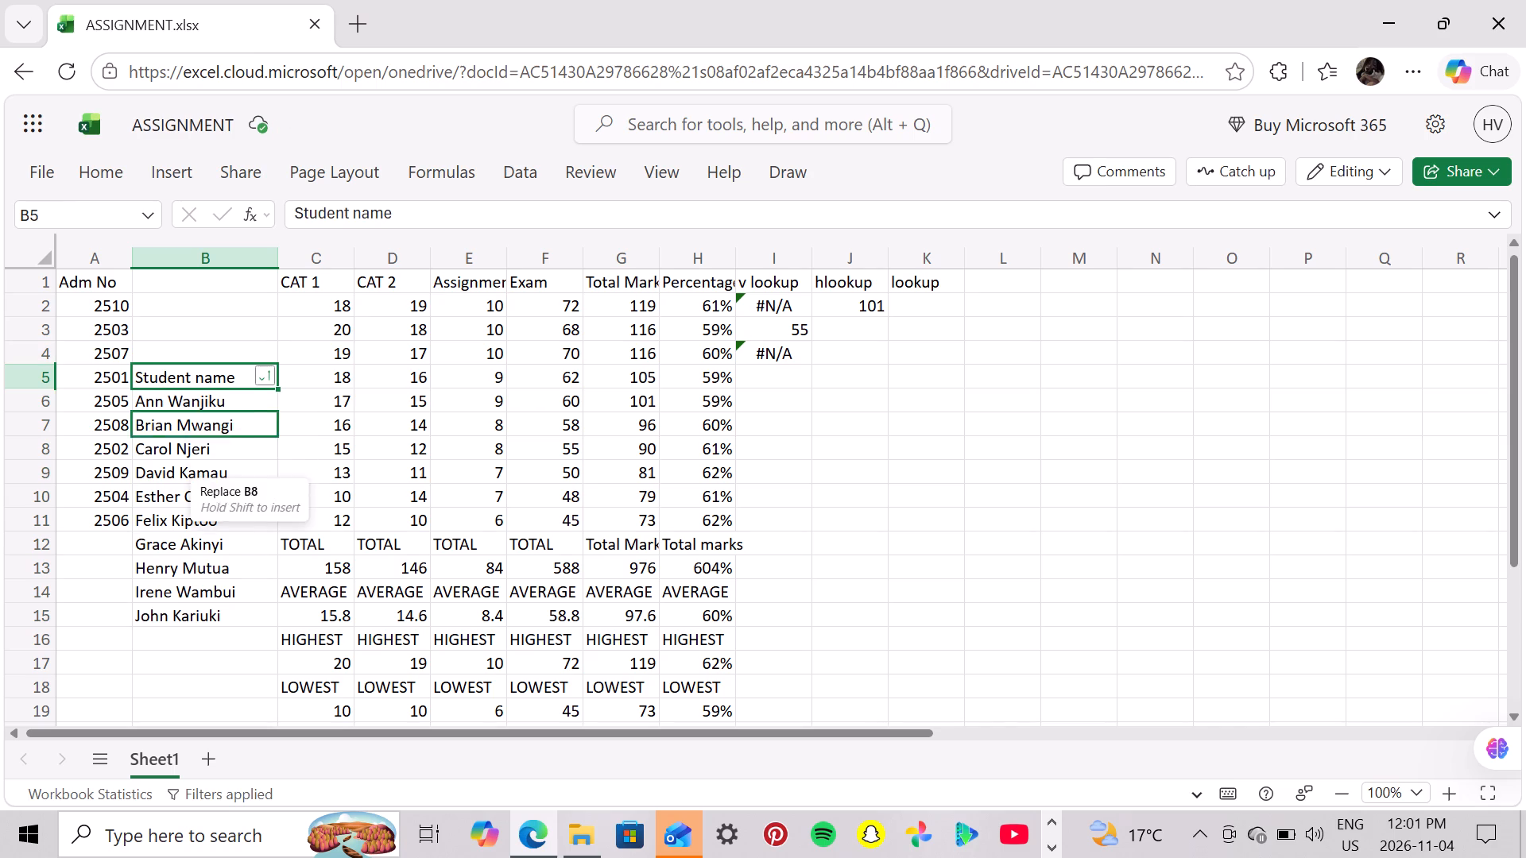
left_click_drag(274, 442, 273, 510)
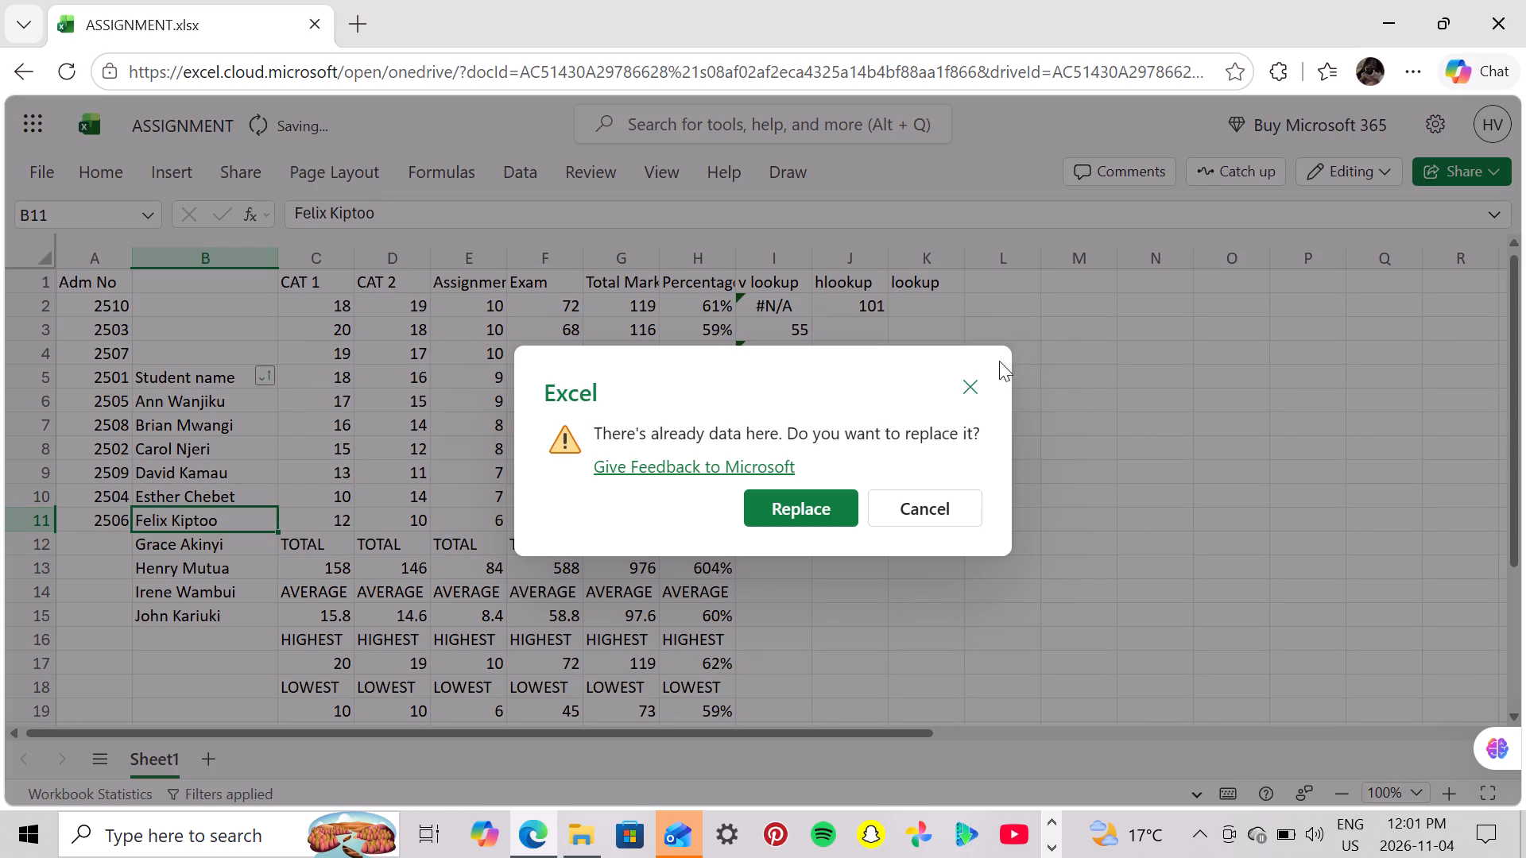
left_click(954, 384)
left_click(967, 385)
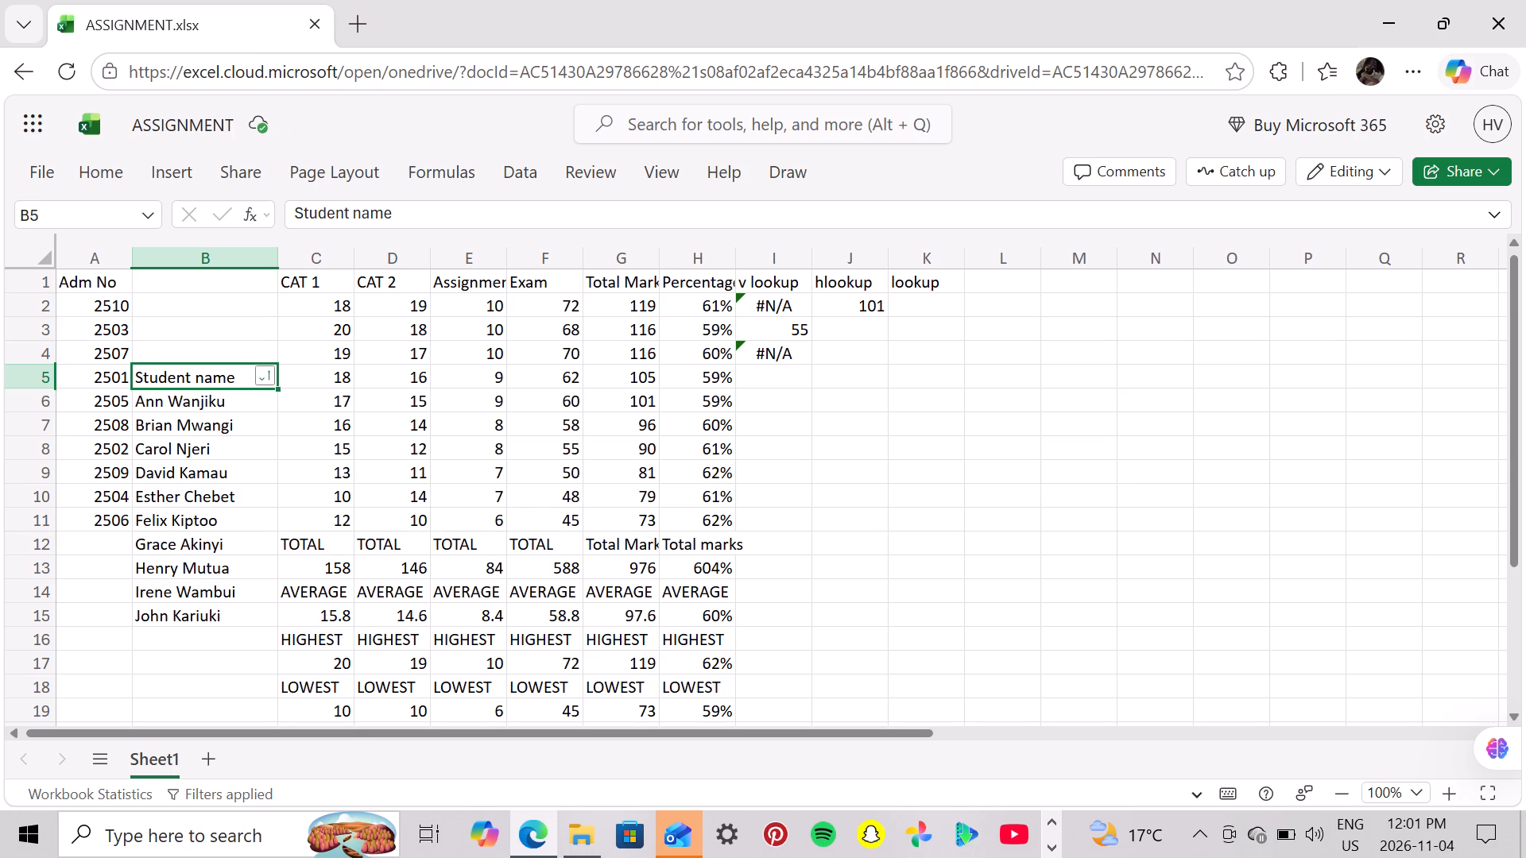
Move the Student name block B5:B15 up within column B so that it starts at B1.
left_click_drag(218, 383, 228, 616)
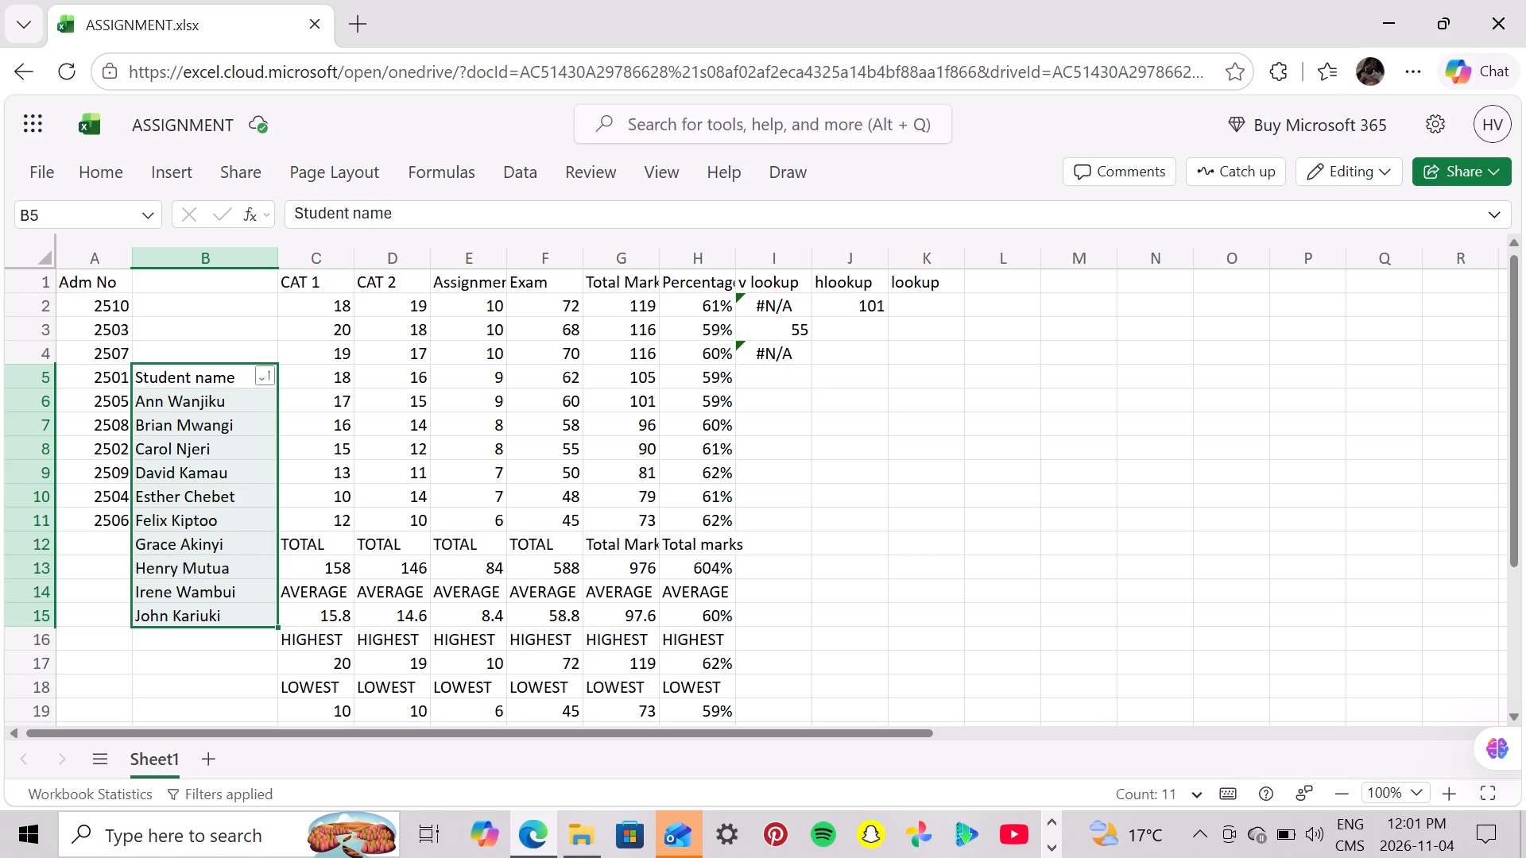
left_click_drag(251, 367, 246, 284)
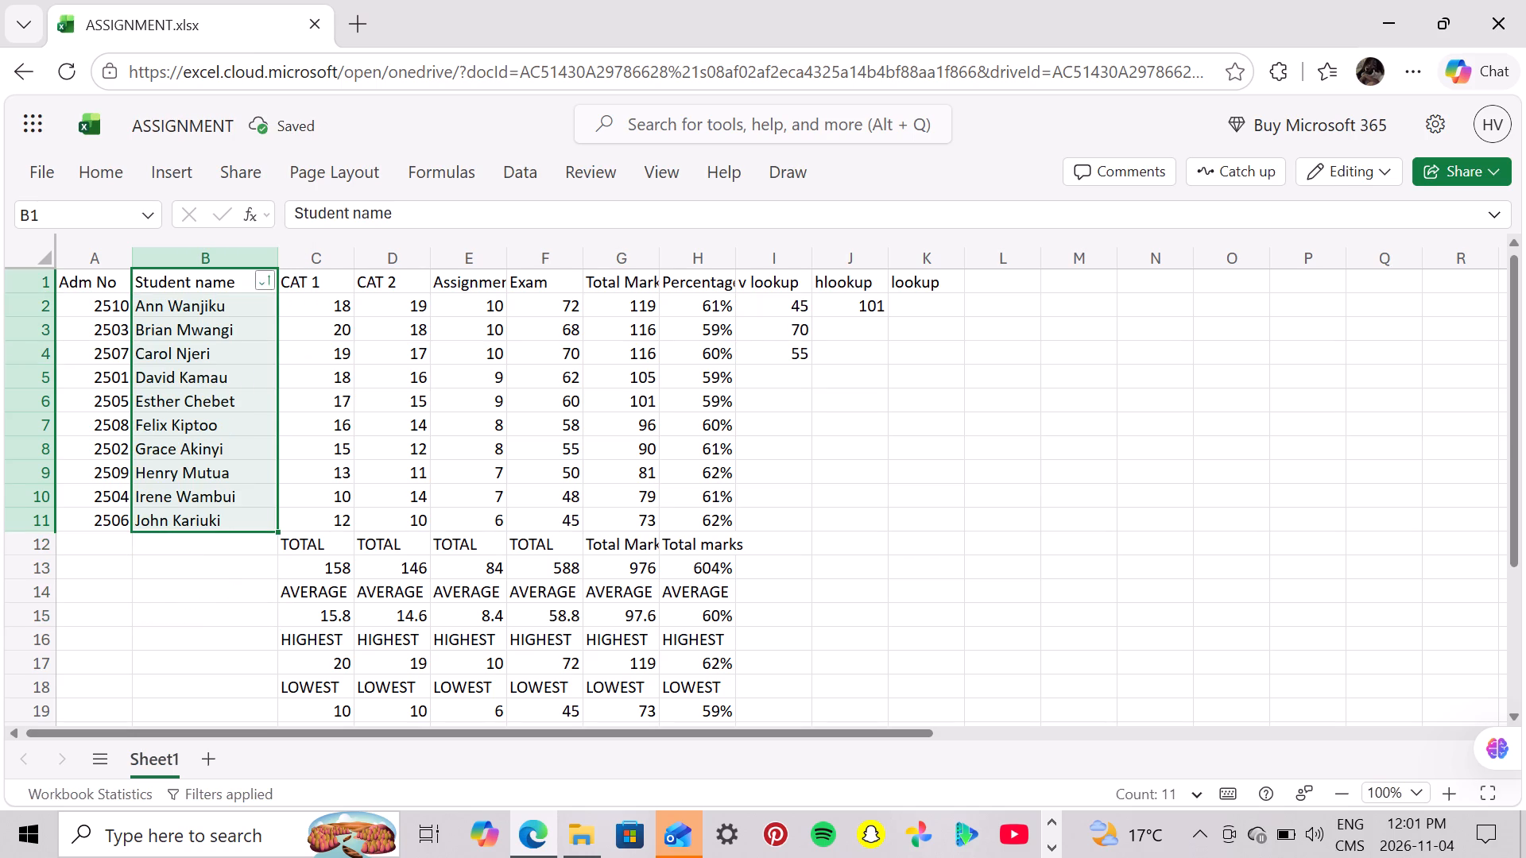
left_click(214, 596)
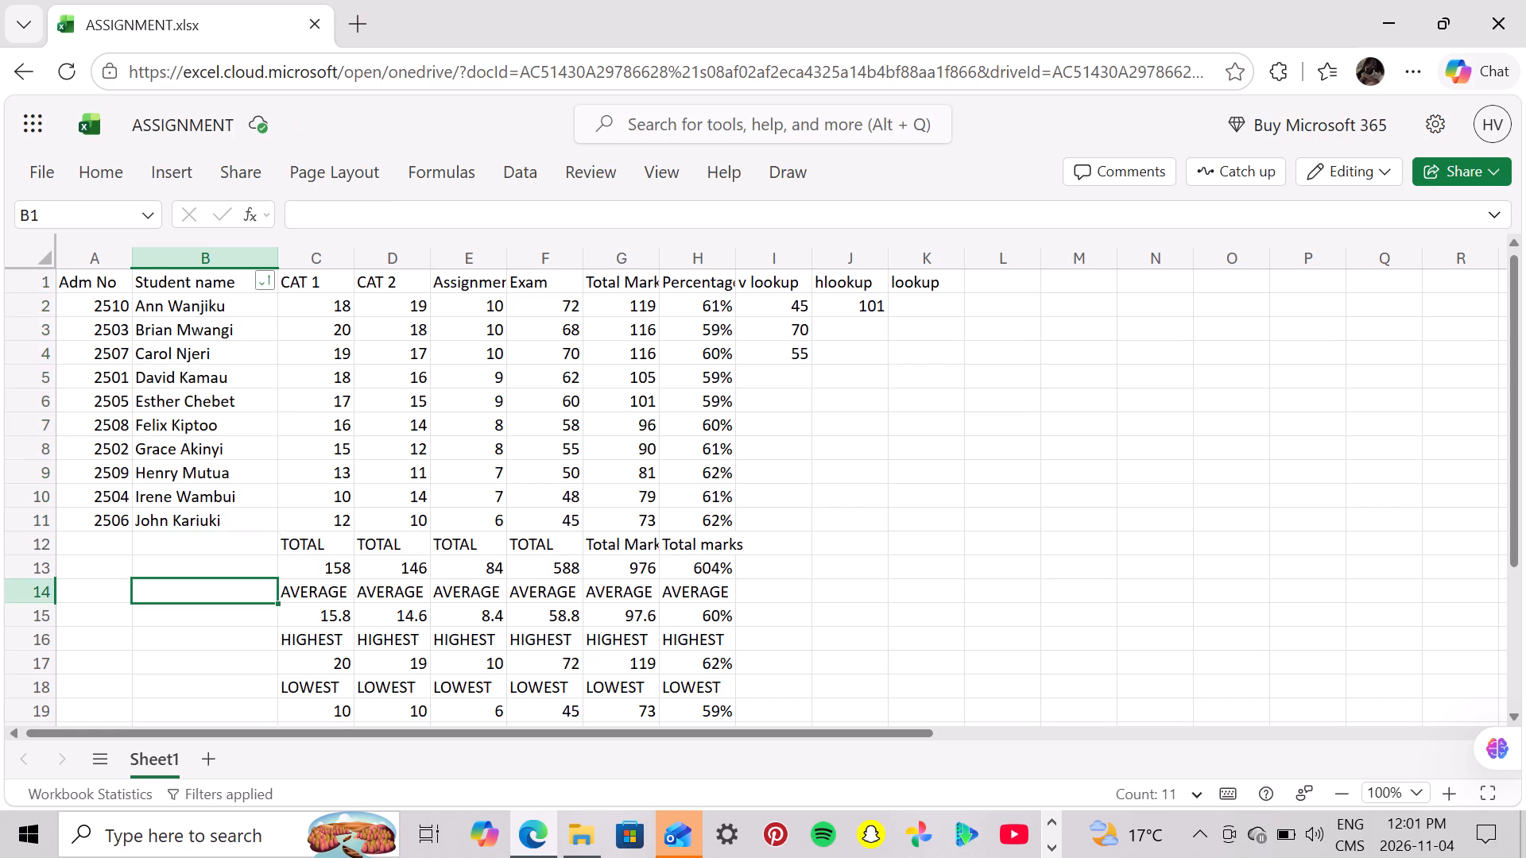
Start a LOOKUP formula in cell K2 under the lookup header.
left_click(915, 305)
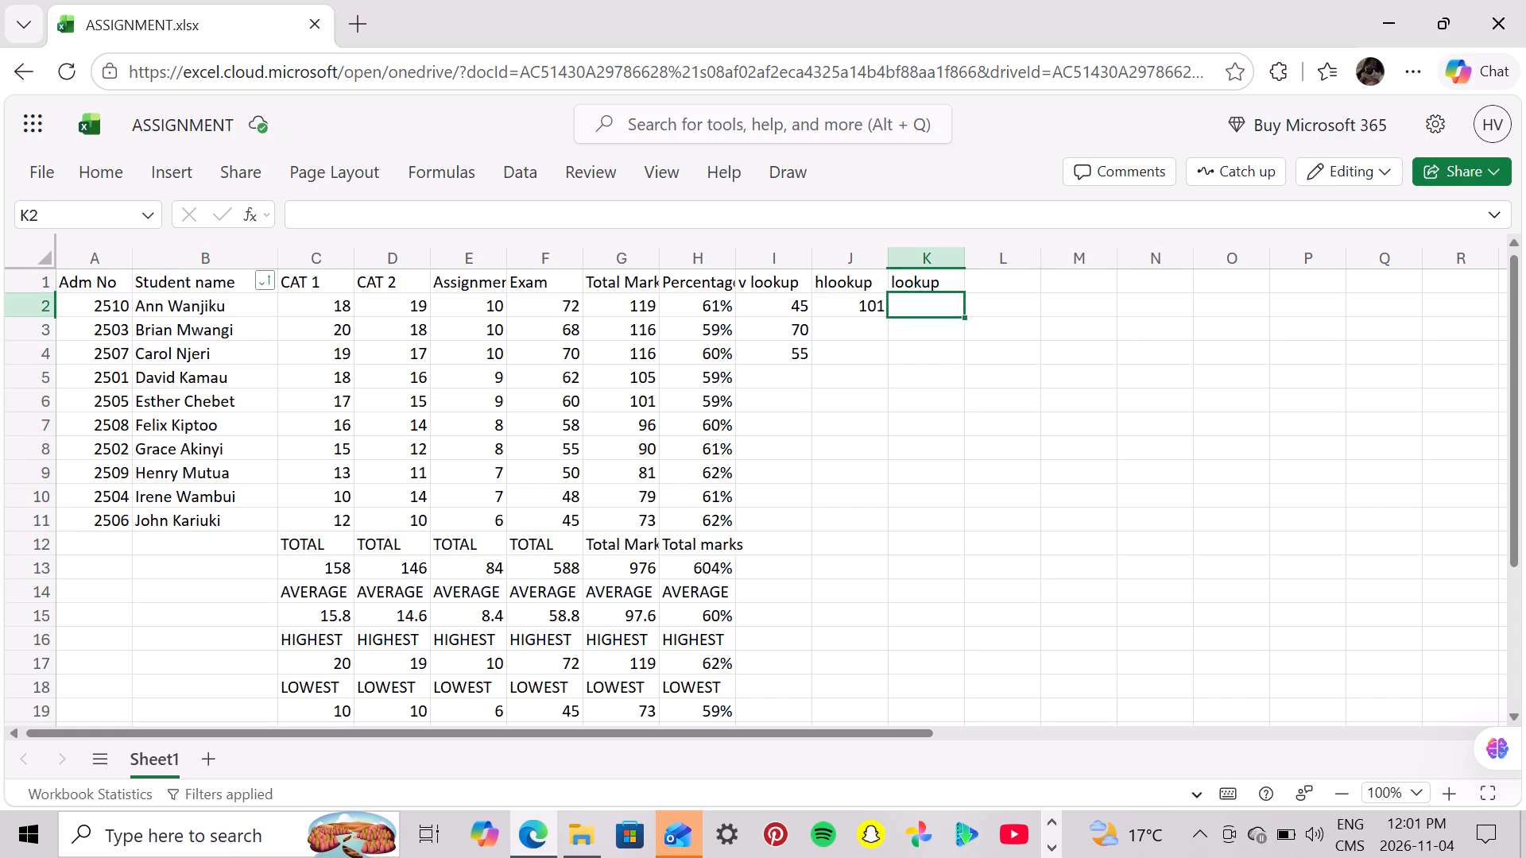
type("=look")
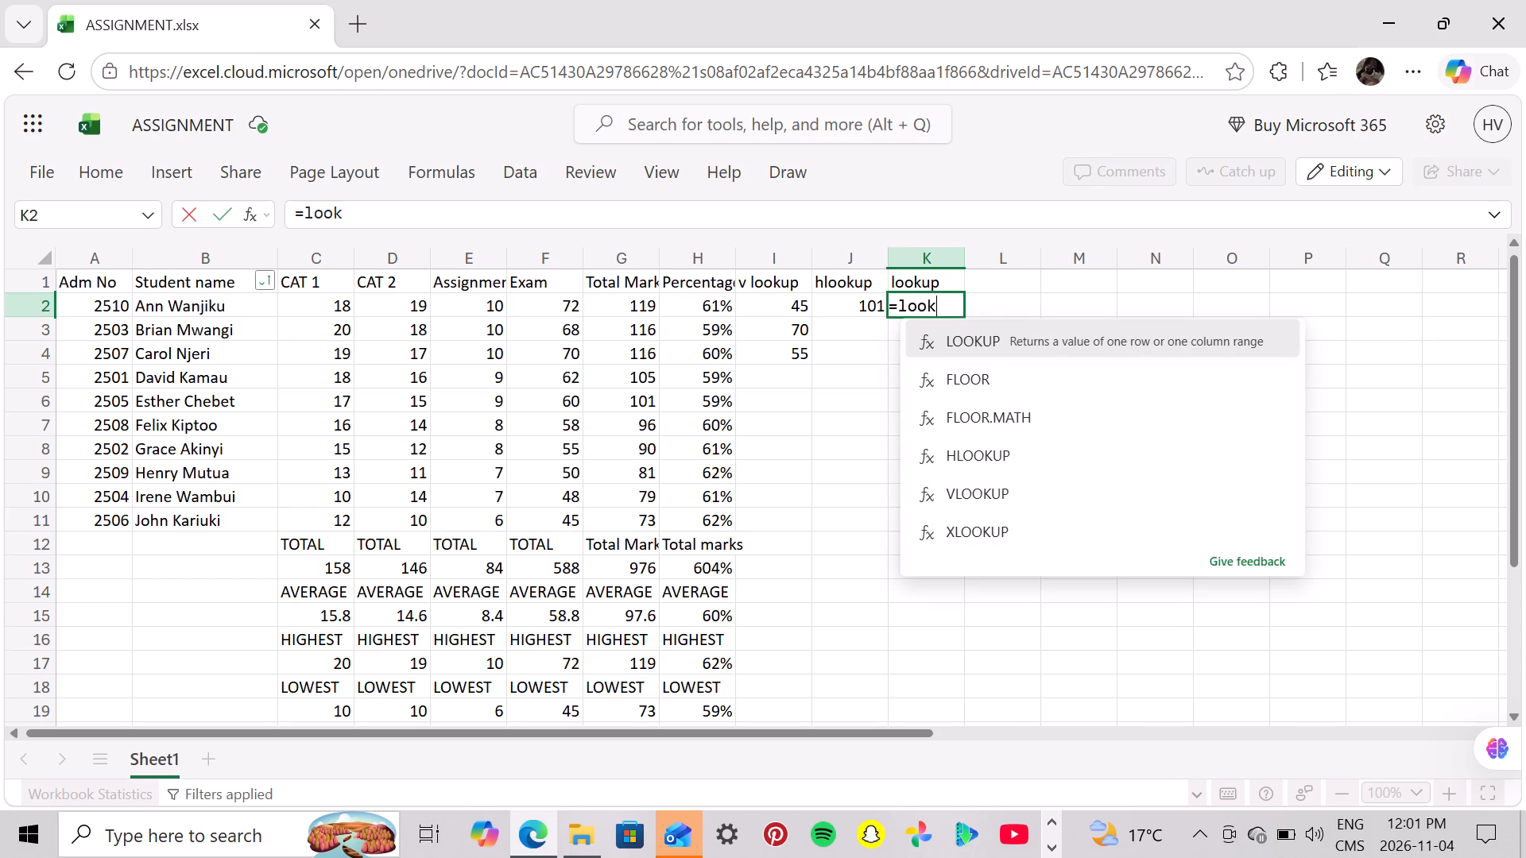
left_click(1135, 348)
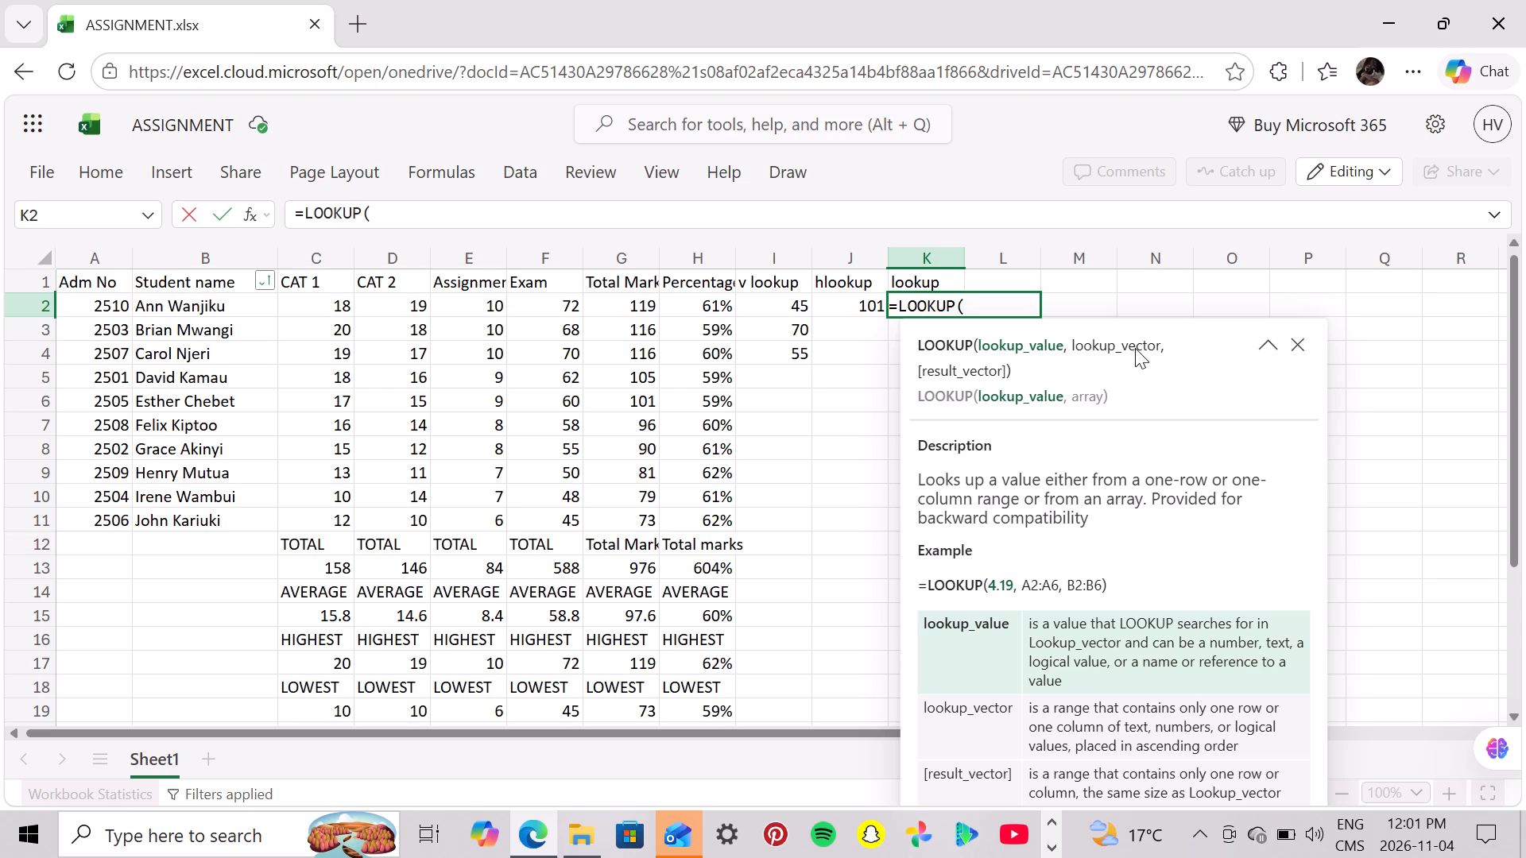
key("BackSpace")
key("BackSpace")
Switch the keyboard input language to English (Canada) with the US keyboard.
left_click(1339, 831)
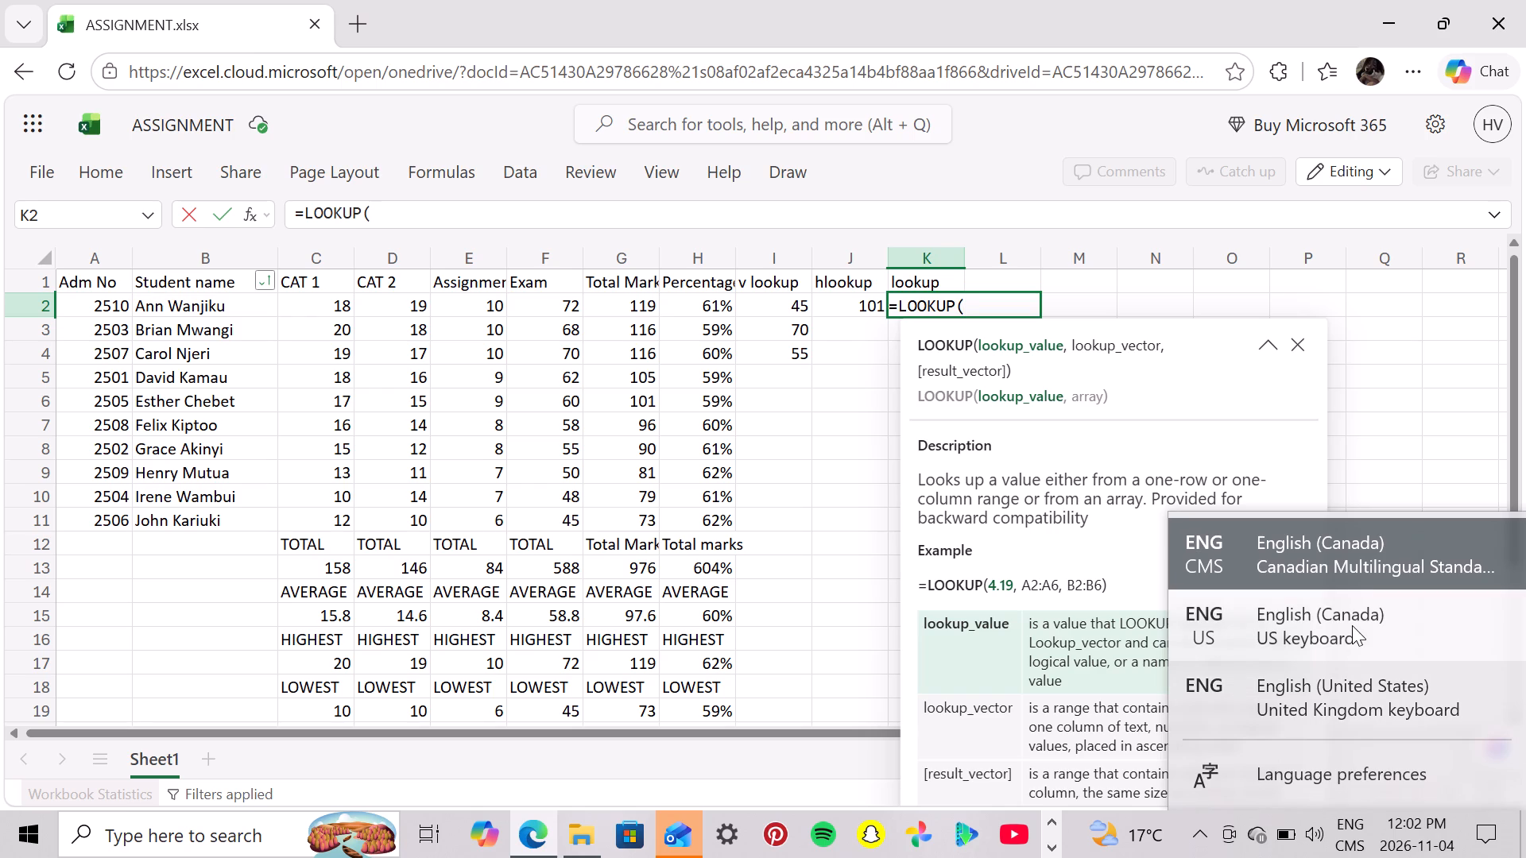
left_click(1351, 626)
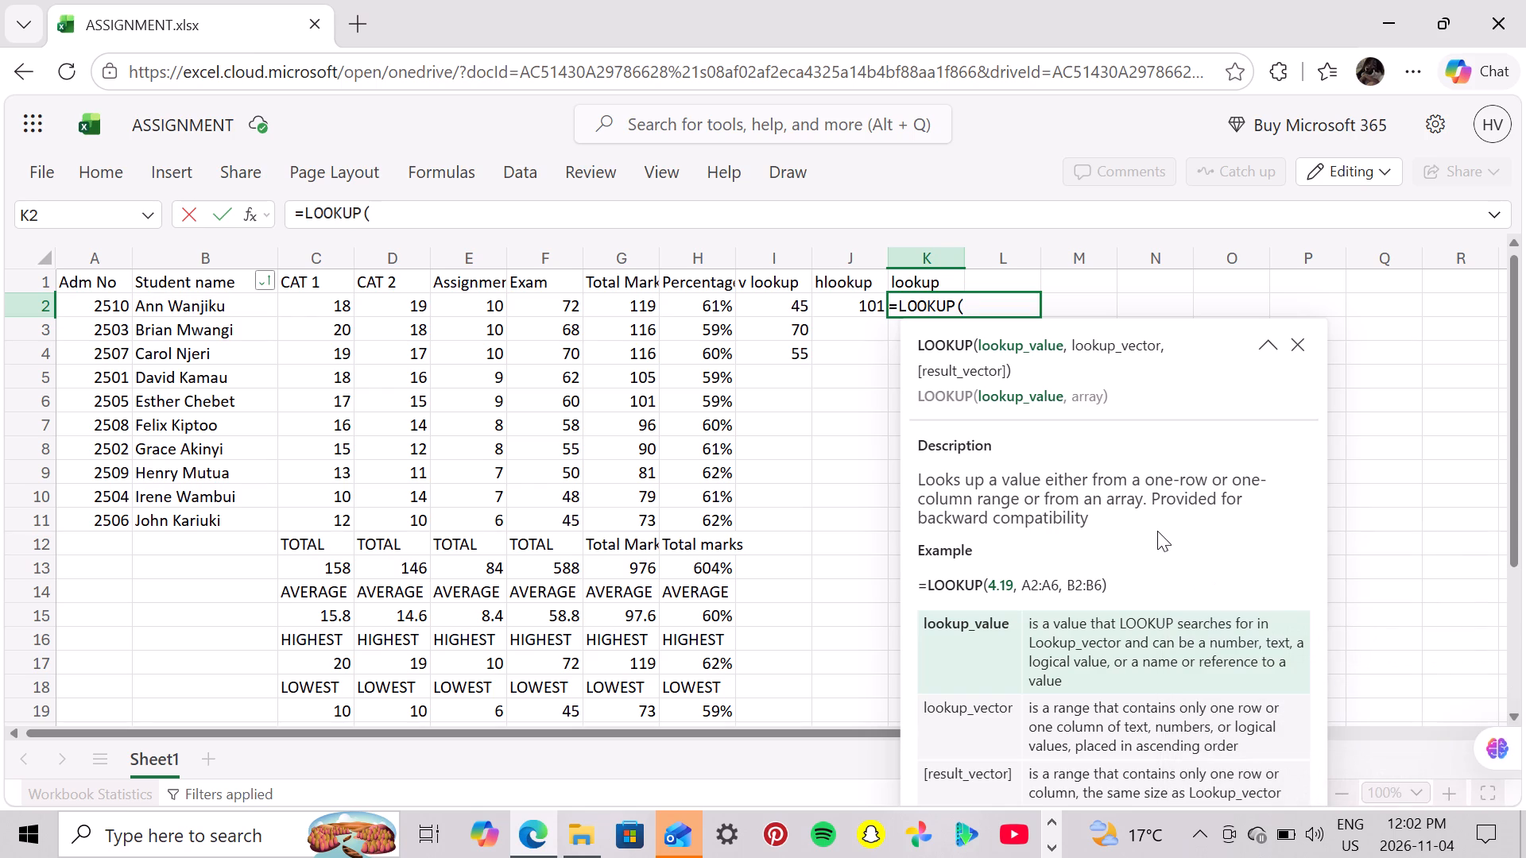
Enter the first listed student's full name from B2, in quotation marks, as the lookup value of K2's LOOKUP formula.
key("shift+quotedbl")
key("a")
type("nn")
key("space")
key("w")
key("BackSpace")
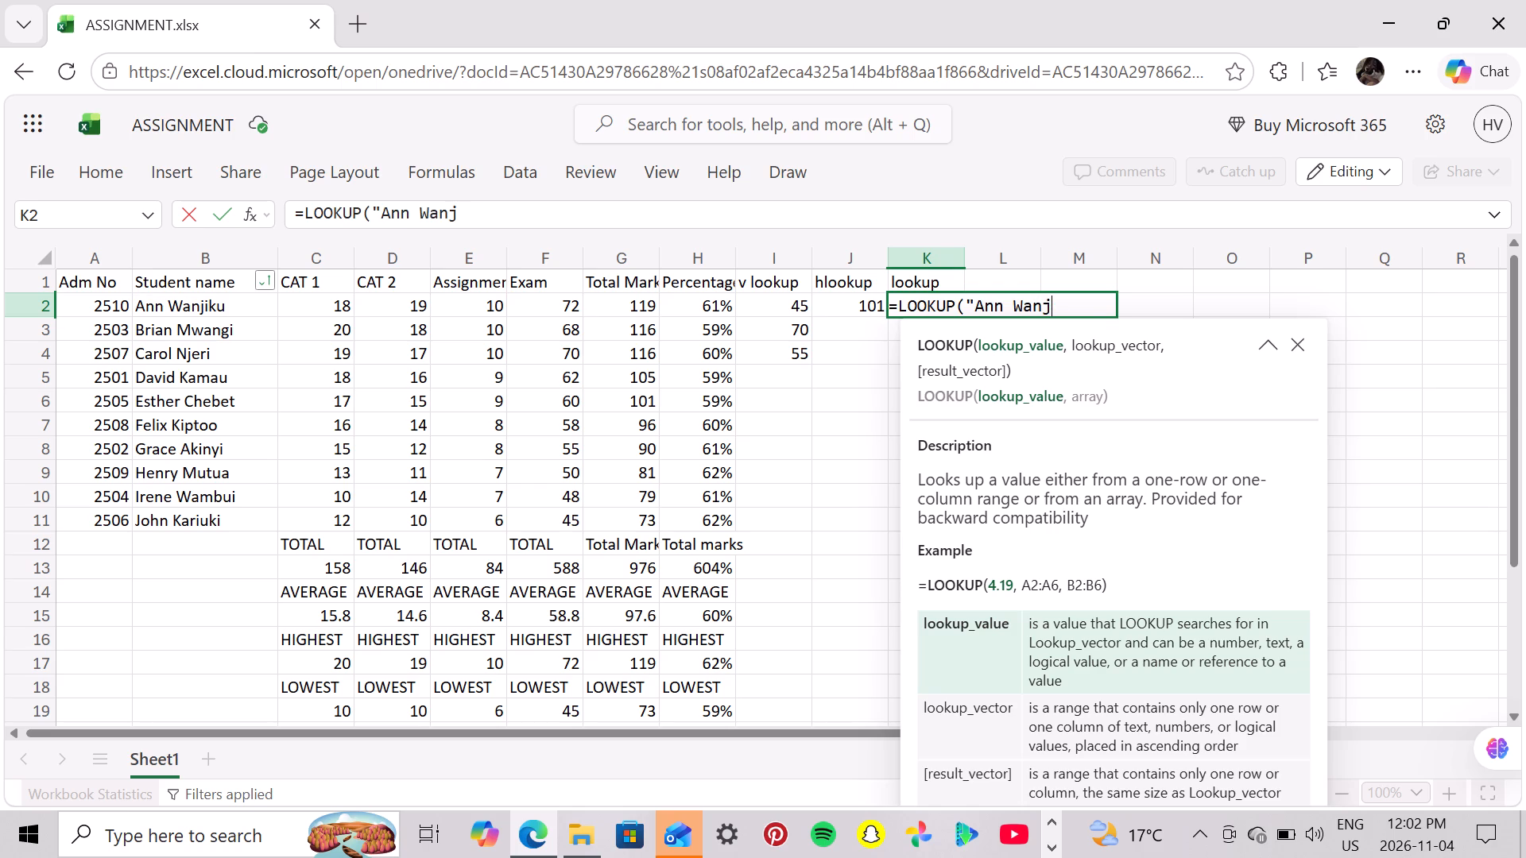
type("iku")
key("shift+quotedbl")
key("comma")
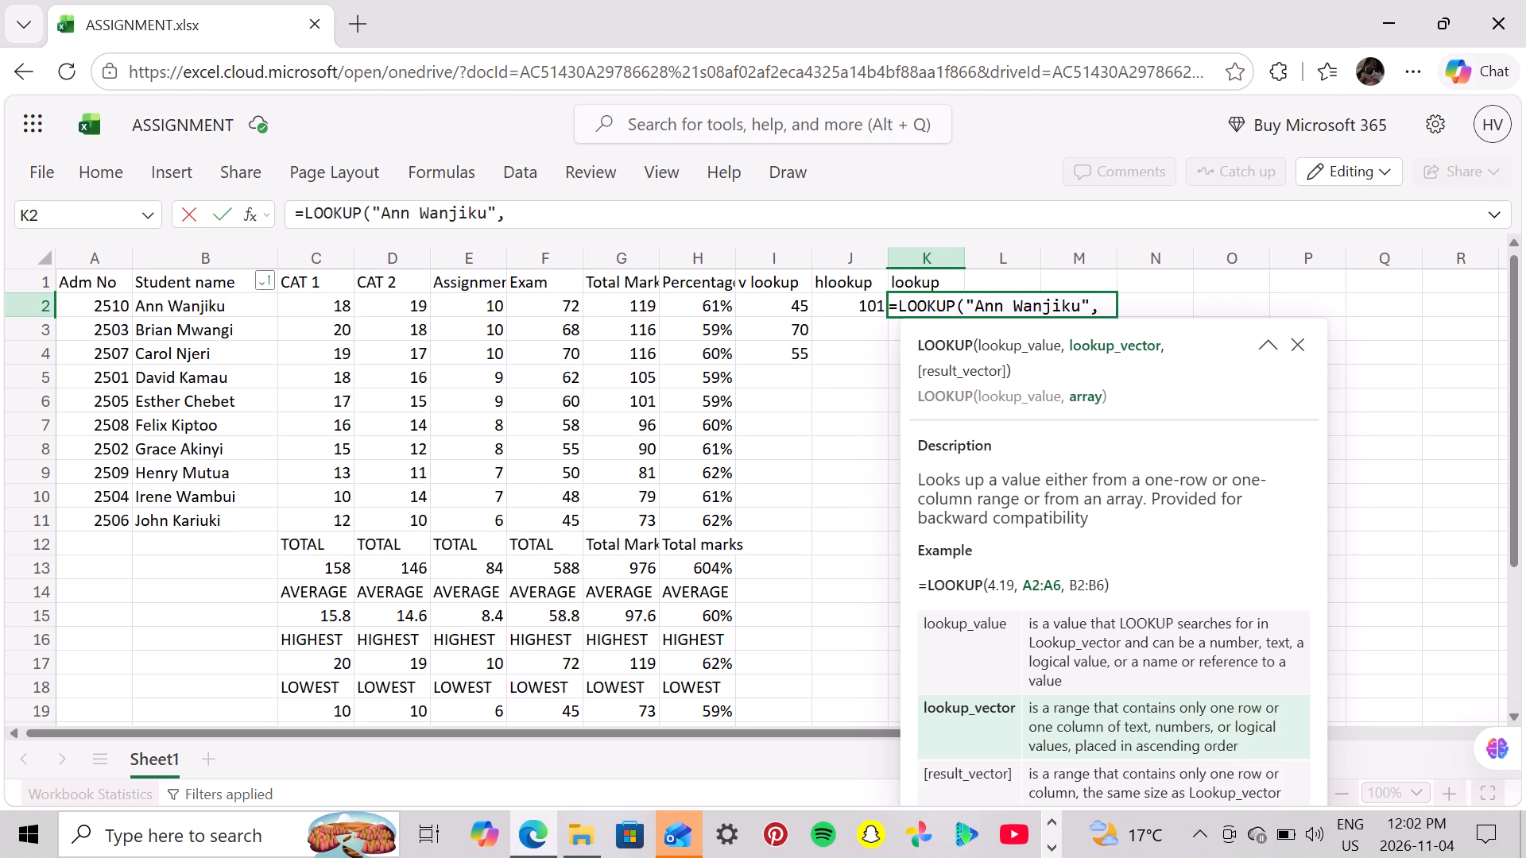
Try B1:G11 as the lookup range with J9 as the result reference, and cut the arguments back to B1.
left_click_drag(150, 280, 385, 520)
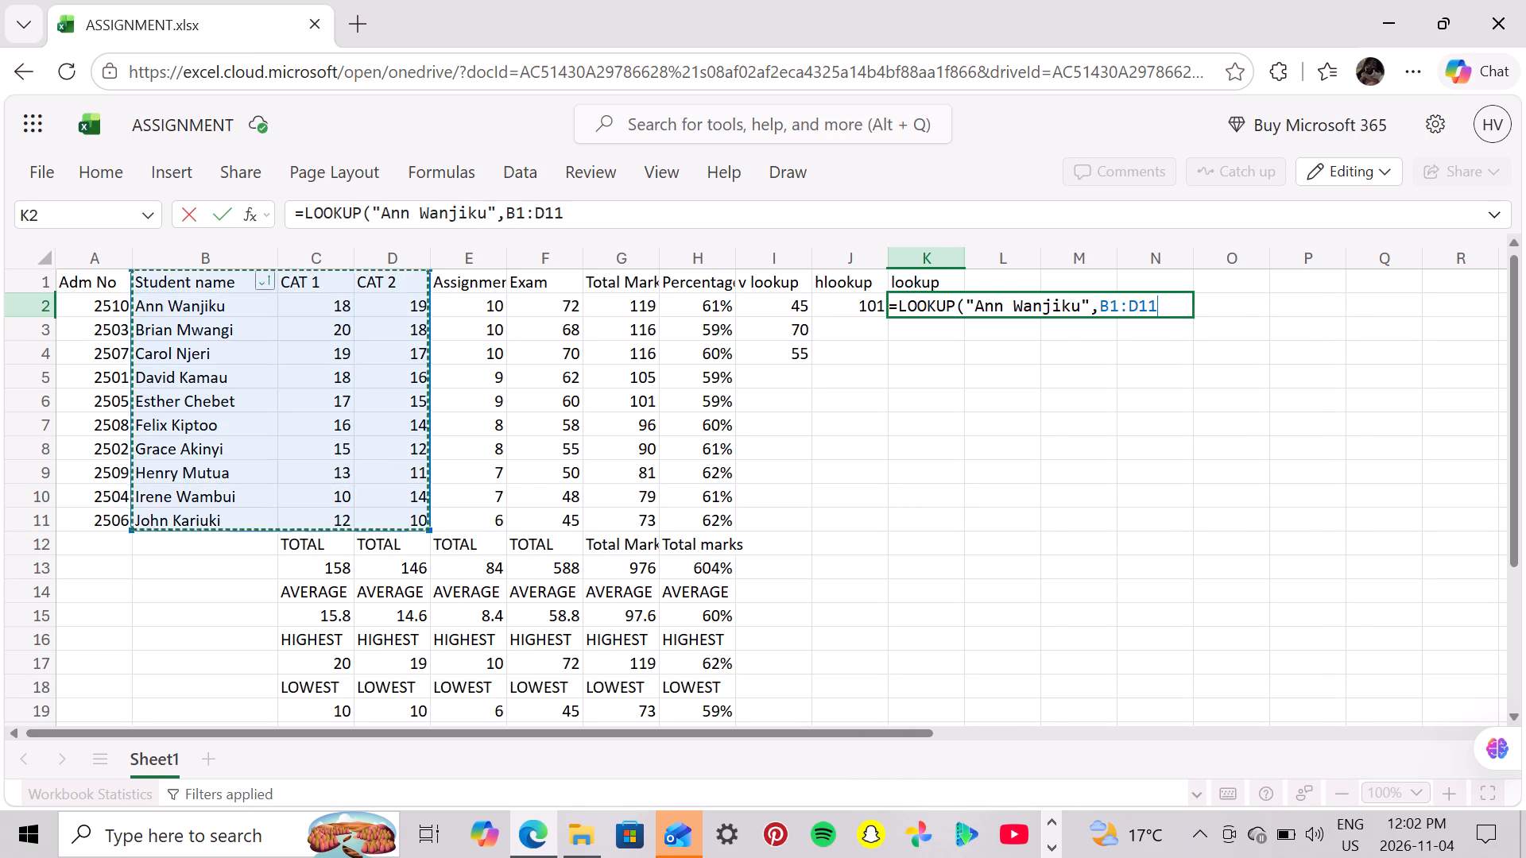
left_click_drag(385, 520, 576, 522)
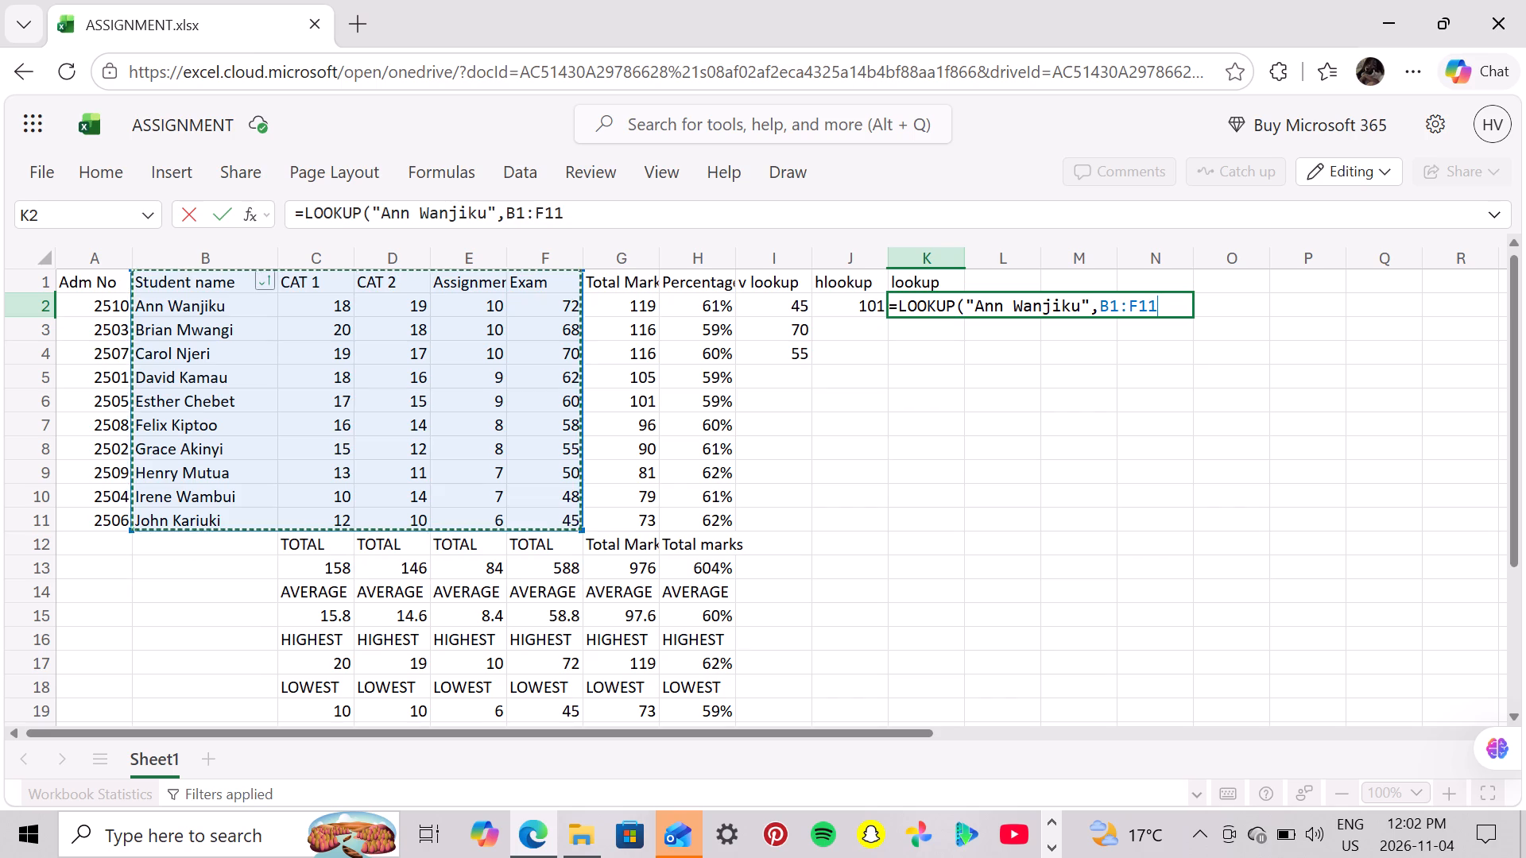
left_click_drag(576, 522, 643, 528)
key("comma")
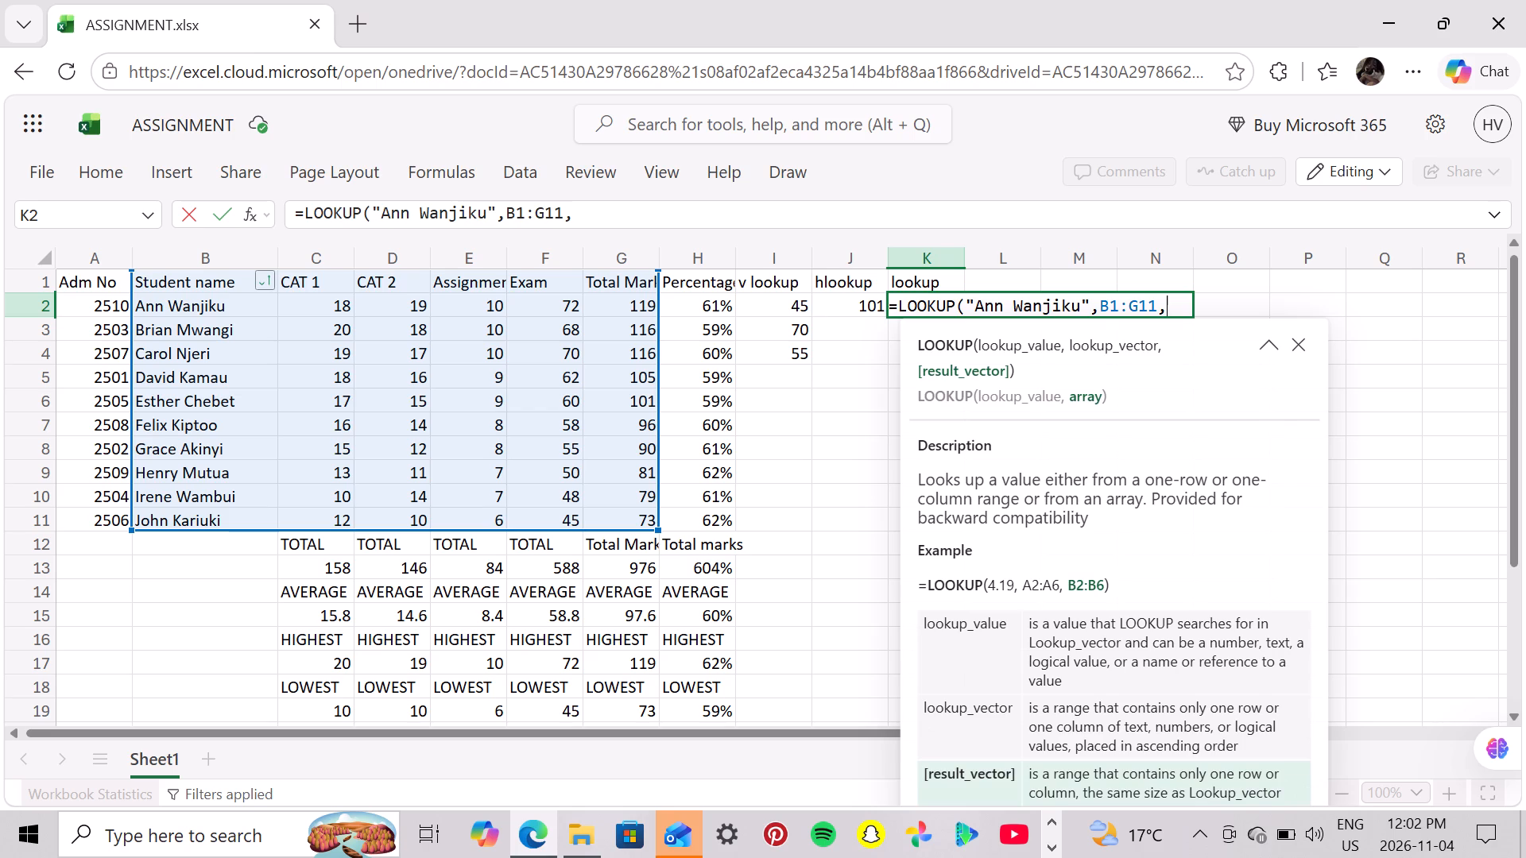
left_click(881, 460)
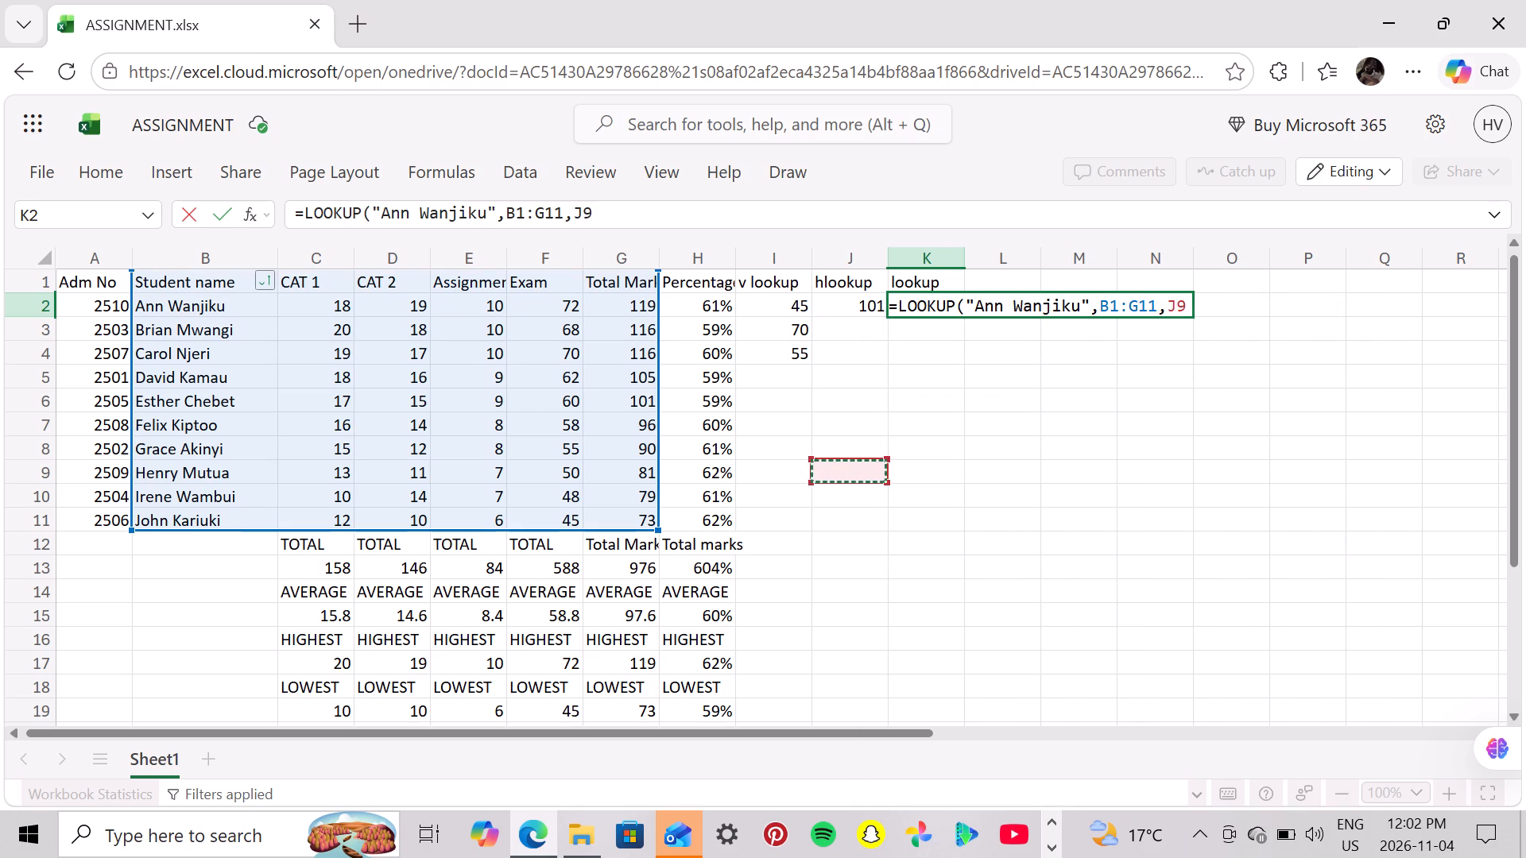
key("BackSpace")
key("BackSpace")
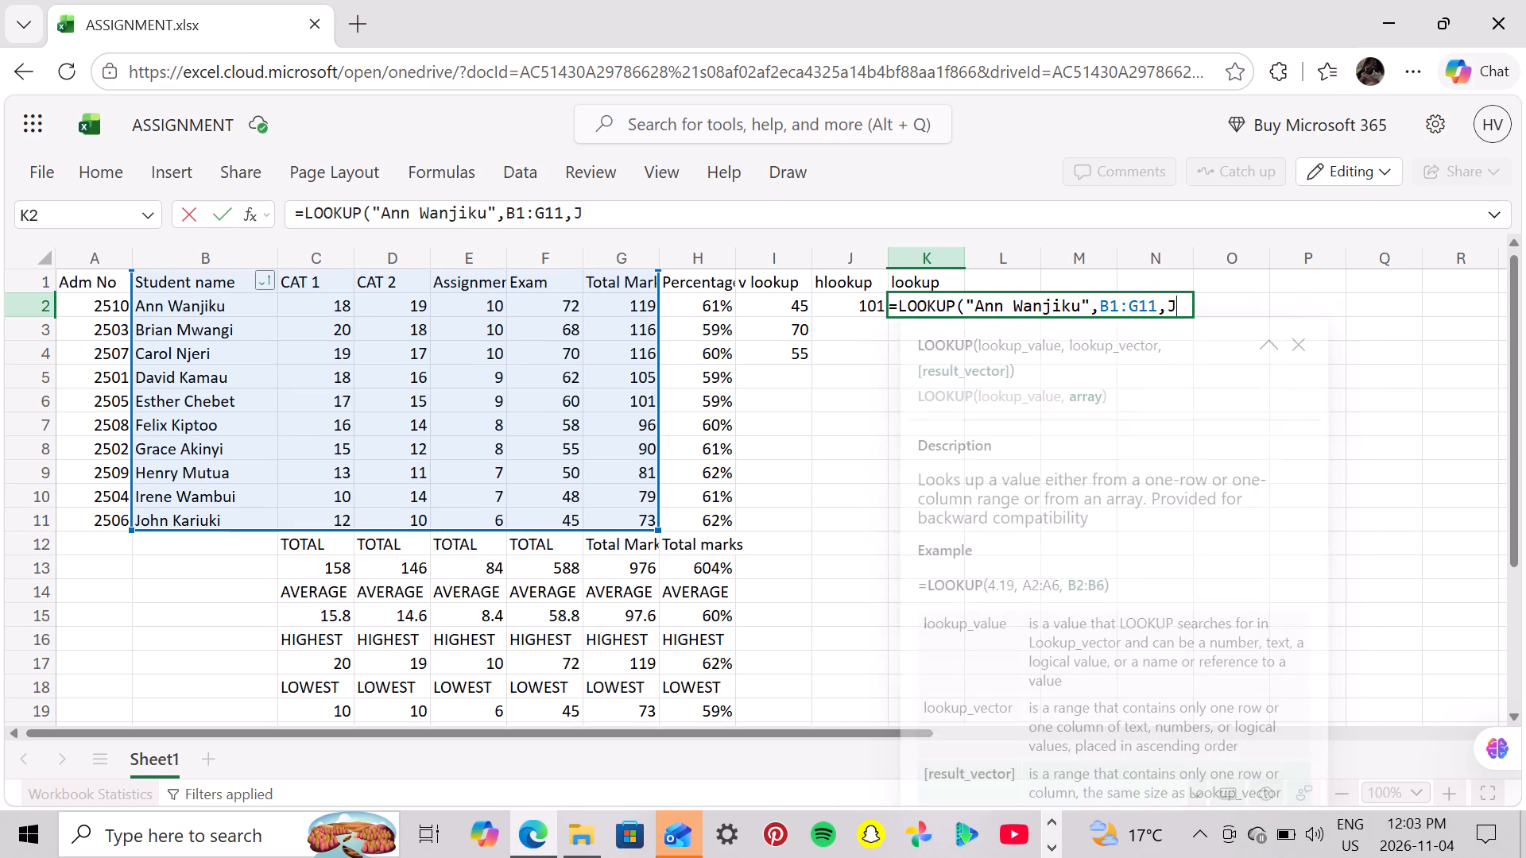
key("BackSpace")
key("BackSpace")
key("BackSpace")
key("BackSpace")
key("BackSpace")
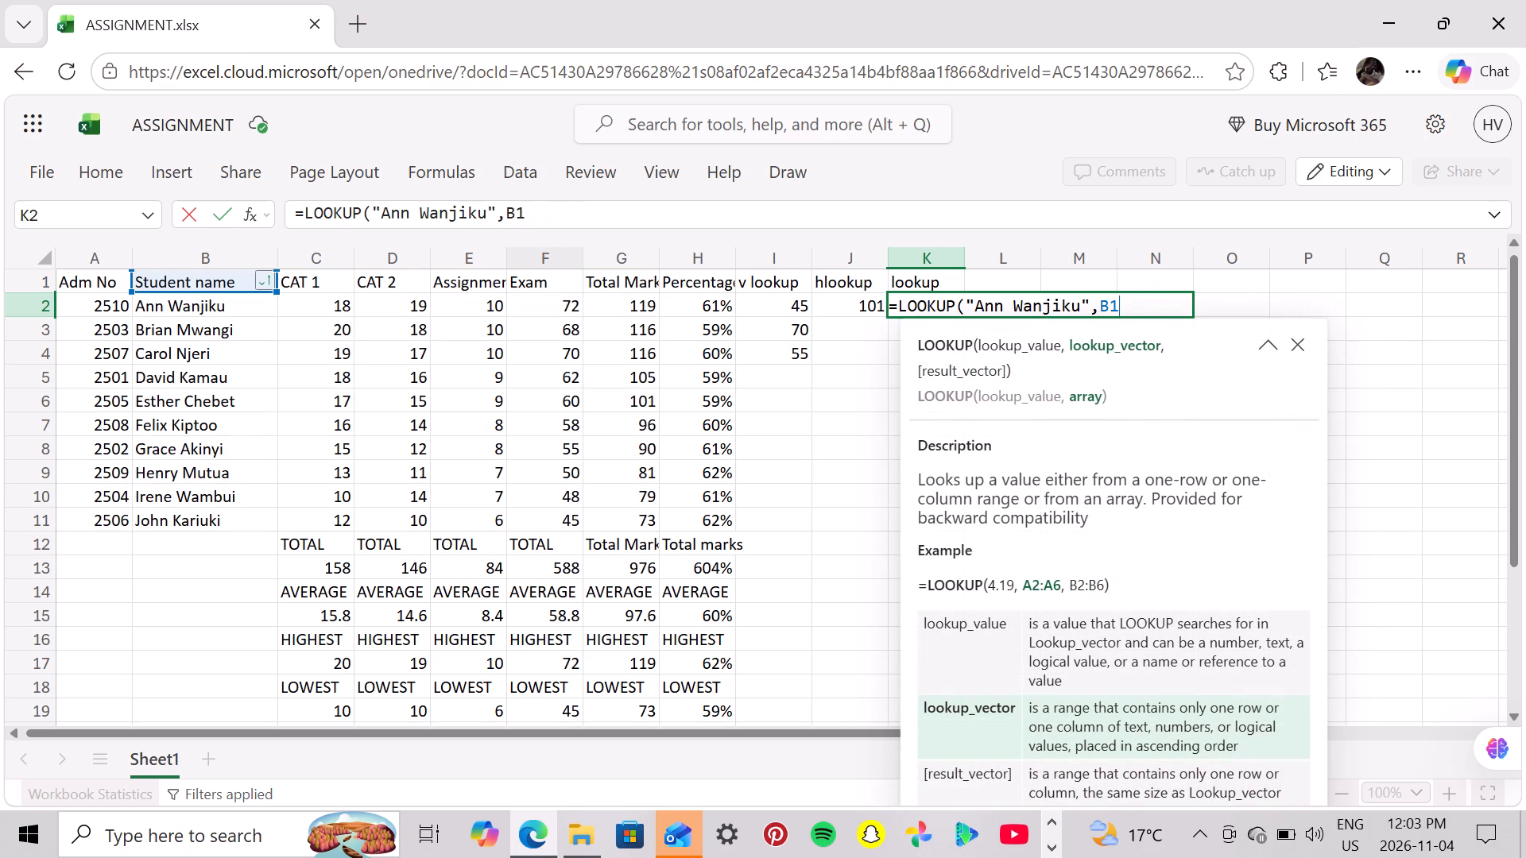
Complete the LOOKUP formula in K2 with lookup vector B1:B11 and Exam result vector F1:F10.
left_click_drag(272, 295, 260, 349)
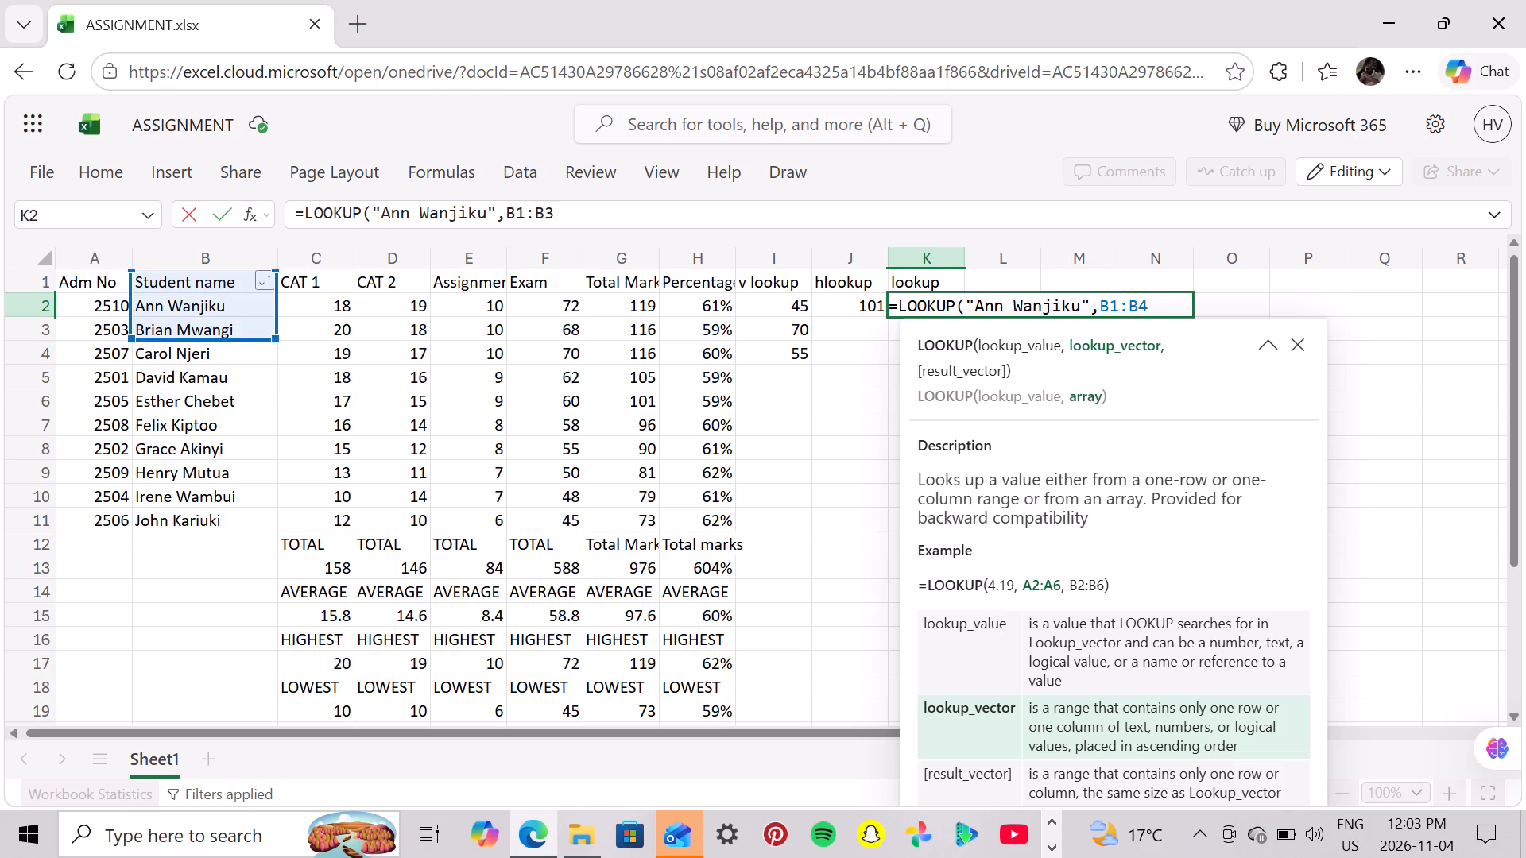
left_click_drag(260, 349, 250, 524)
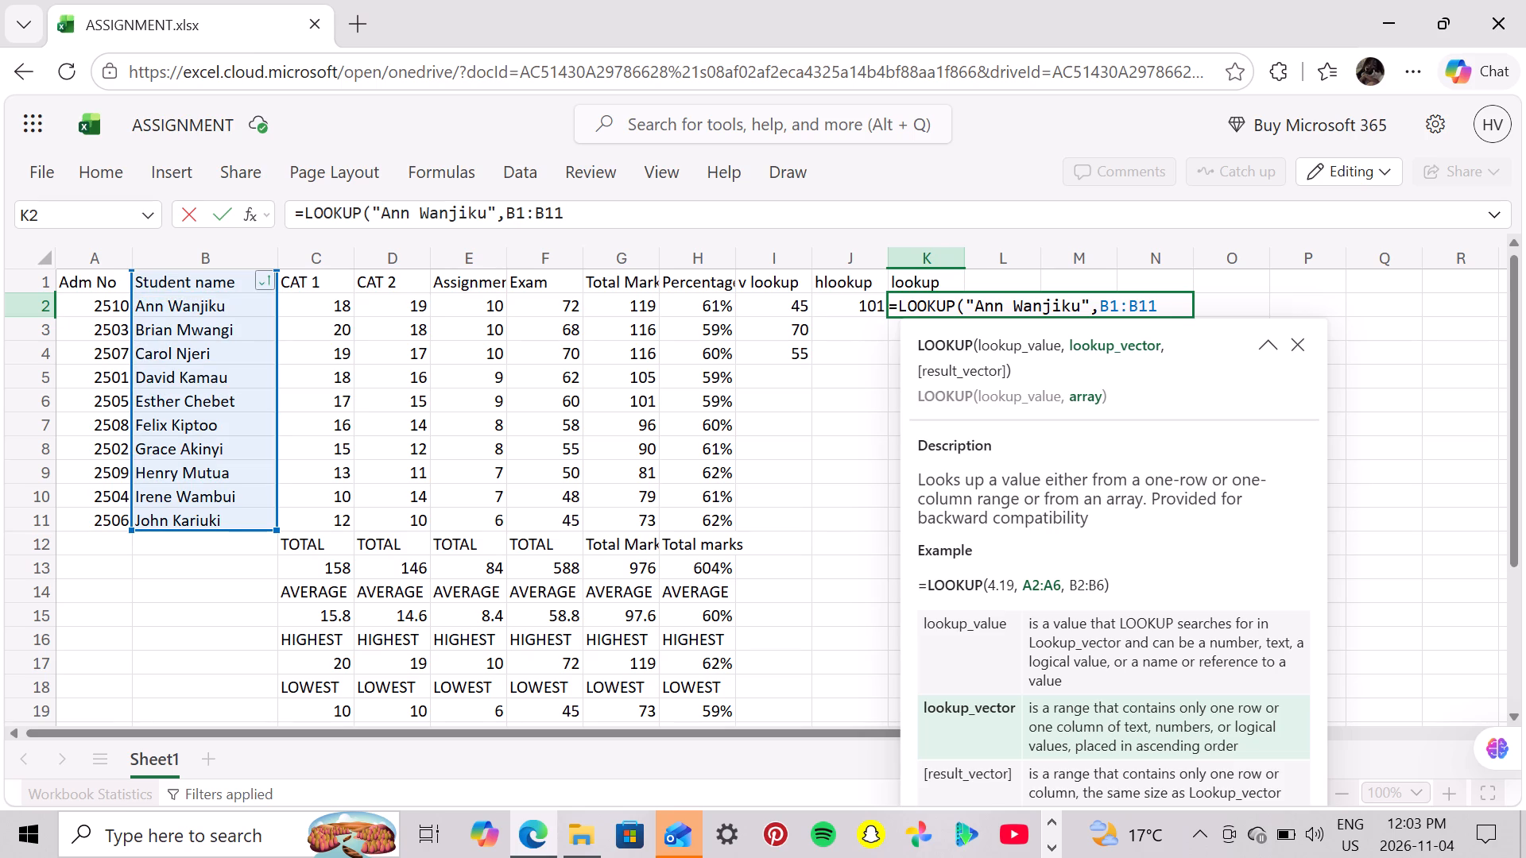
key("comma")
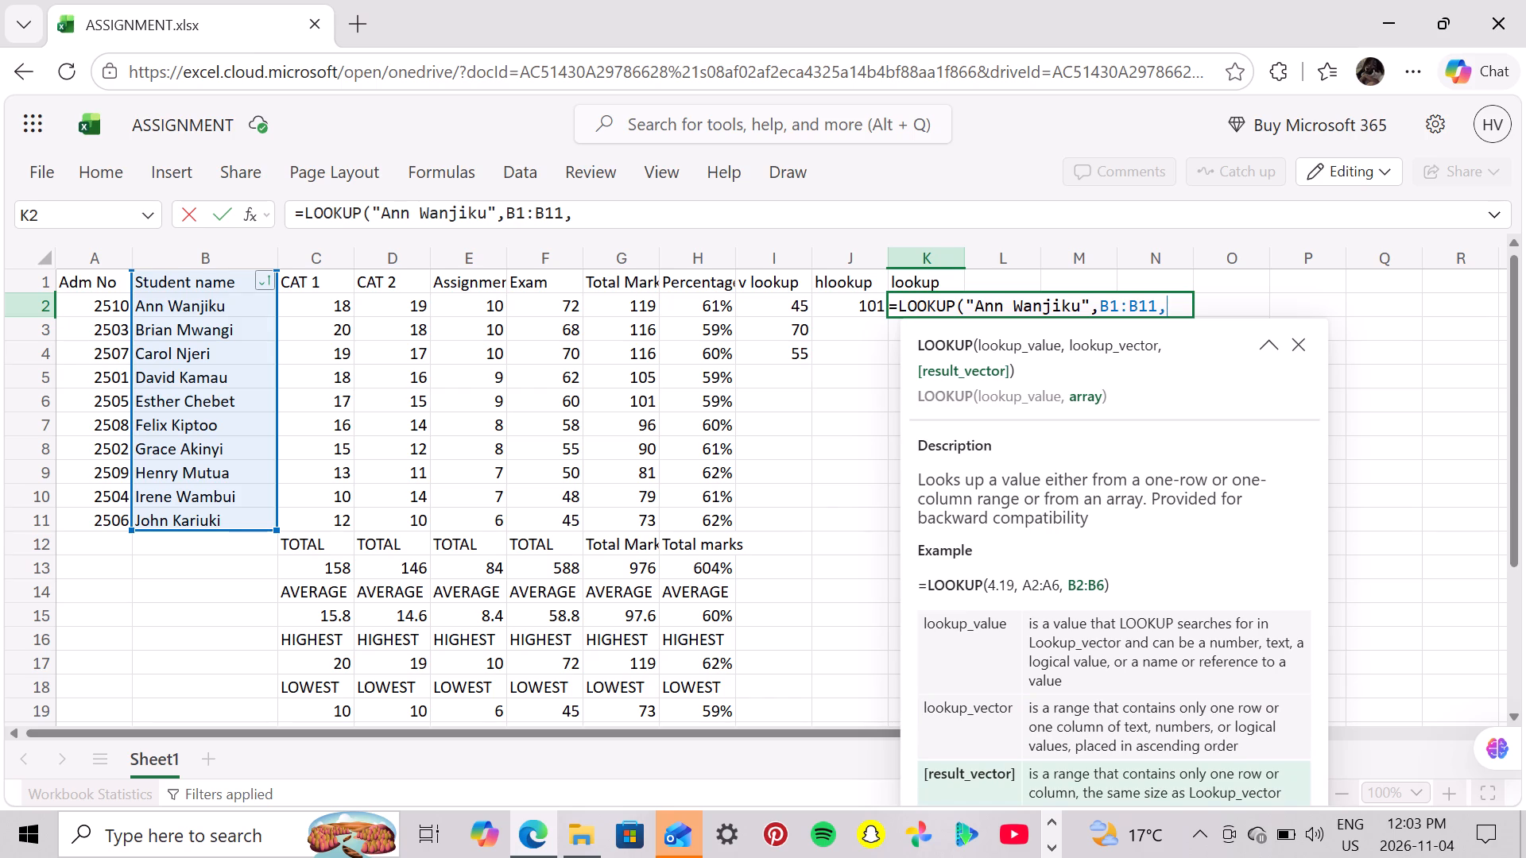
left_click_drag(550, 289, 562, 506)
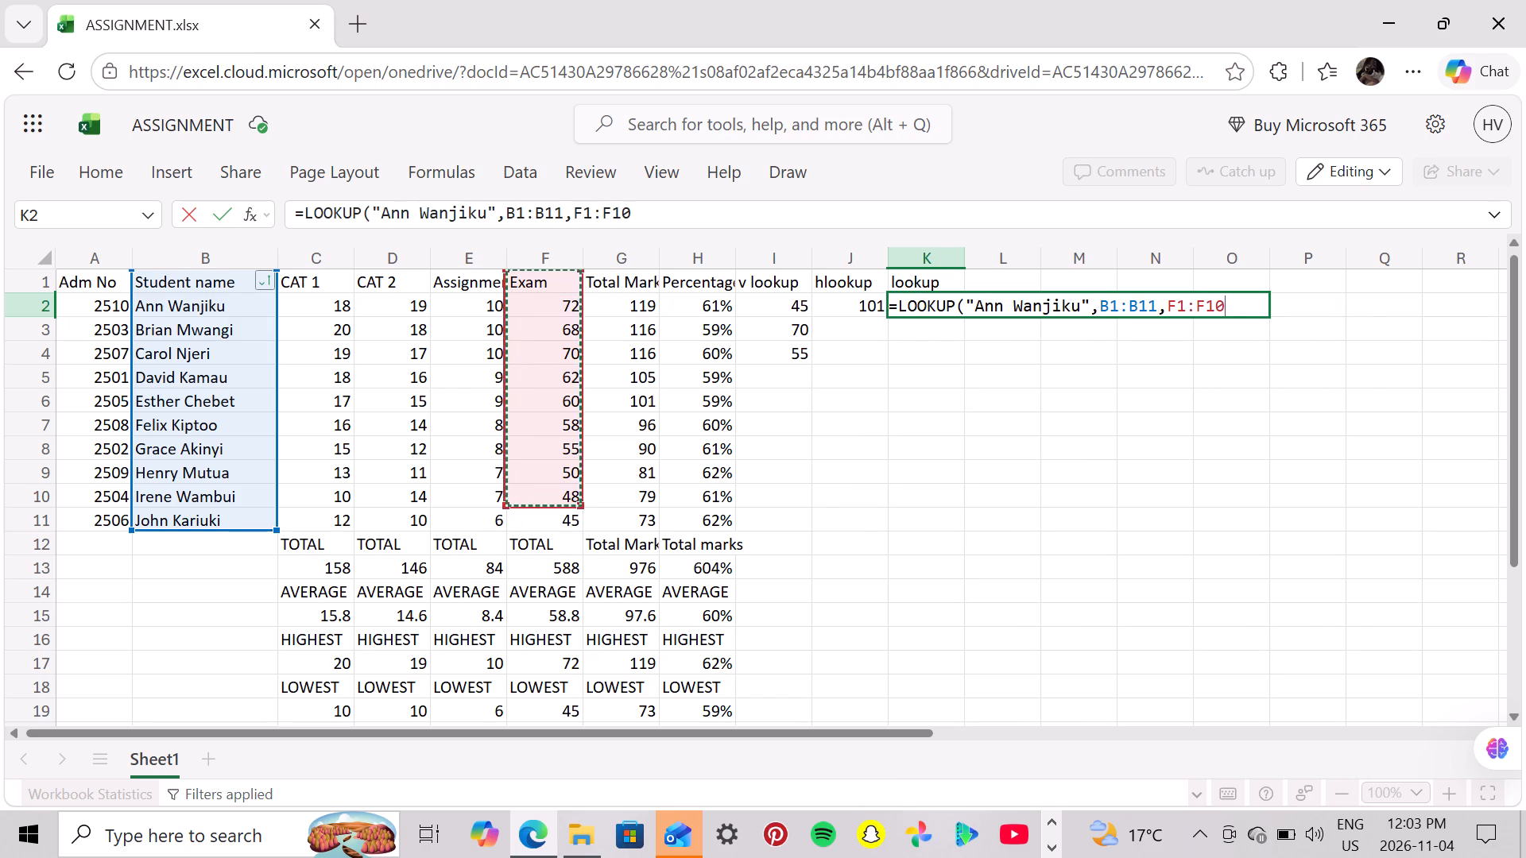
key("Return")
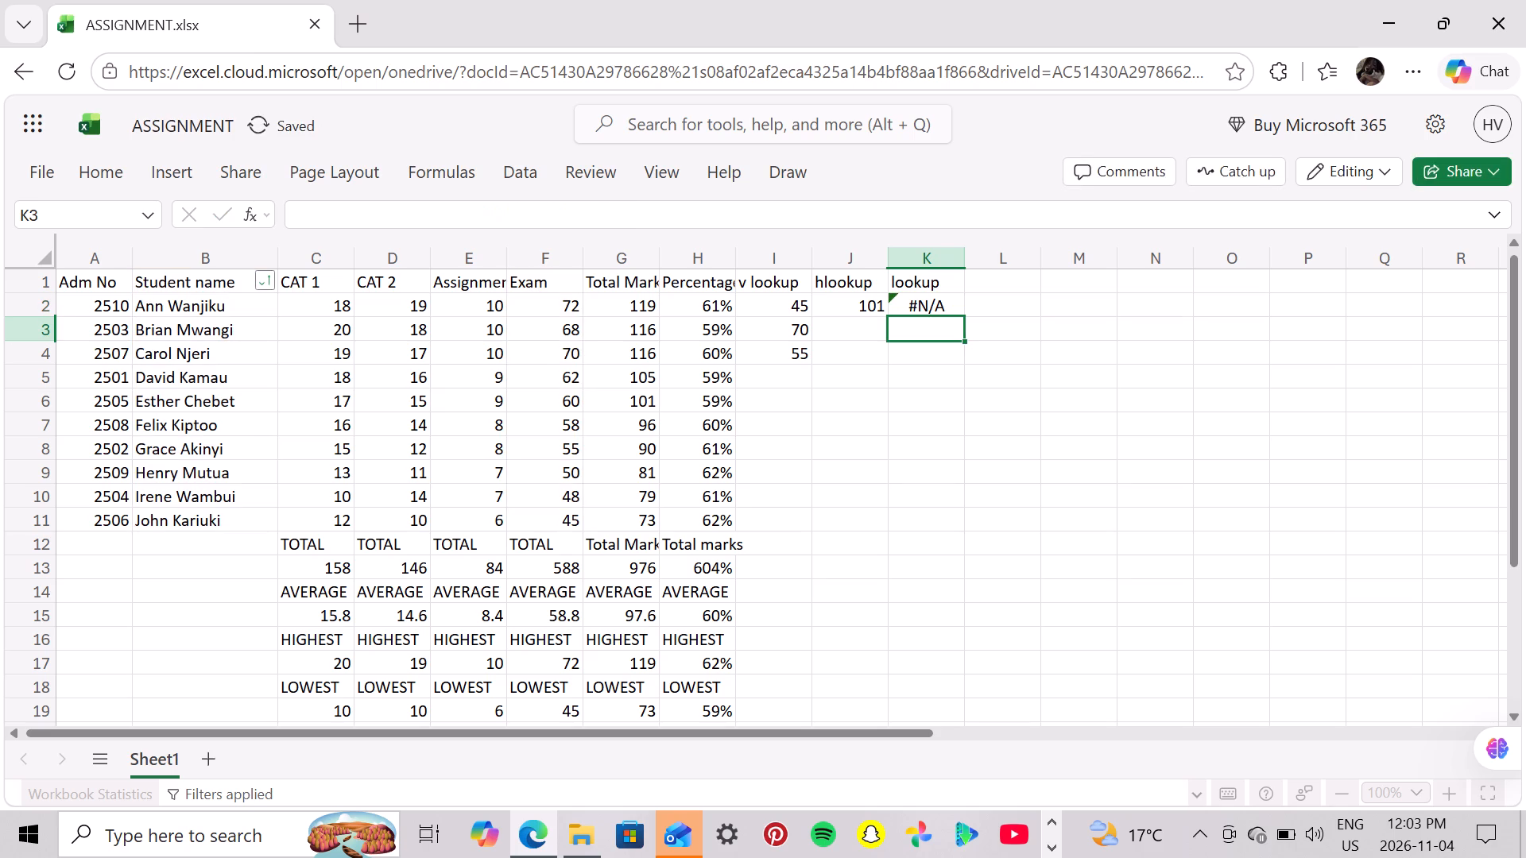
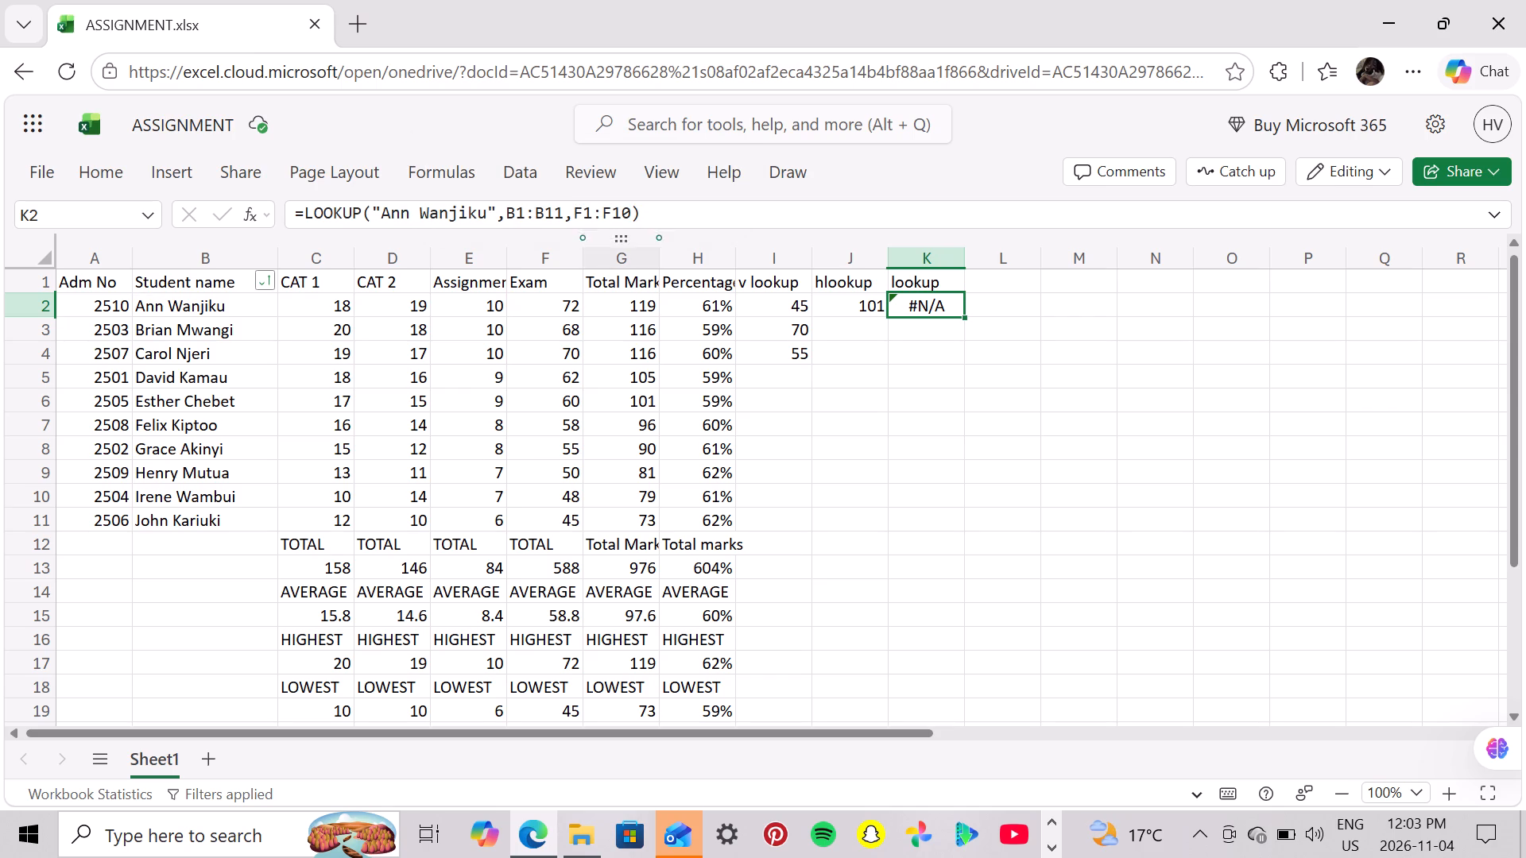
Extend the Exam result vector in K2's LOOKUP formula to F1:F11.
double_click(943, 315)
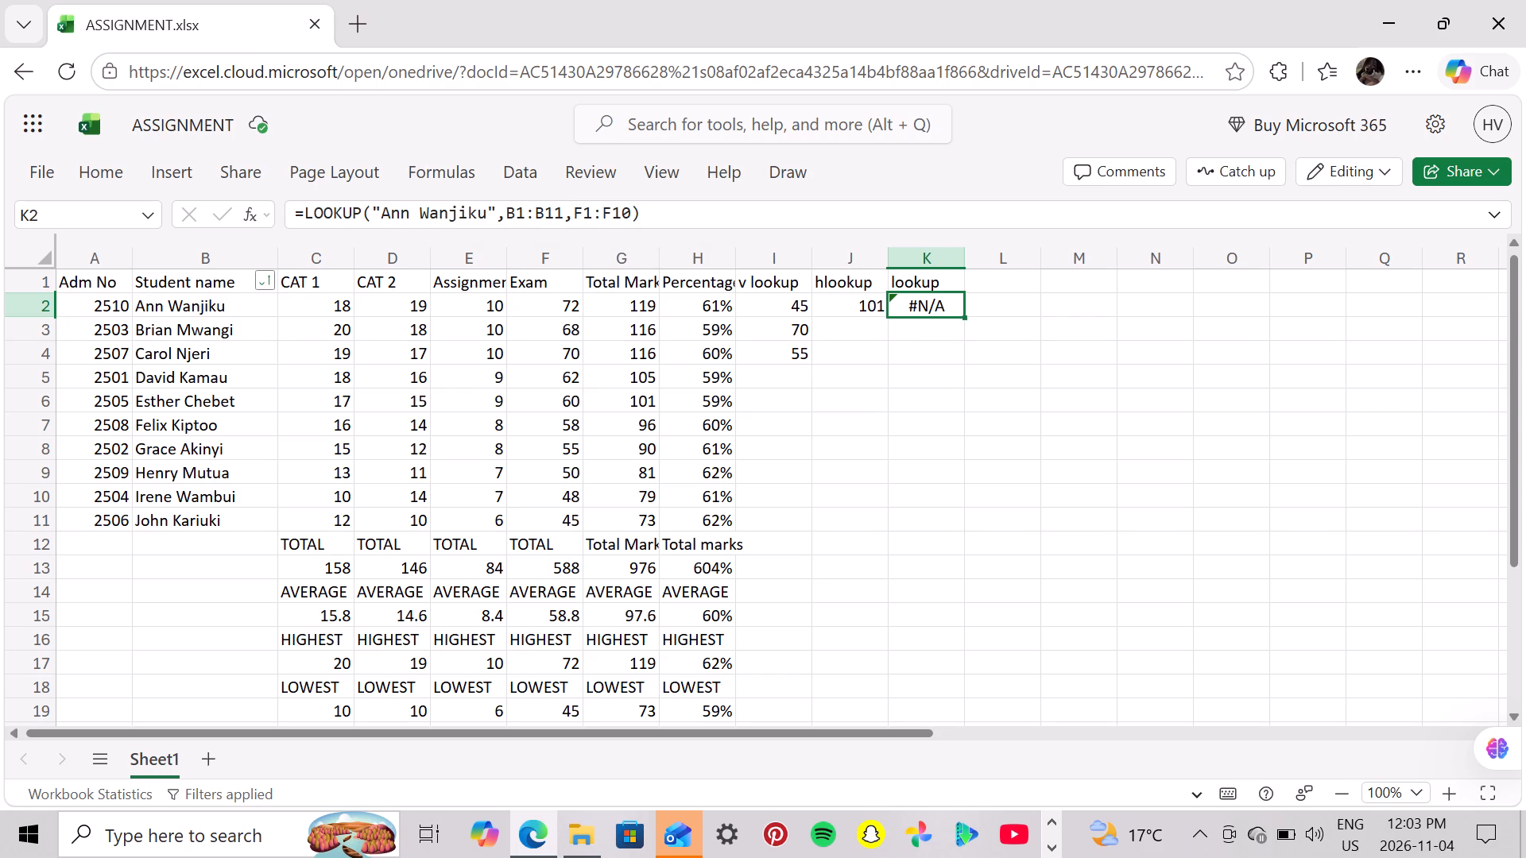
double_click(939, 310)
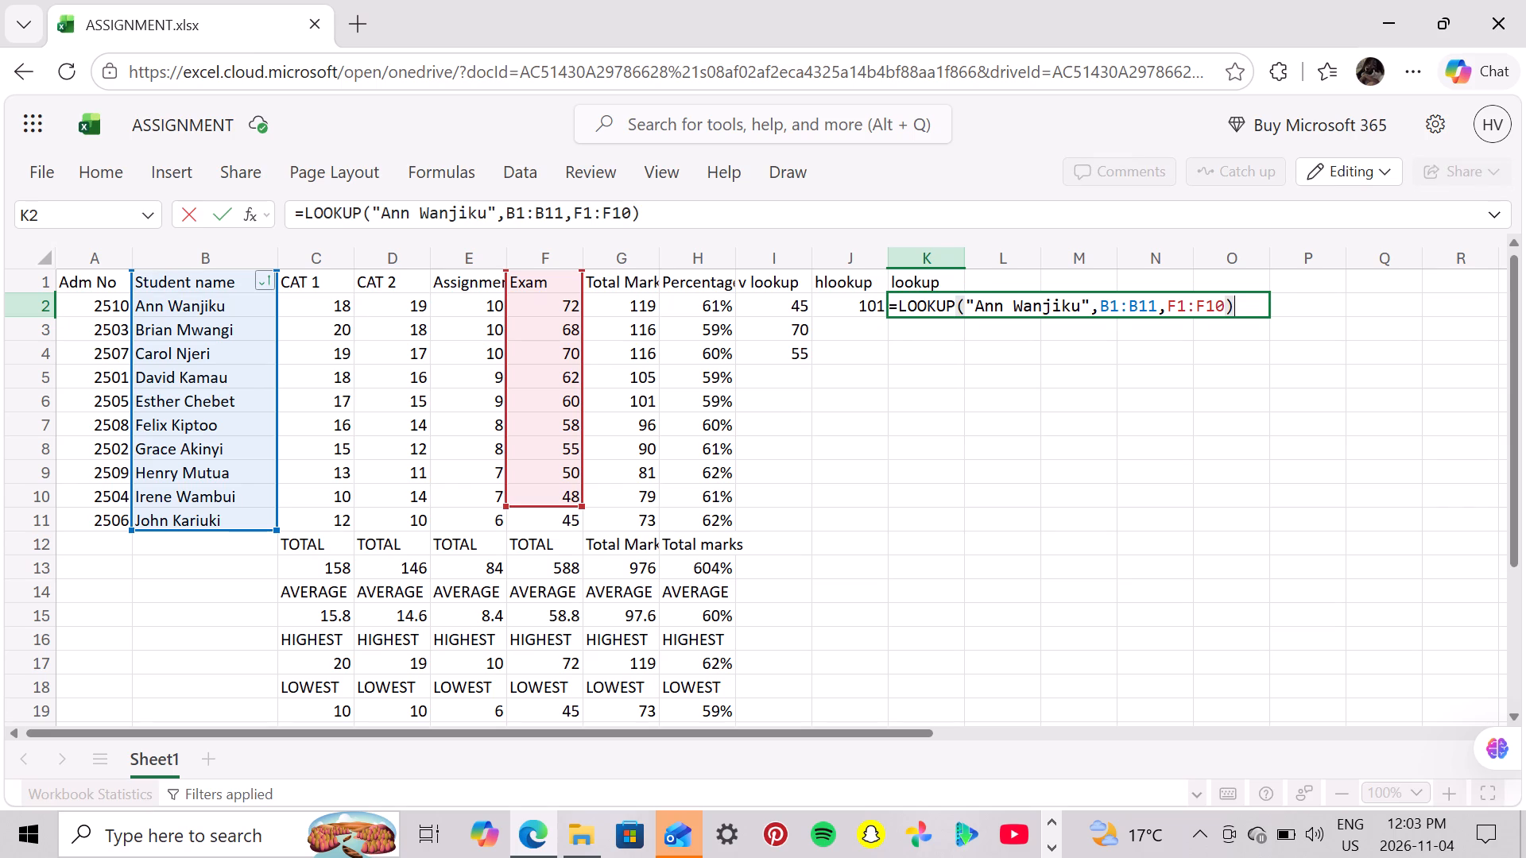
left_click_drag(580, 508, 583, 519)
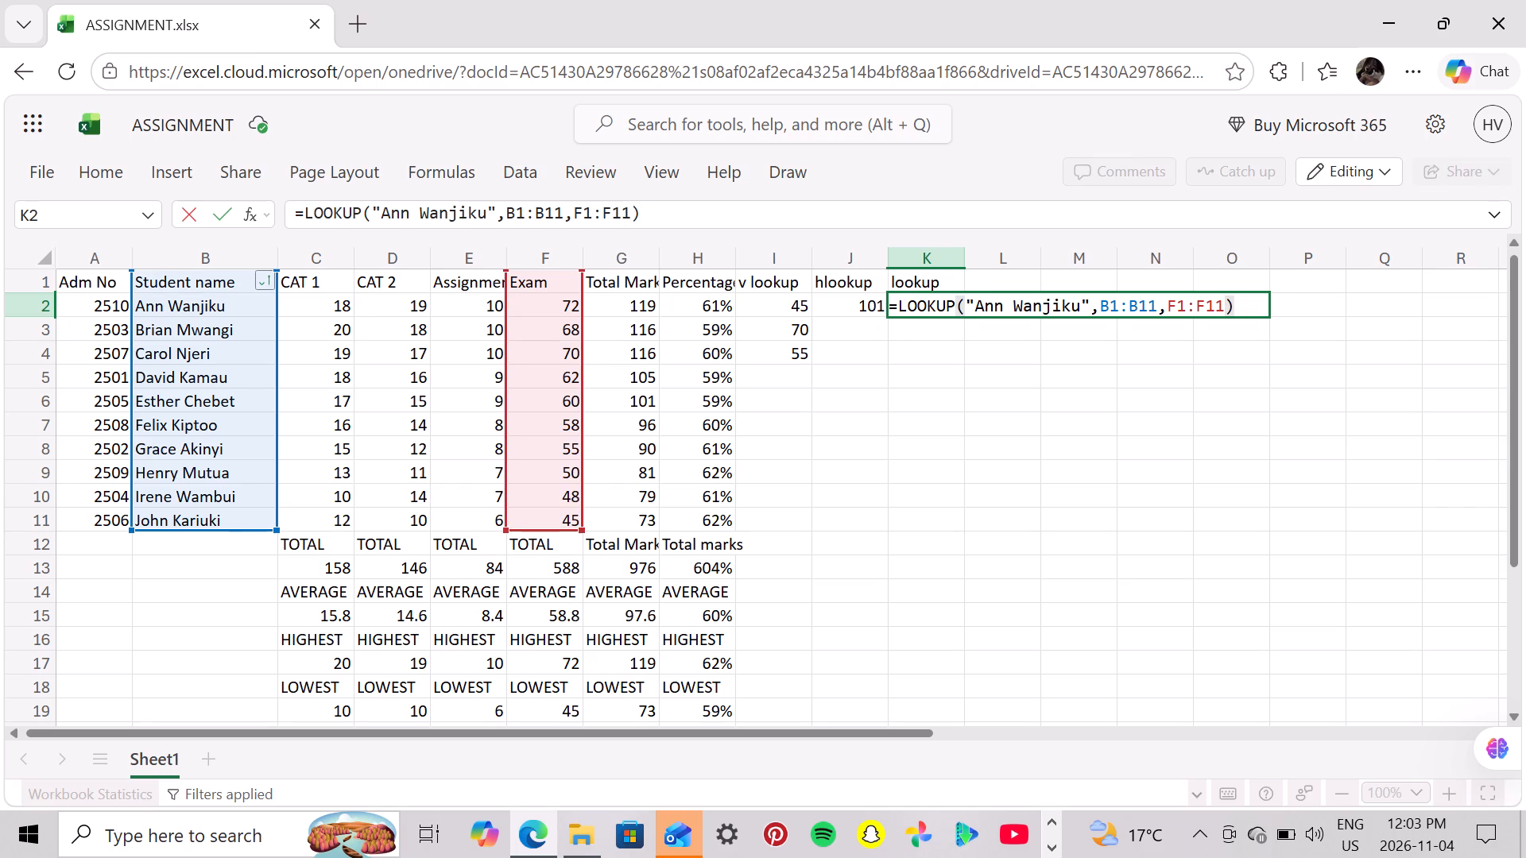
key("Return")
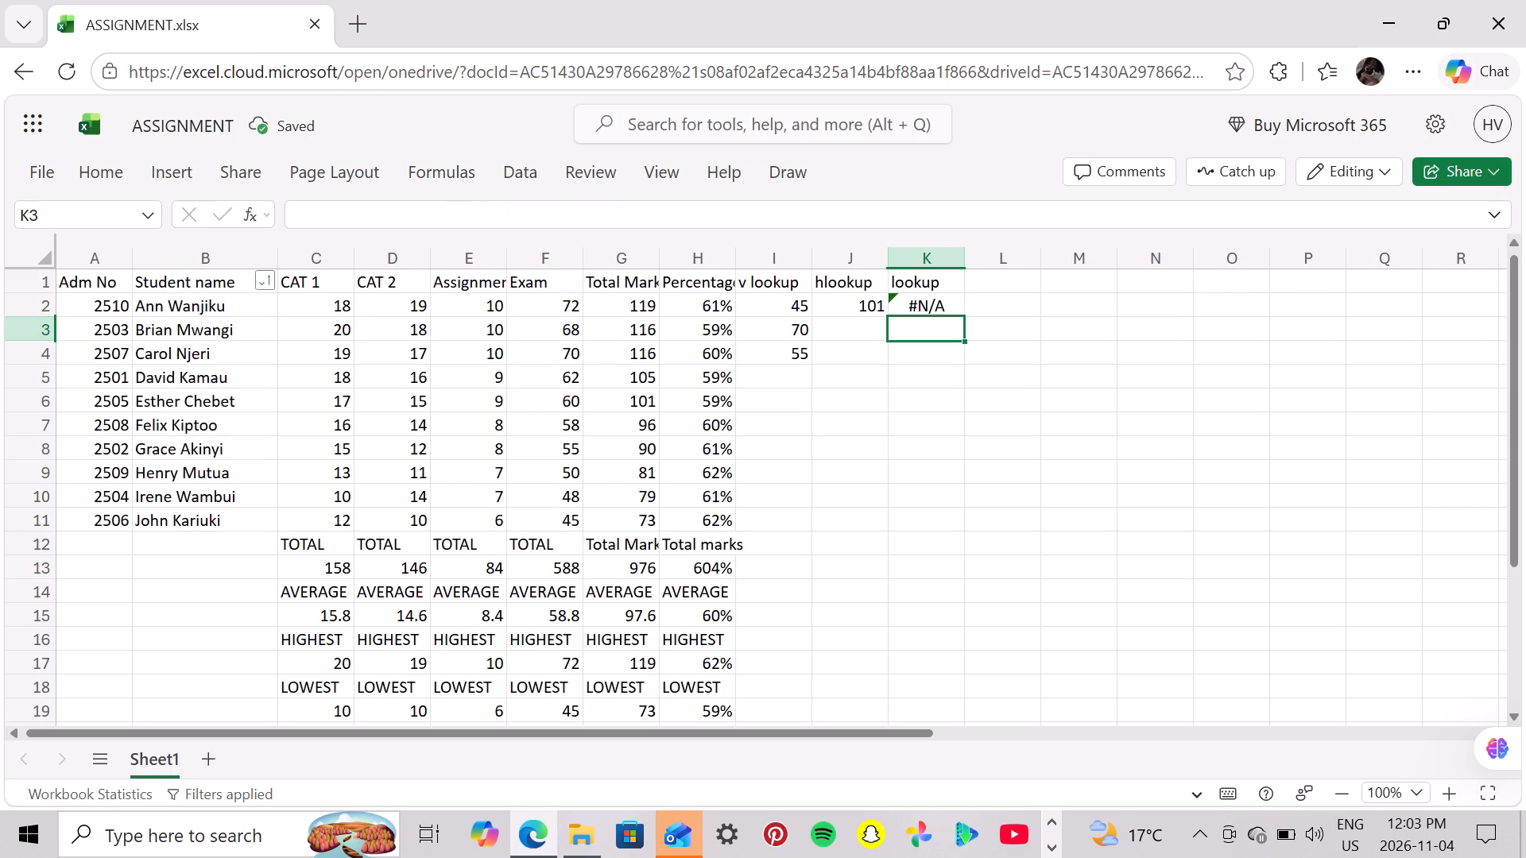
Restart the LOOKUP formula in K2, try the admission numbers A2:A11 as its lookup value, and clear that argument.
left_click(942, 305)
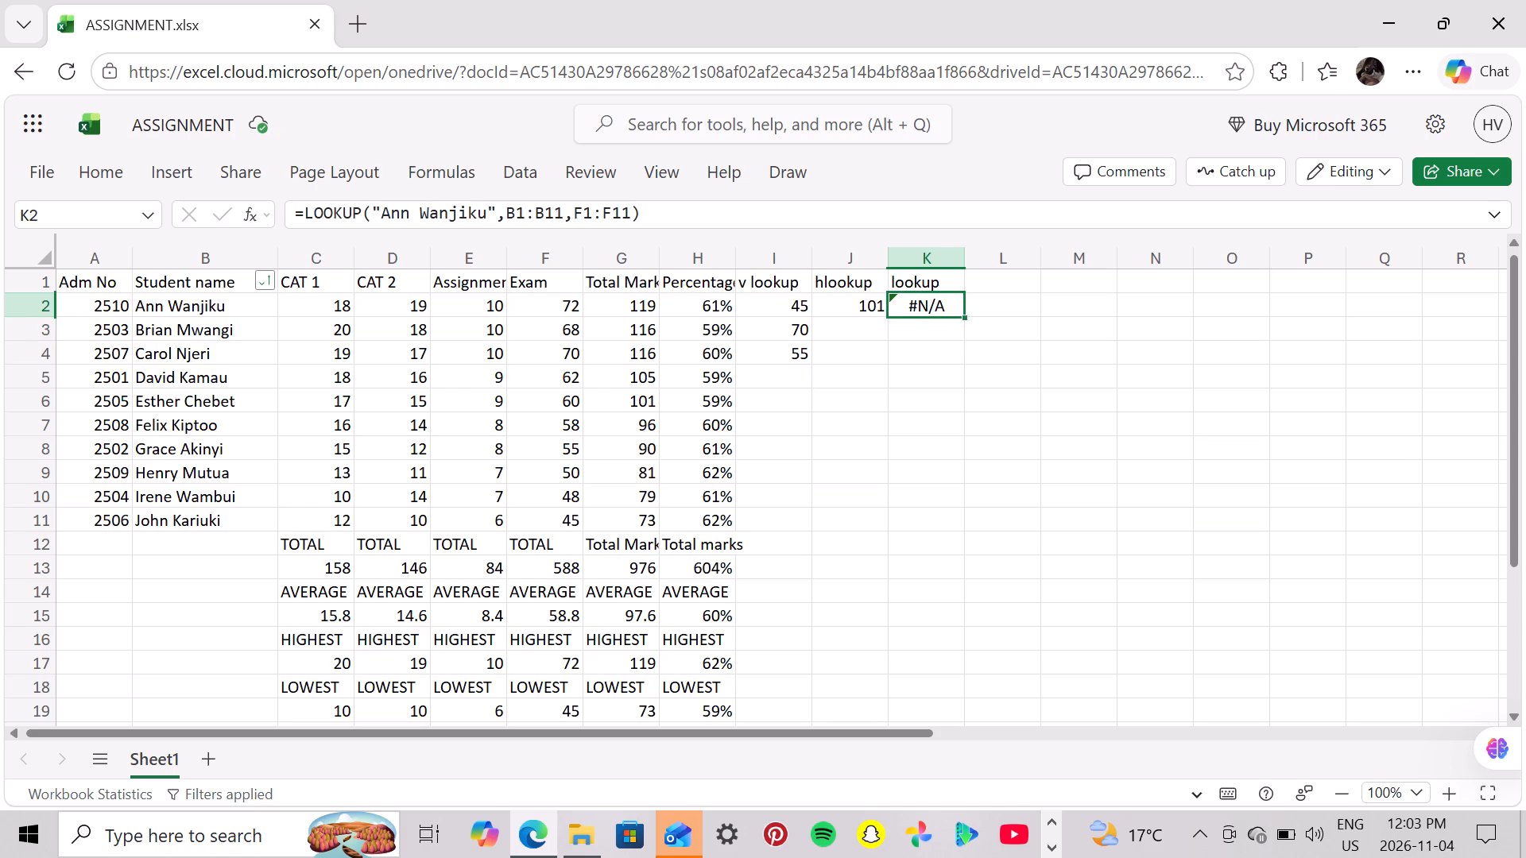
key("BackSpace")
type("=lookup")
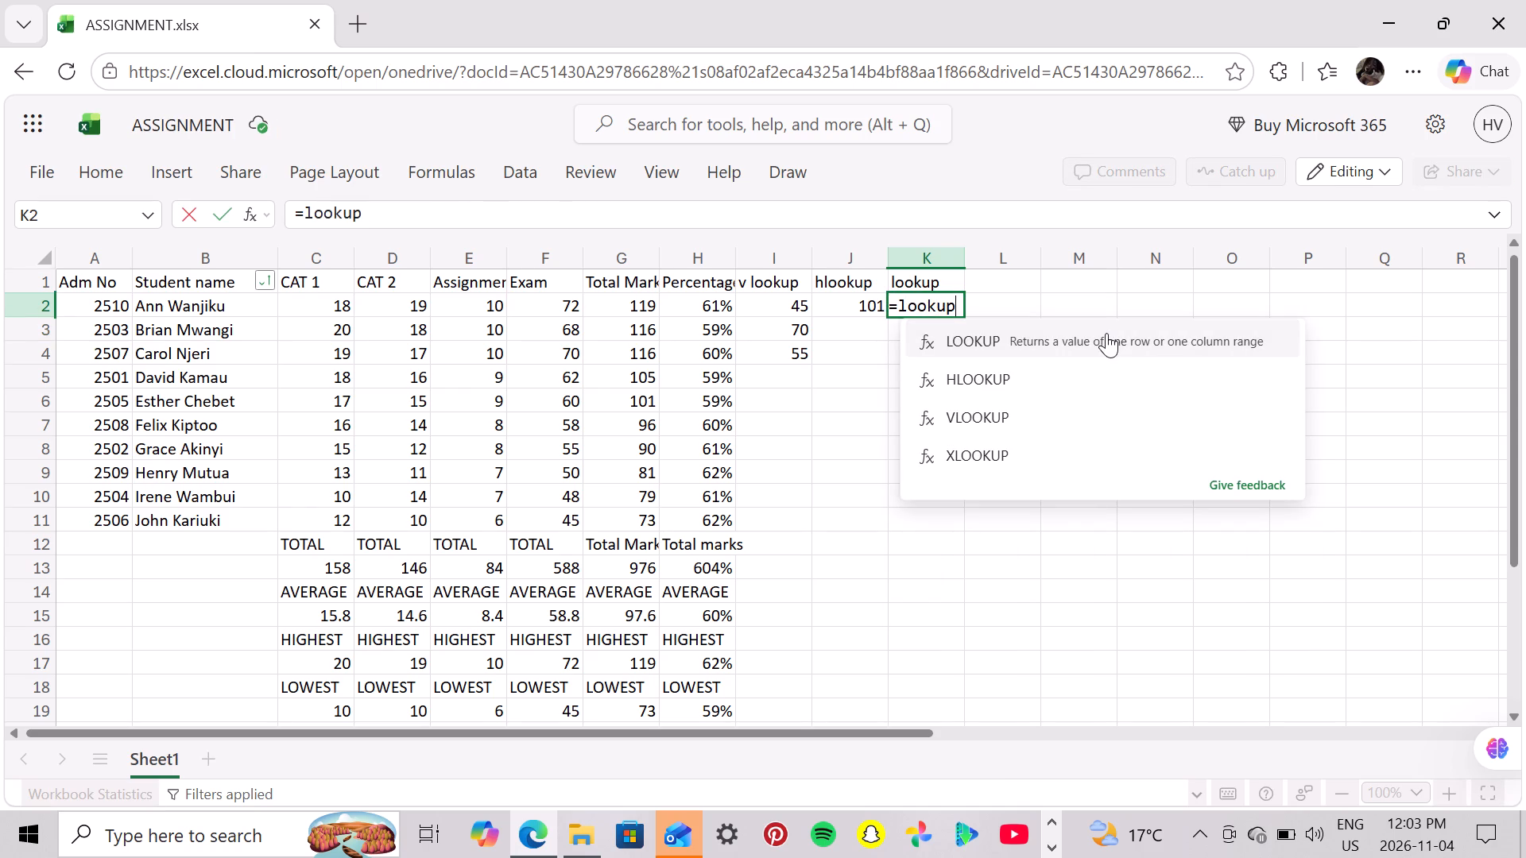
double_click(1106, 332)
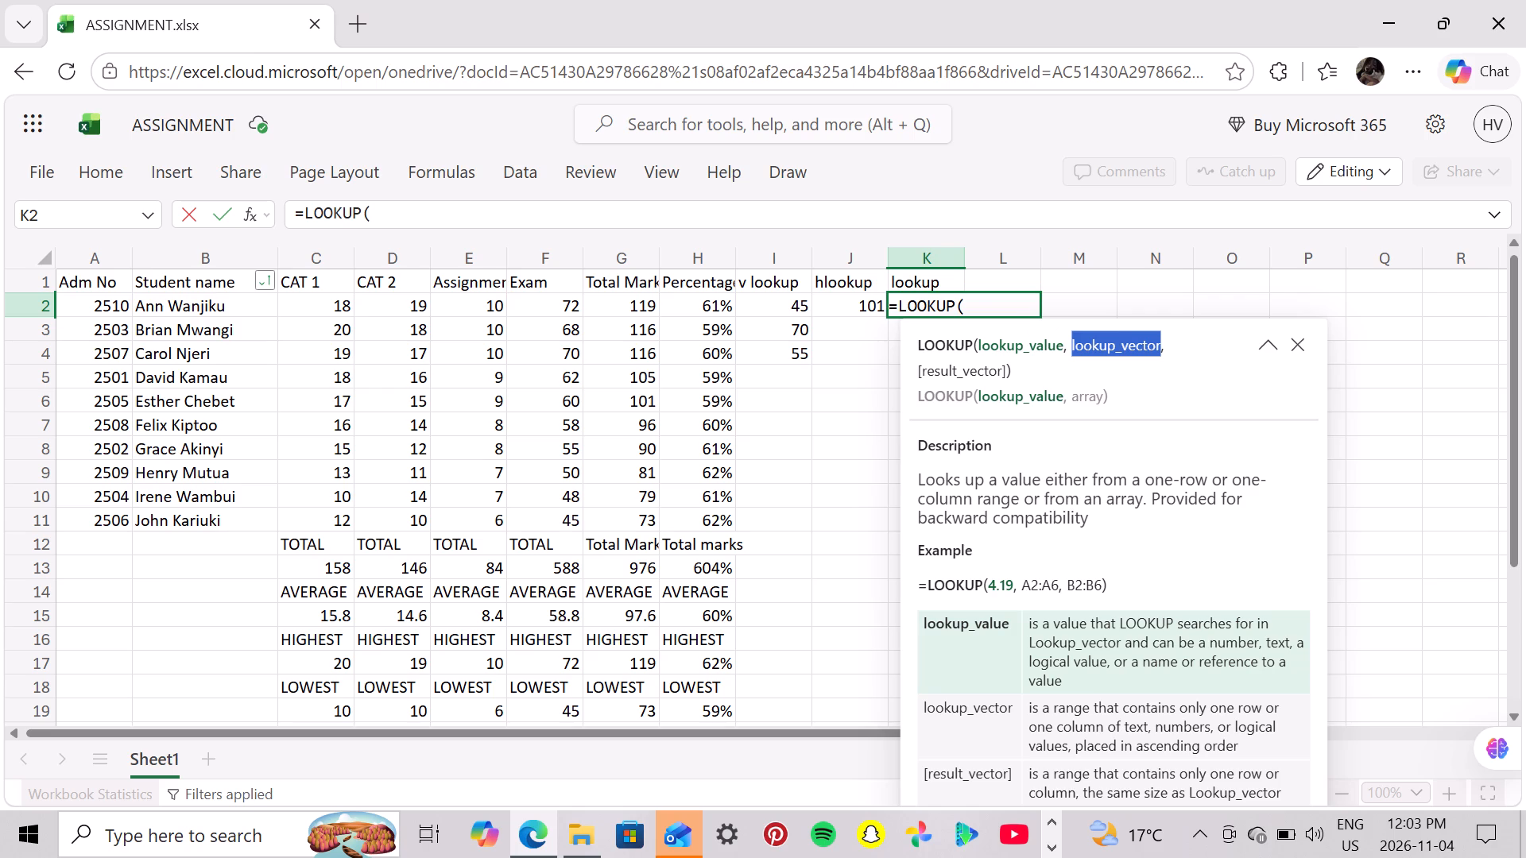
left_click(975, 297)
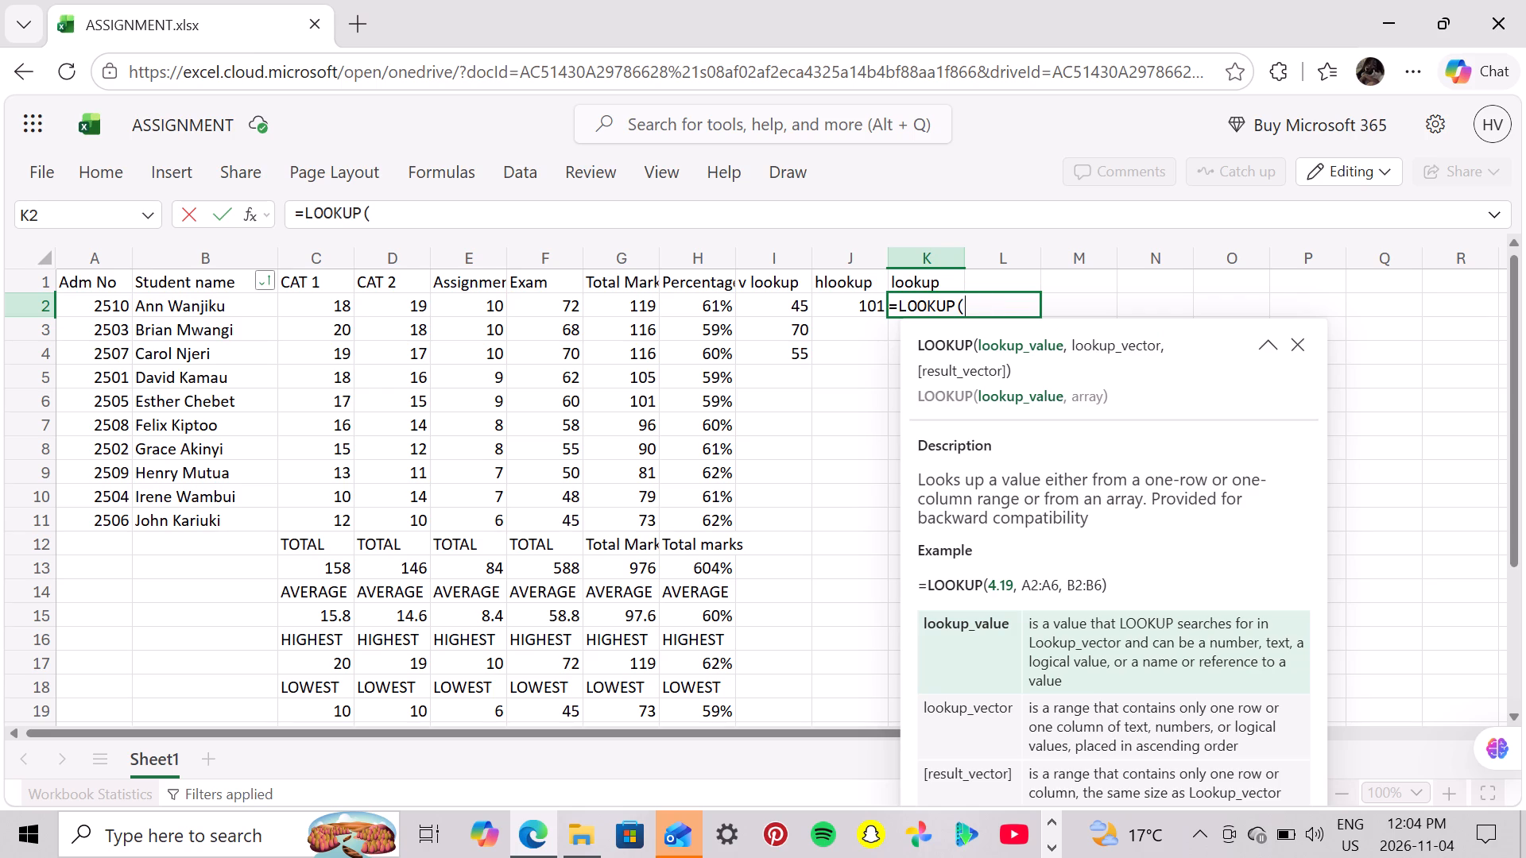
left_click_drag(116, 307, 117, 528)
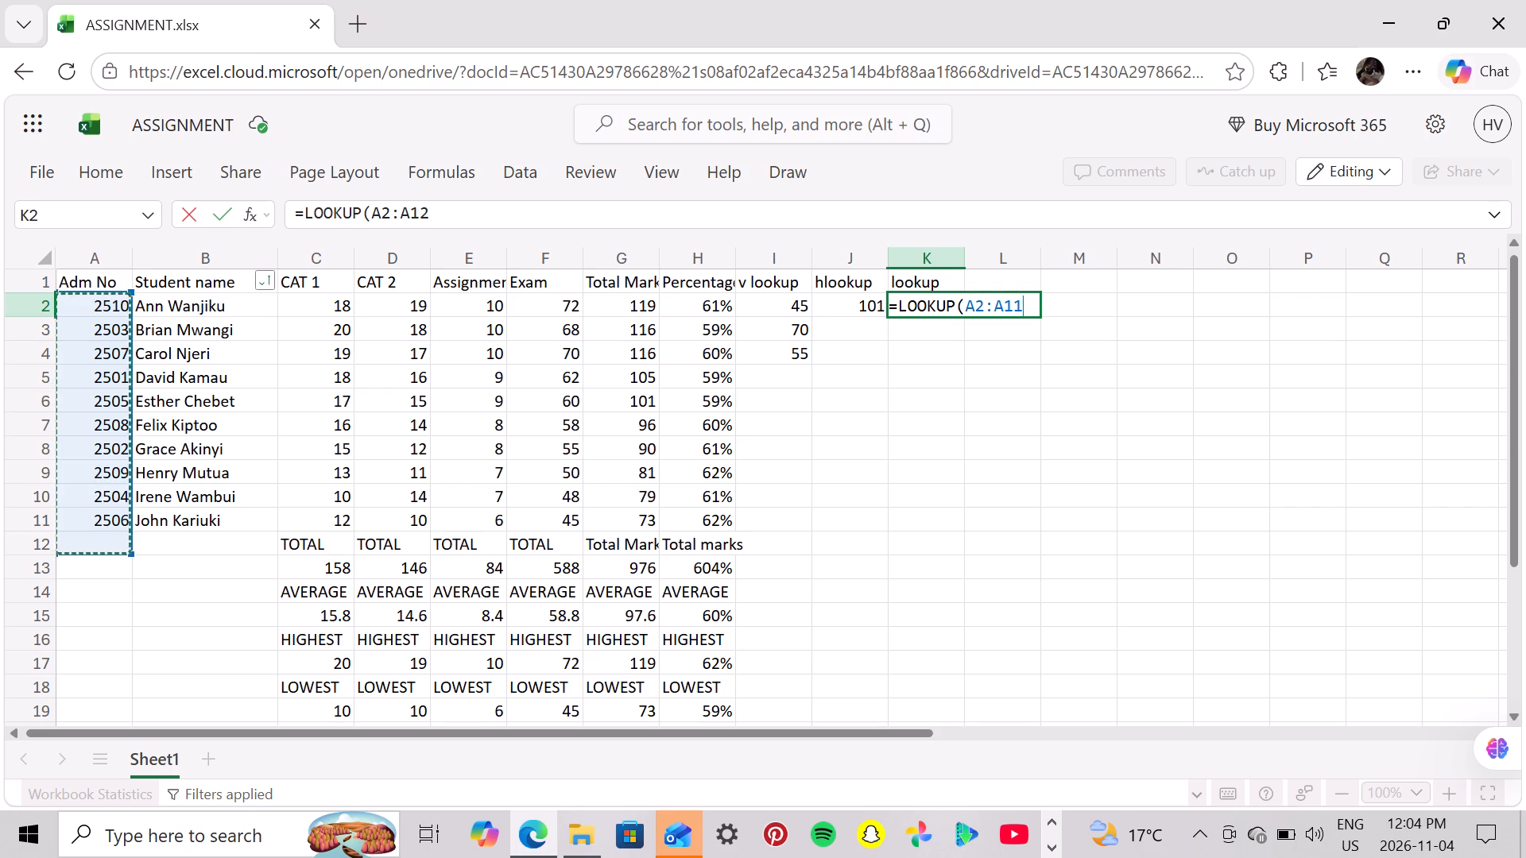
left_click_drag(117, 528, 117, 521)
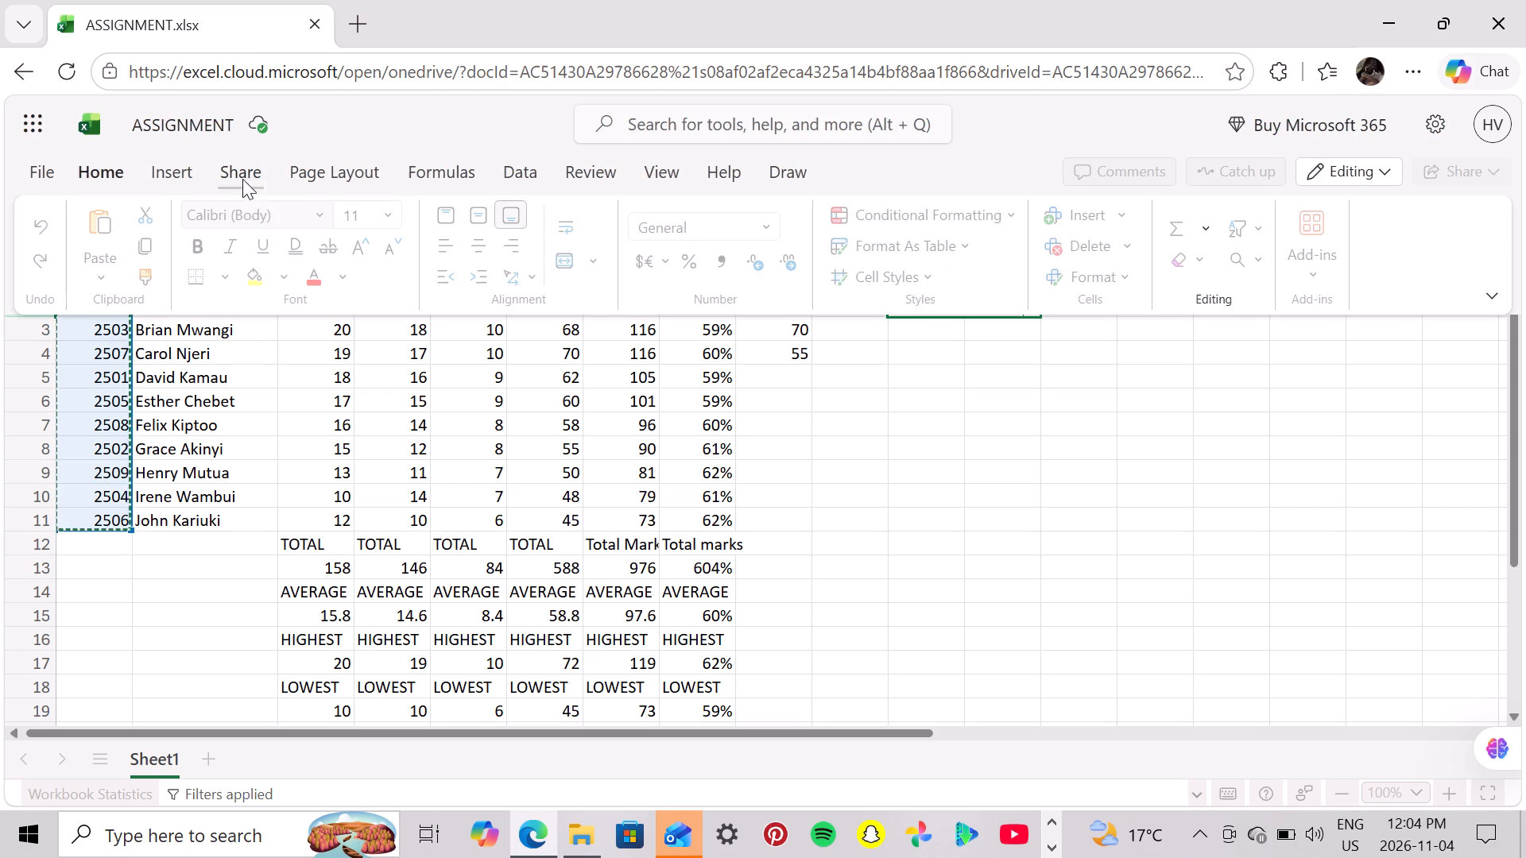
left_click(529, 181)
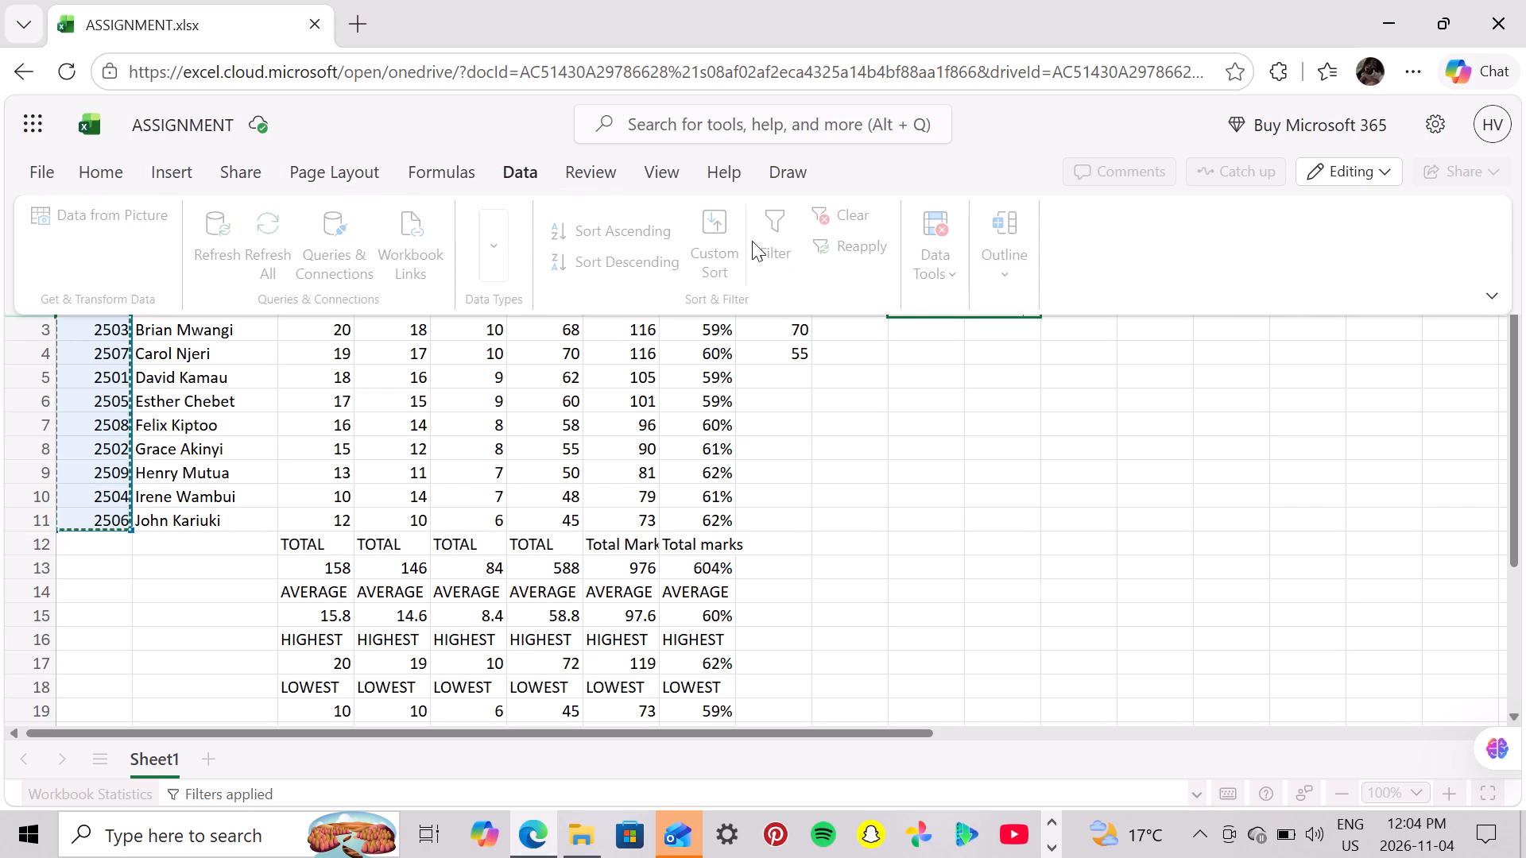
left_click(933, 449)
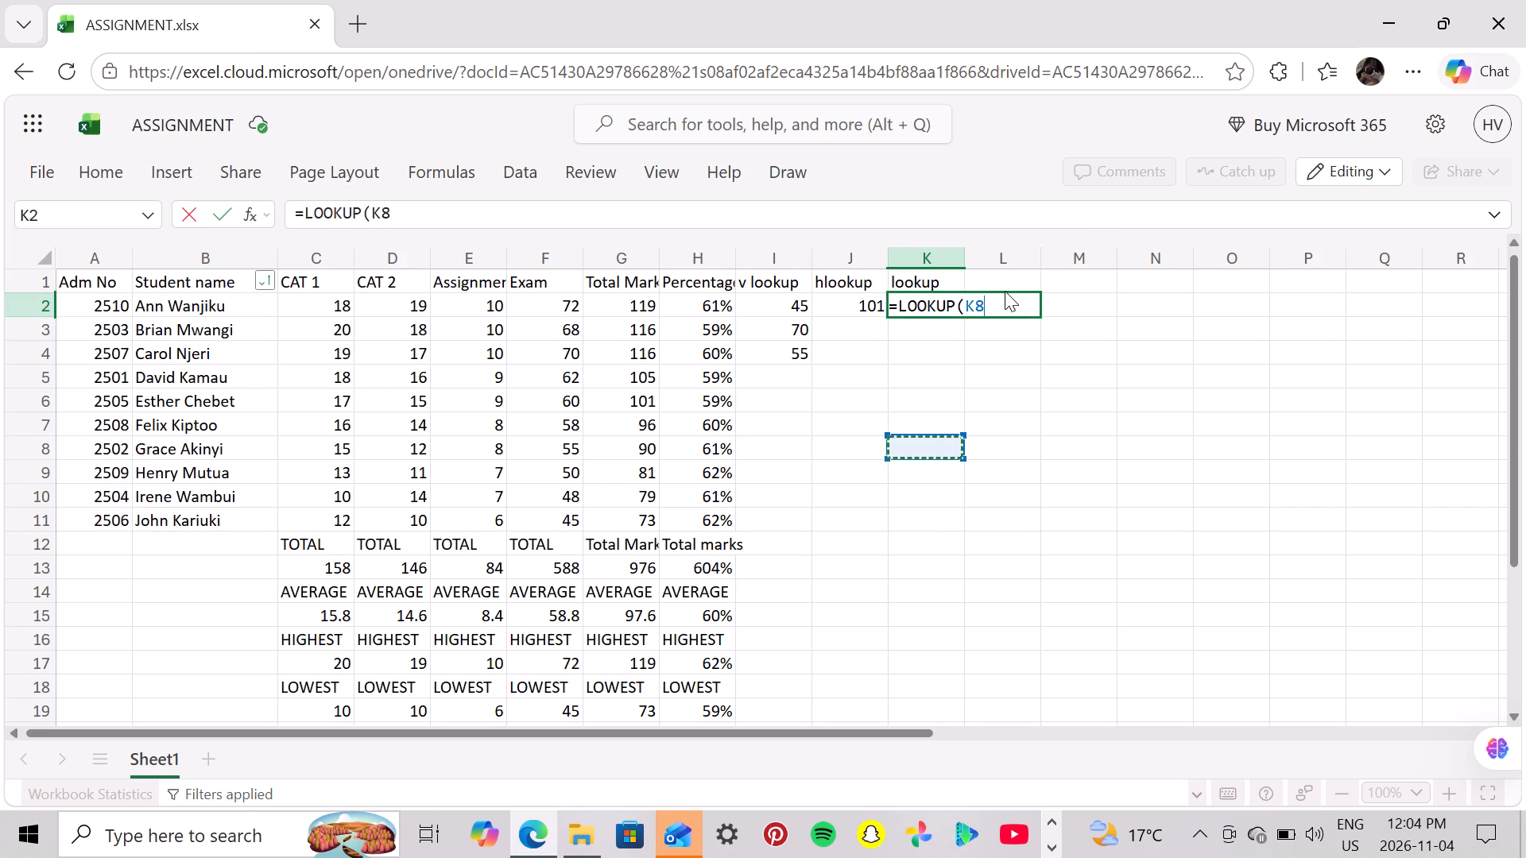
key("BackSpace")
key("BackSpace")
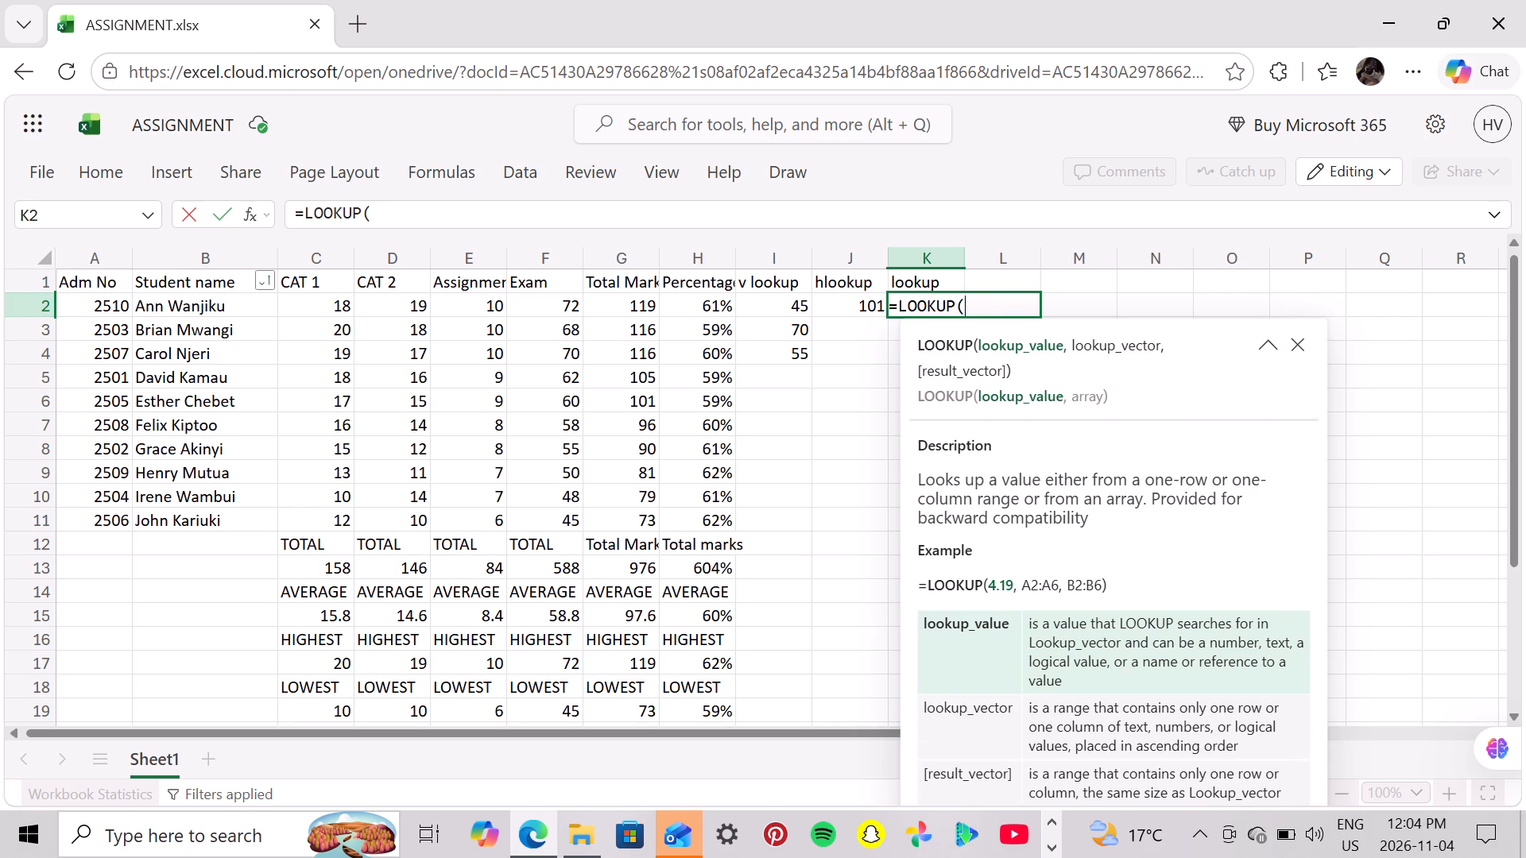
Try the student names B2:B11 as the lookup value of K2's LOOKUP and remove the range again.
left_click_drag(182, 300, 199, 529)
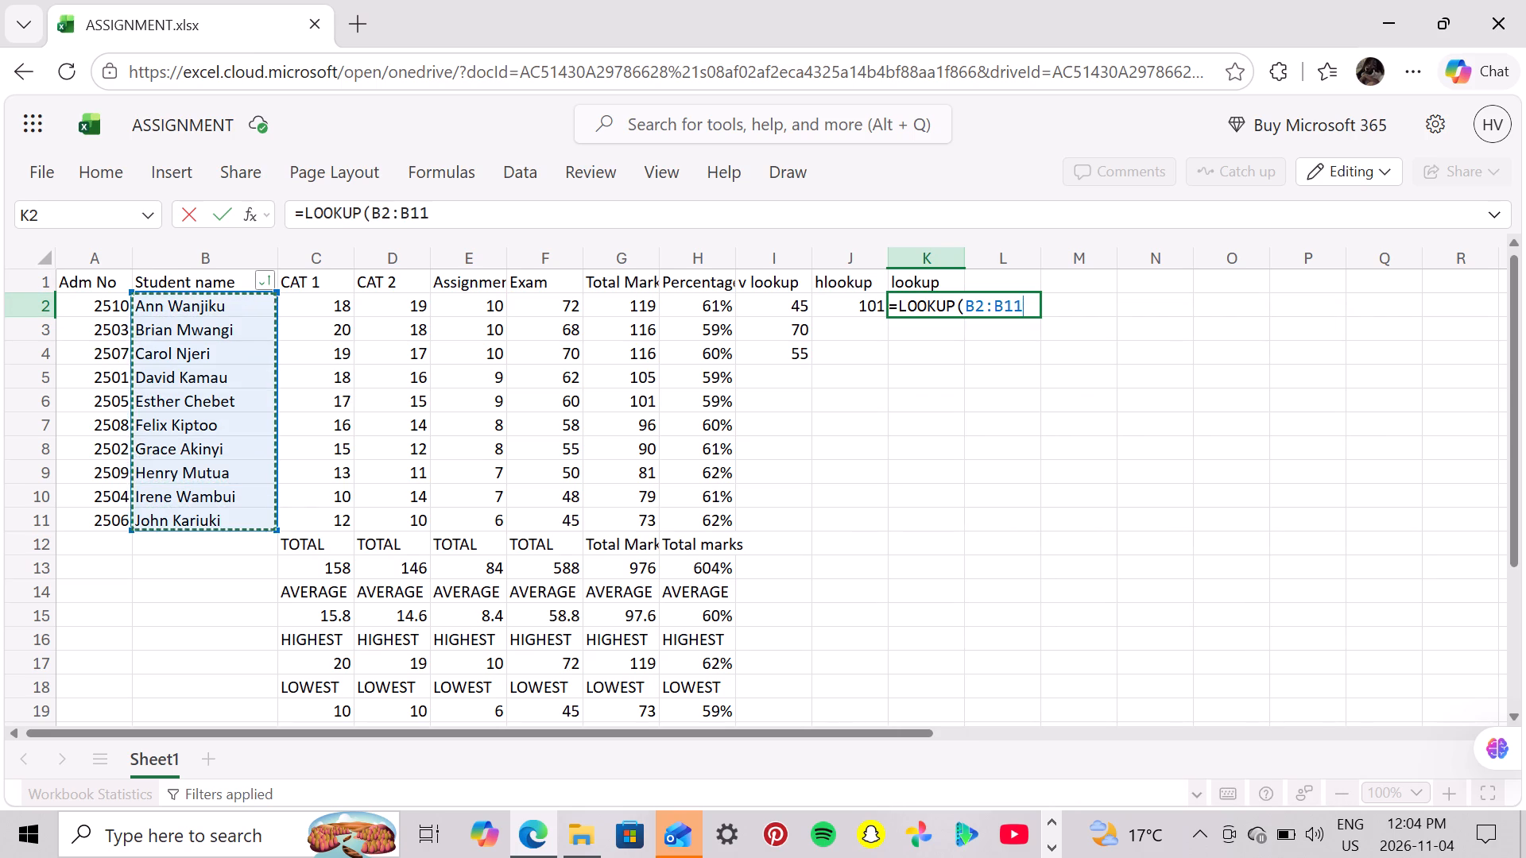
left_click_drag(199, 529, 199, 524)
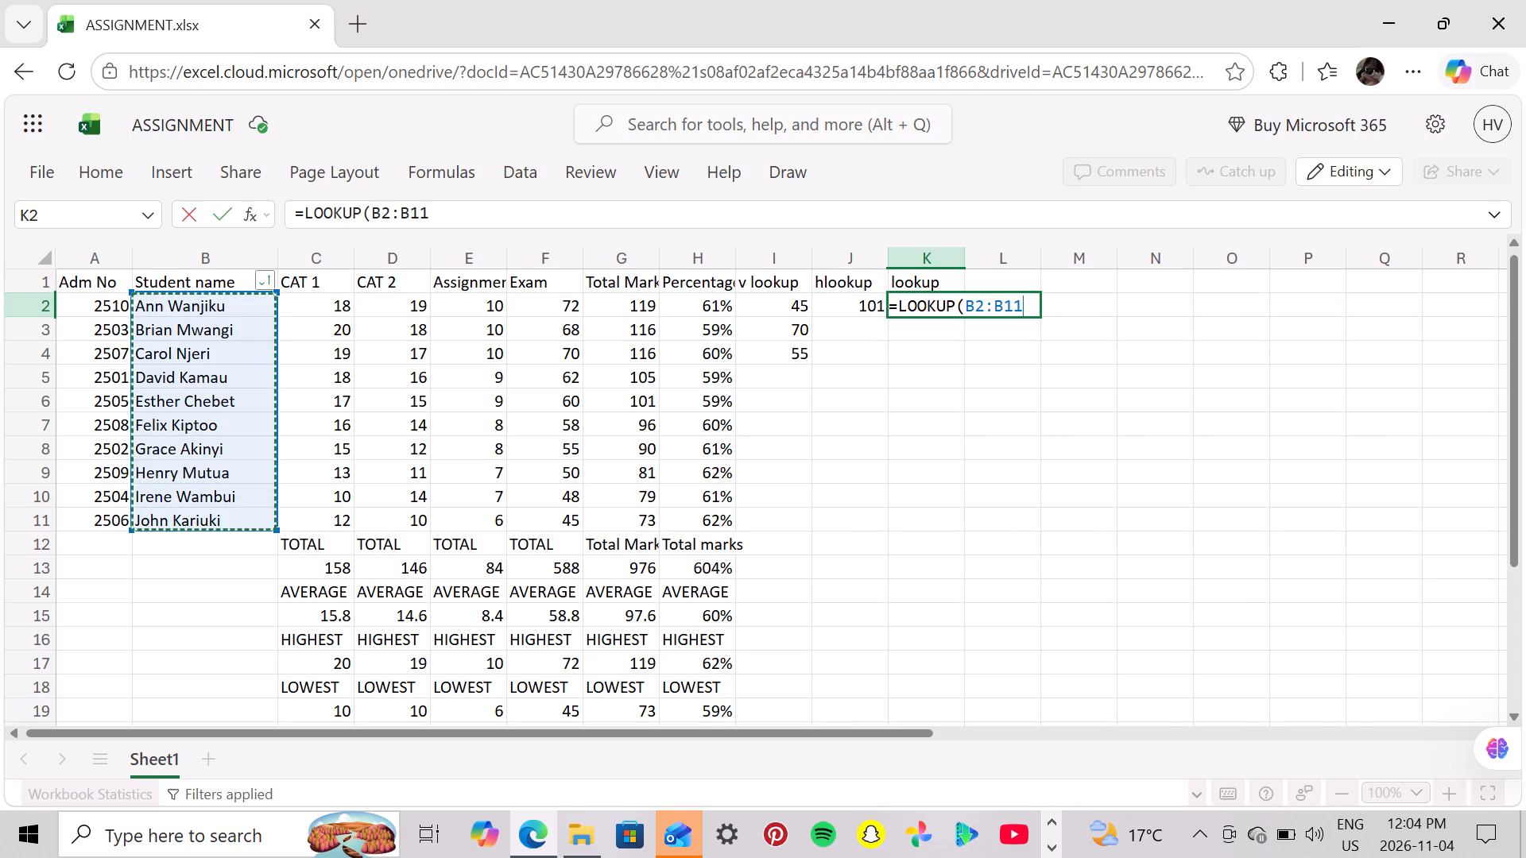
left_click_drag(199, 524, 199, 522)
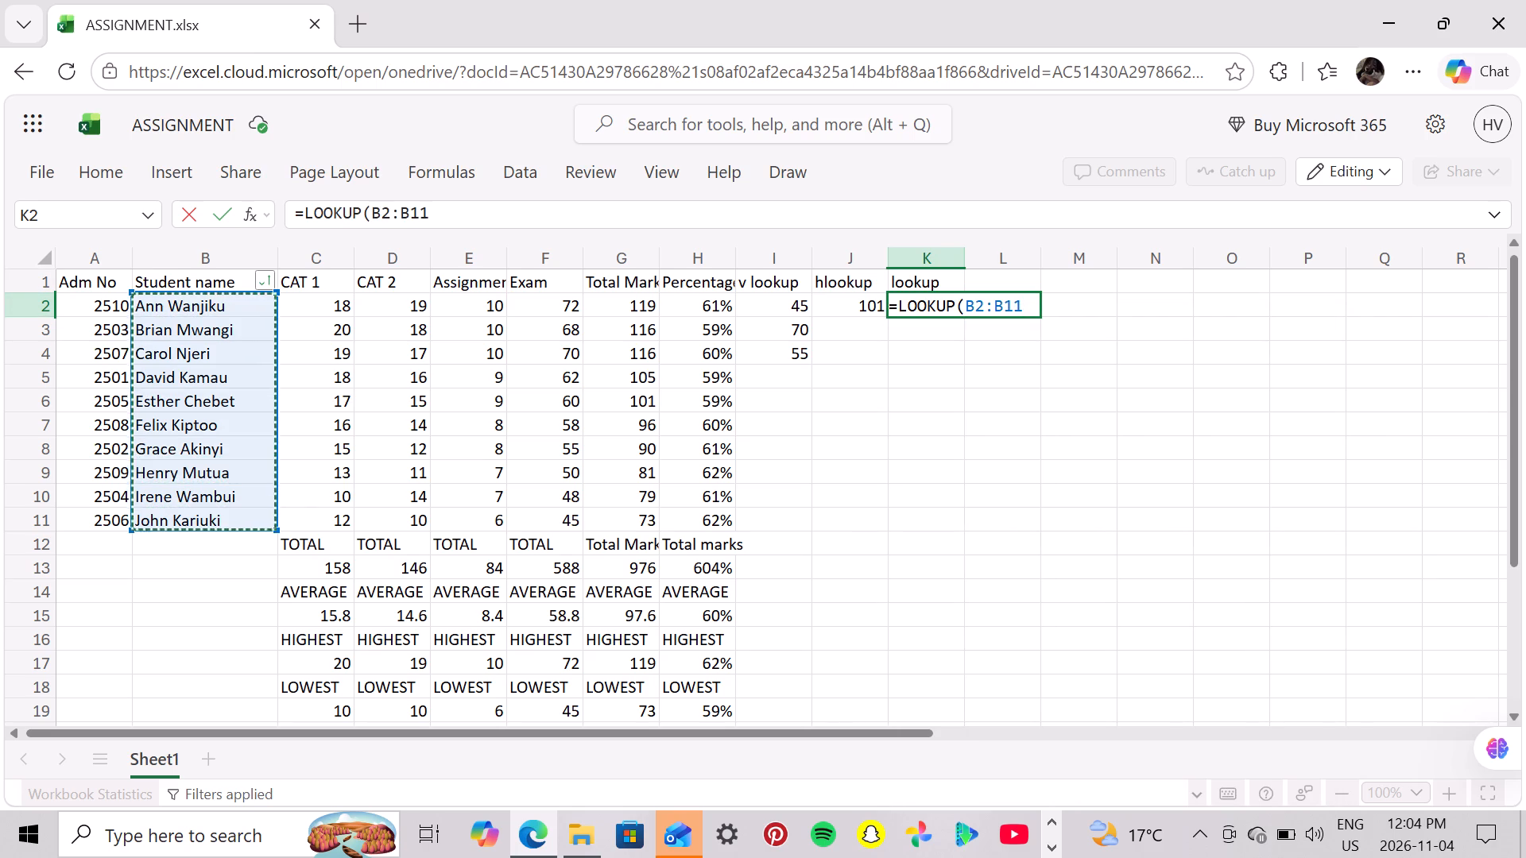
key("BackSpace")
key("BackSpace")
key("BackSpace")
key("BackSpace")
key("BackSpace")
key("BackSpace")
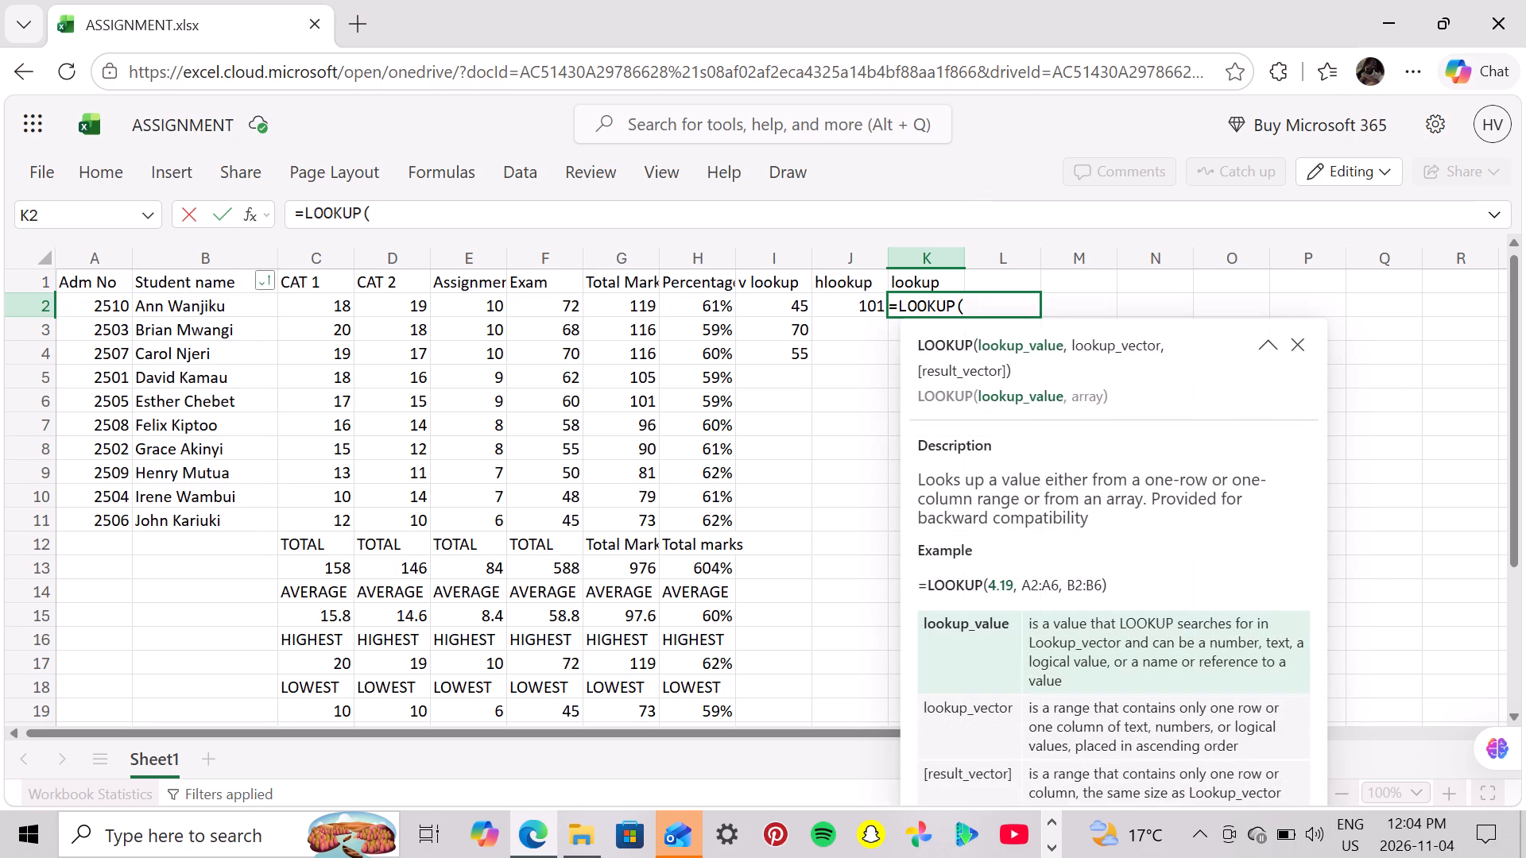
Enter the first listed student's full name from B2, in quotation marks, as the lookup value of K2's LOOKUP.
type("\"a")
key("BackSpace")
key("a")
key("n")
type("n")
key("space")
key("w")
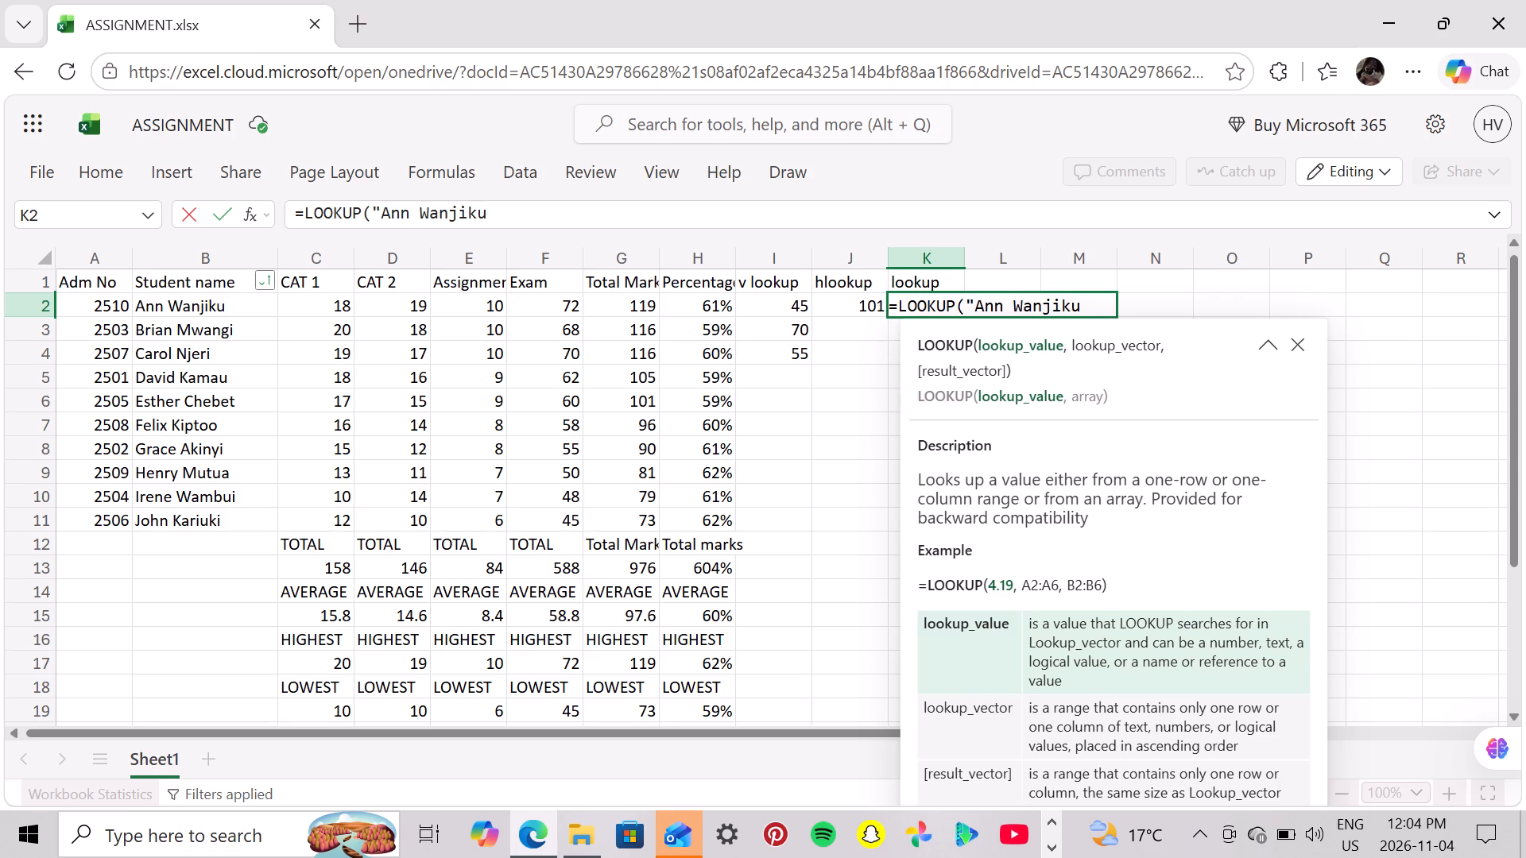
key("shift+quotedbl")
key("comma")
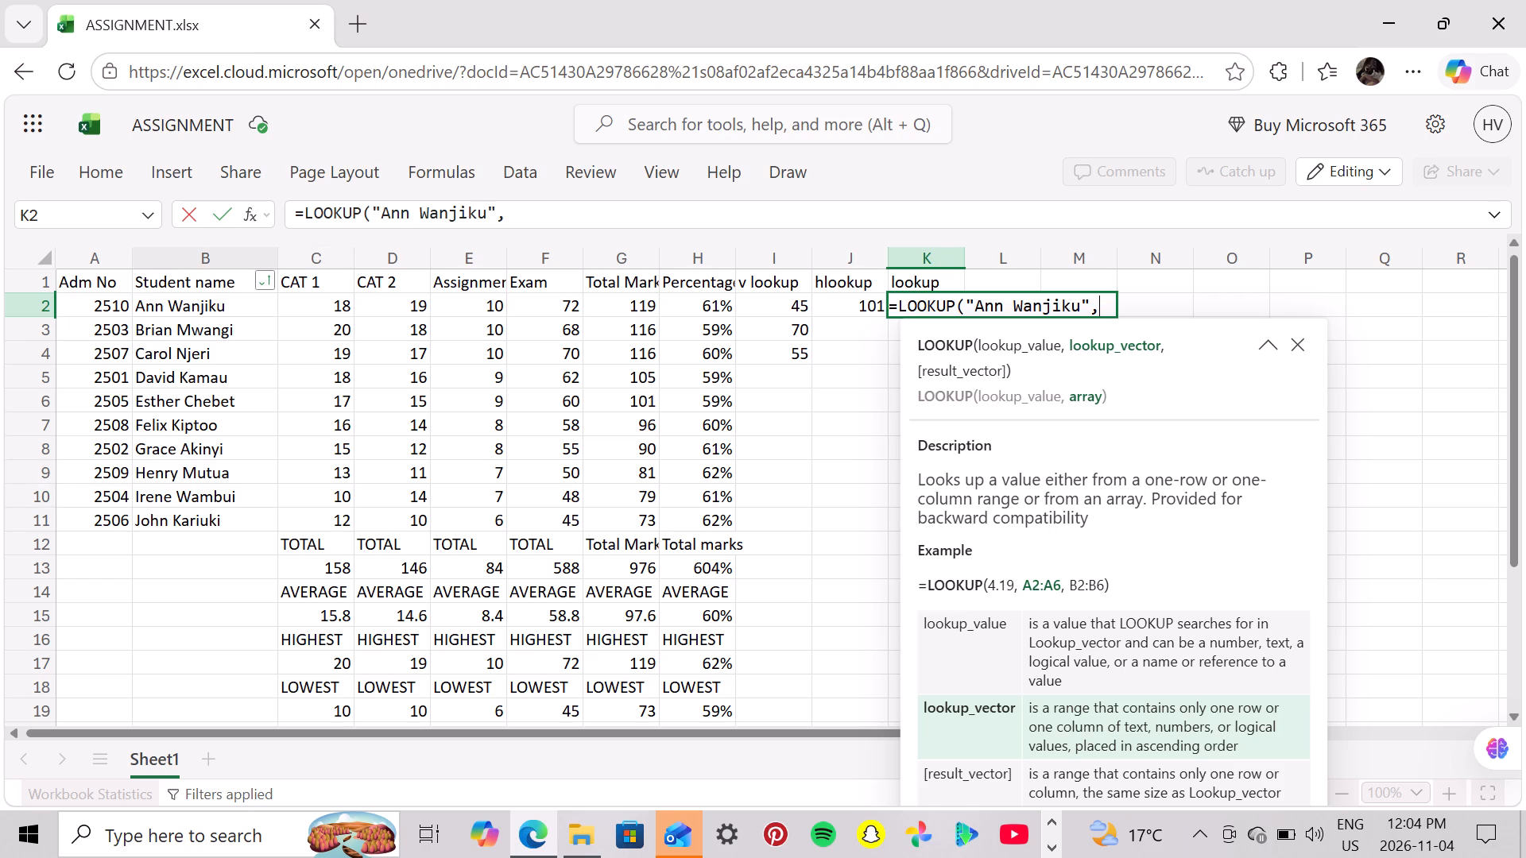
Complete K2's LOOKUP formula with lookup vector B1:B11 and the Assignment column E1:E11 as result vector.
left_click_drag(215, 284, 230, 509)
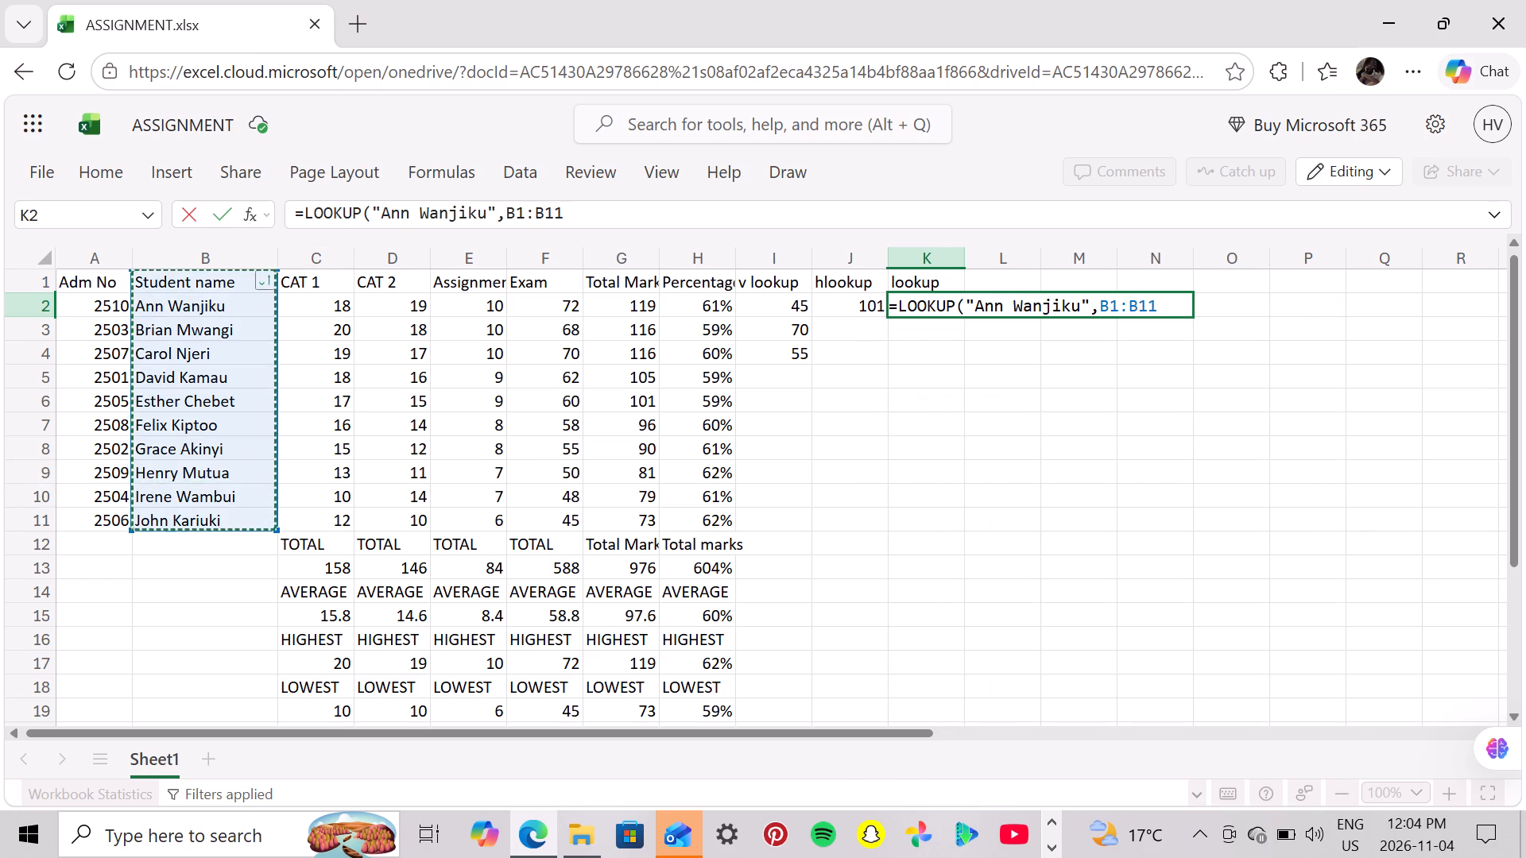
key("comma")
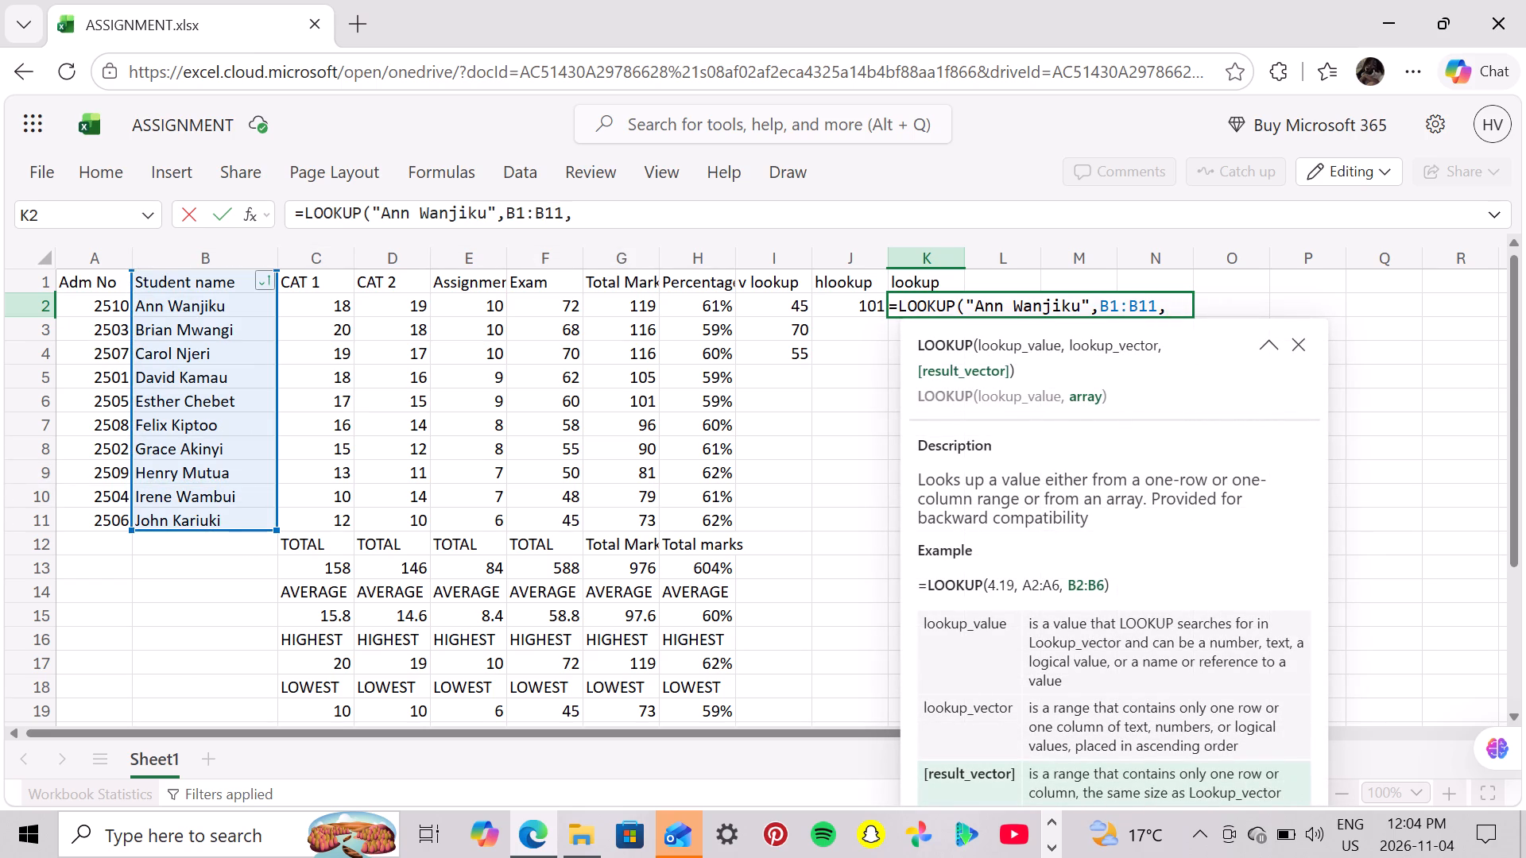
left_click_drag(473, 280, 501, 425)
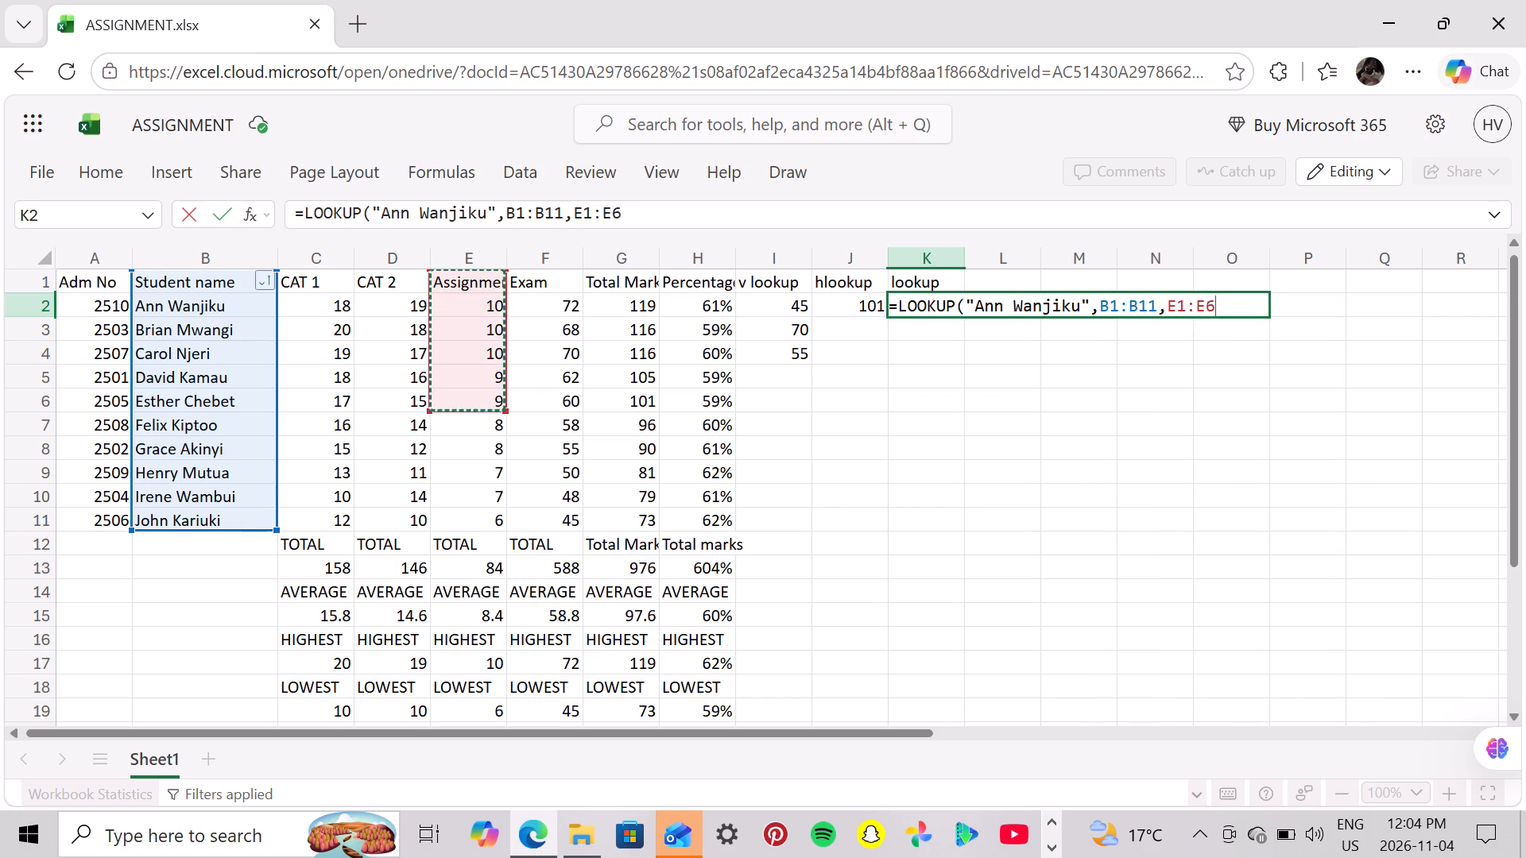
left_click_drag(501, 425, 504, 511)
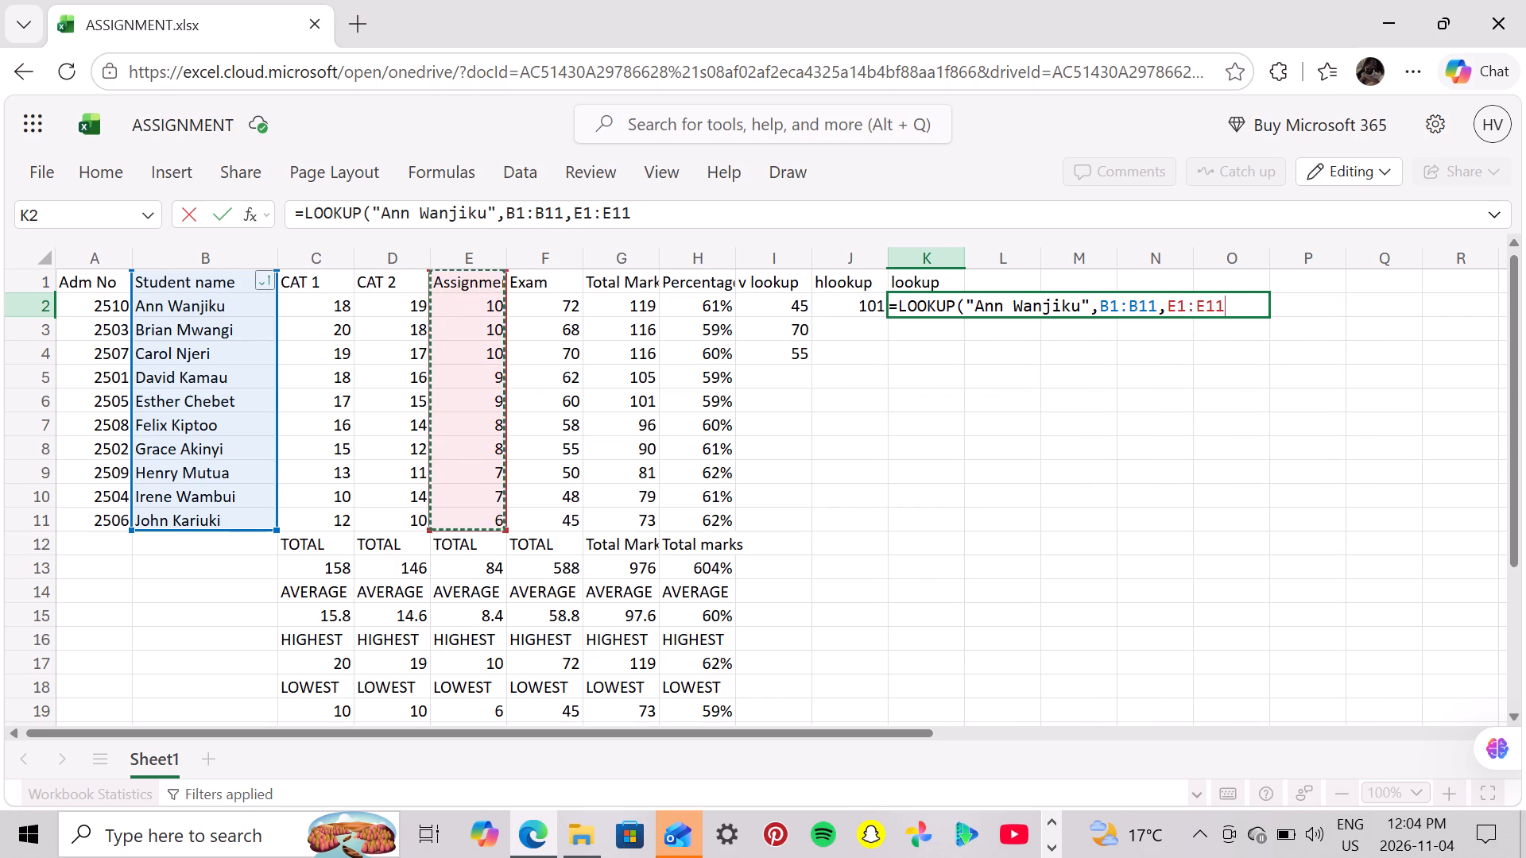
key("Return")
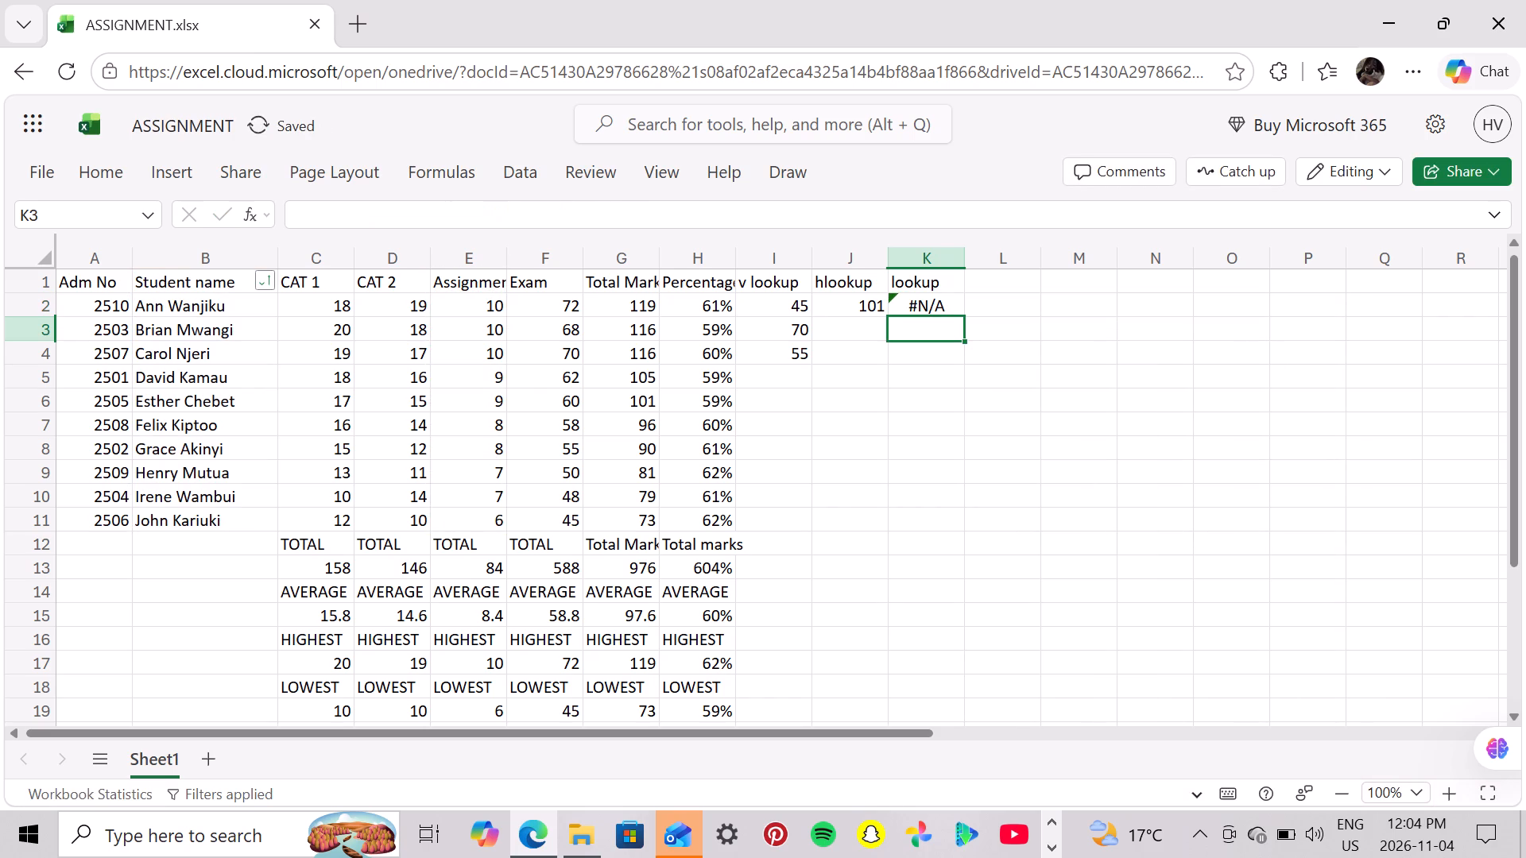
Clear K2 and start a new LOOKUP formula there with the first listed student's full name in quotation marks as lookup value.
key("Up")
key("BackSpace")
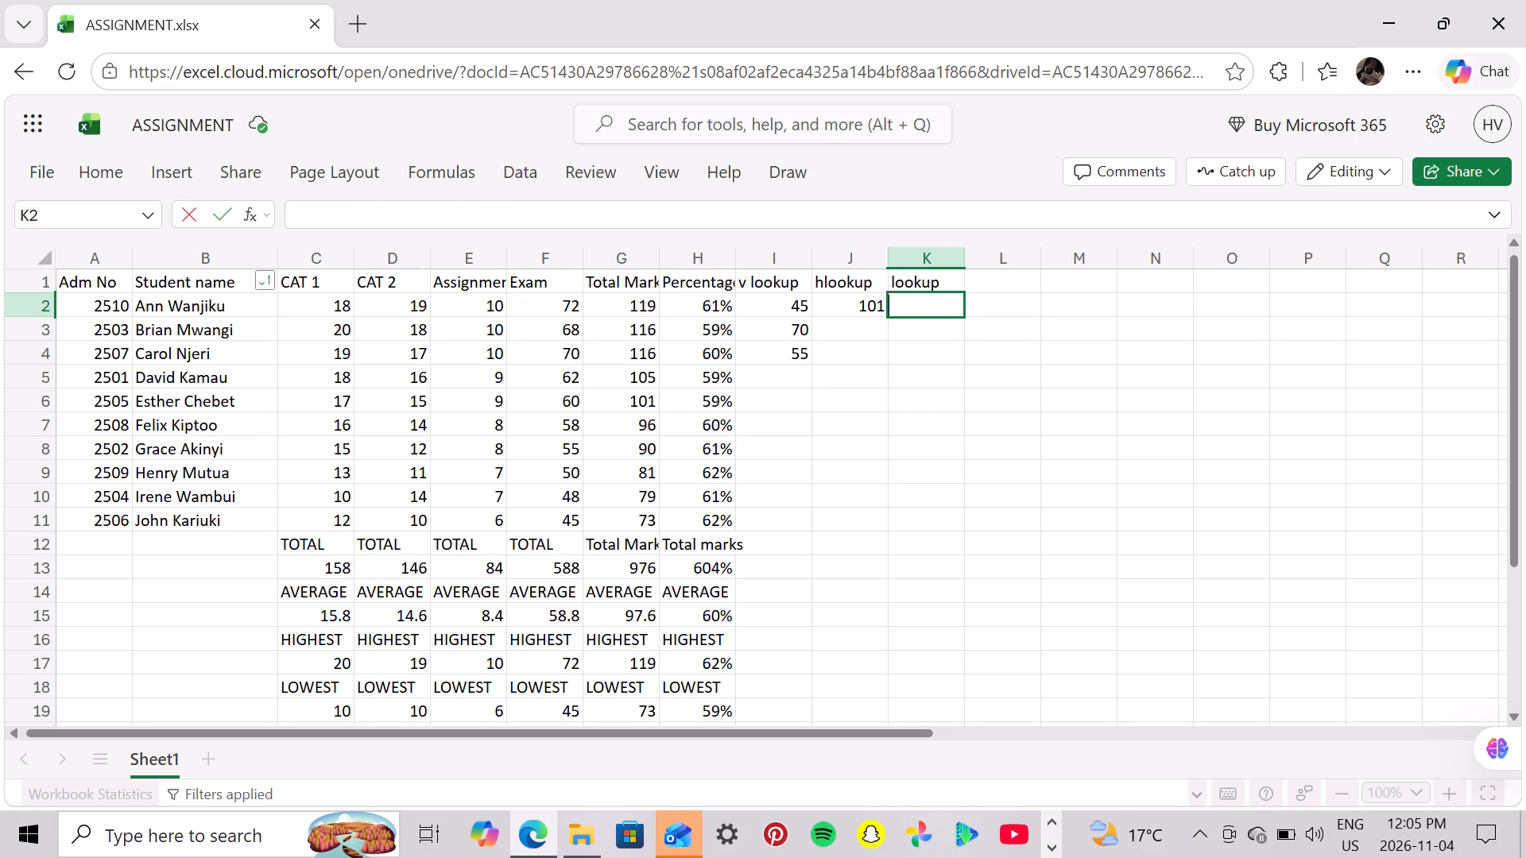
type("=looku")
left_click(1090, 334)
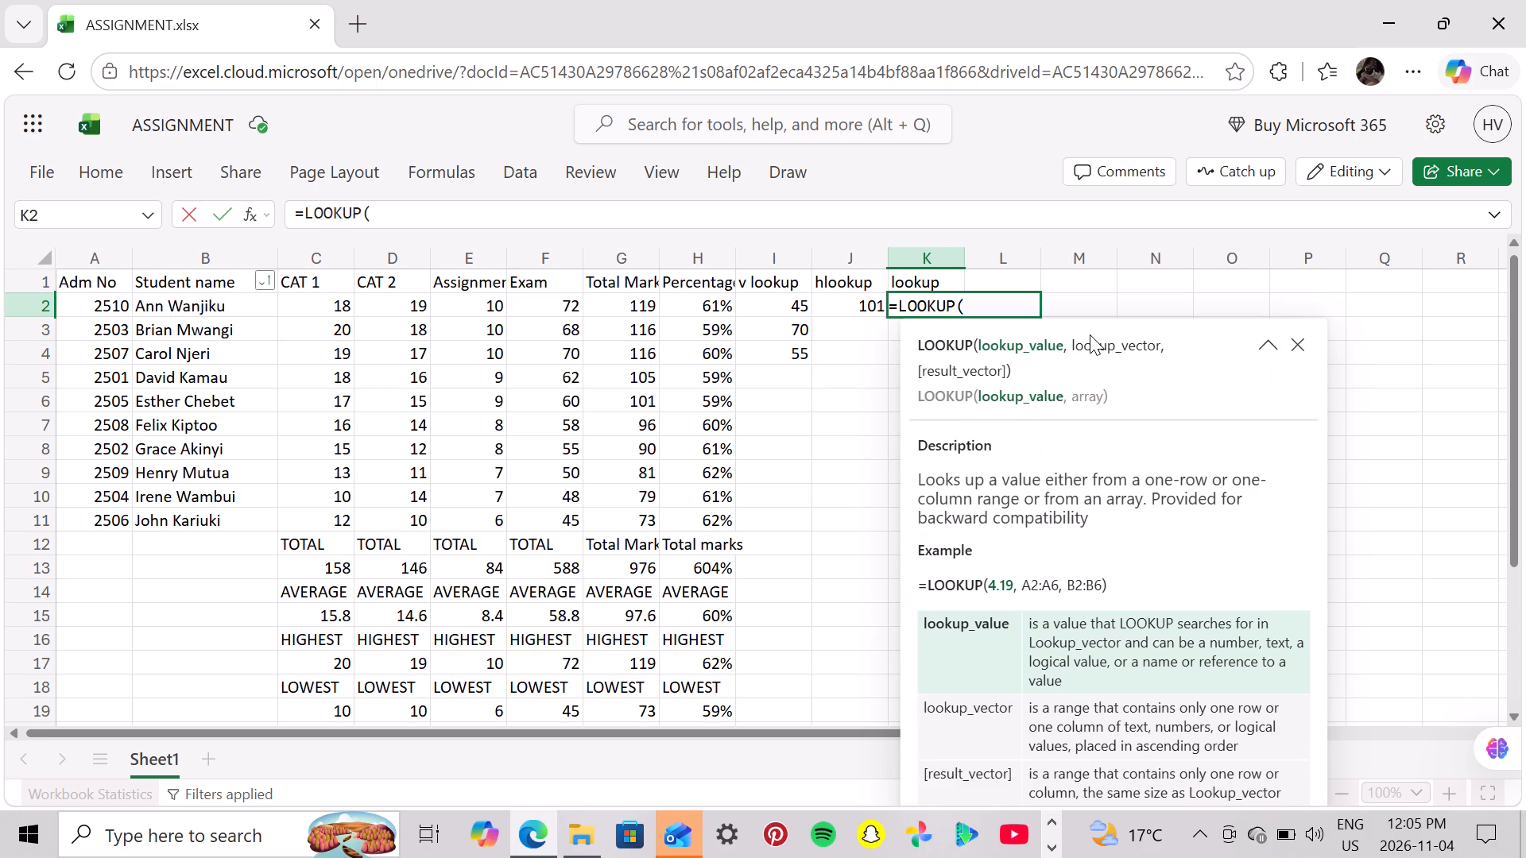
key("shift+quotedbl")
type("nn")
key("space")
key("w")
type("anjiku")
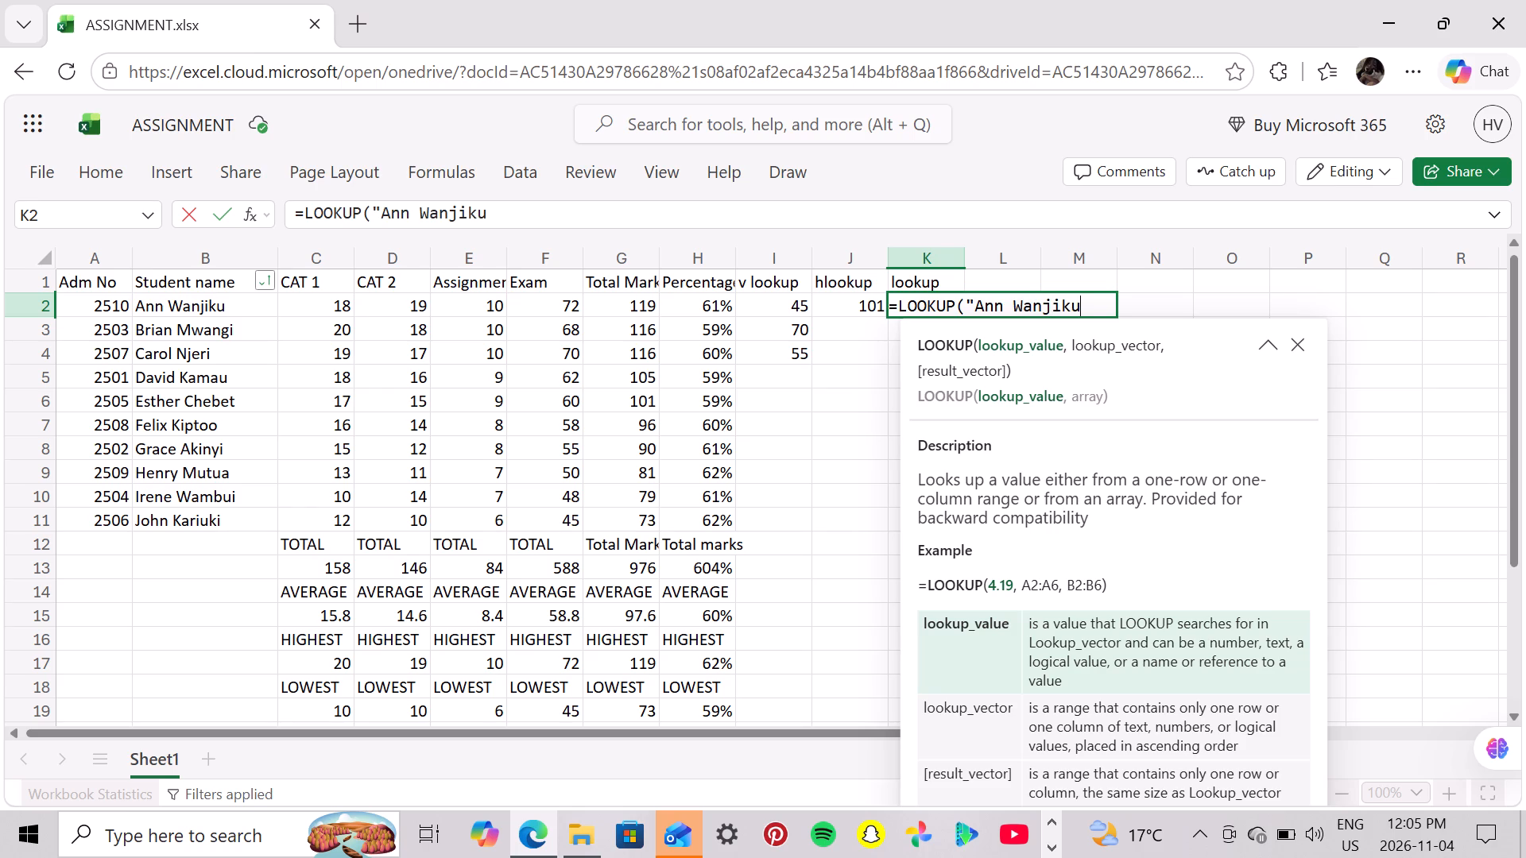
left_click(1011, 303)
key("BackSpace")
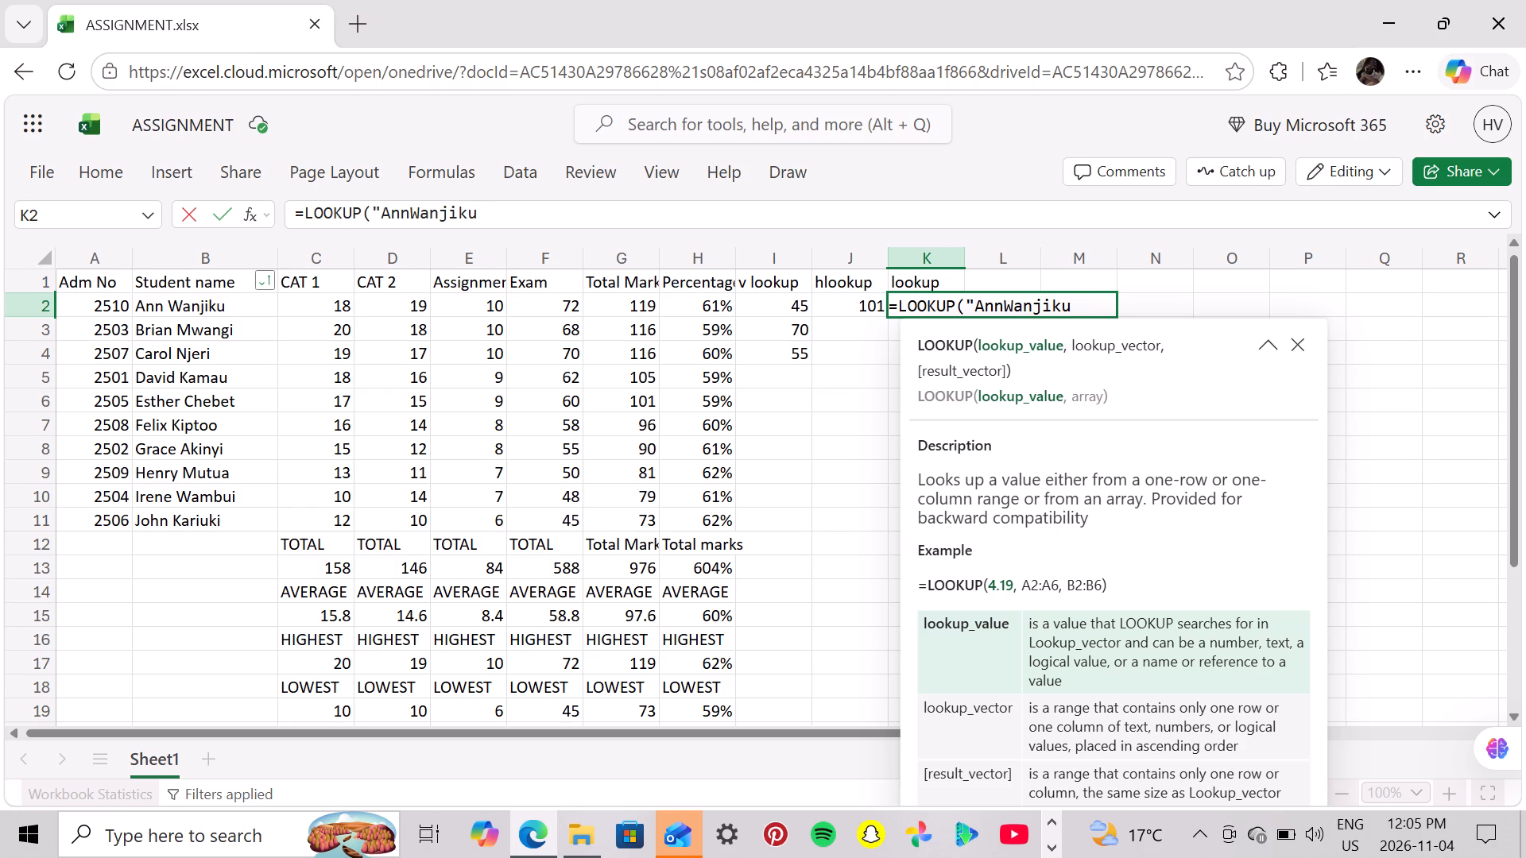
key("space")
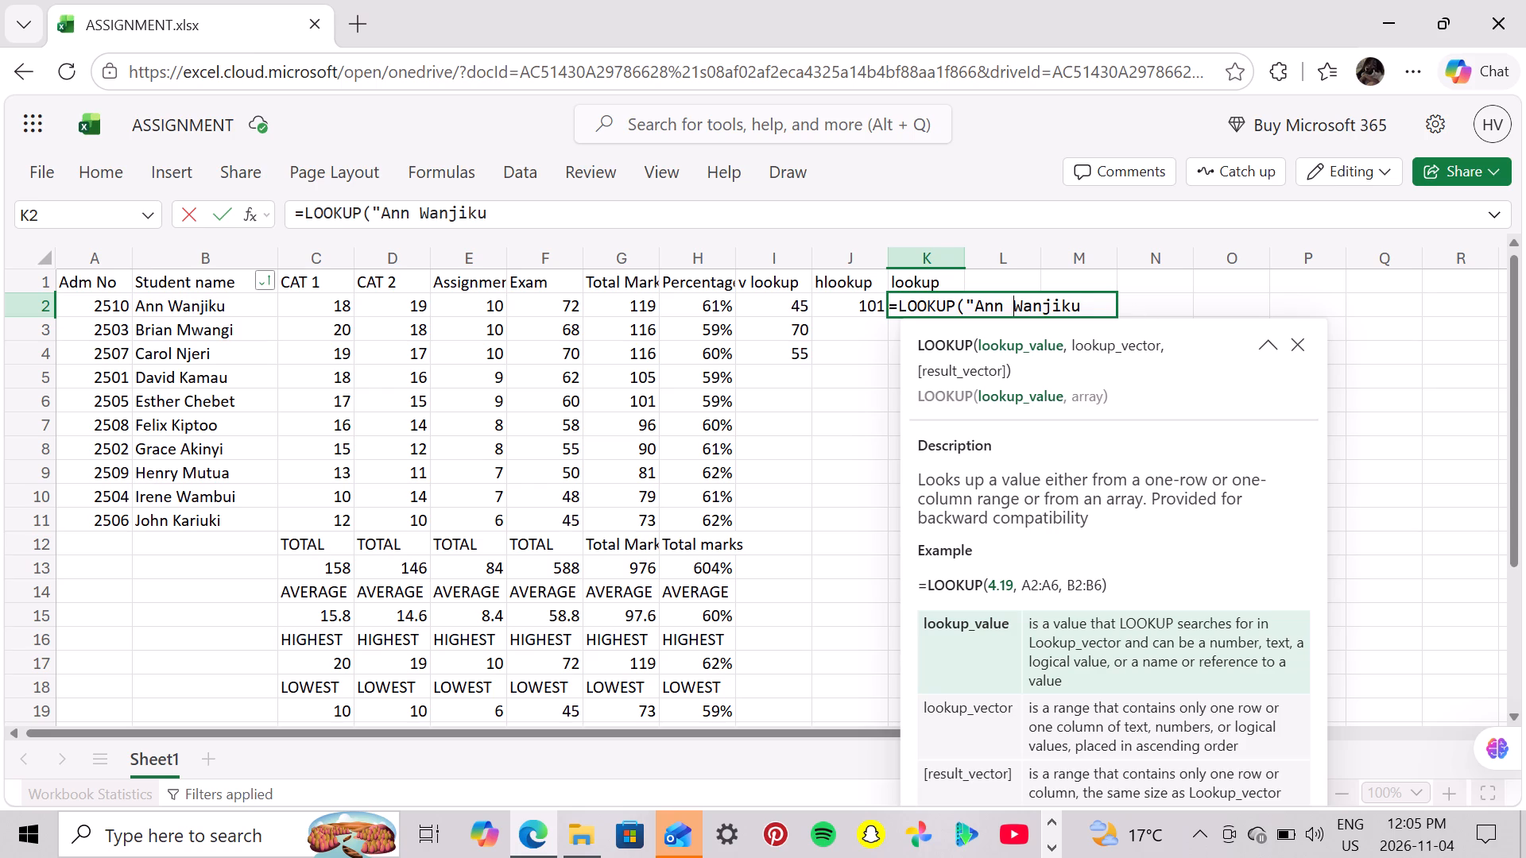
left_click(1095, 314)
key("shift+quotedbl")
Complete K2's LOOKUP formula with lookup vector B2:B11 and the CAT 1 marks C2:C11 as result vector.
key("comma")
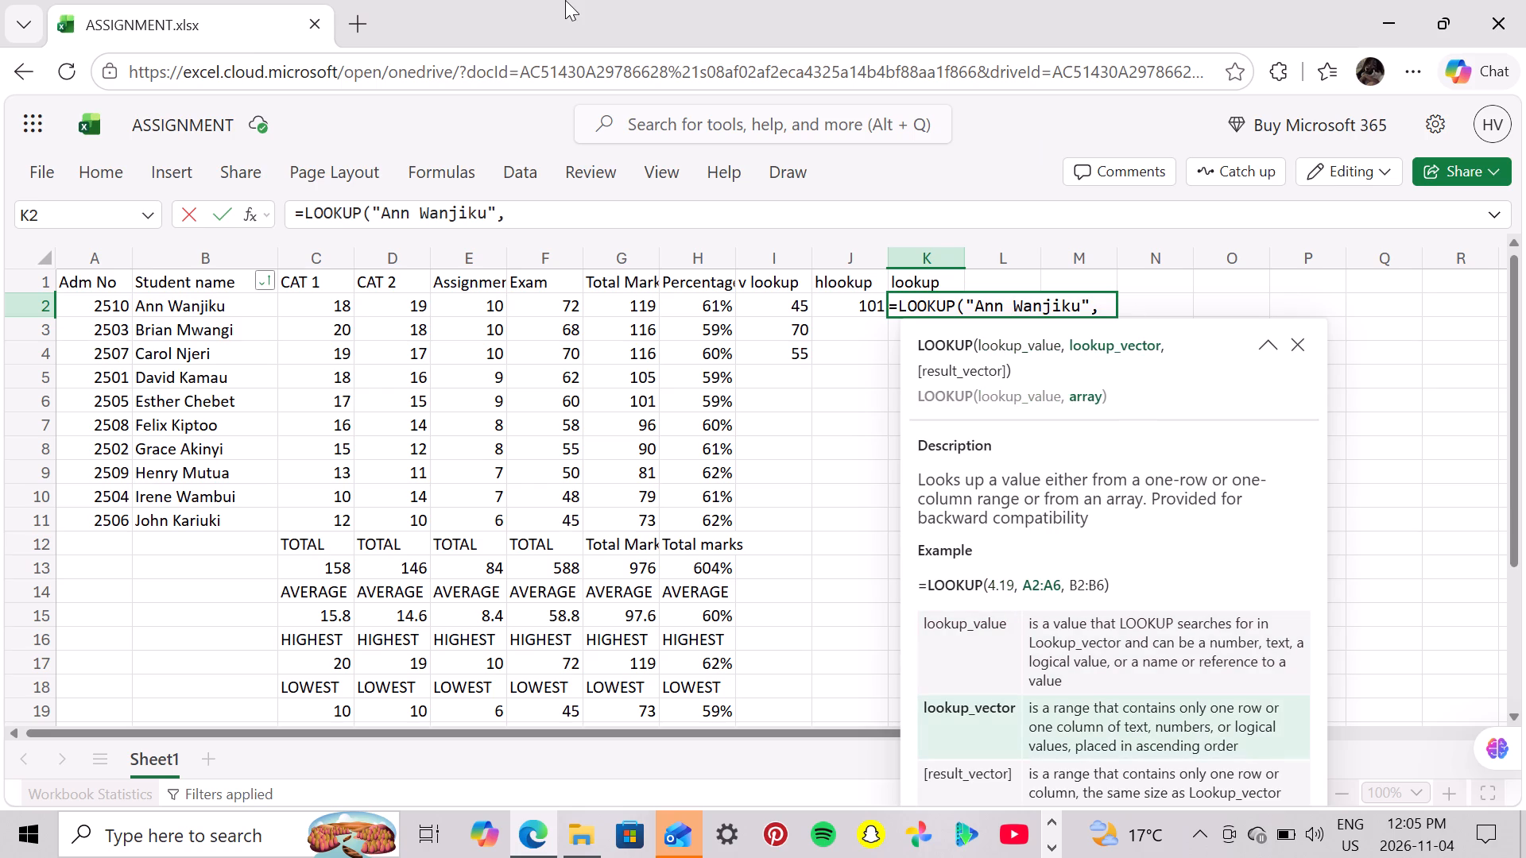
left_click_drag(211, 307, 223, 450)
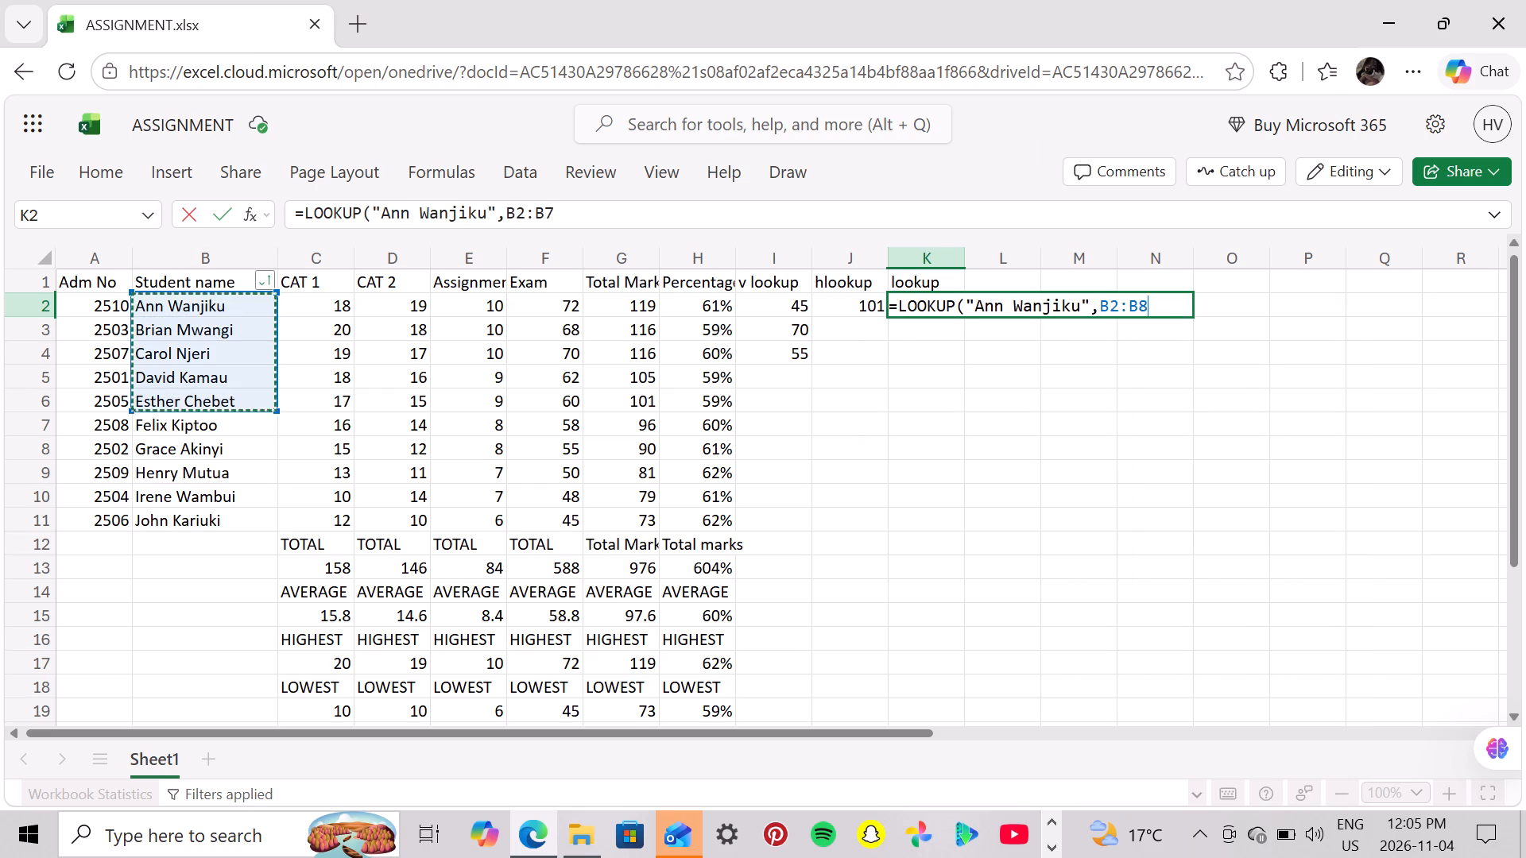
left_click_drag(223, 450, 231, 518)
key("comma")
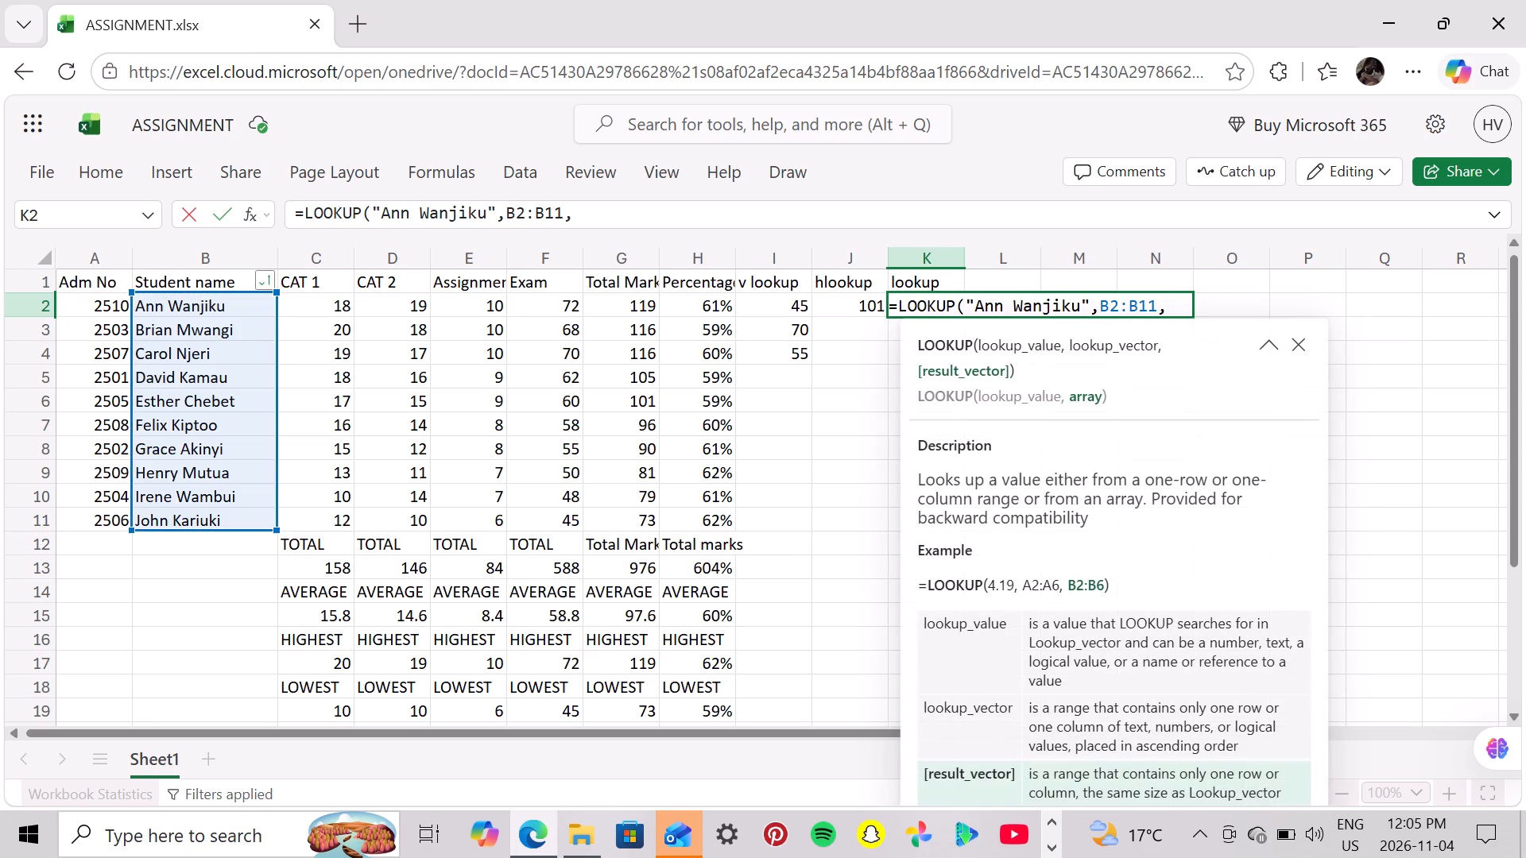
left_click_drag(324, 300, 336, 470)
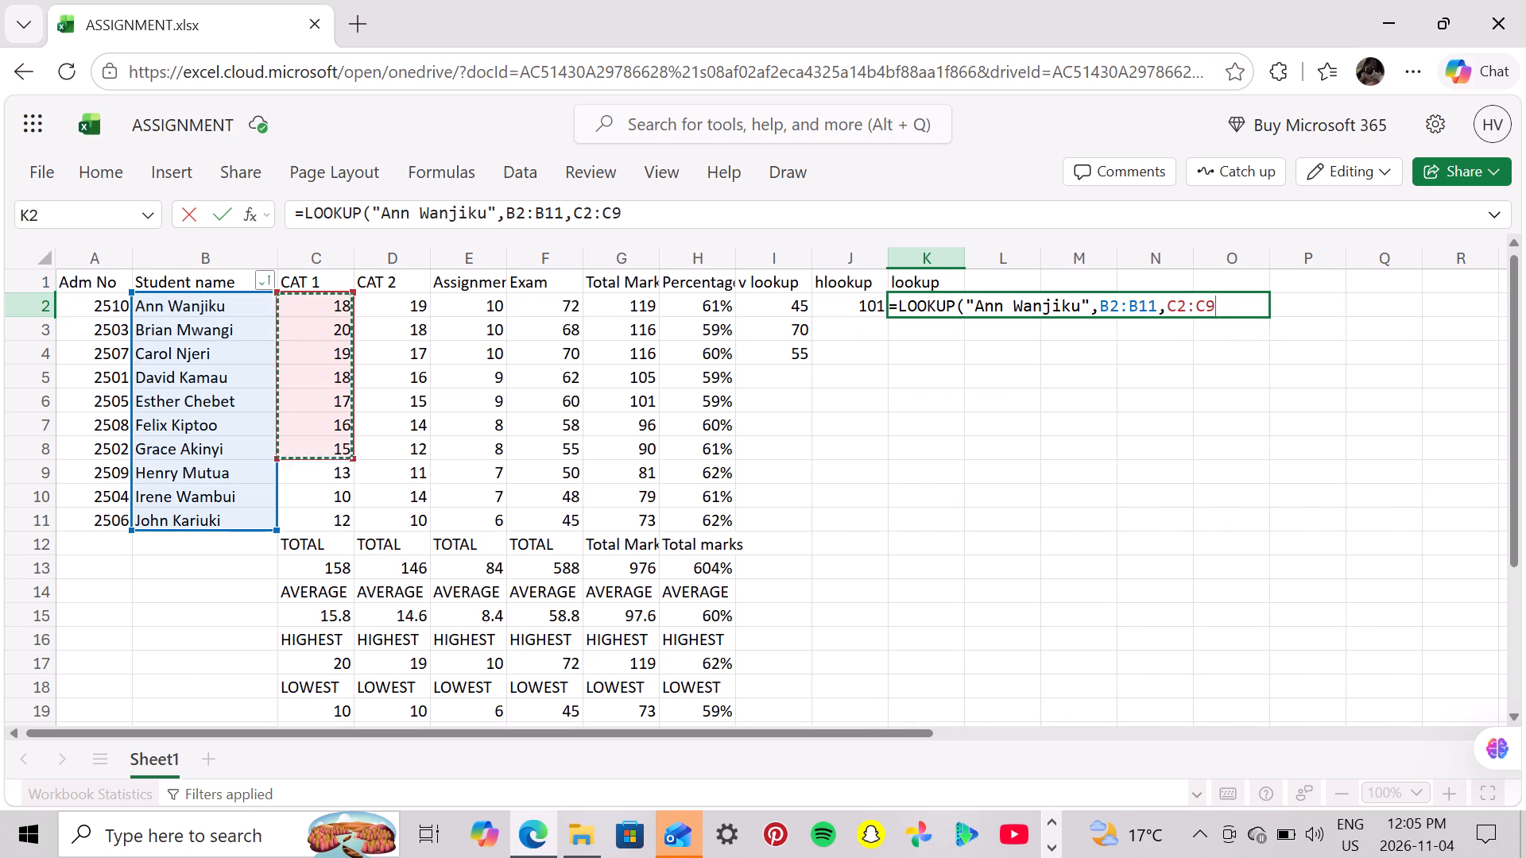
left_click_drag(336, 470, 338, 512)
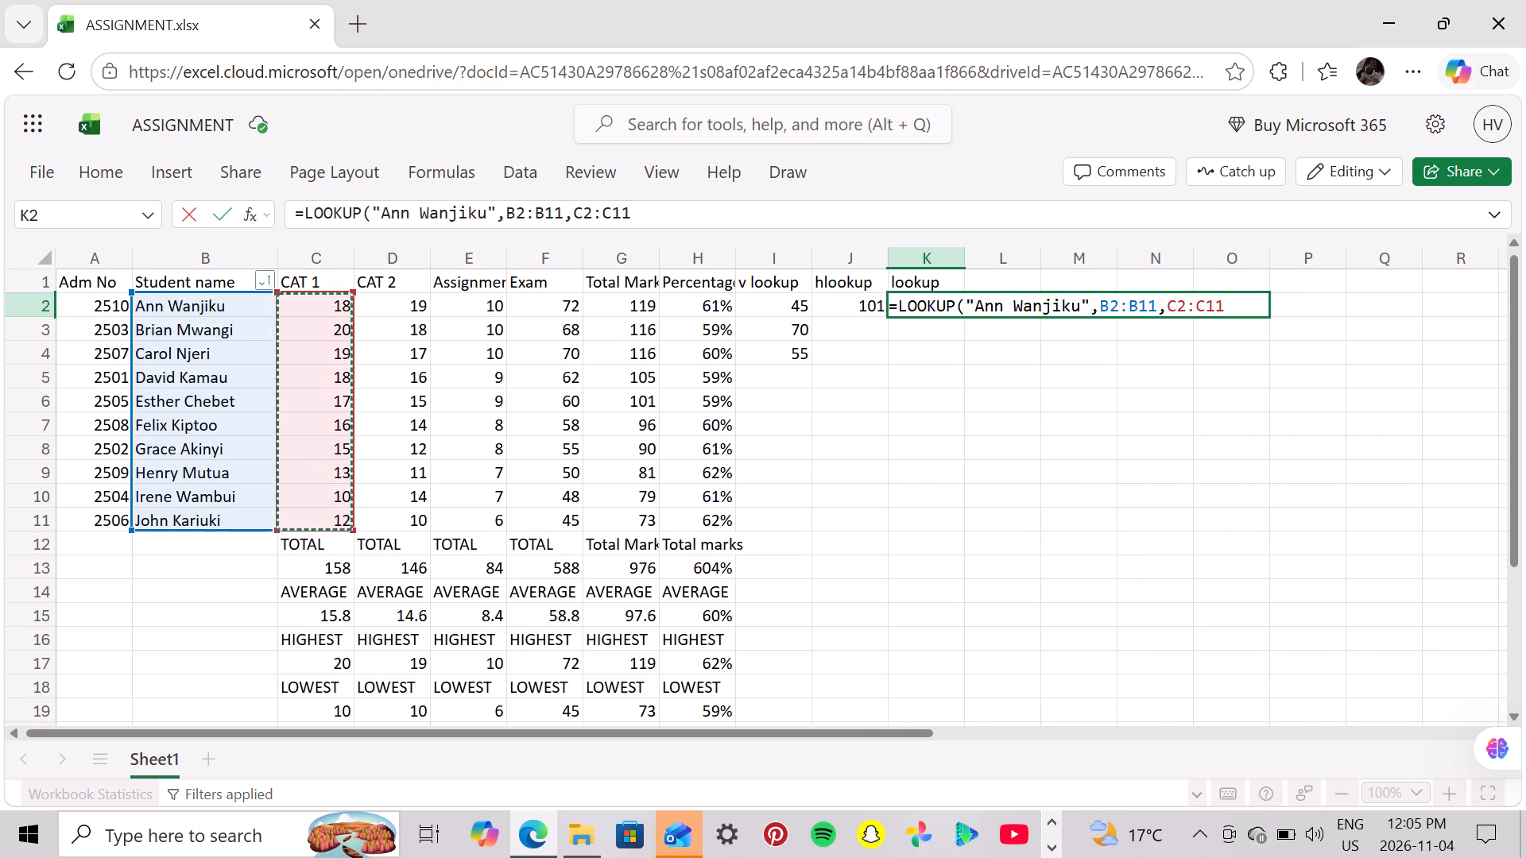
key("Return")
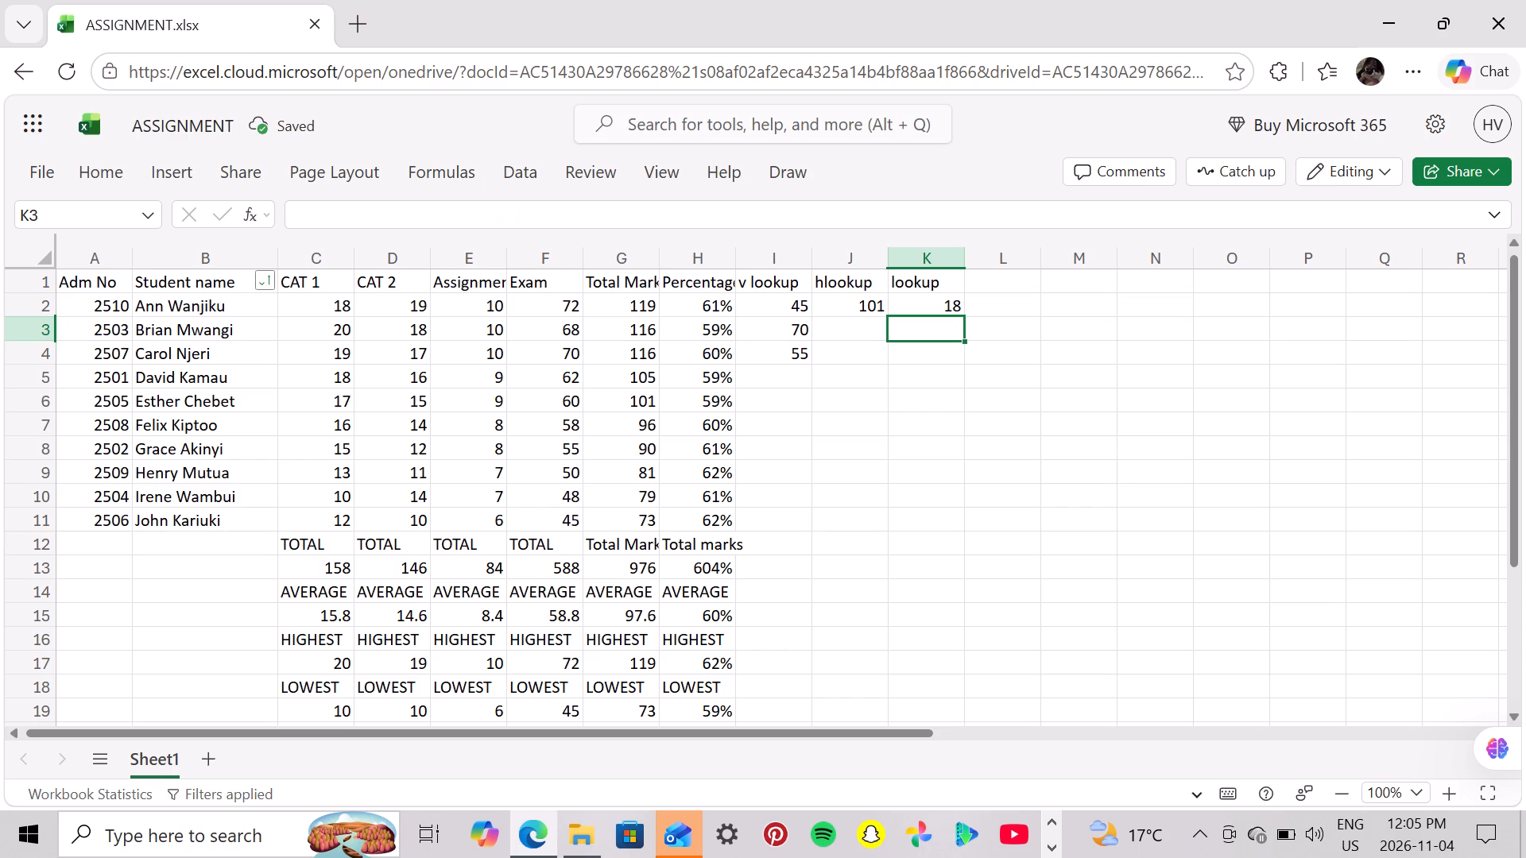
Switch to Notepad and add "look up vector should be arranged in ascending order" one blank line below the result vector note.
left_click(1046, 841)
left_click(542, 839)
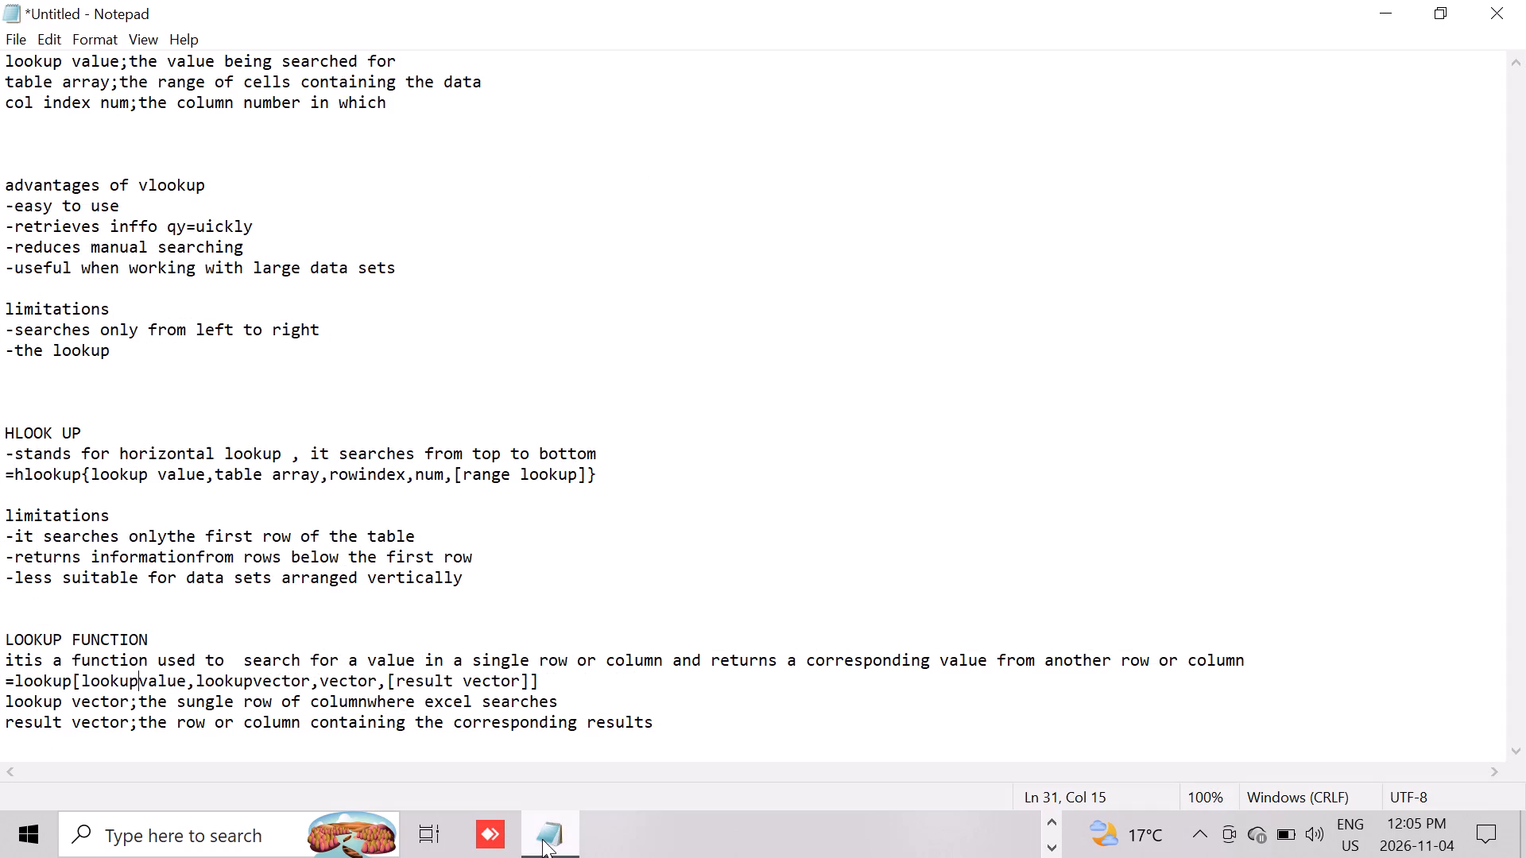
left_click(704, 719)
key("Return")
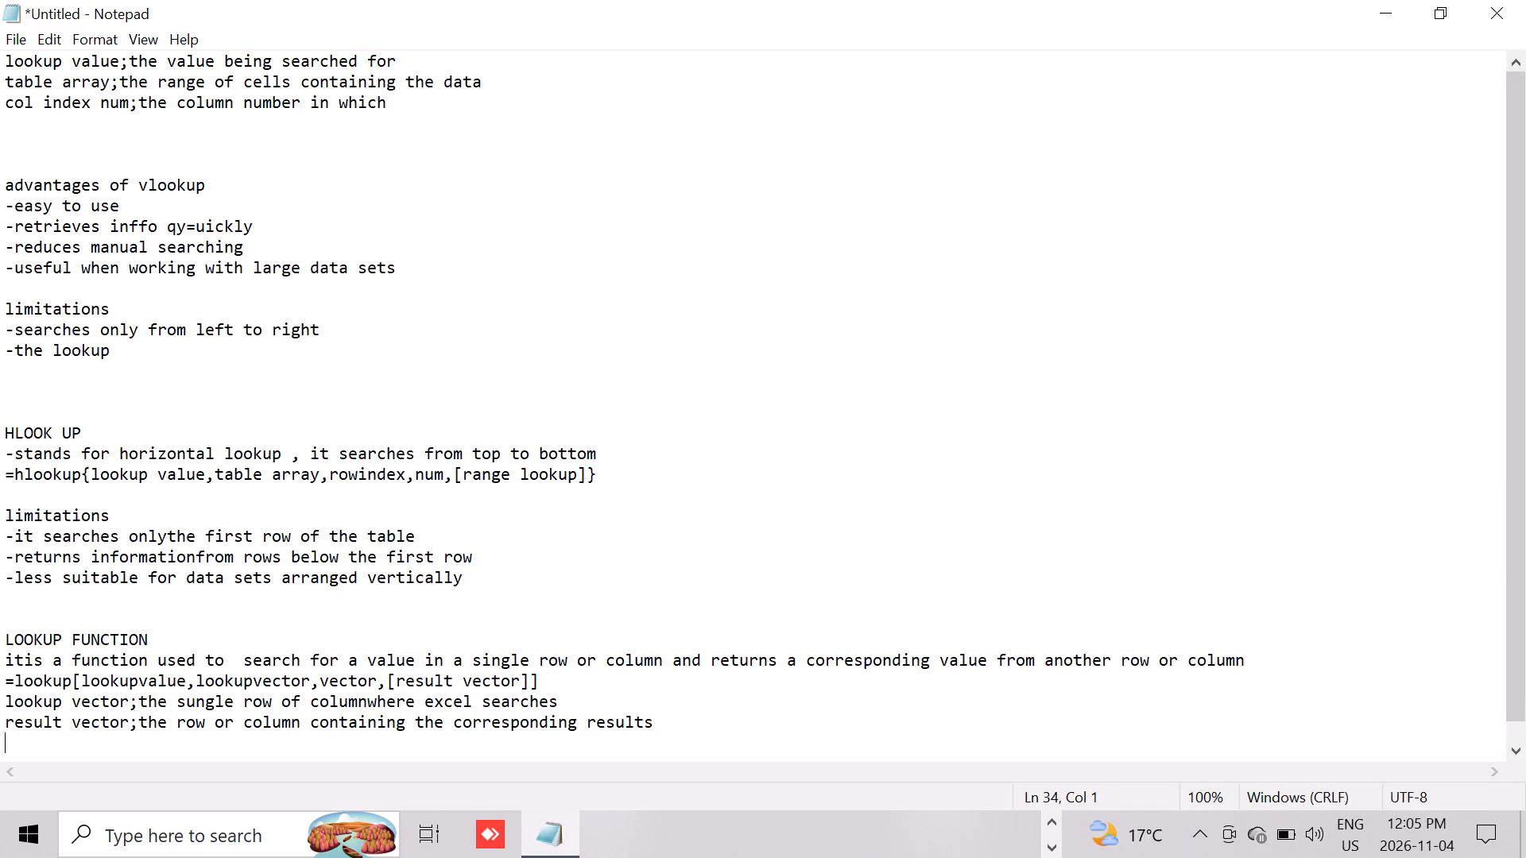
key("Return")
key("Return")
key("Return")
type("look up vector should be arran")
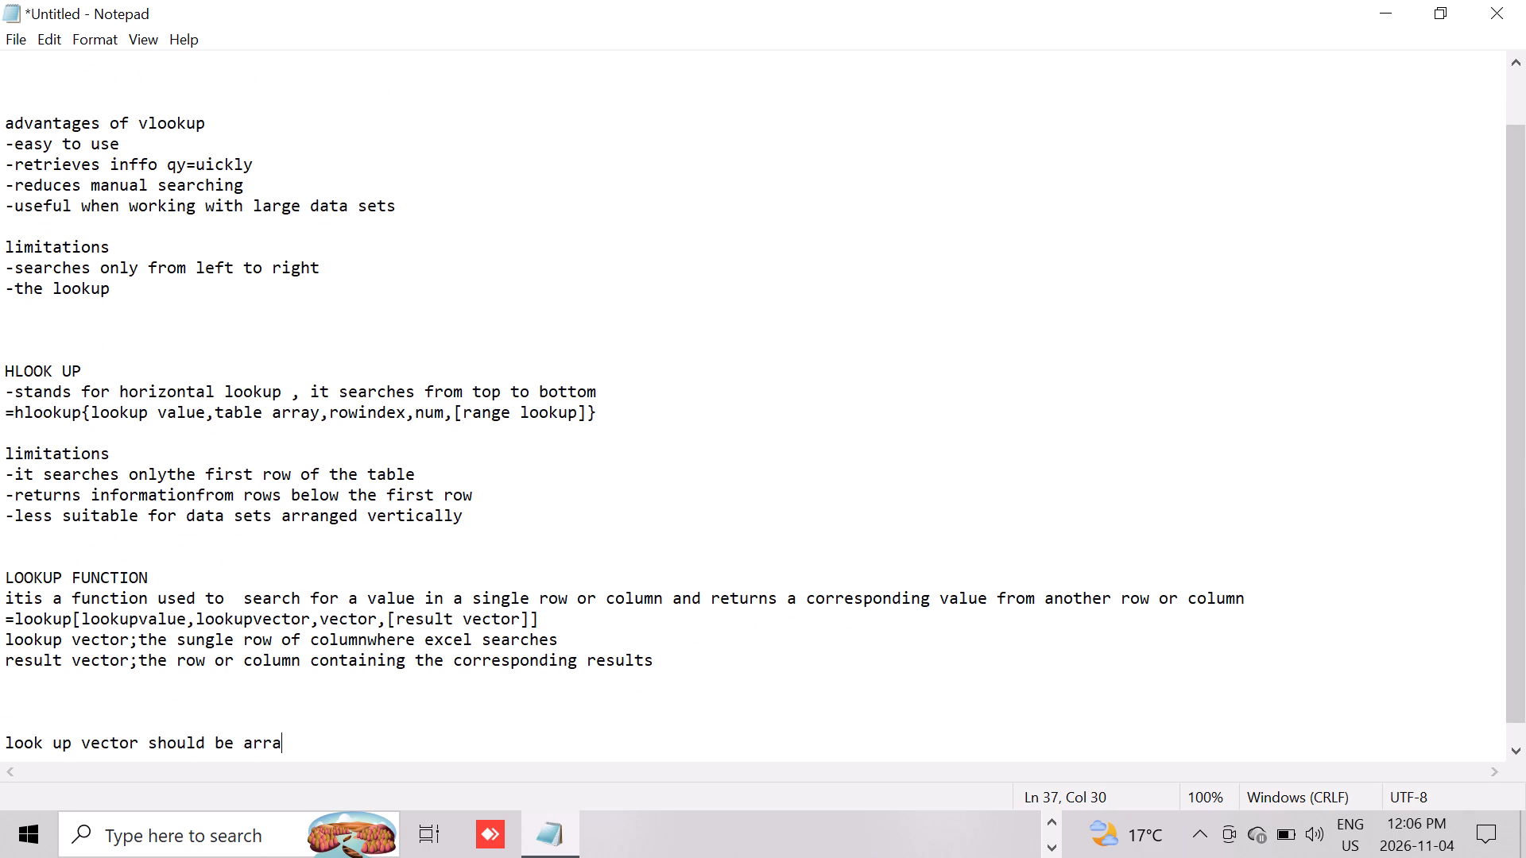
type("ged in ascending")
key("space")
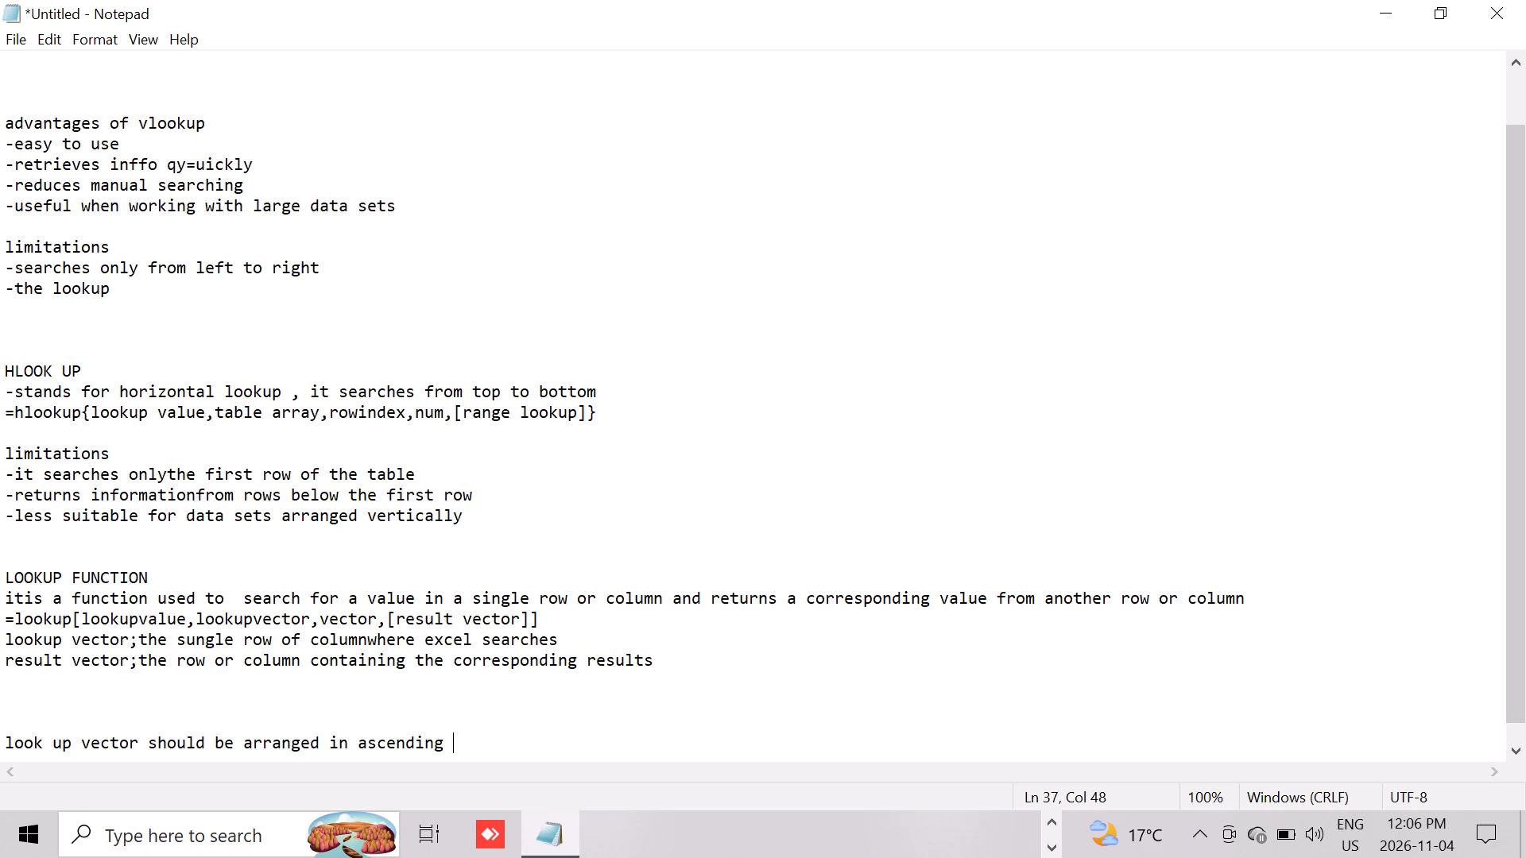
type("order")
left_click(3, 740)
key("BackSpace")
key("BackSpace")
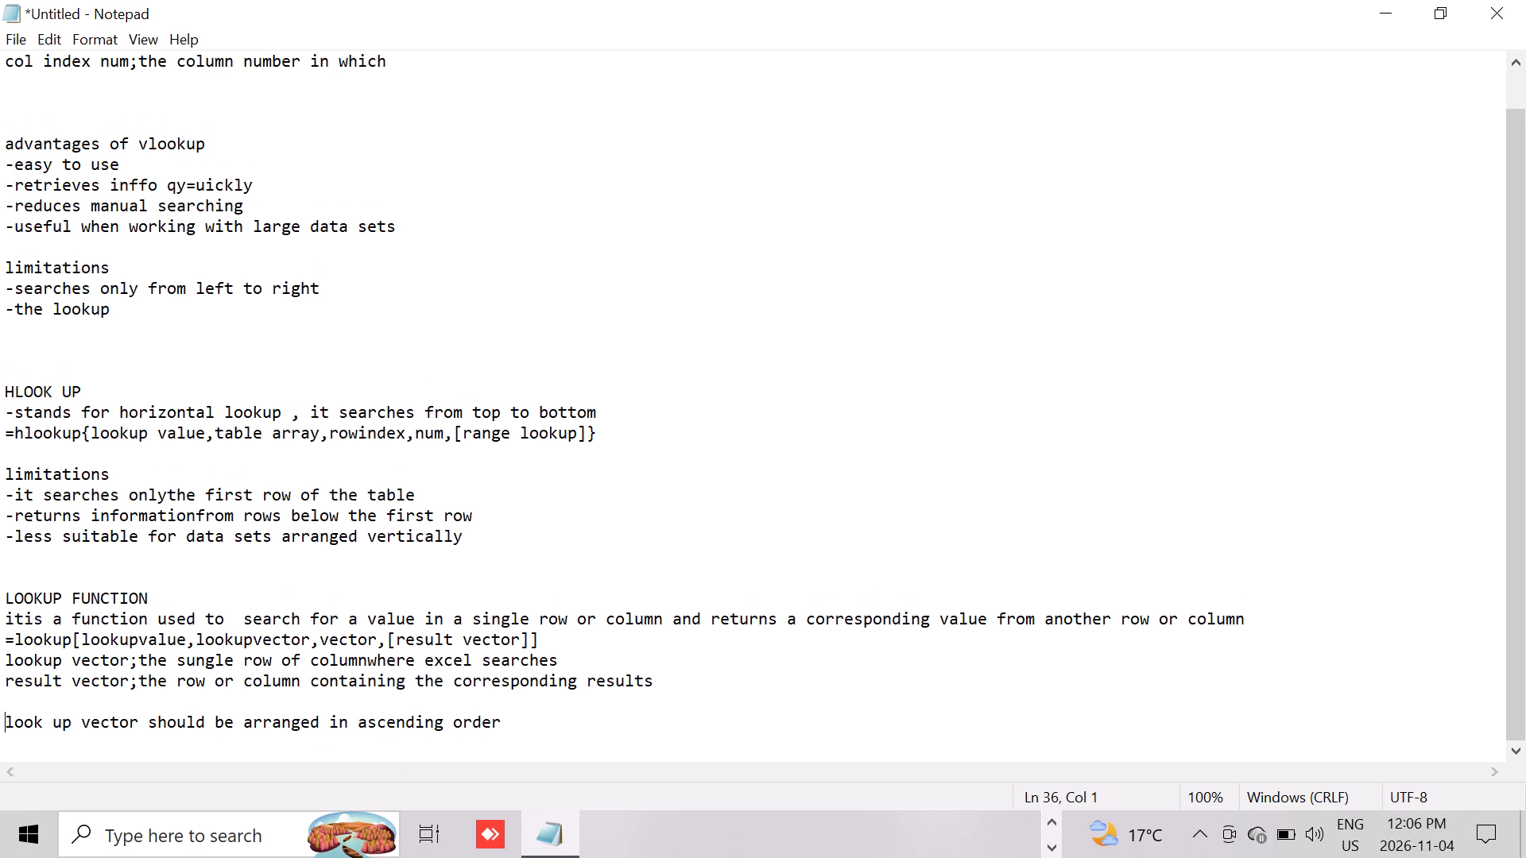
Add the heading "XLOOKUP" several blank lines below the ascending order note.
left_click(529, 729)
key("Return")
key("Return")
key("Return")
key("Return")
key("Return")
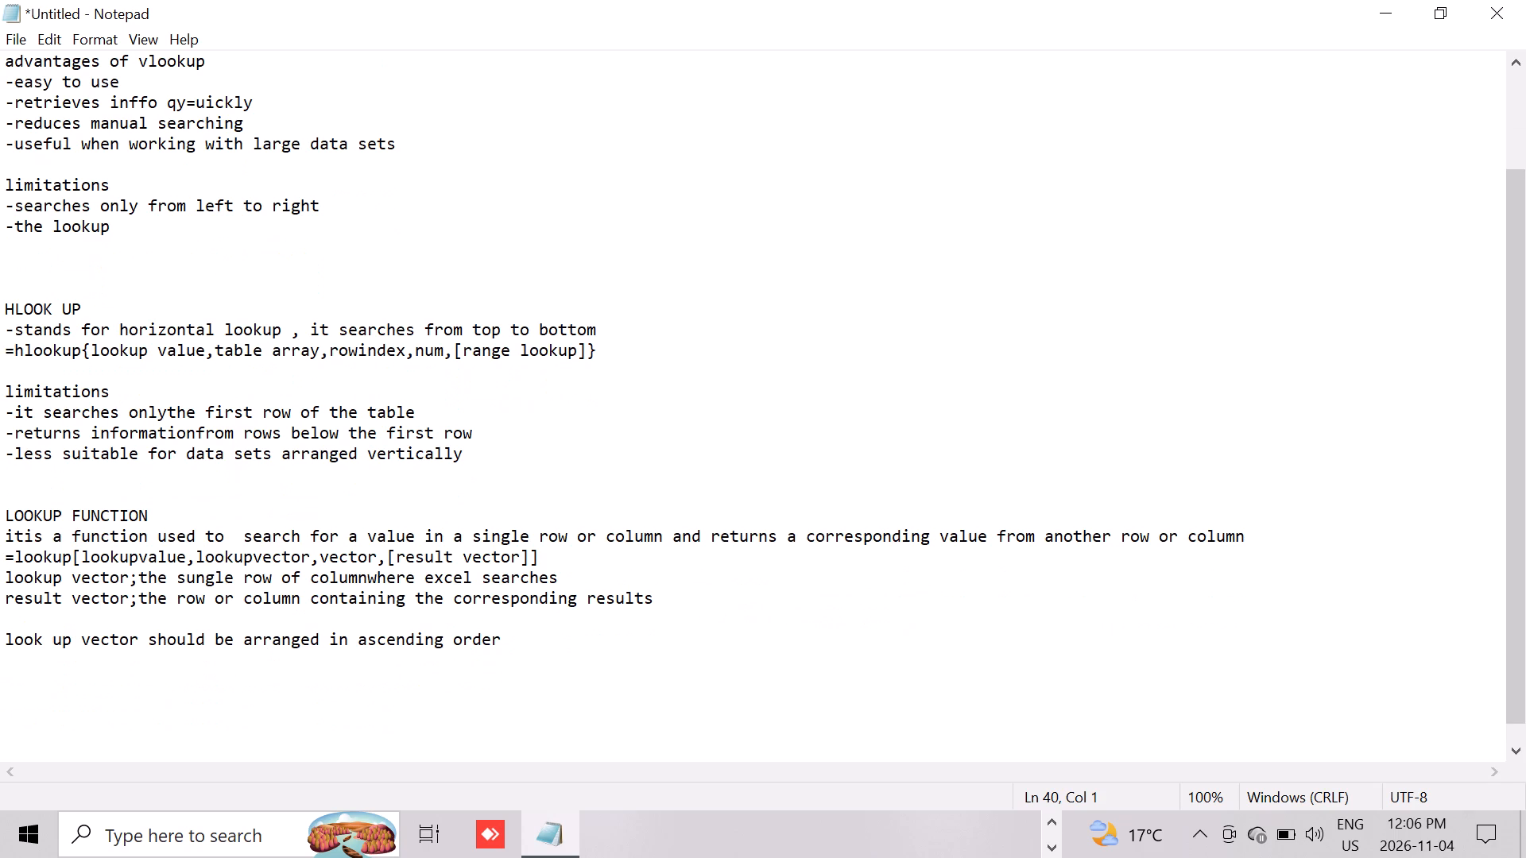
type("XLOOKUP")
Start the description under the XLOOKUP heading with "used to search for a value in a range".
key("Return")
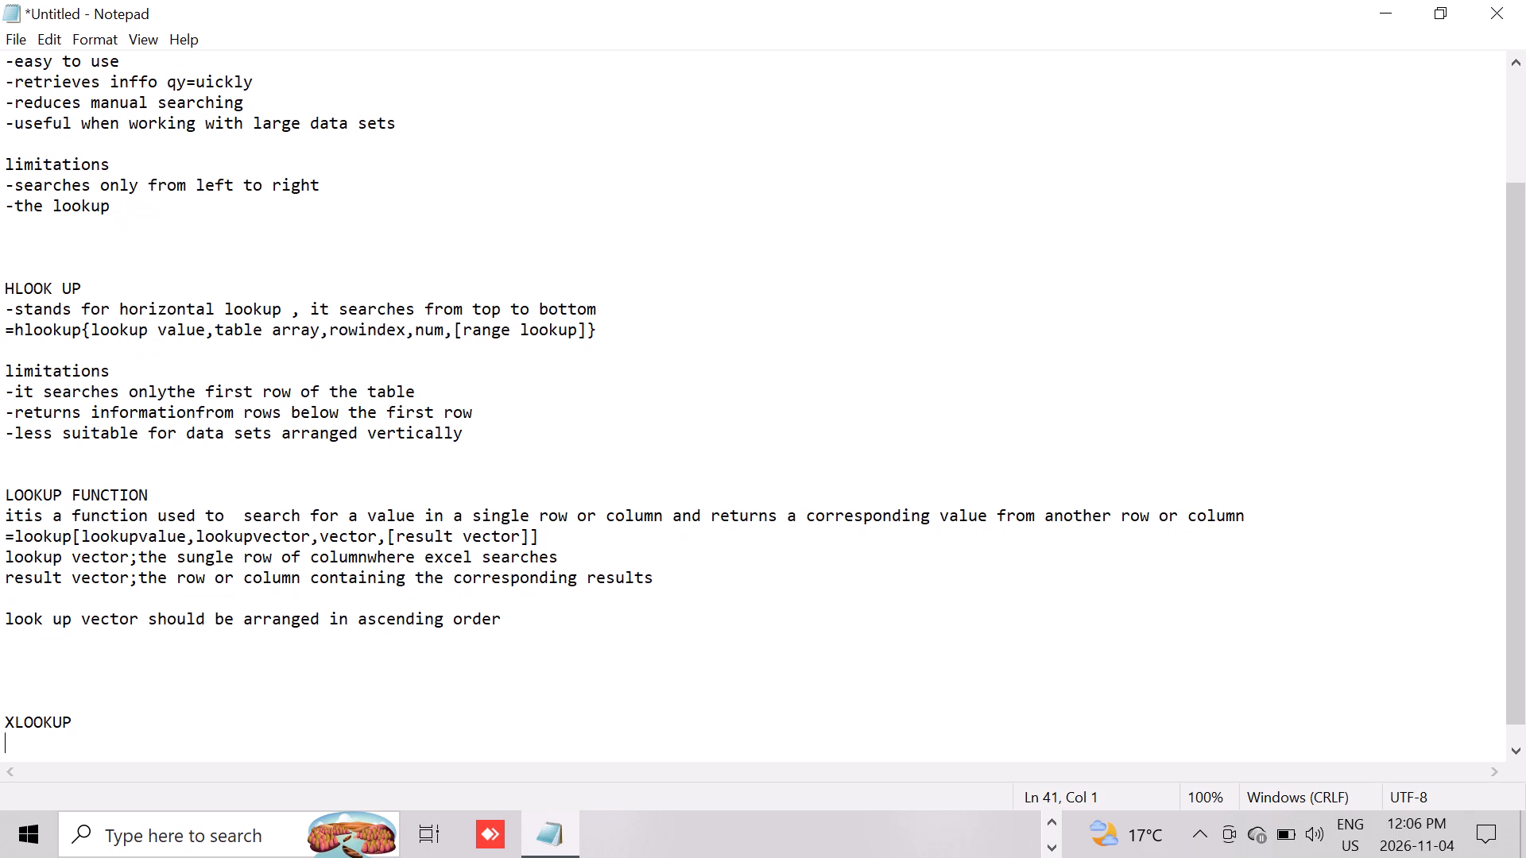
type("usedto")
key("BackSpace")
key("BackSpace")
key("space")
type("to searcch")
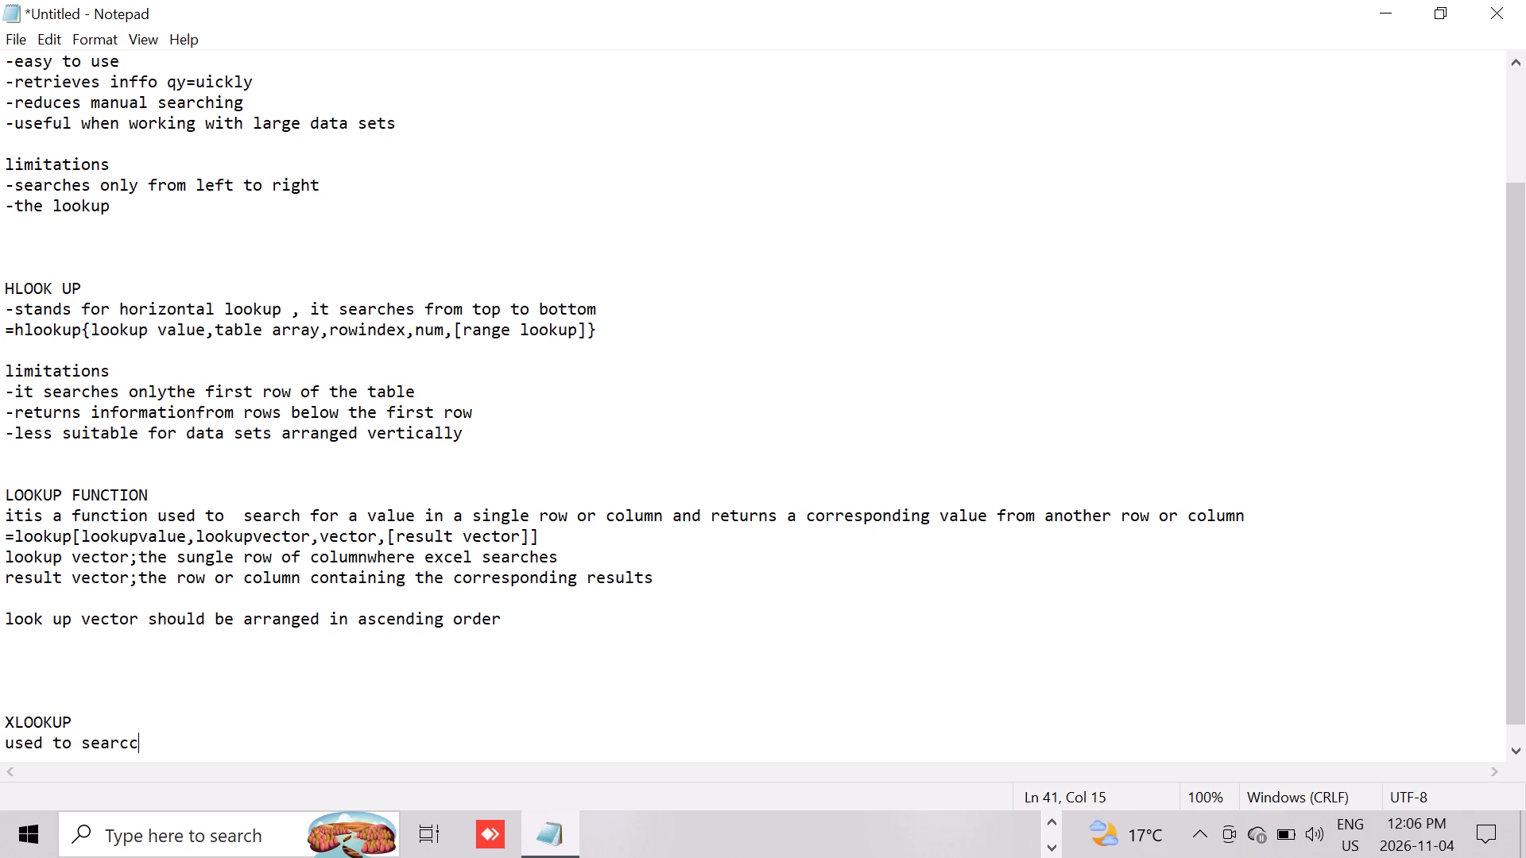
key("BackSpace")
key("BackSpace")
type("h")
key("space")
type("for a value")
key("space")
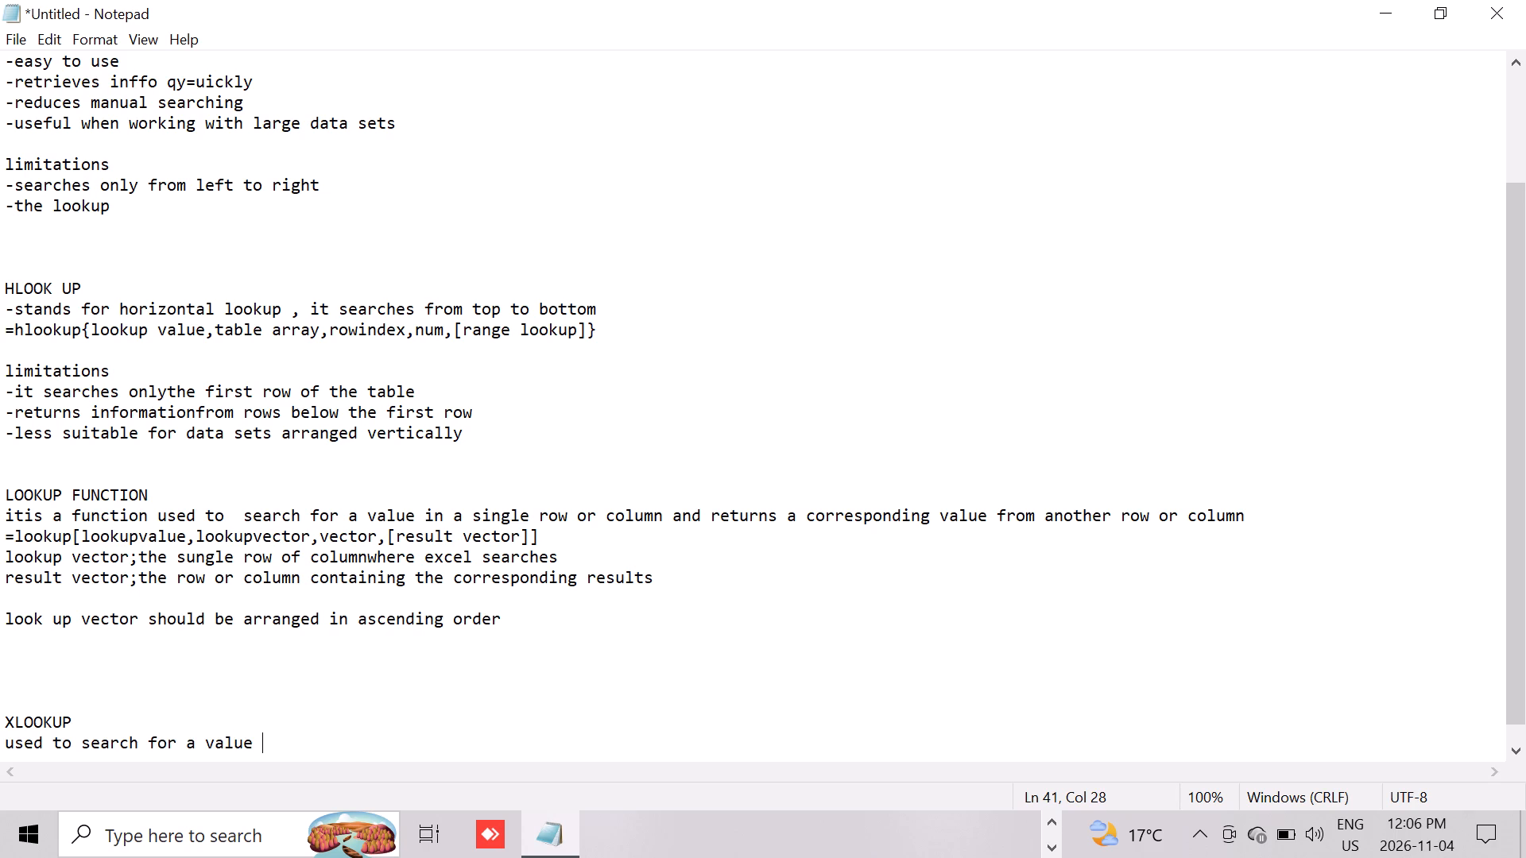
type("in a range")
Continue the XLOOKUP description after "used to search for a value in a range" with "and return in a range".
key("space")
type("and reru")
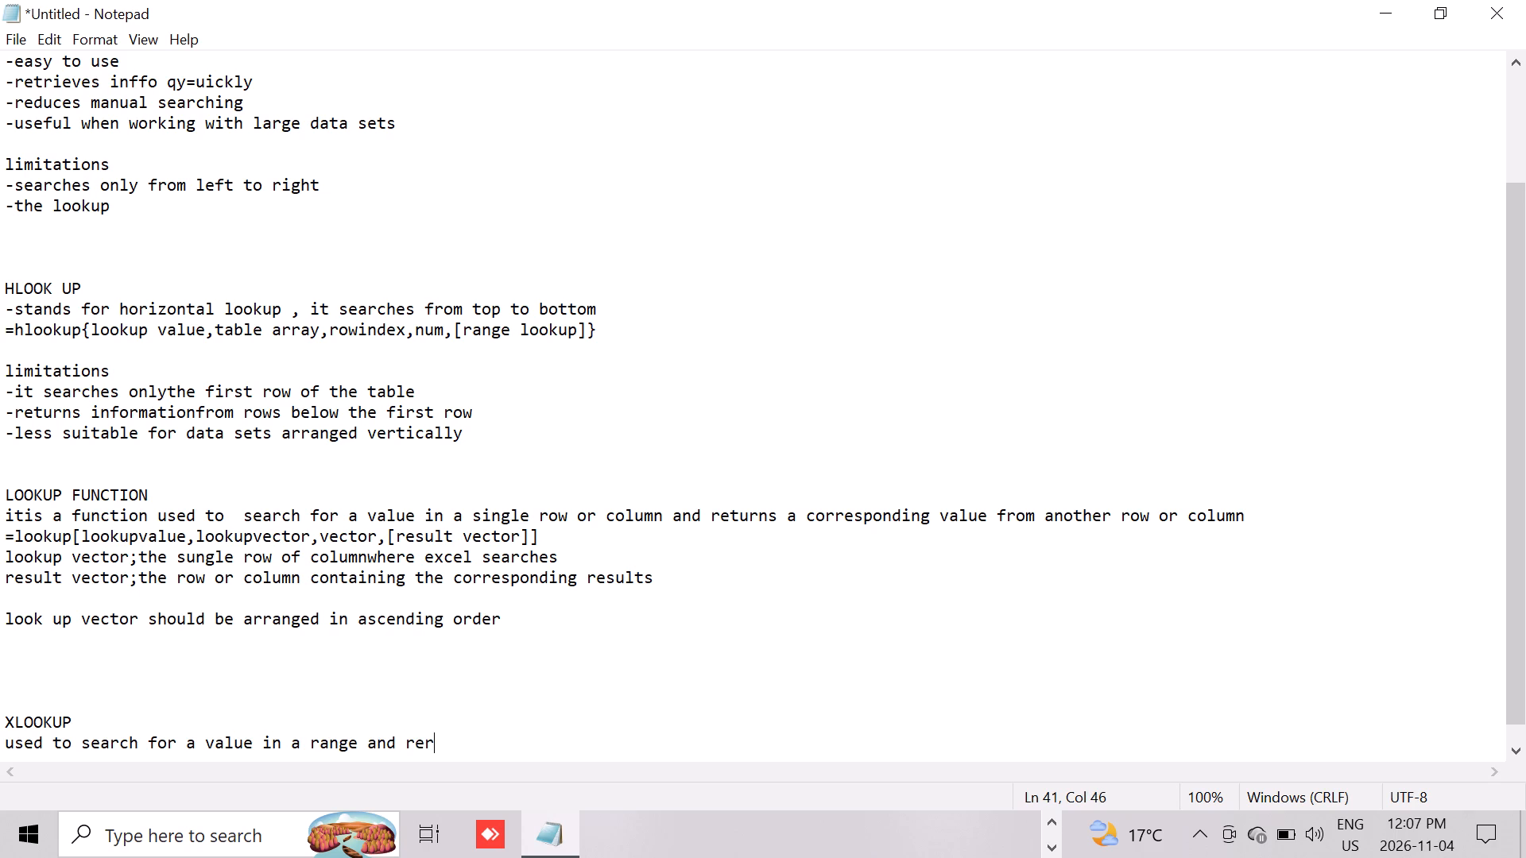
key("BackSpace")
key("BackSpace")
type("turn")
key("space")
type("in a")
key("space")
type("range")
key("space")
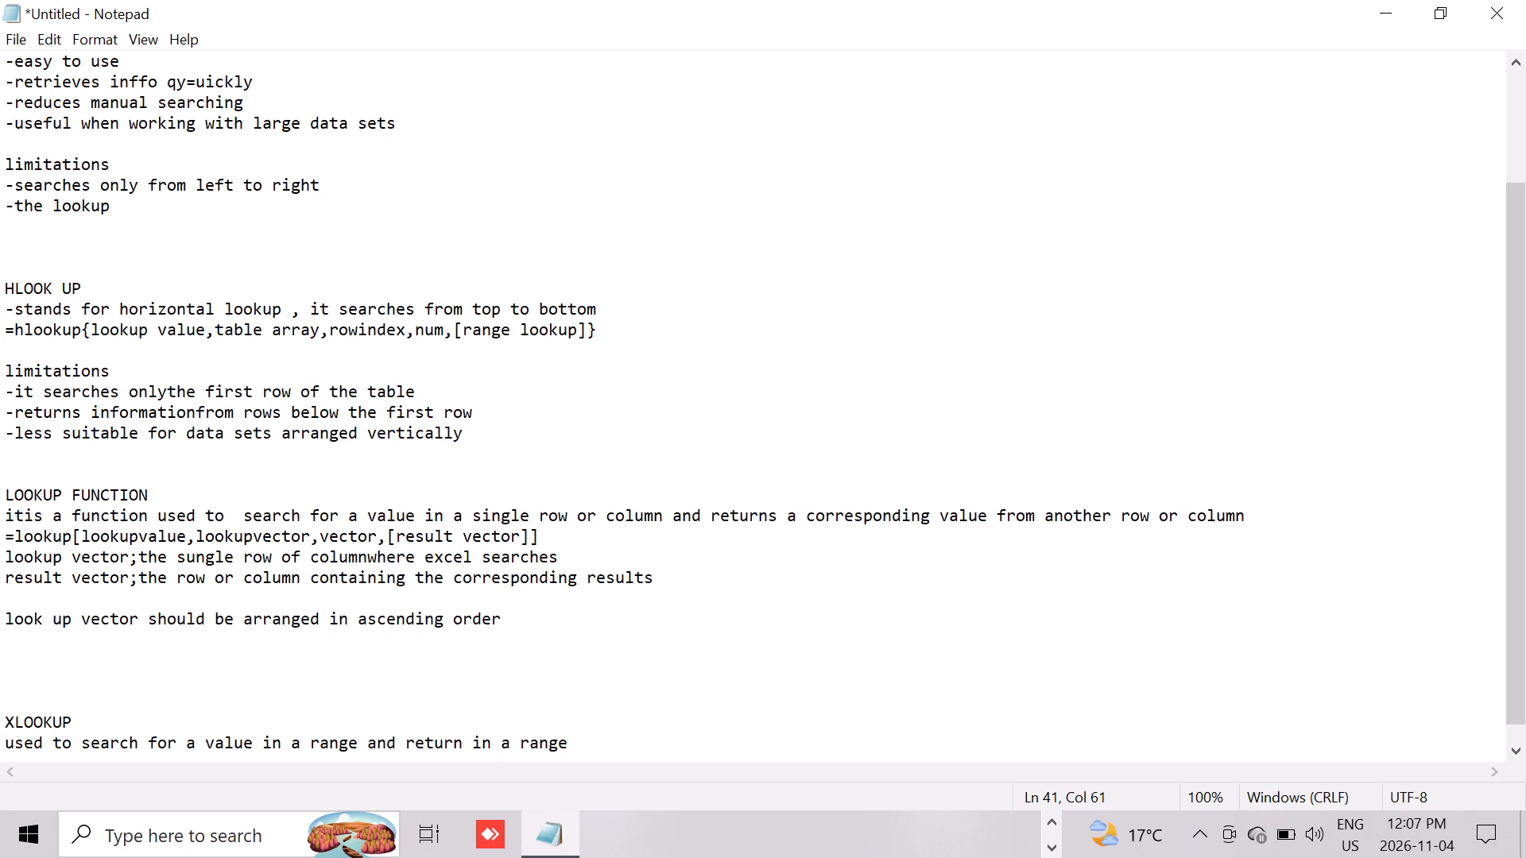
Finish the XLOOKUP description with "and return a corresponding value from another range", leaving blank lines below it.
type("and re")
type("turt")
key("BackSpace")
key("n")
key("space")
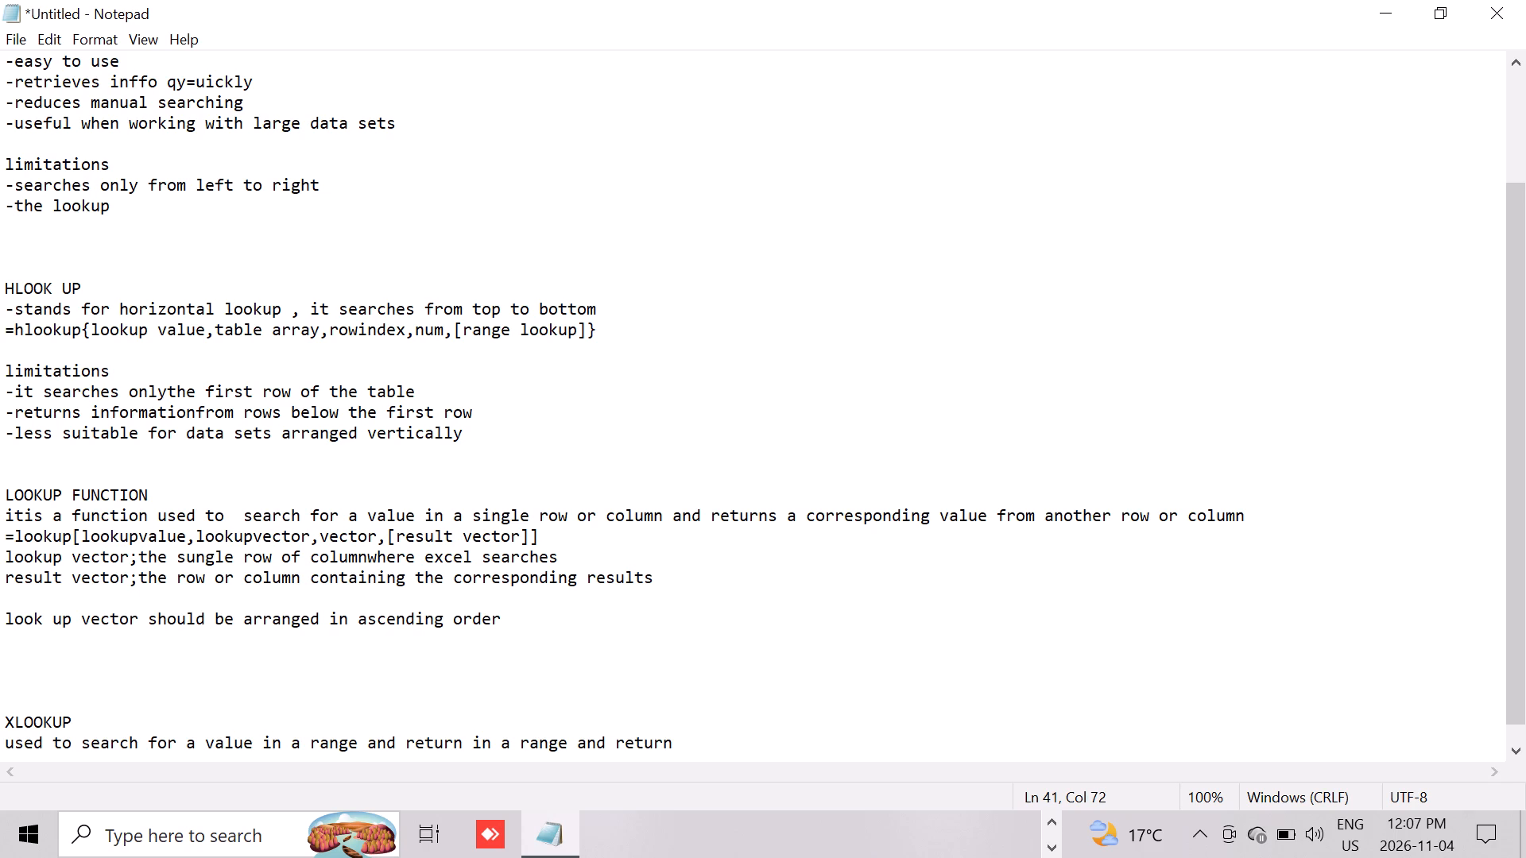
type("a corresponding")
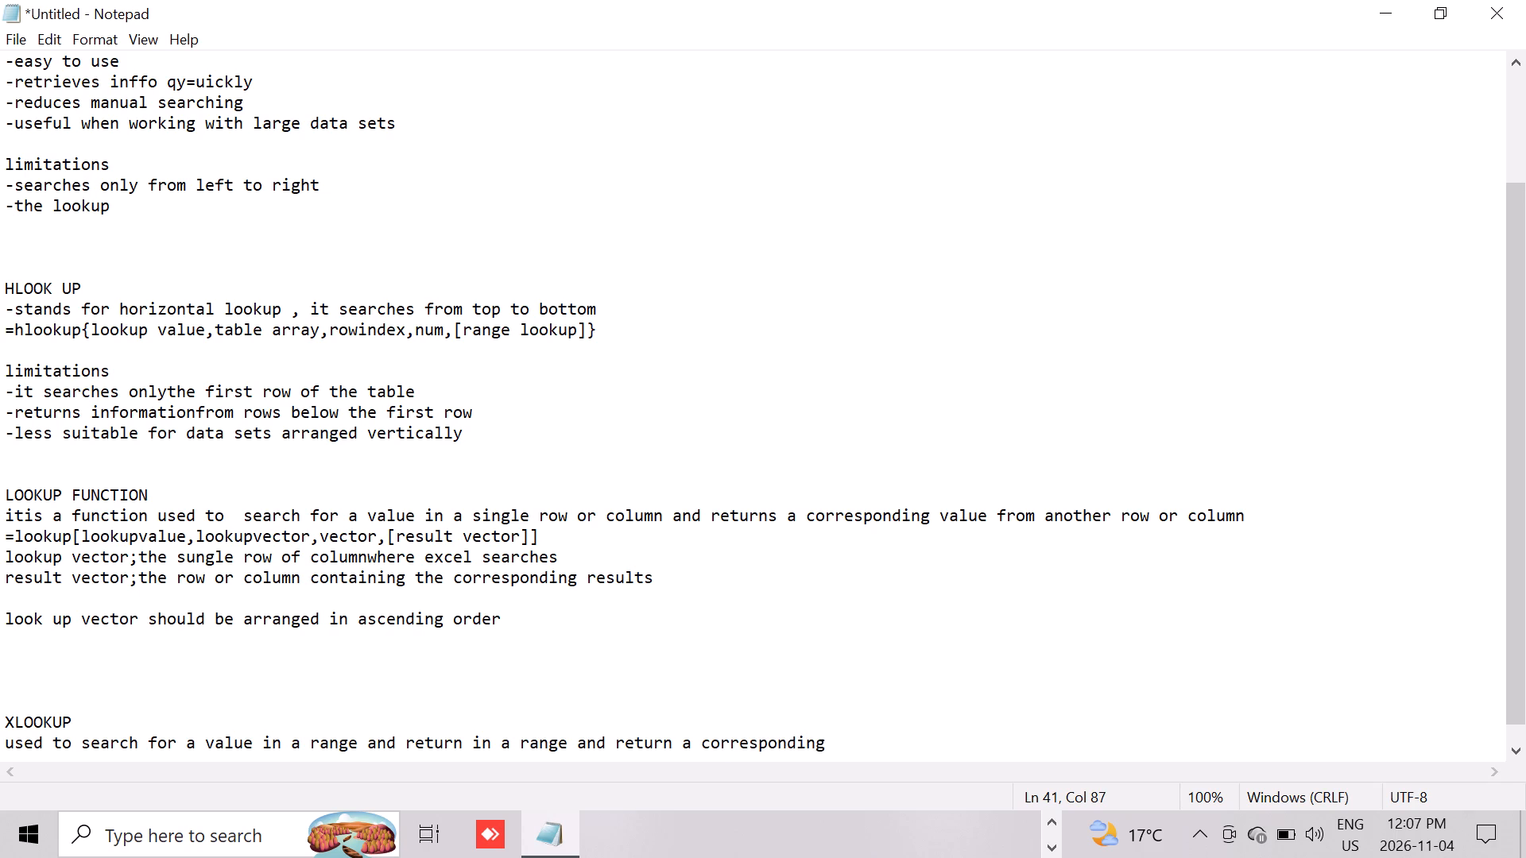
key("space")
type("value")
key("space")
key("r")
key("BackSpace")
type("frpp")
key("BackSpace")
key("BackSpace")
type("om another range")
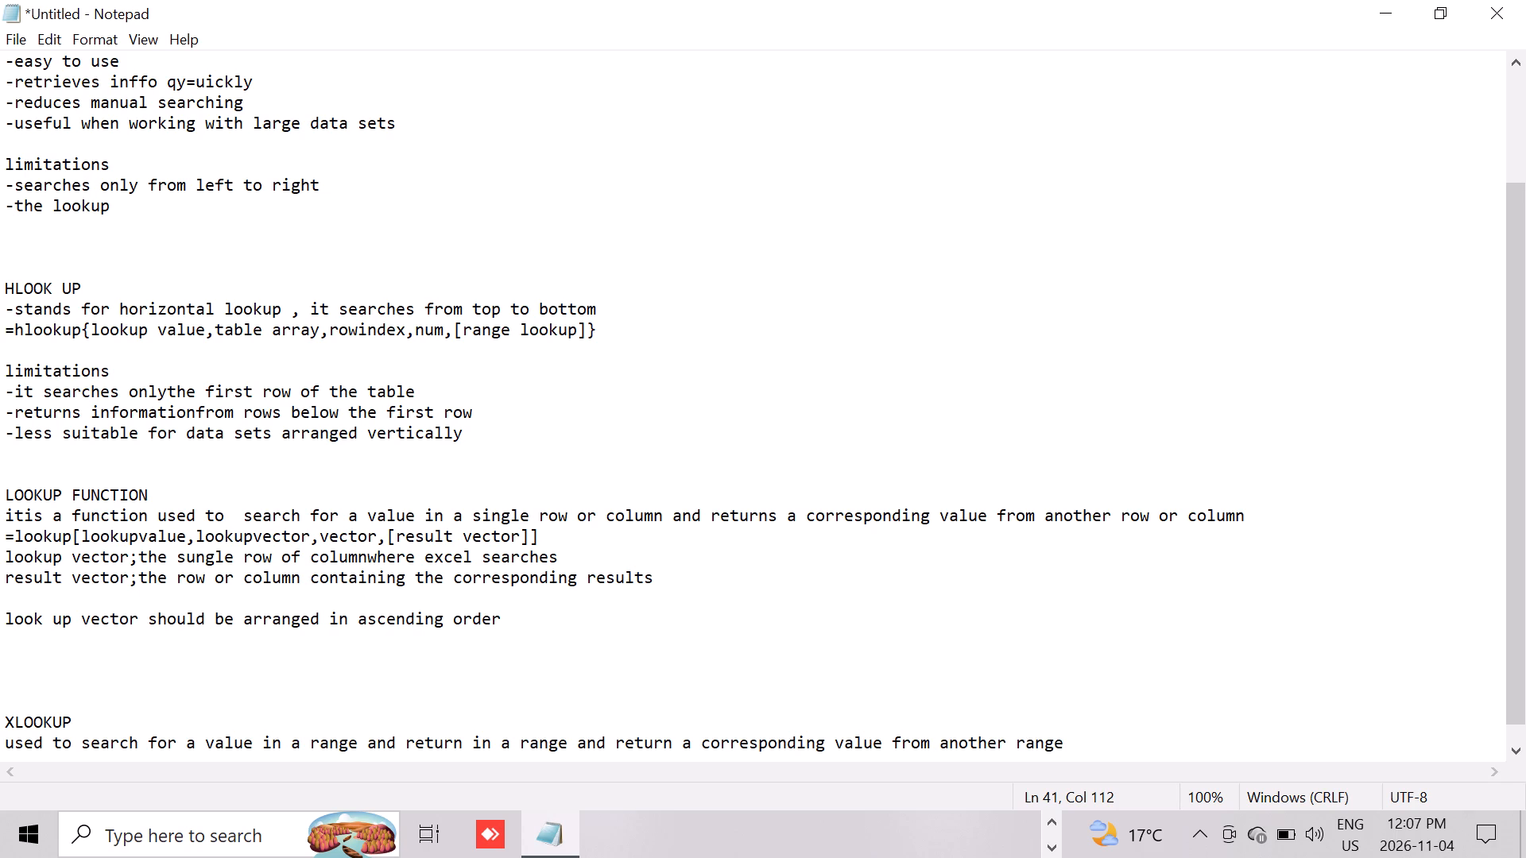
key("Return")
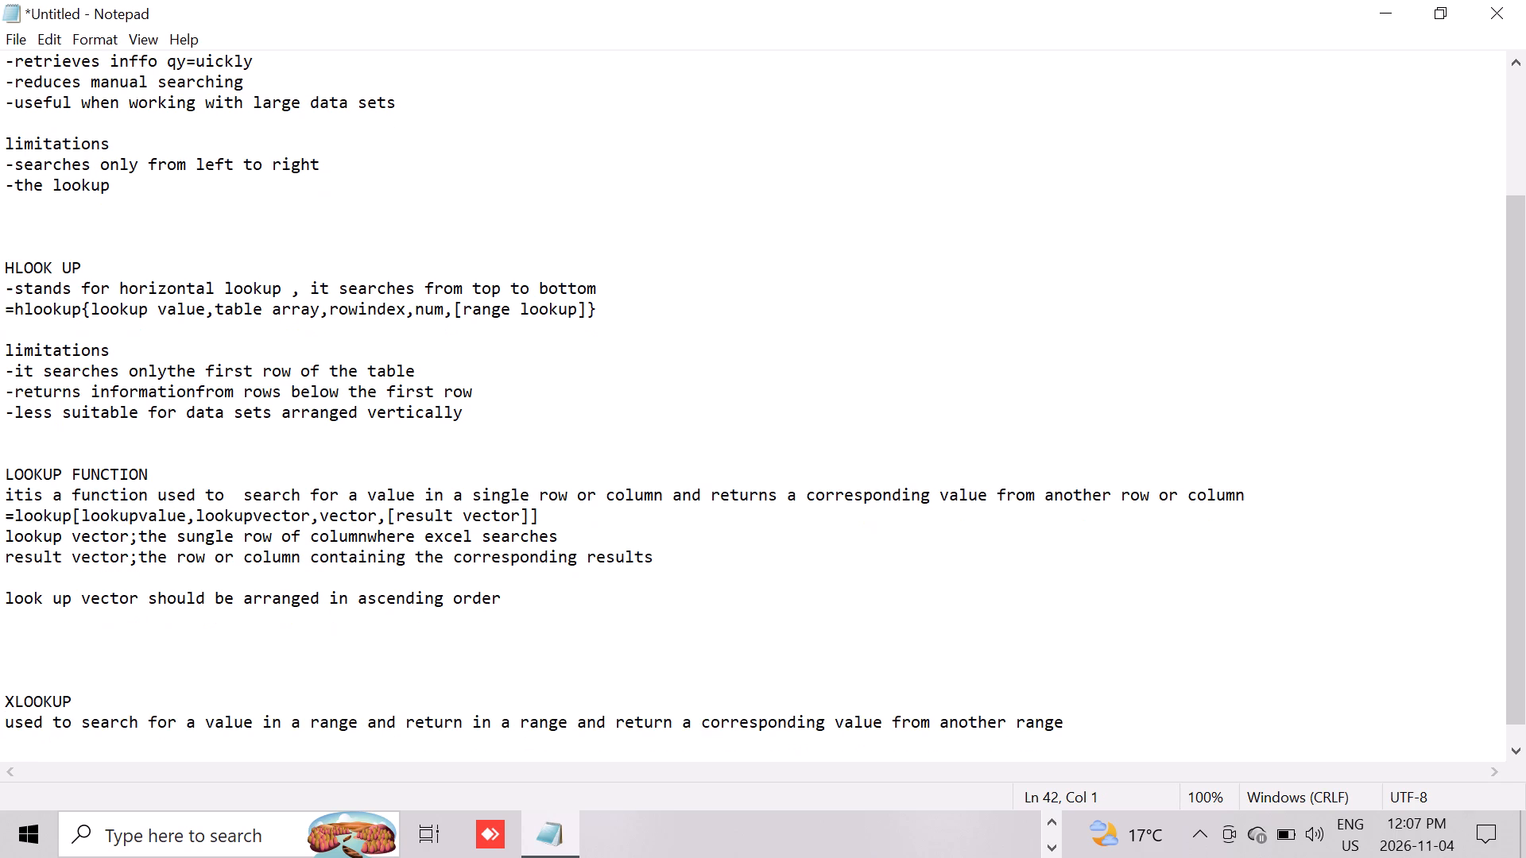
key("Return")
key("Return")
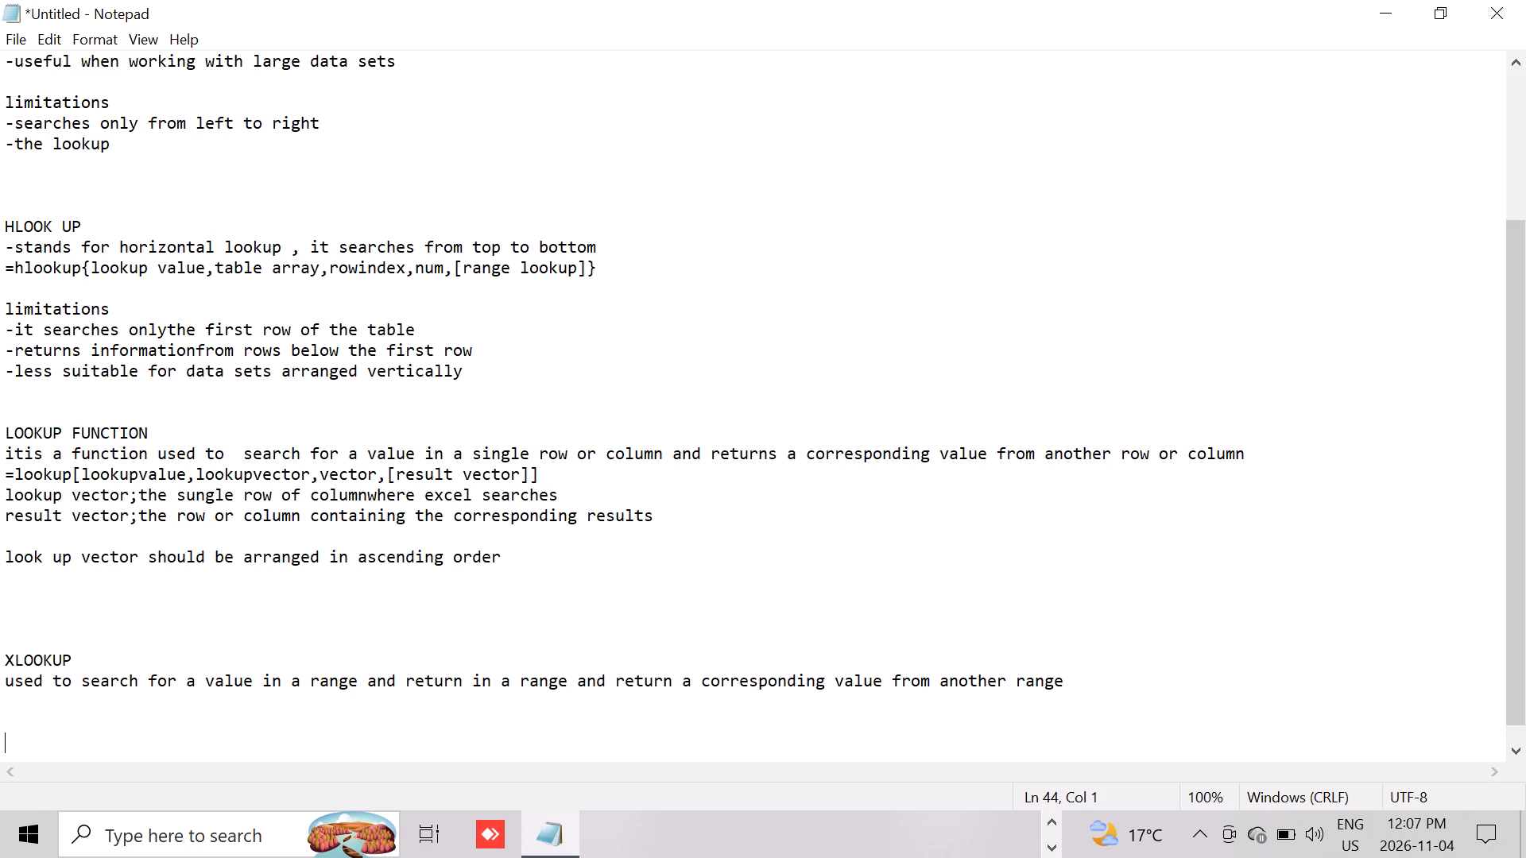
Switch back to the ASSIGNMENT workbook in Edge and open the LOOKUP formula in K2.
left_click(1387, 6)
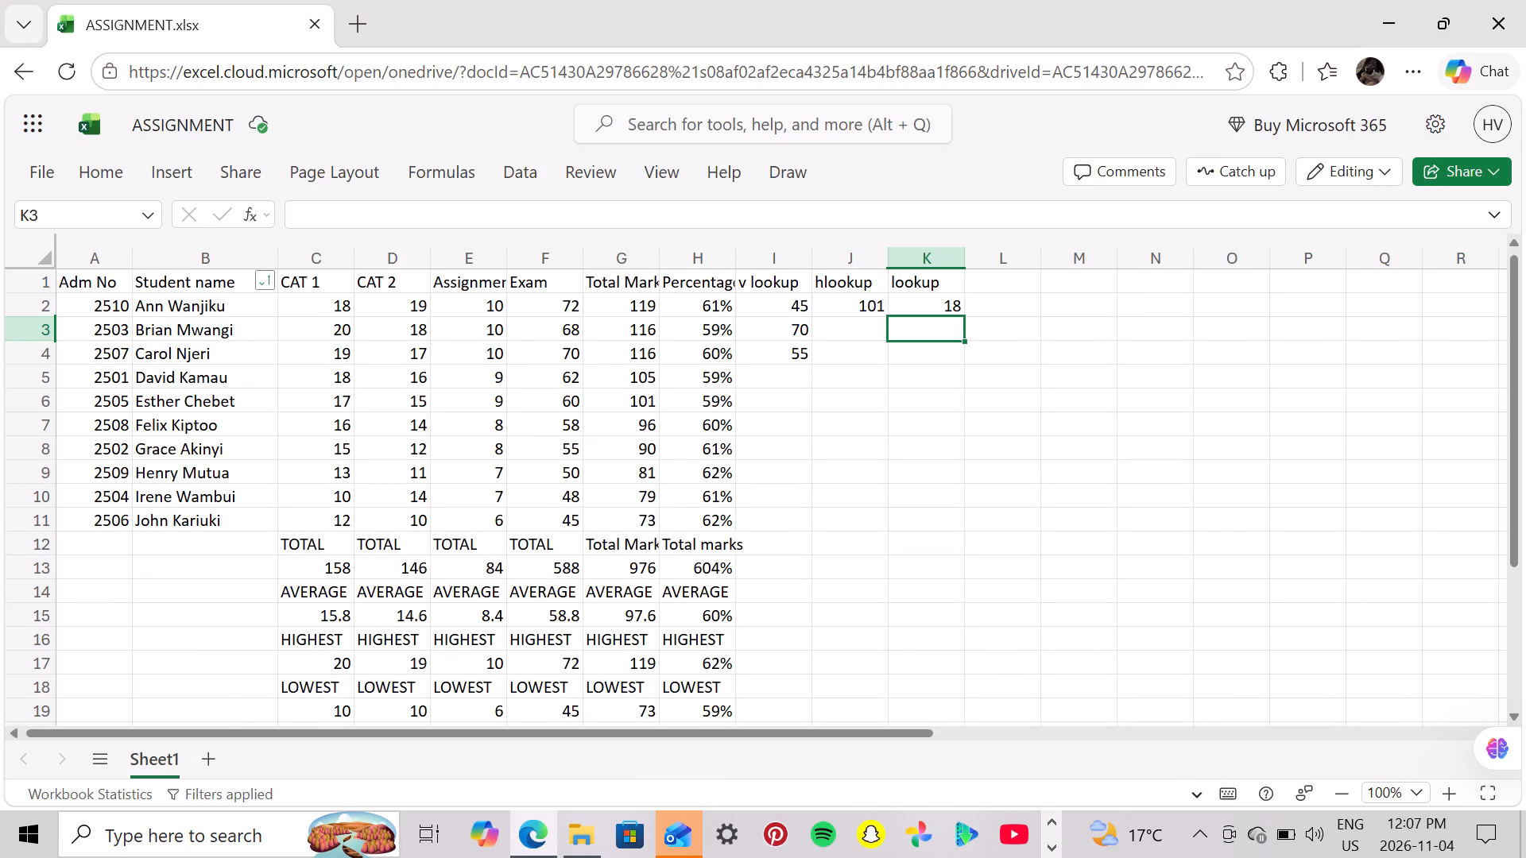
double_click(920, 308)
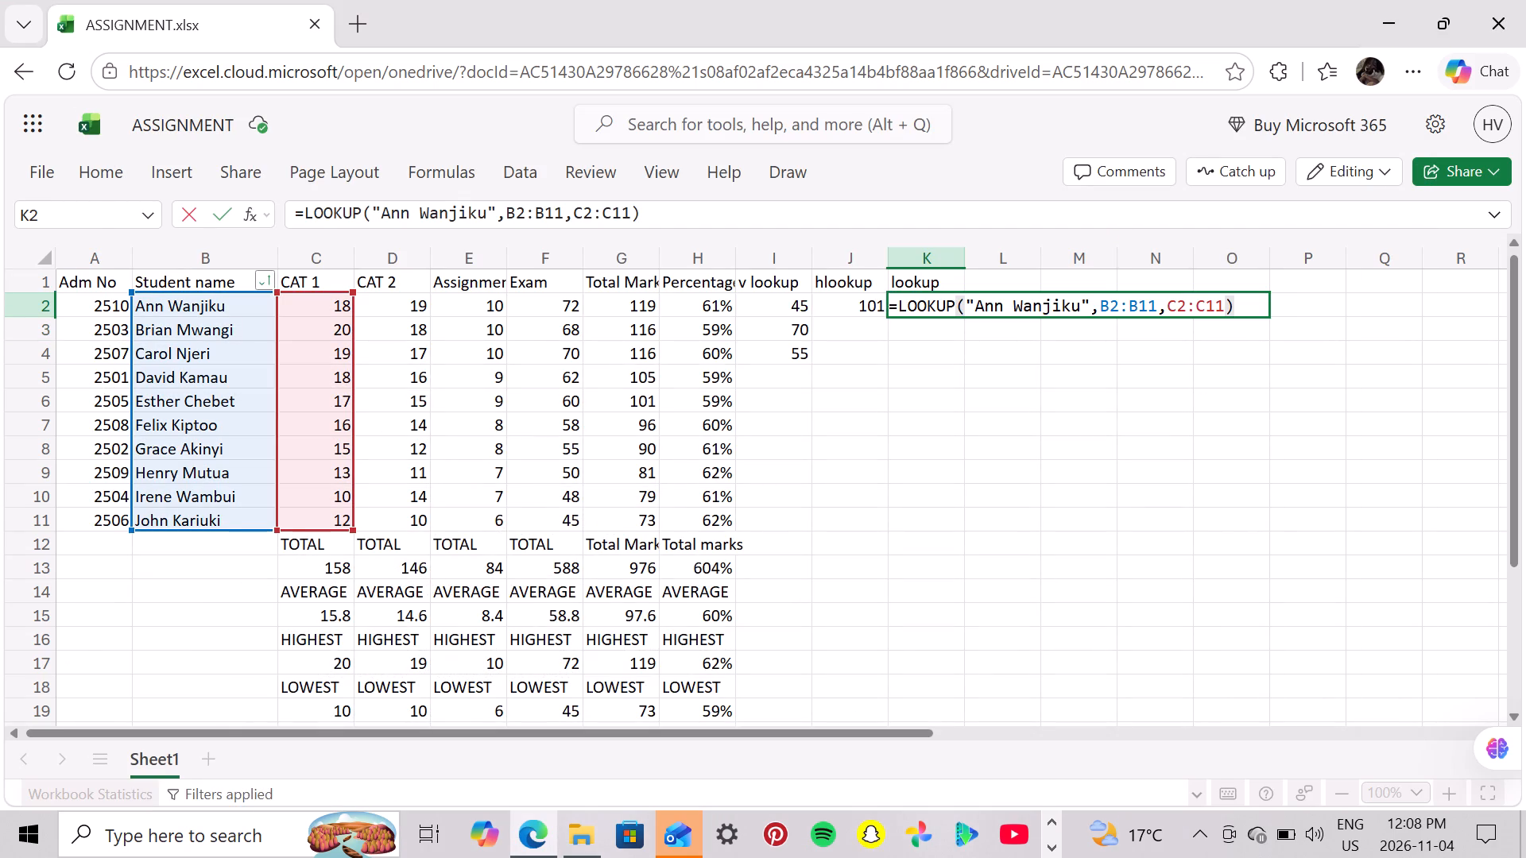
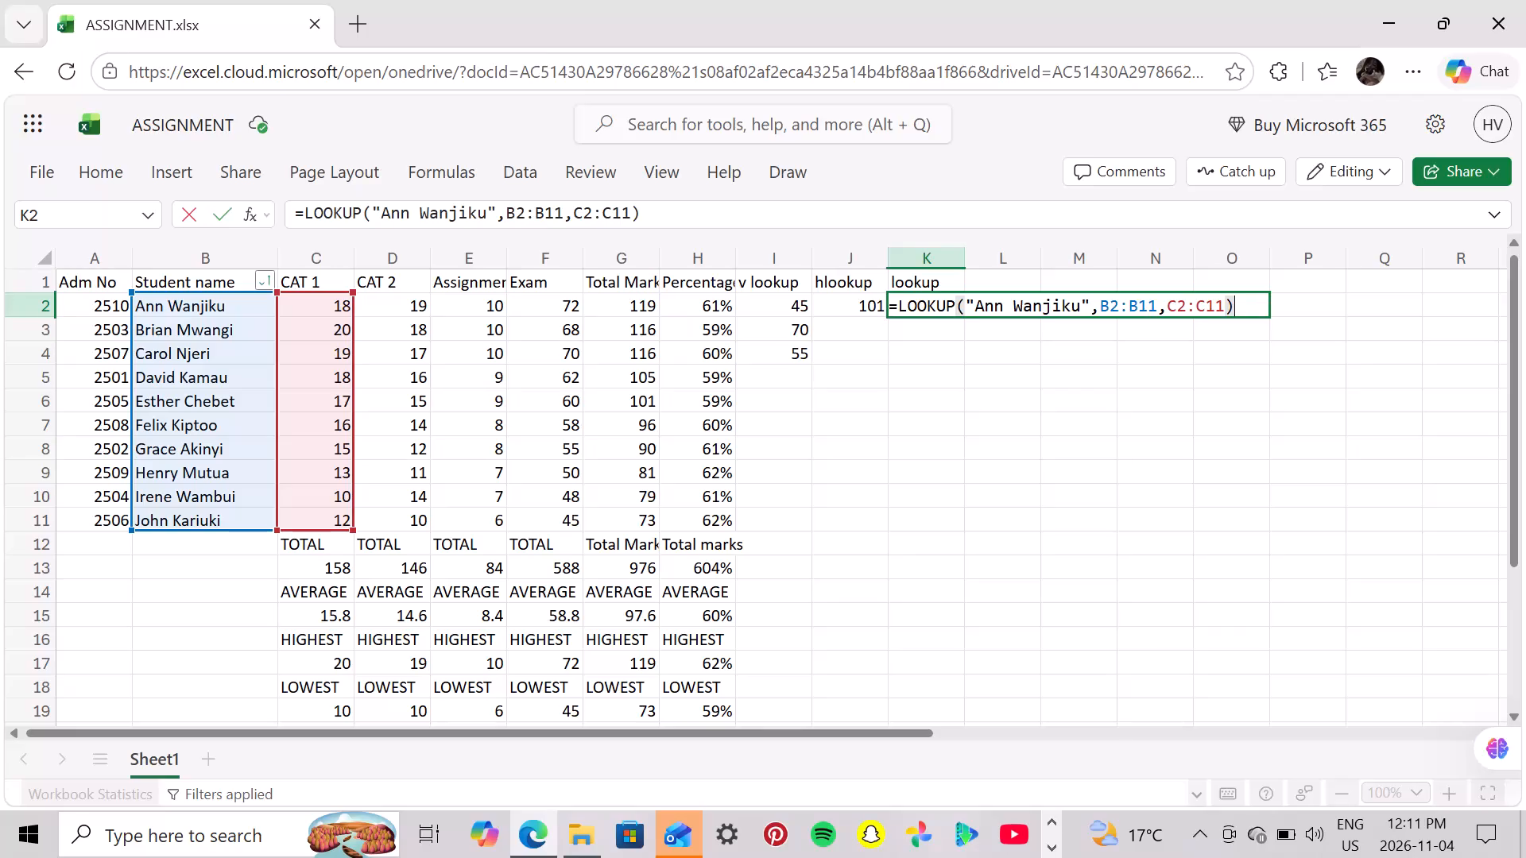
Start an XLOOKUP formula in cell K3, below the lookup result.
left_click(916, 334)
key("equal")
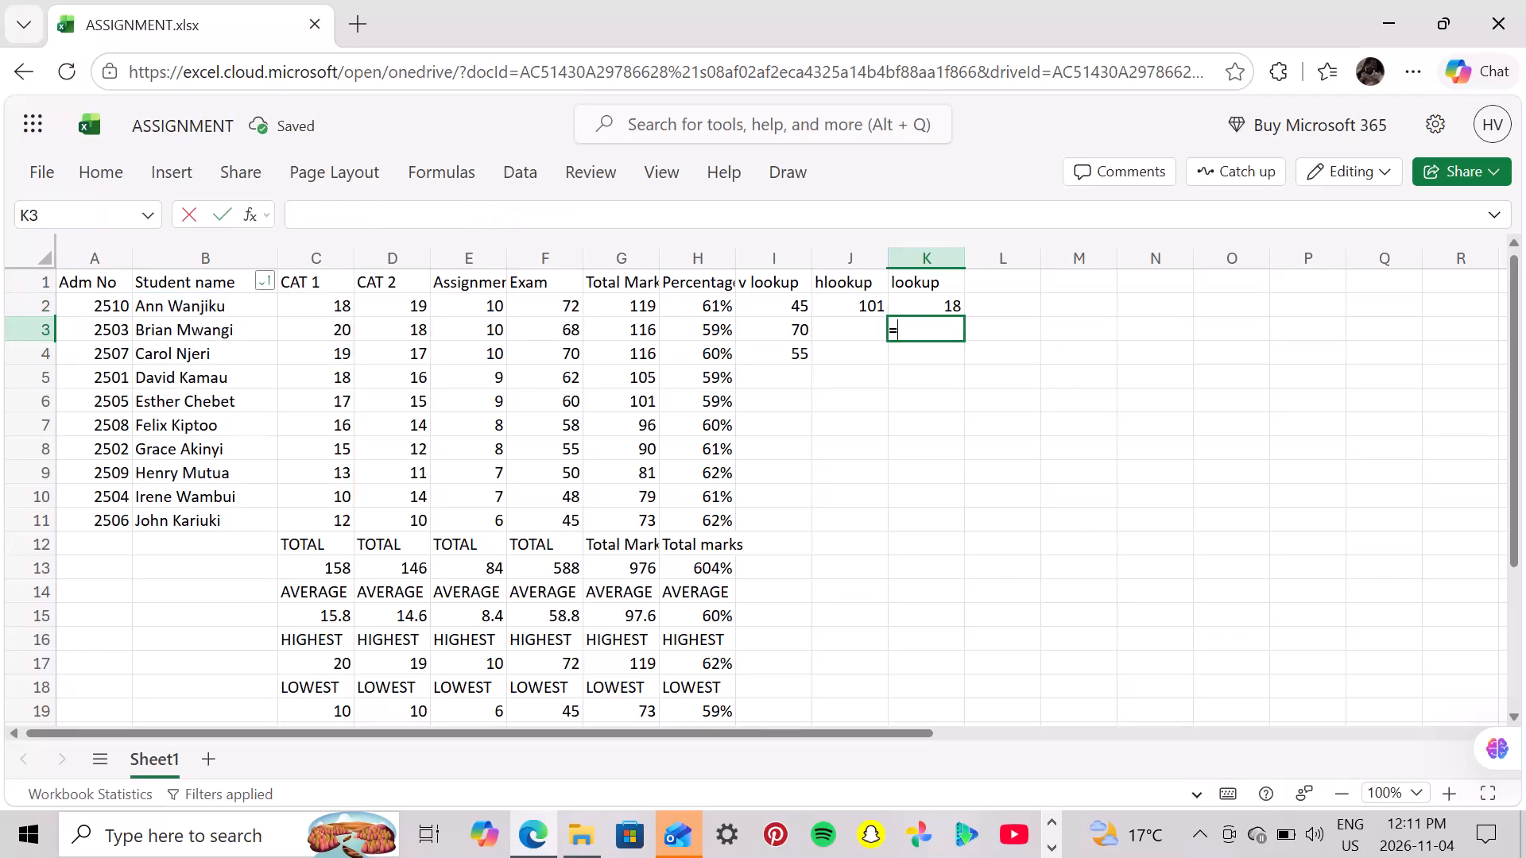
type("xloo")
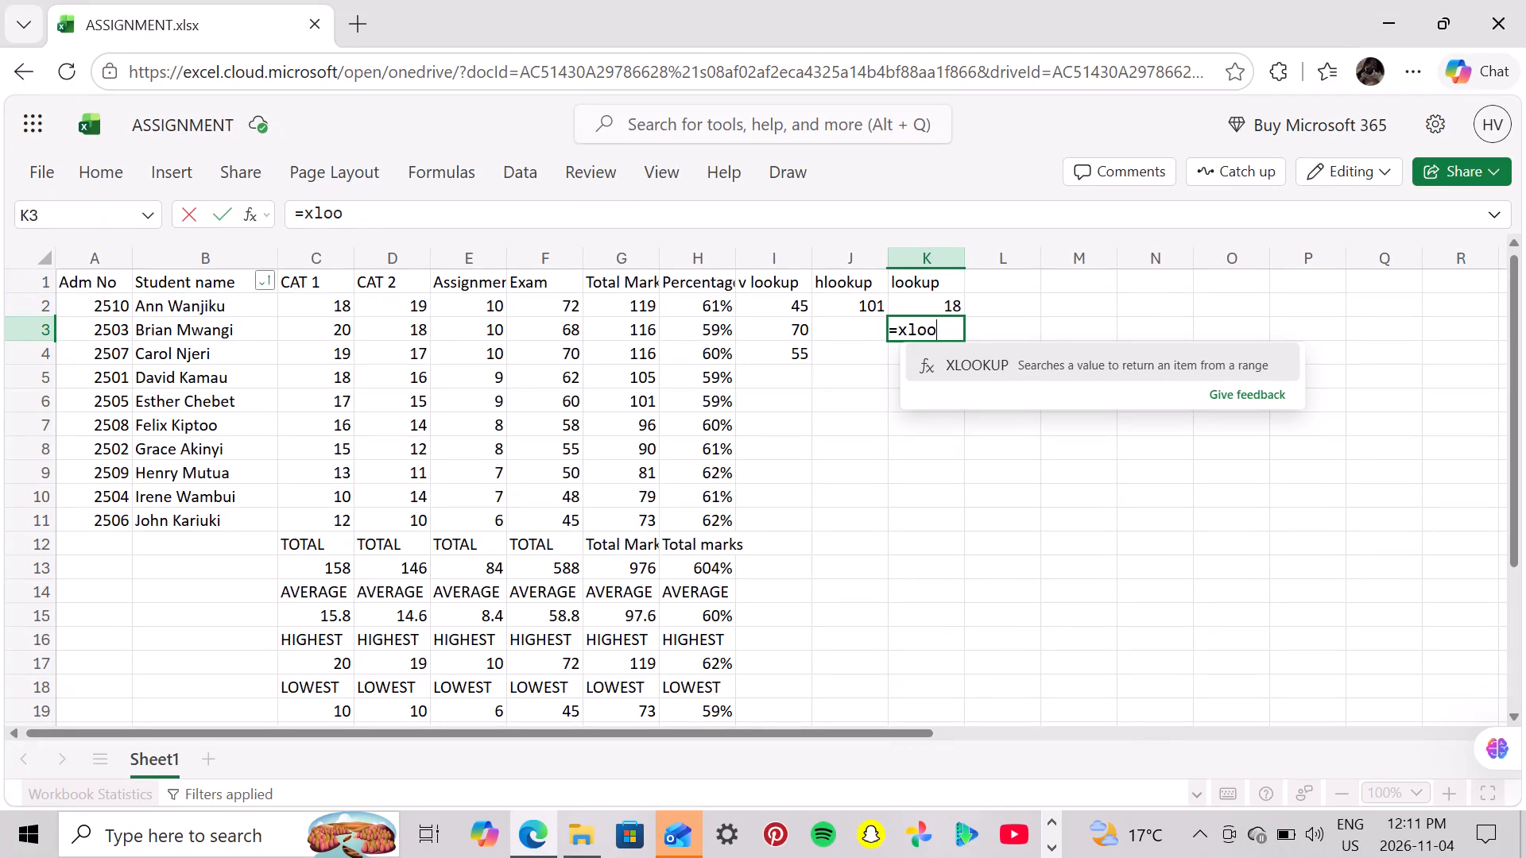
left_click(1036, 375)
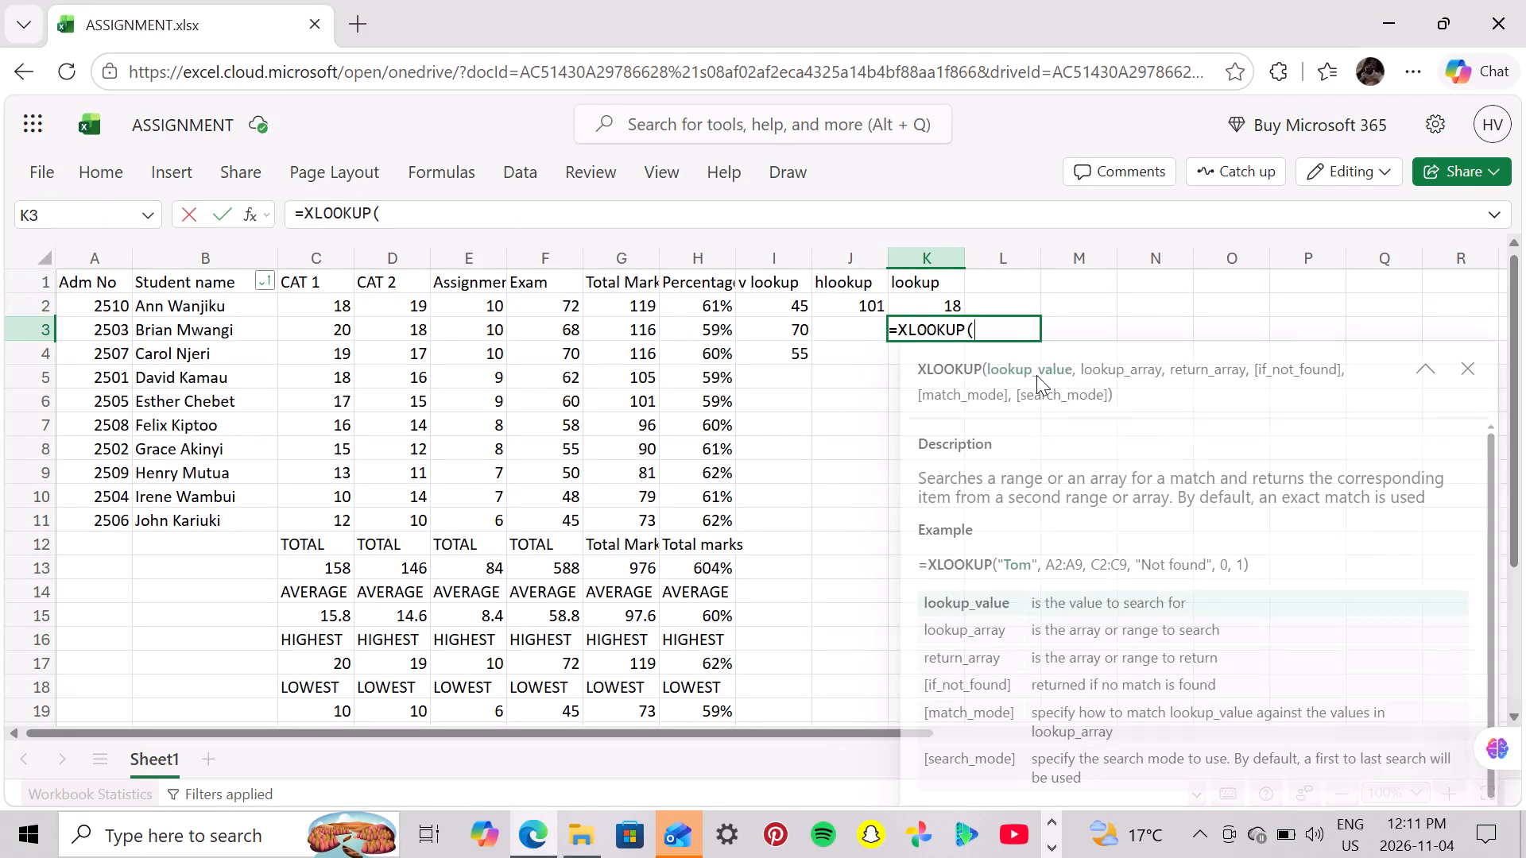
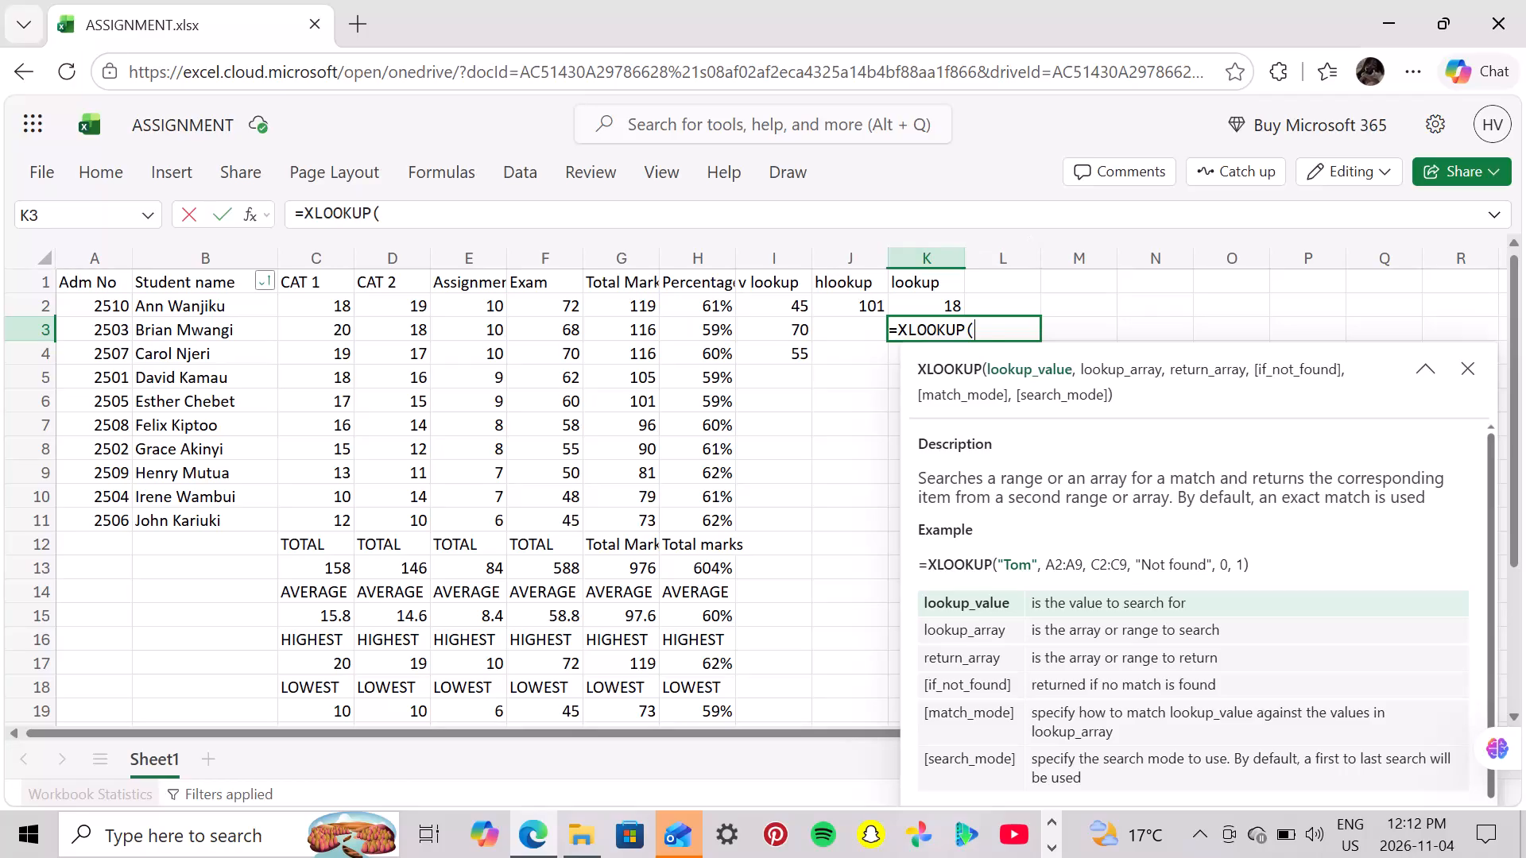
Clear the unfinished XLOOKUP formula from cell K3.
left_click(1012, 285)
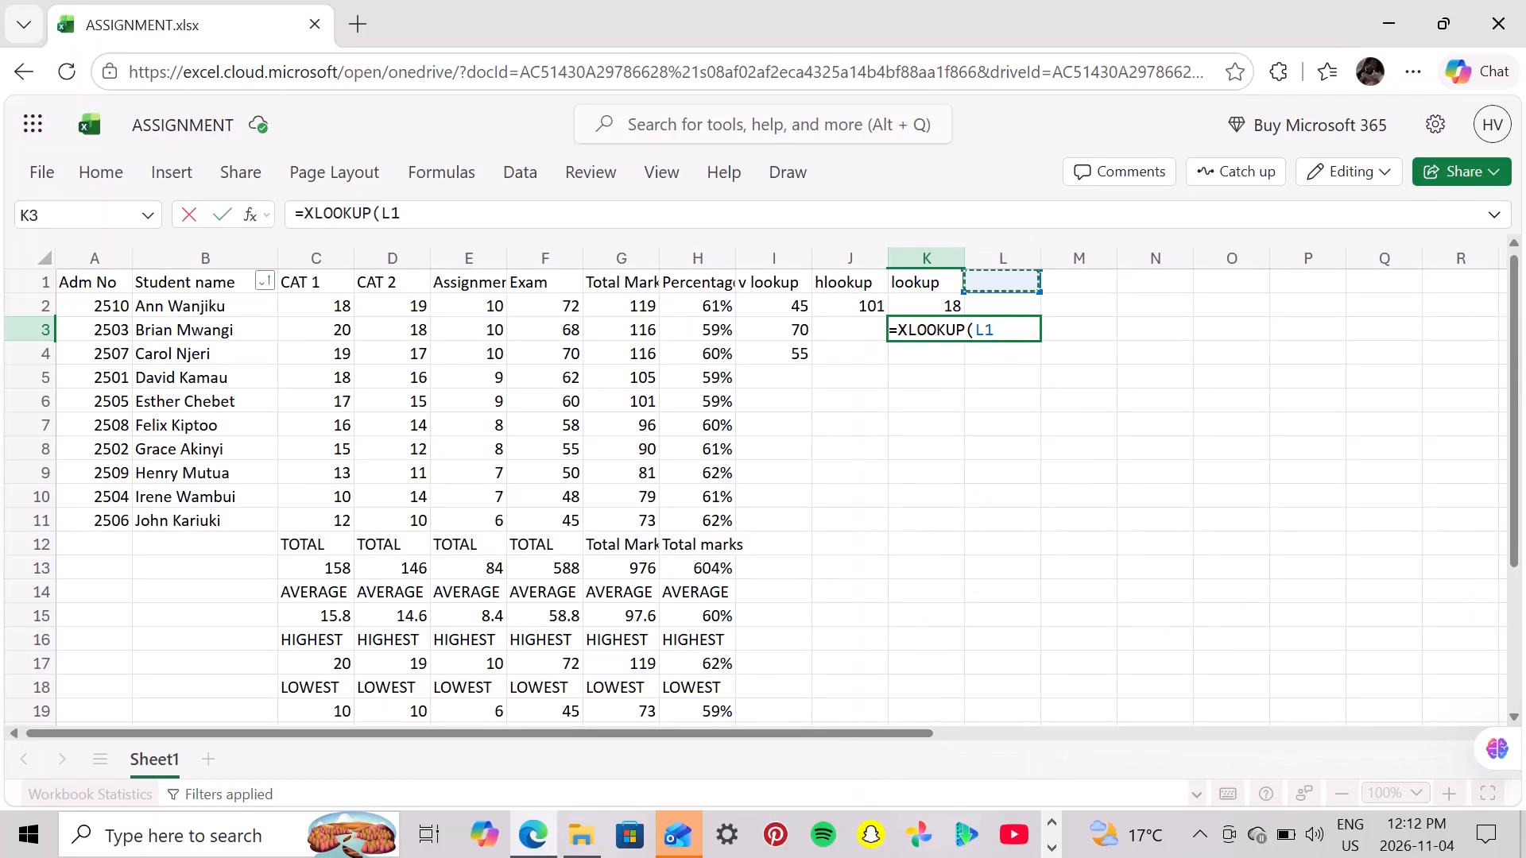
left_click(1001, 321)
key("BackSpace")
key("BackSpace")
key("BackSpace")
key("BackSpace")
key("BackSpace")
key("BackSpace")
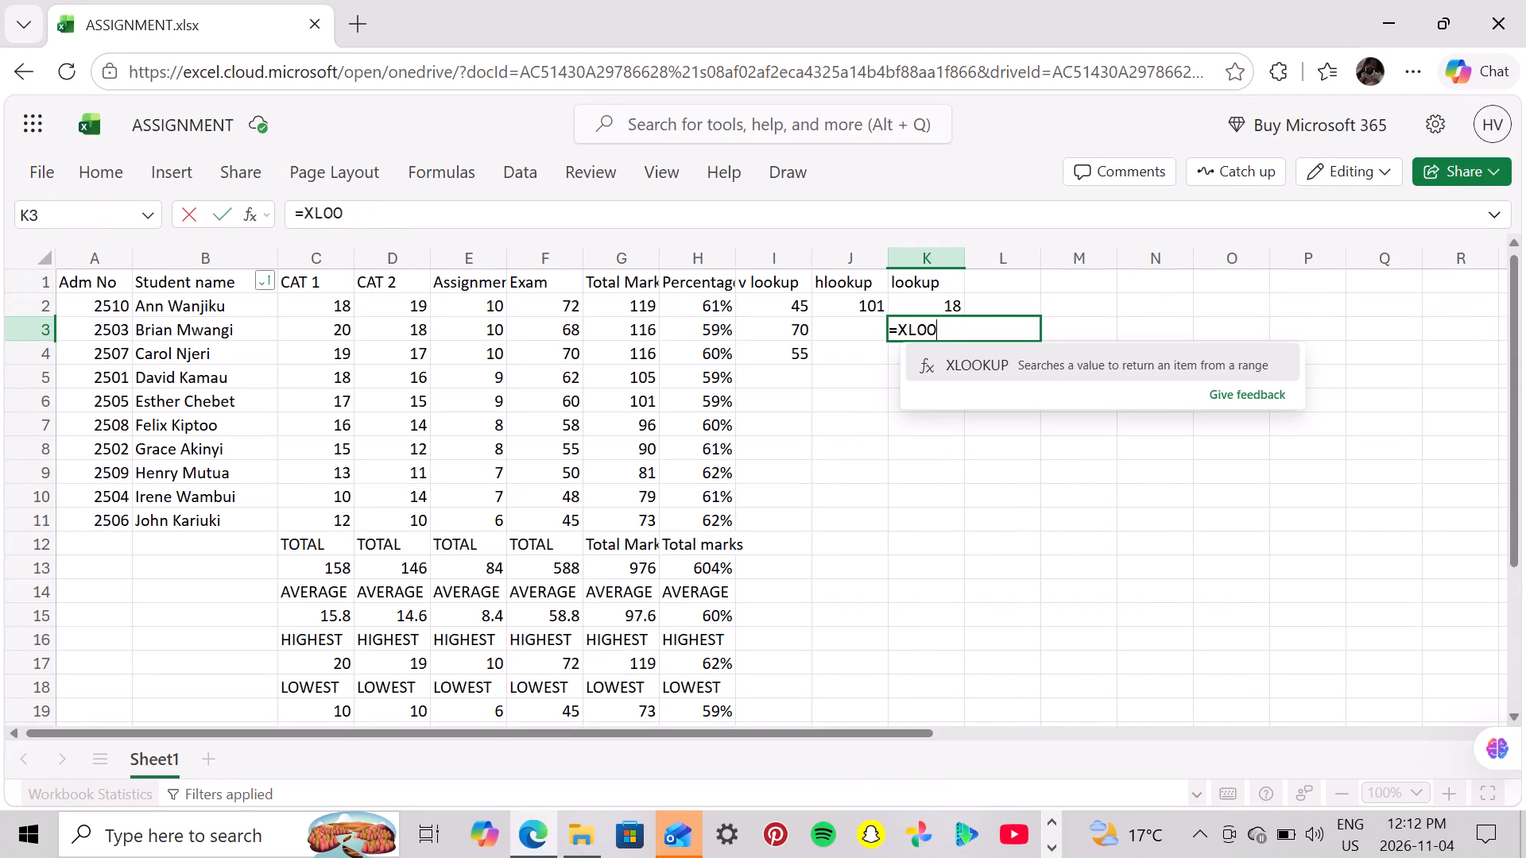
key("BackSpace")
key("BackSpace")
key("BackSpace")
key("BackSpace")
key("BackSpace")
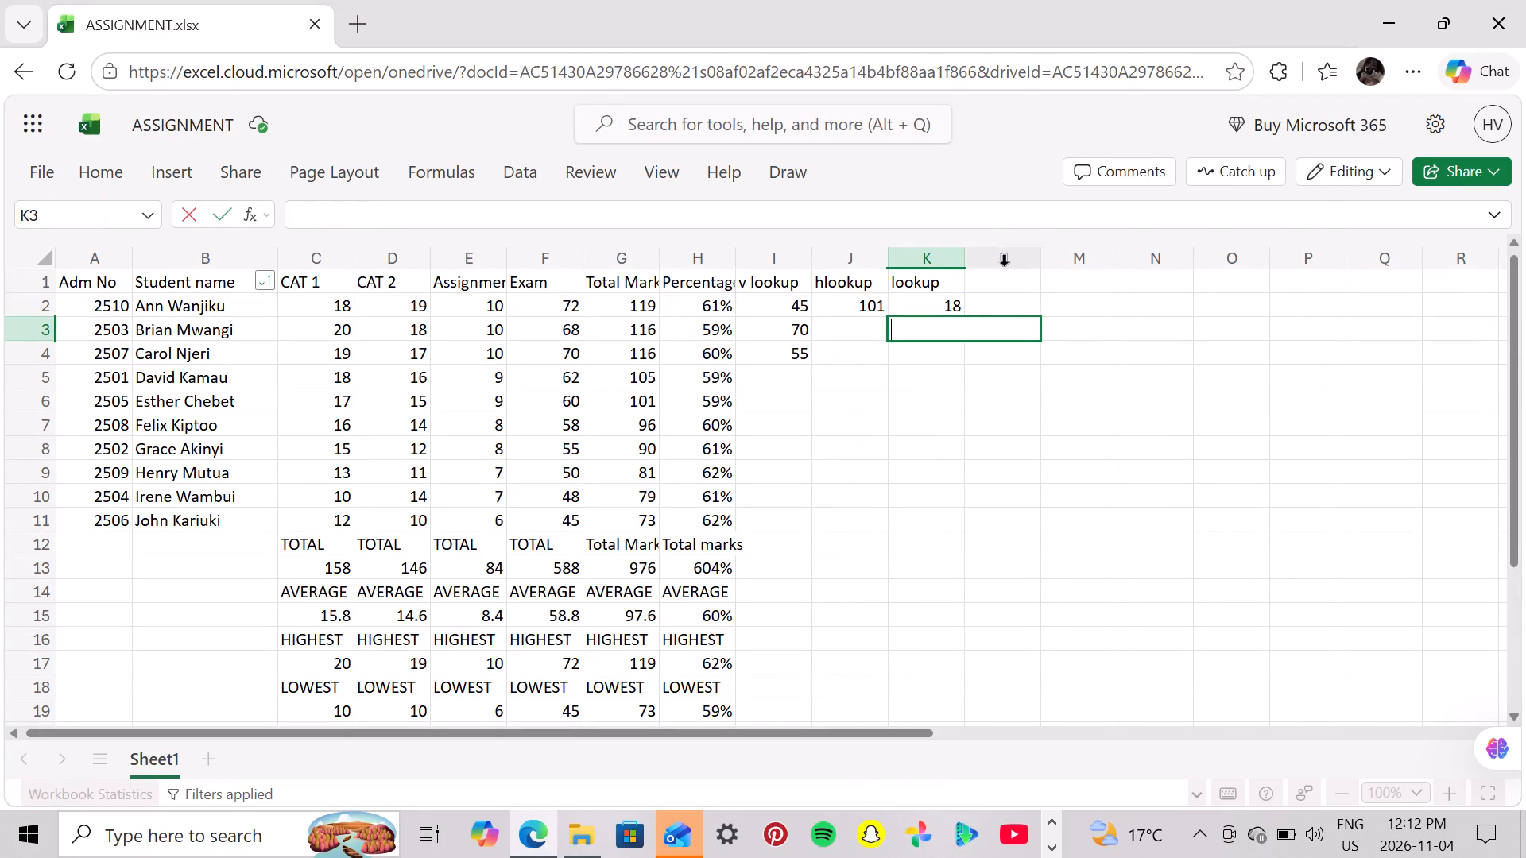
Enter the column header "xlookup" in cell L1, beside the lookup header.
left_click(1003, 286)
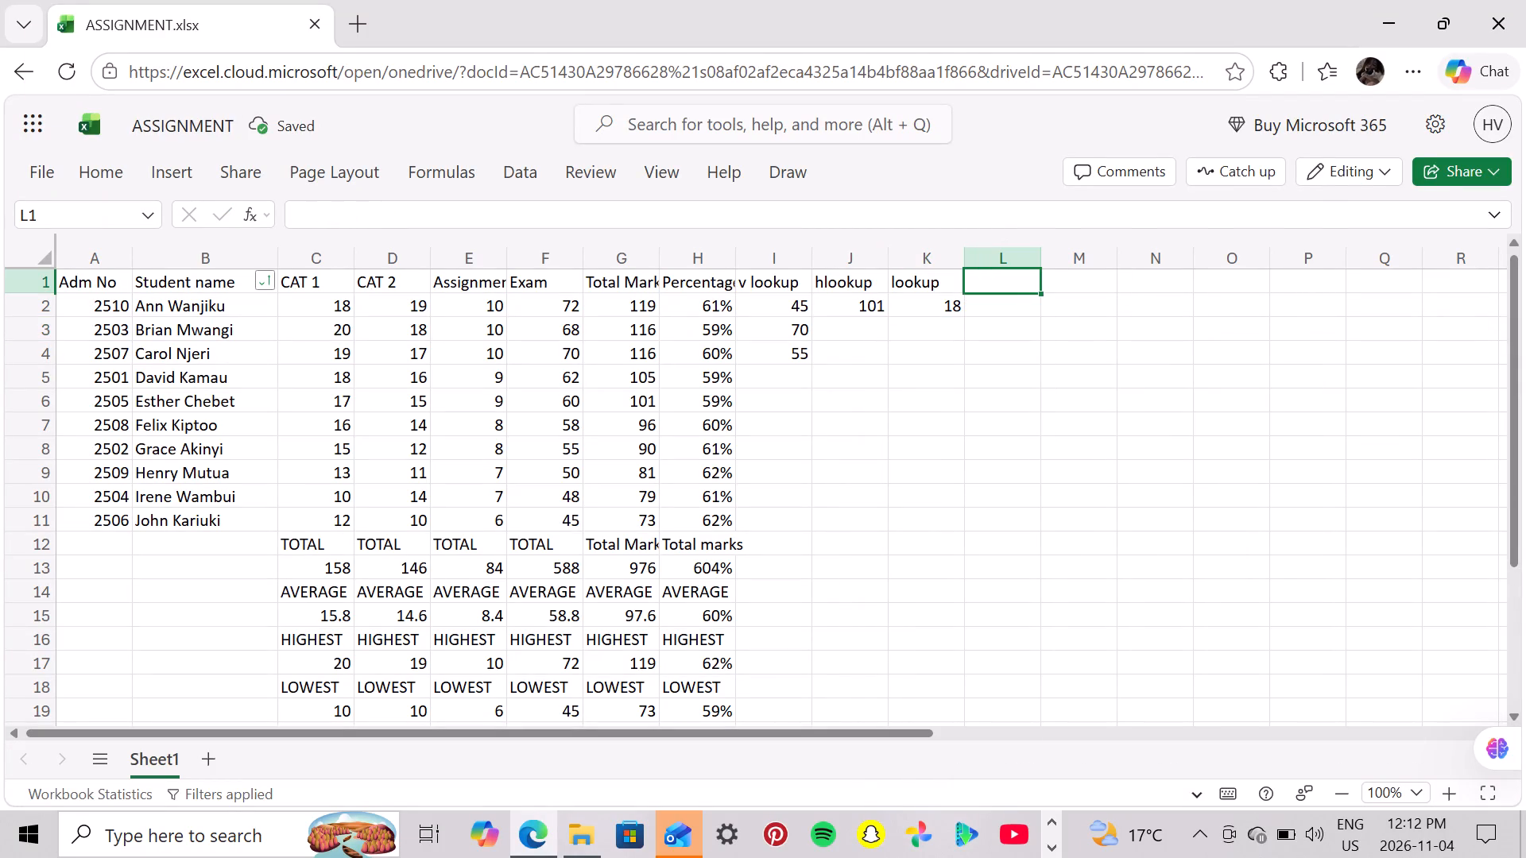
type("xlookup")
key("Down")
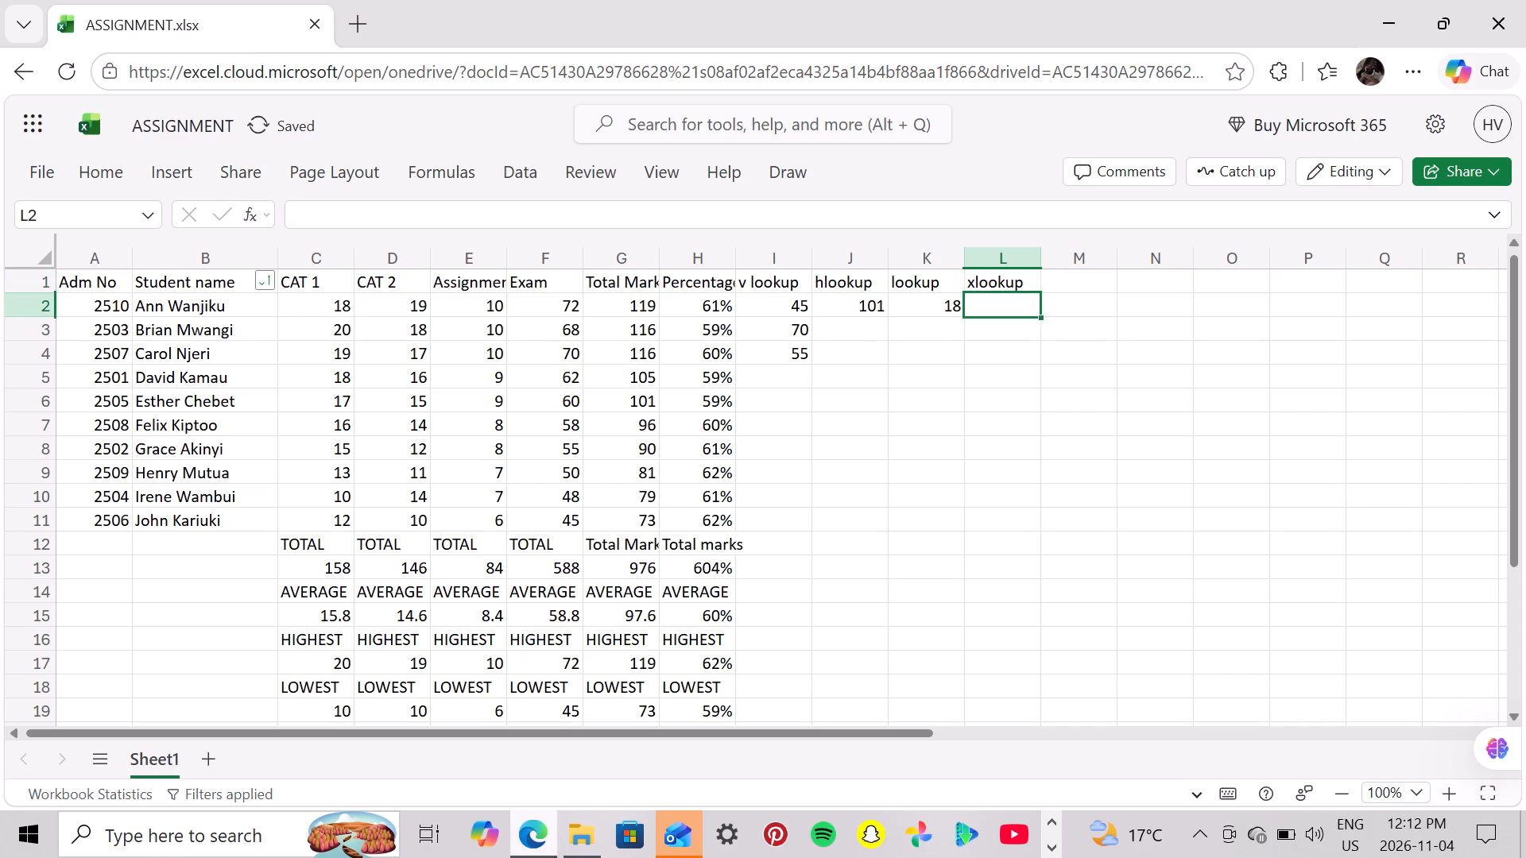
In Notepad, add under XLOOKUP: "it is more flexible than the vlookup and hlookup because it can search in different directions".
left_click(1052, 841)
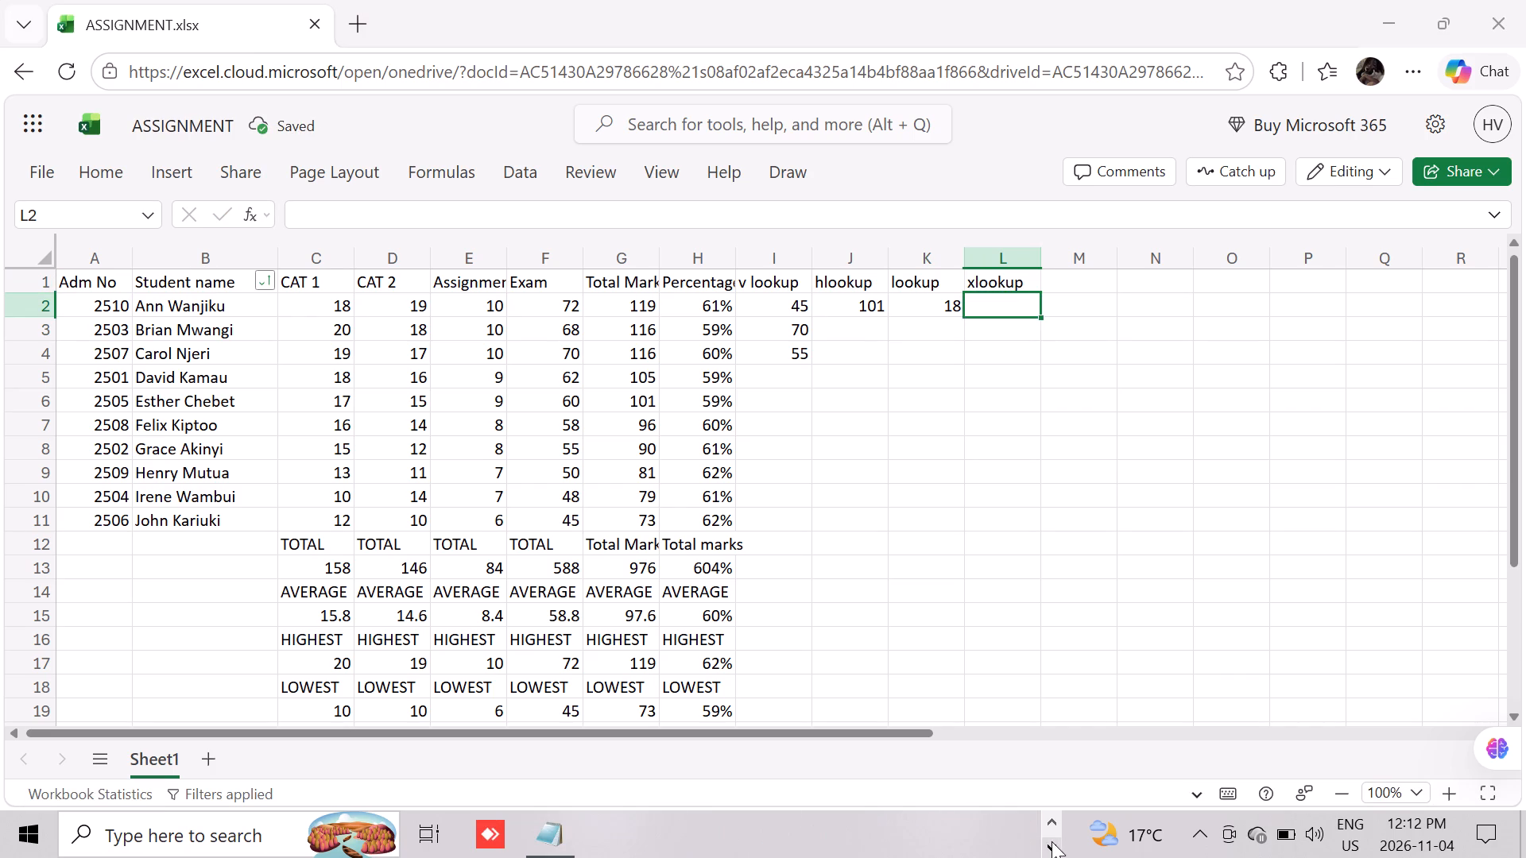
left_click(548, 836)
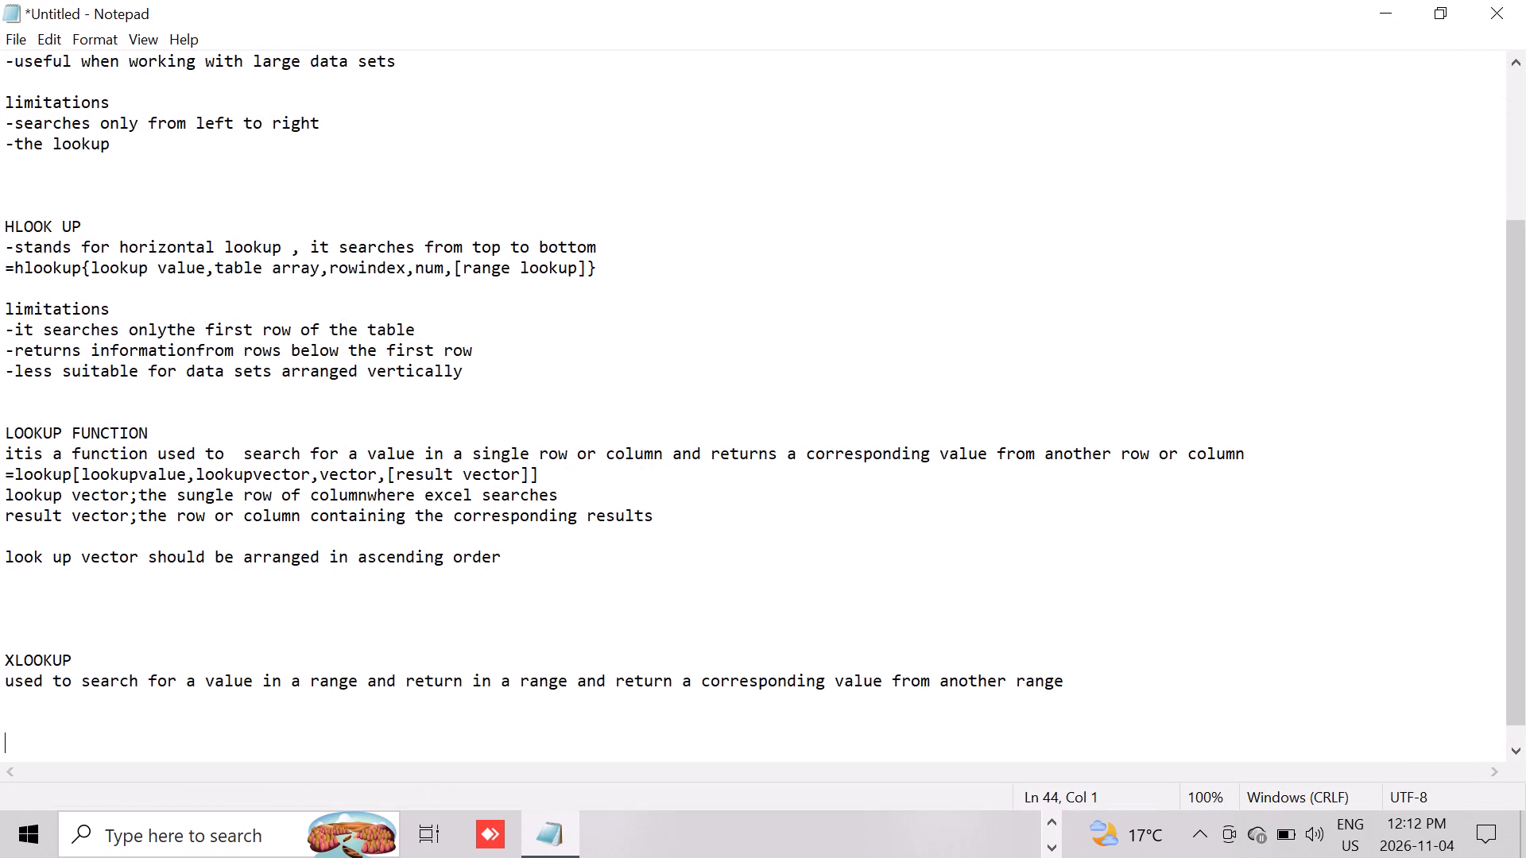
type("it is more flexible than the")
key("space")
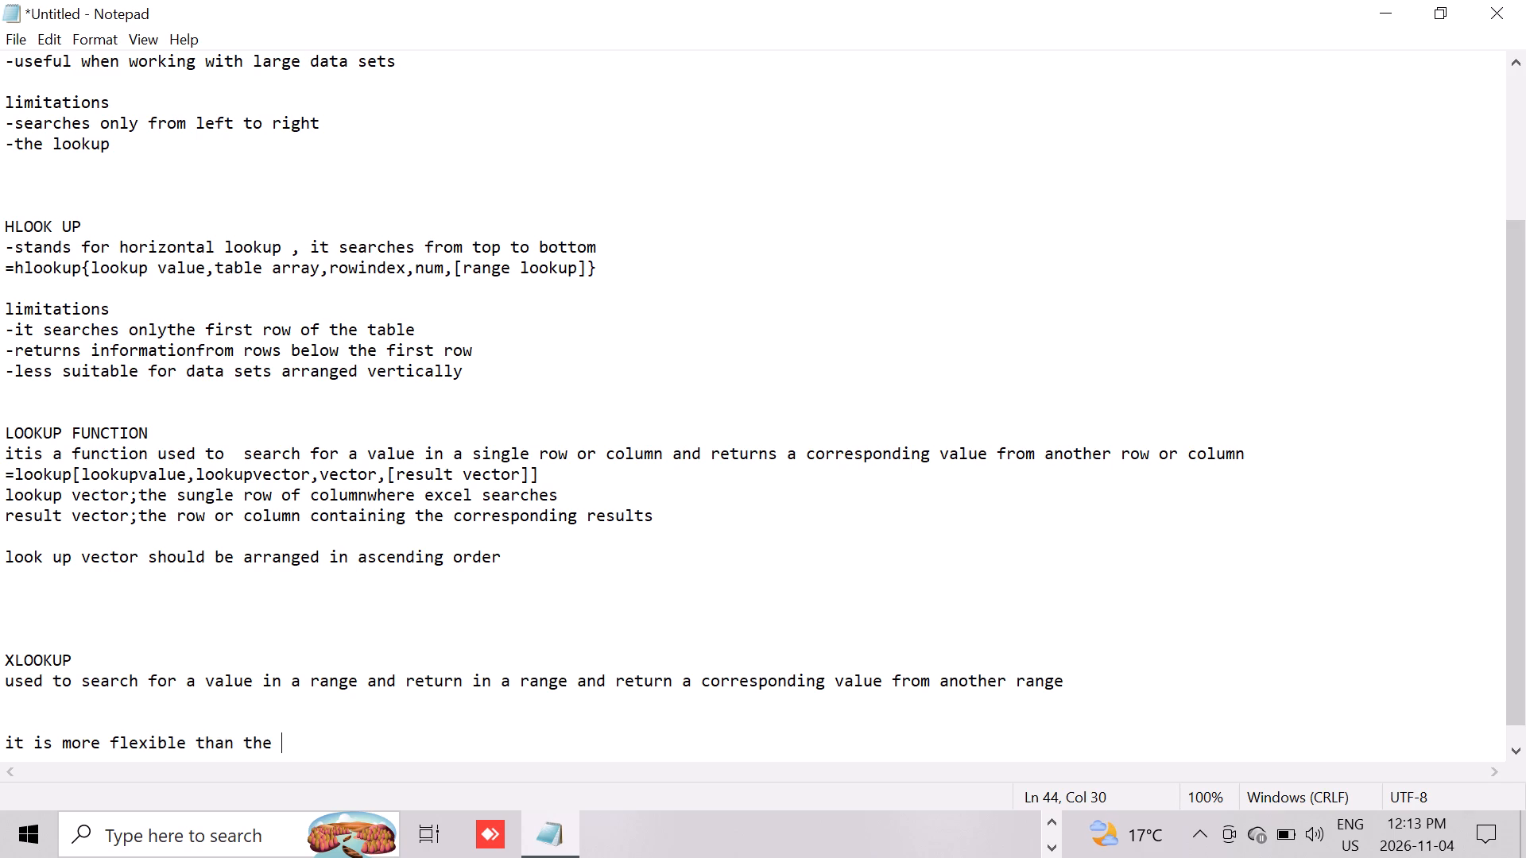
type("vlookup")
key("space")
type("and hlookup")
key("space")
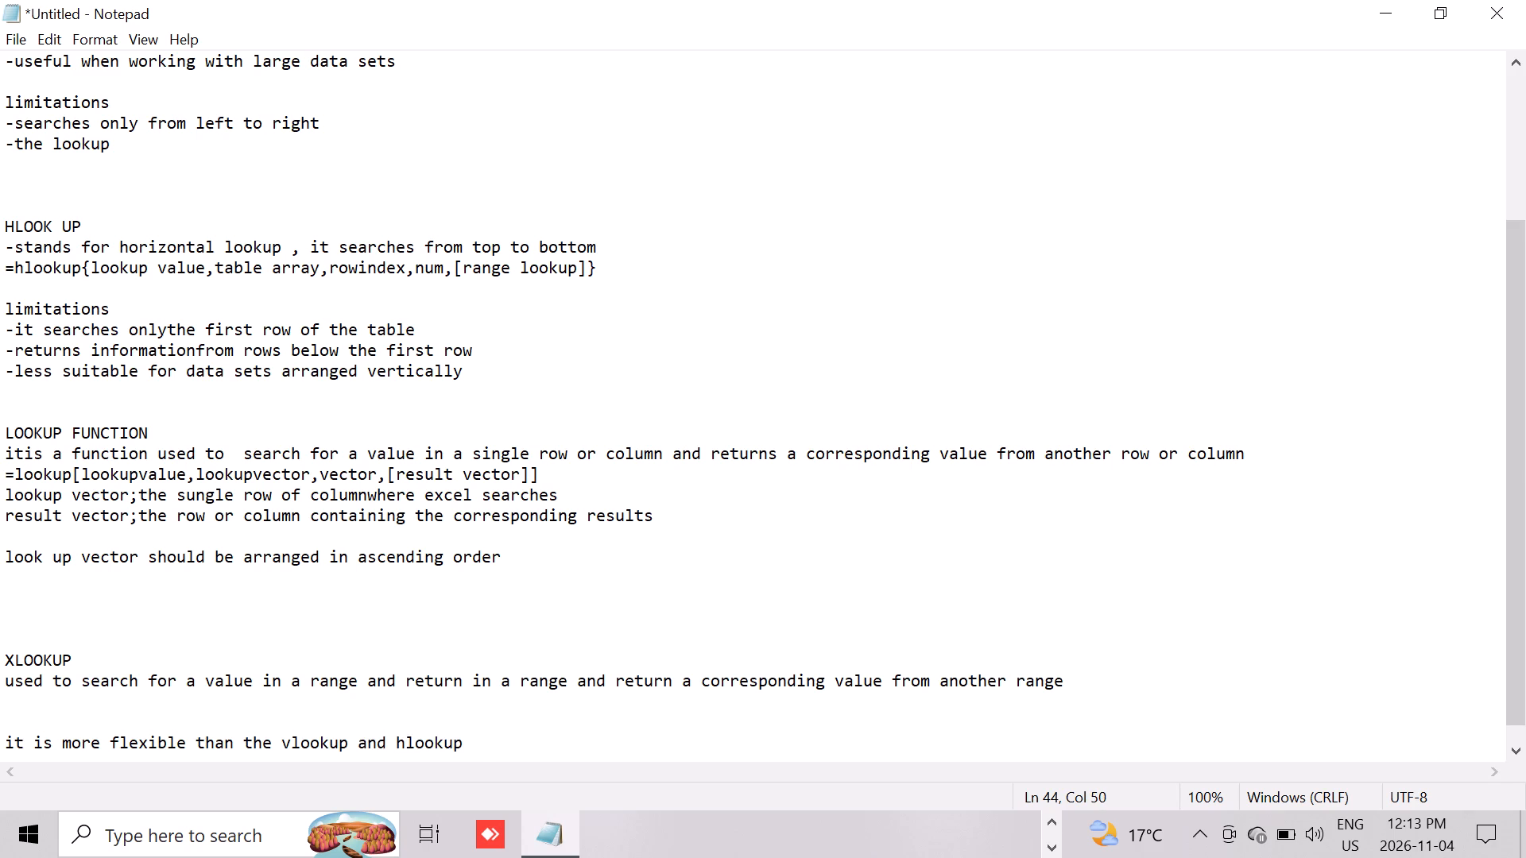
type("because")
key("space")
type("it can search")
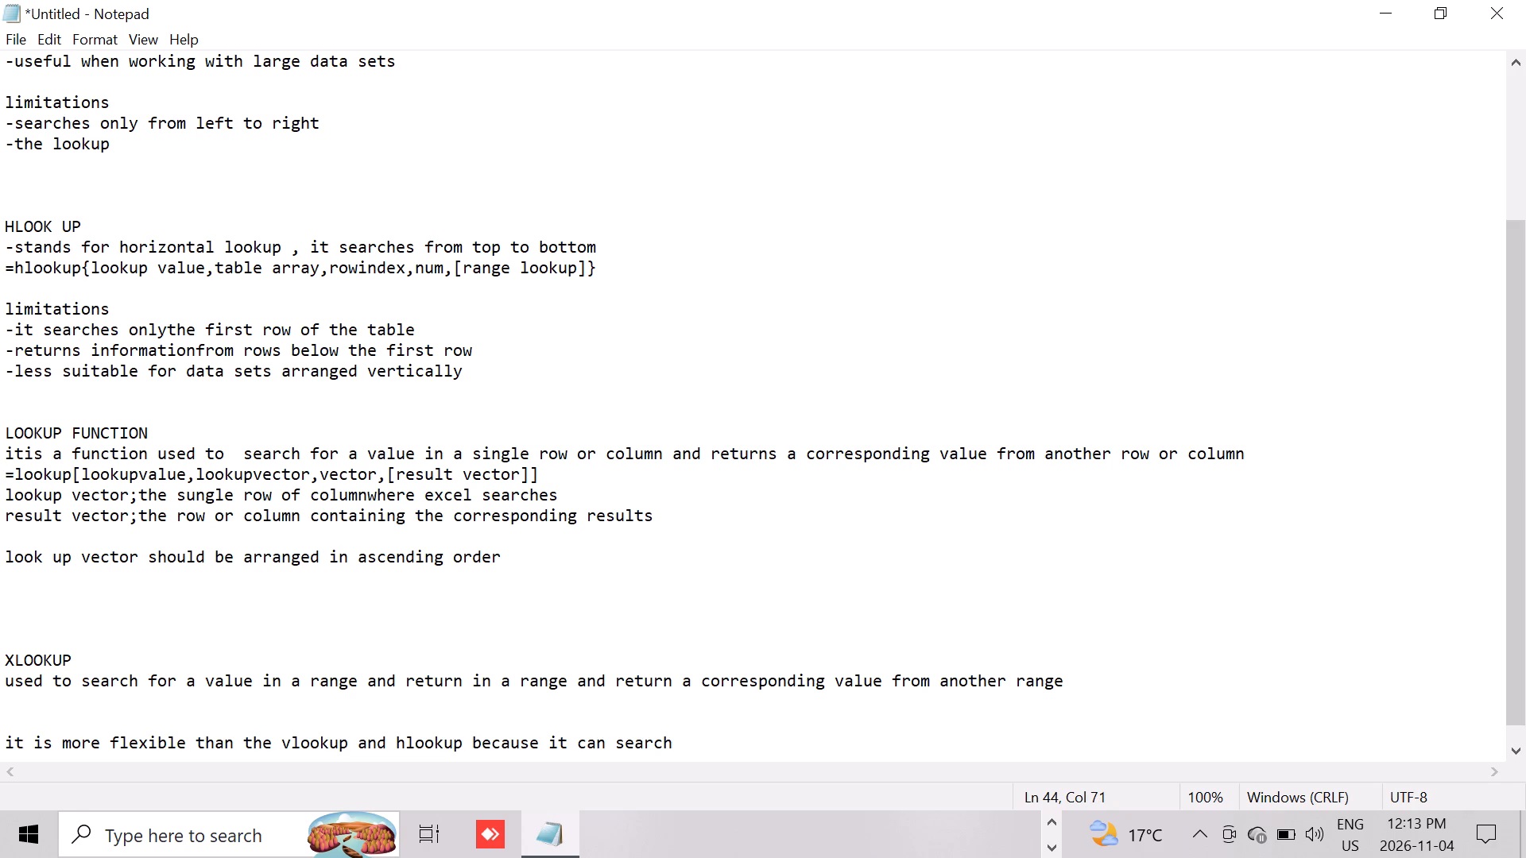
key("space")
type("in du")
key("BackSpace")
type("ifferent")
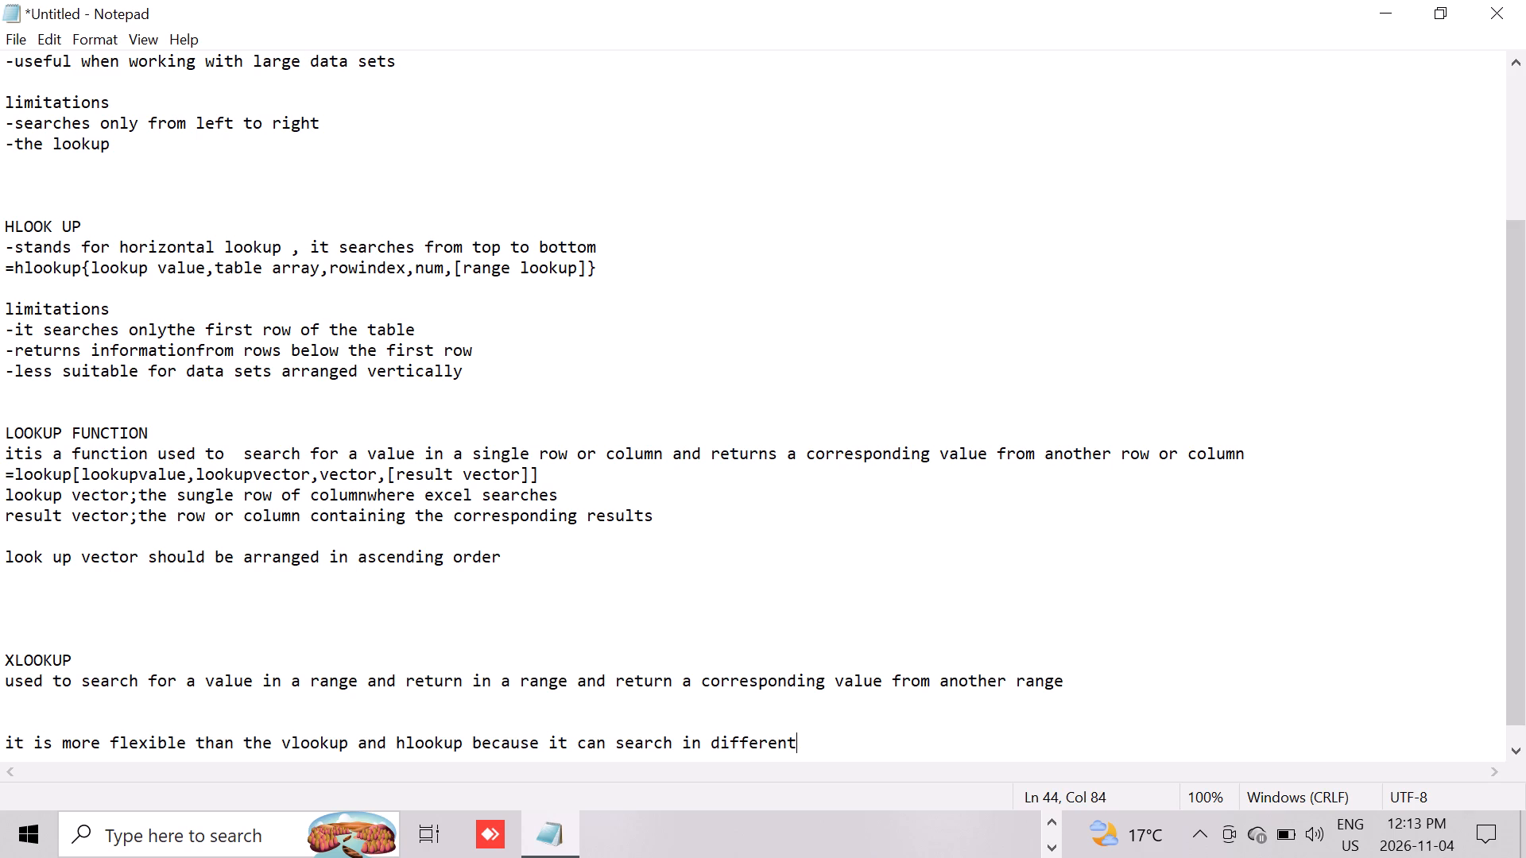
key("space")
type("directions")
key("Return")
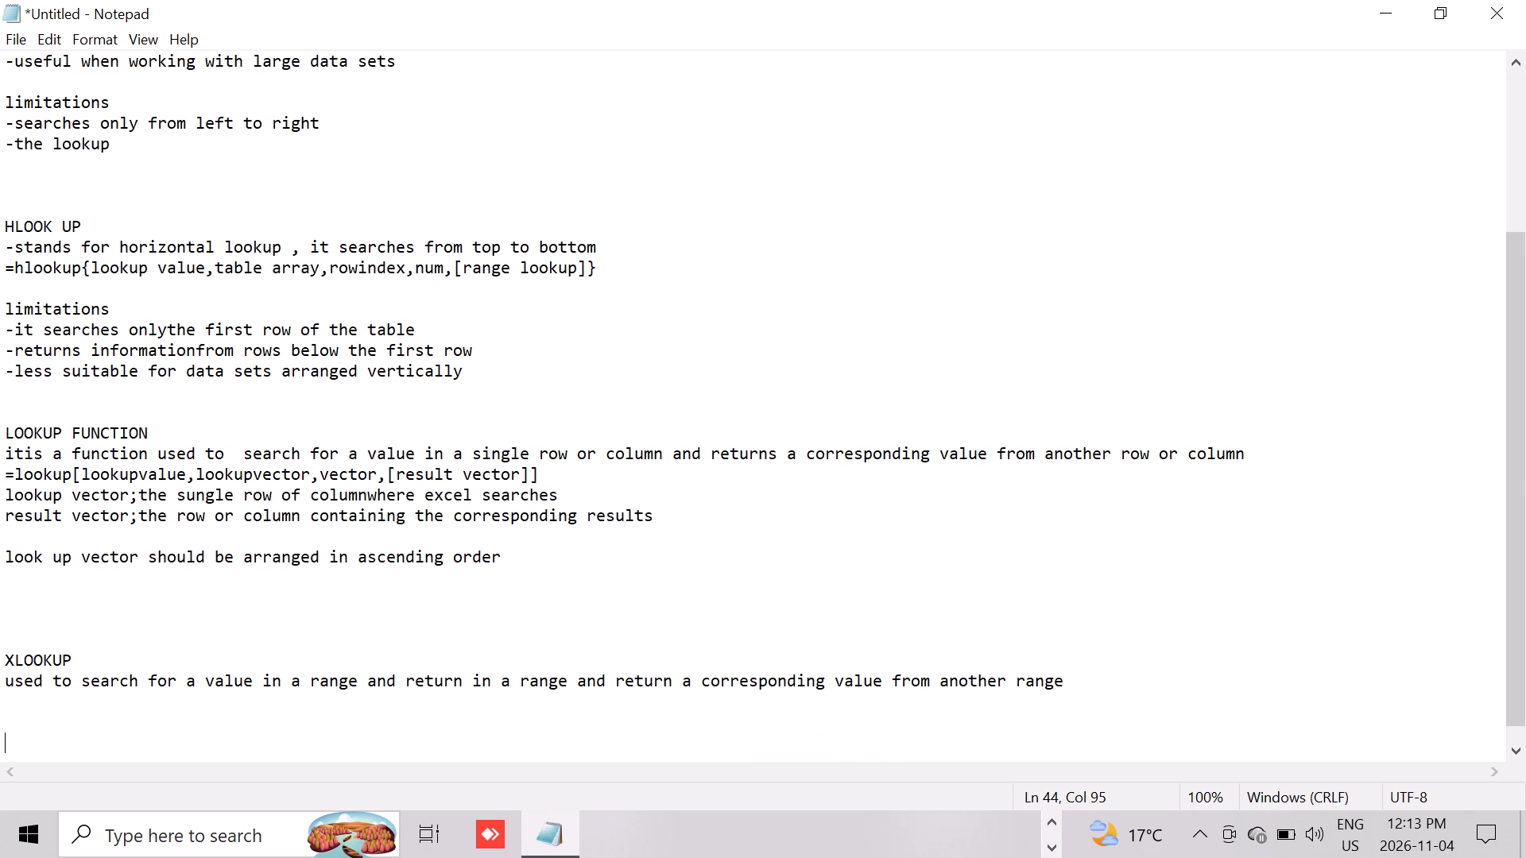
Begin the XLOOKUP syntax line below that note with the required arguments: "=xlookup[lookupvalue,lookuparray,return array,".
type("=xlookup")
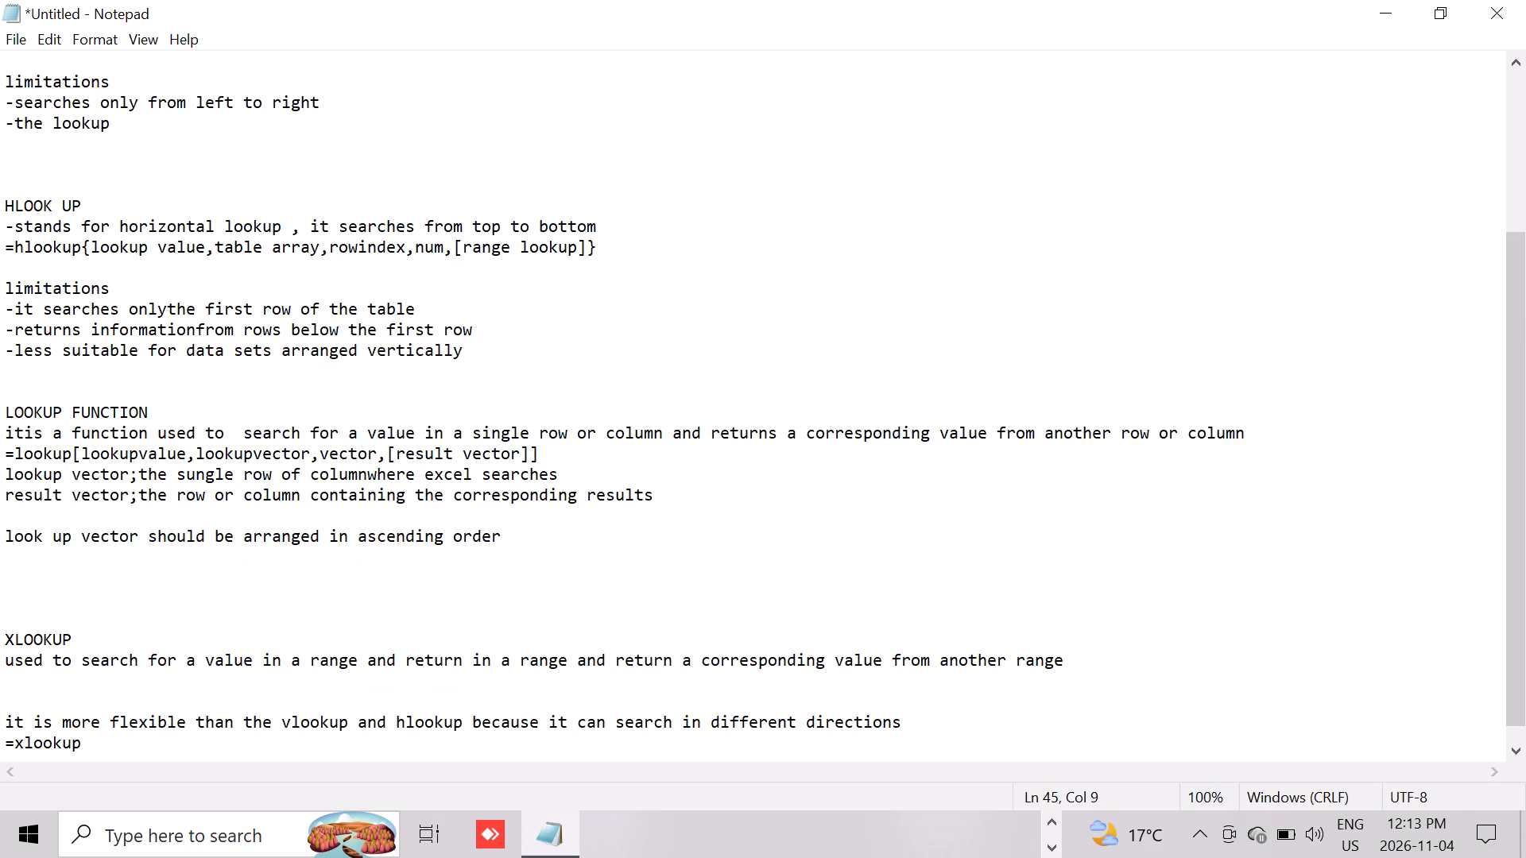
key("bracketleft")
type("lookup")
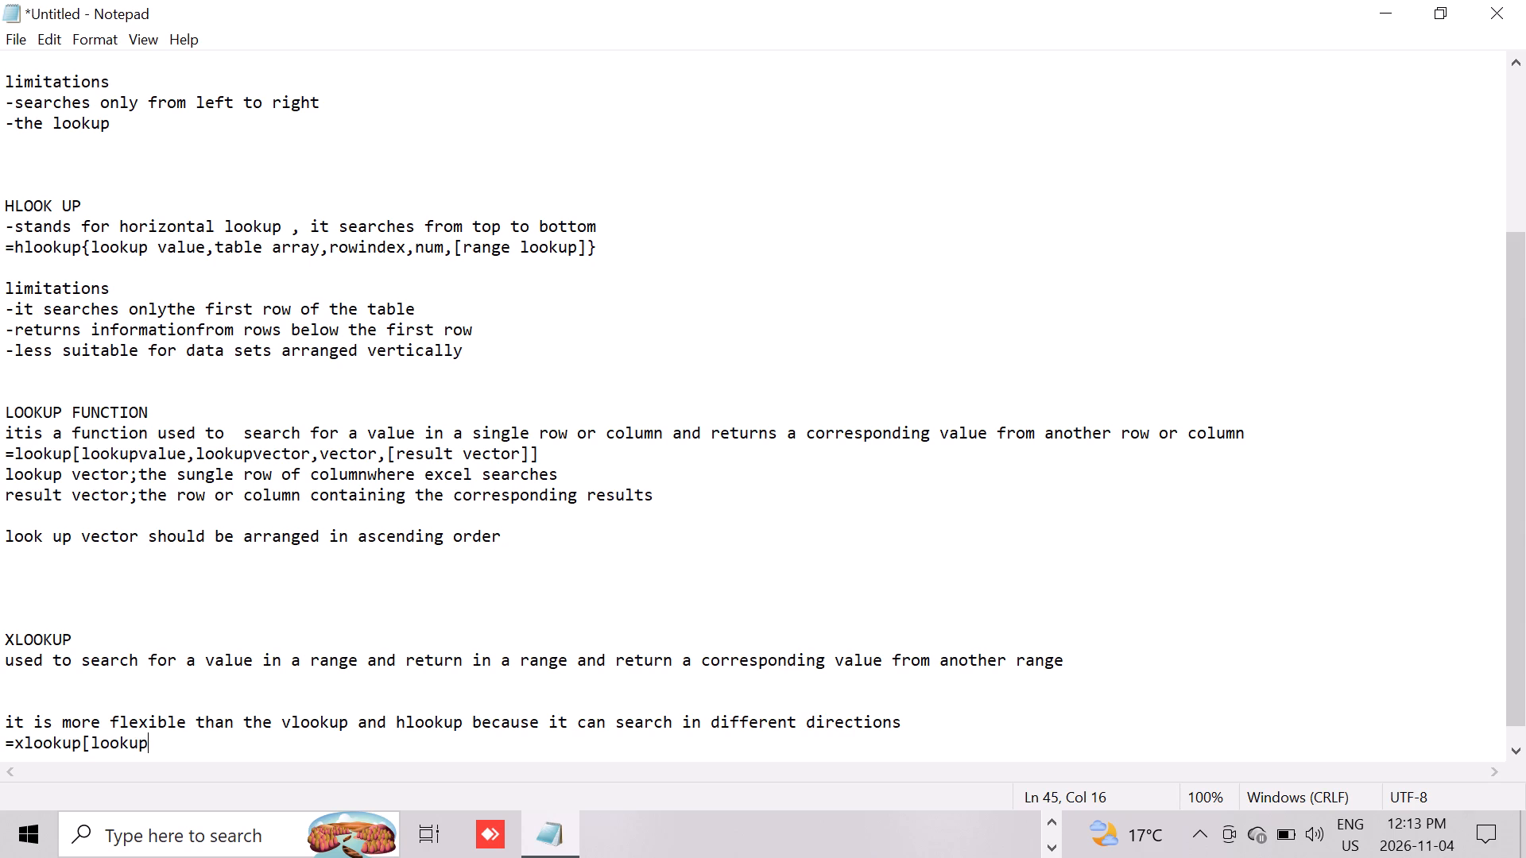
type("value")
key("comma")
type("lookup")
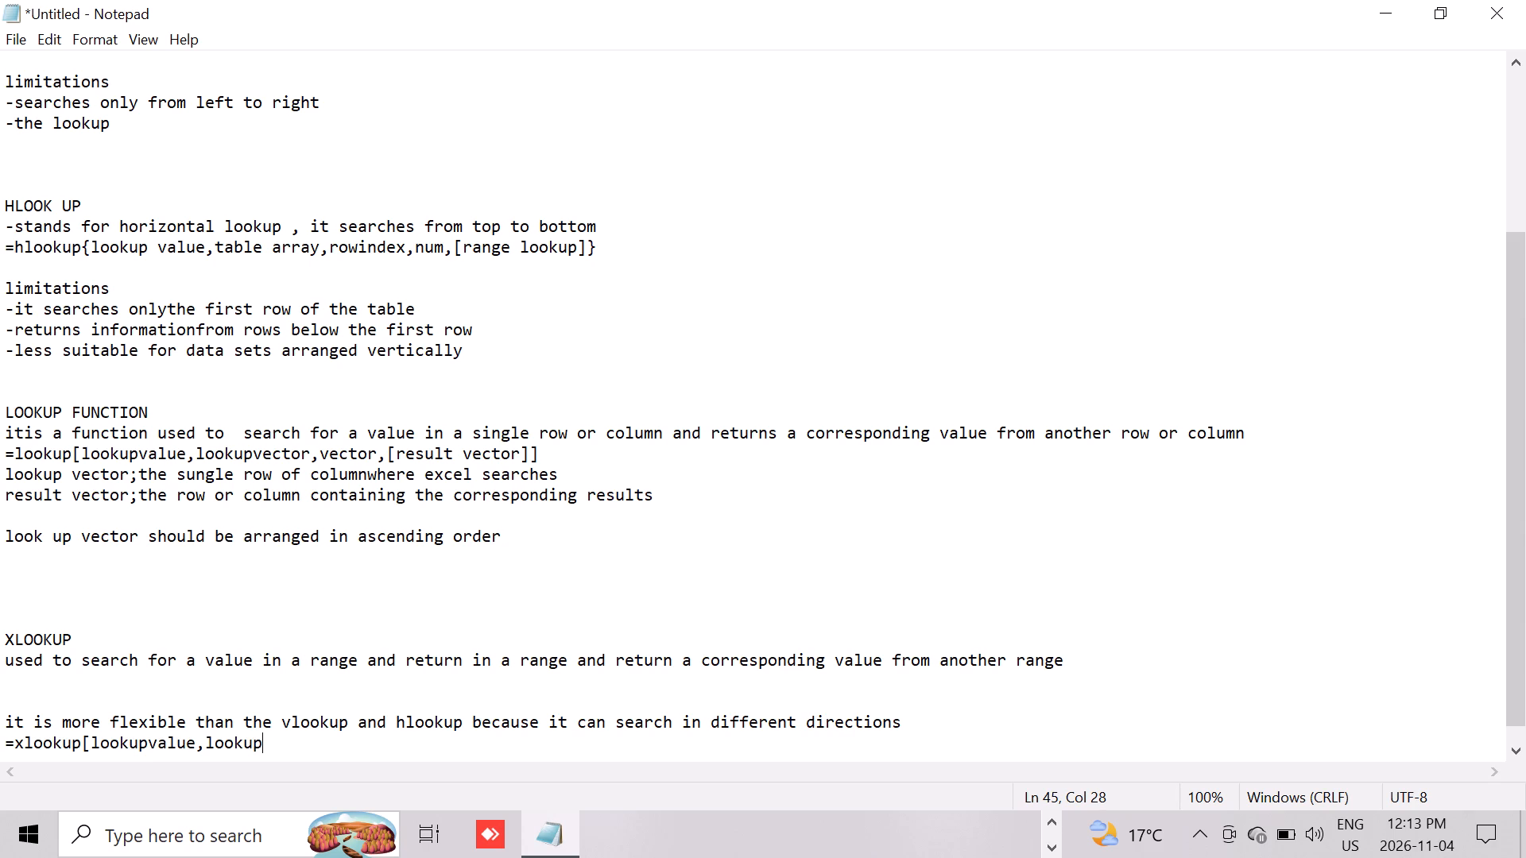
type("arrra")
key("BackSpace")
key("BackSpace")
key("BackSpace")
type("ray")
key("comma")
type("return array")
key("comma")
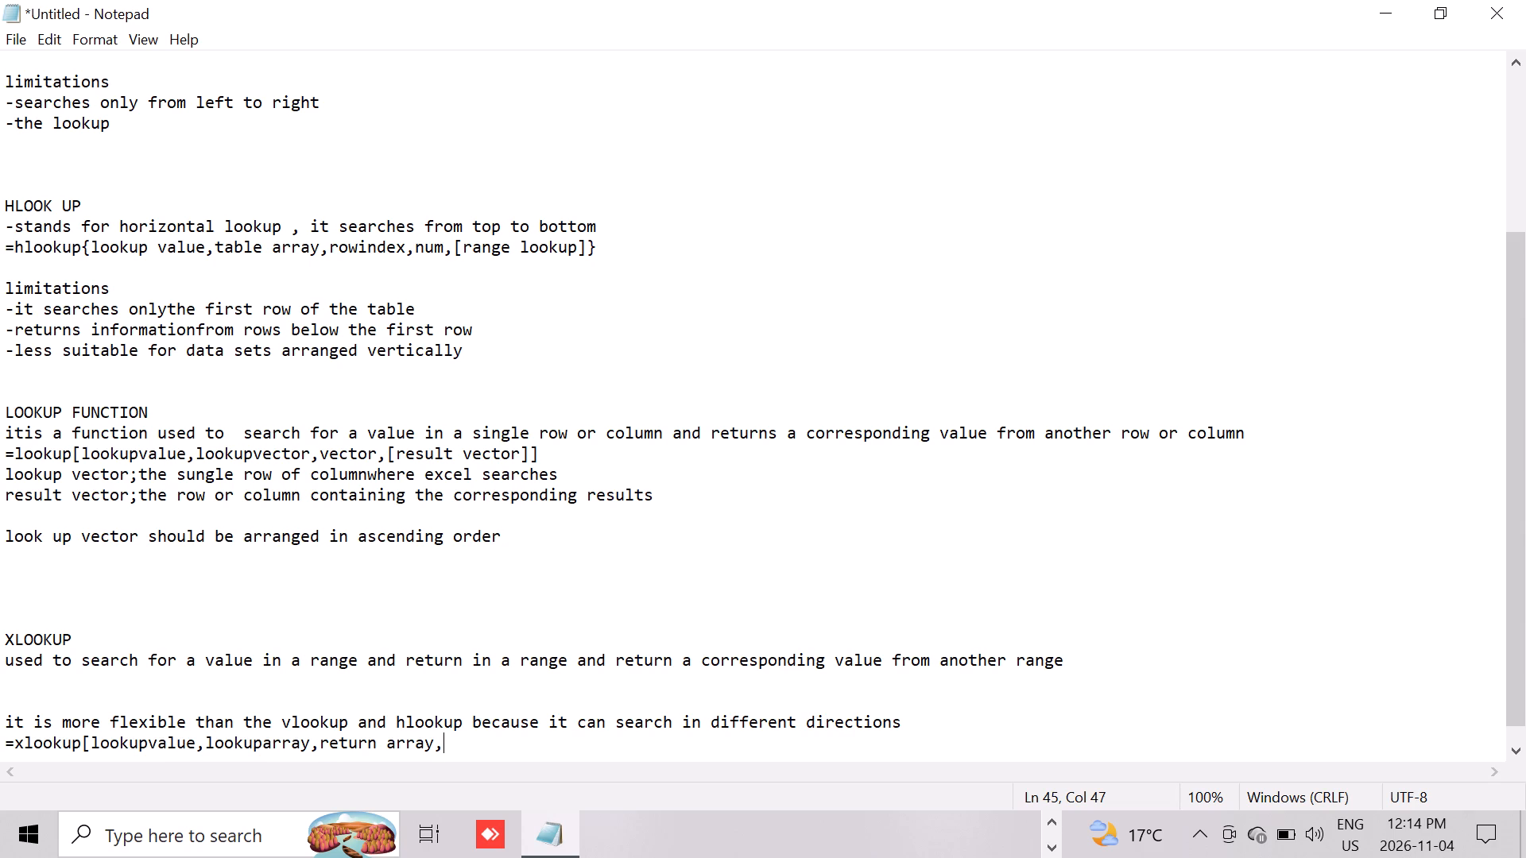
Complete the XLOOKUP syntax line with the optional arguments "{if not found},{match mode},{search mode}]".
type("{if not found")
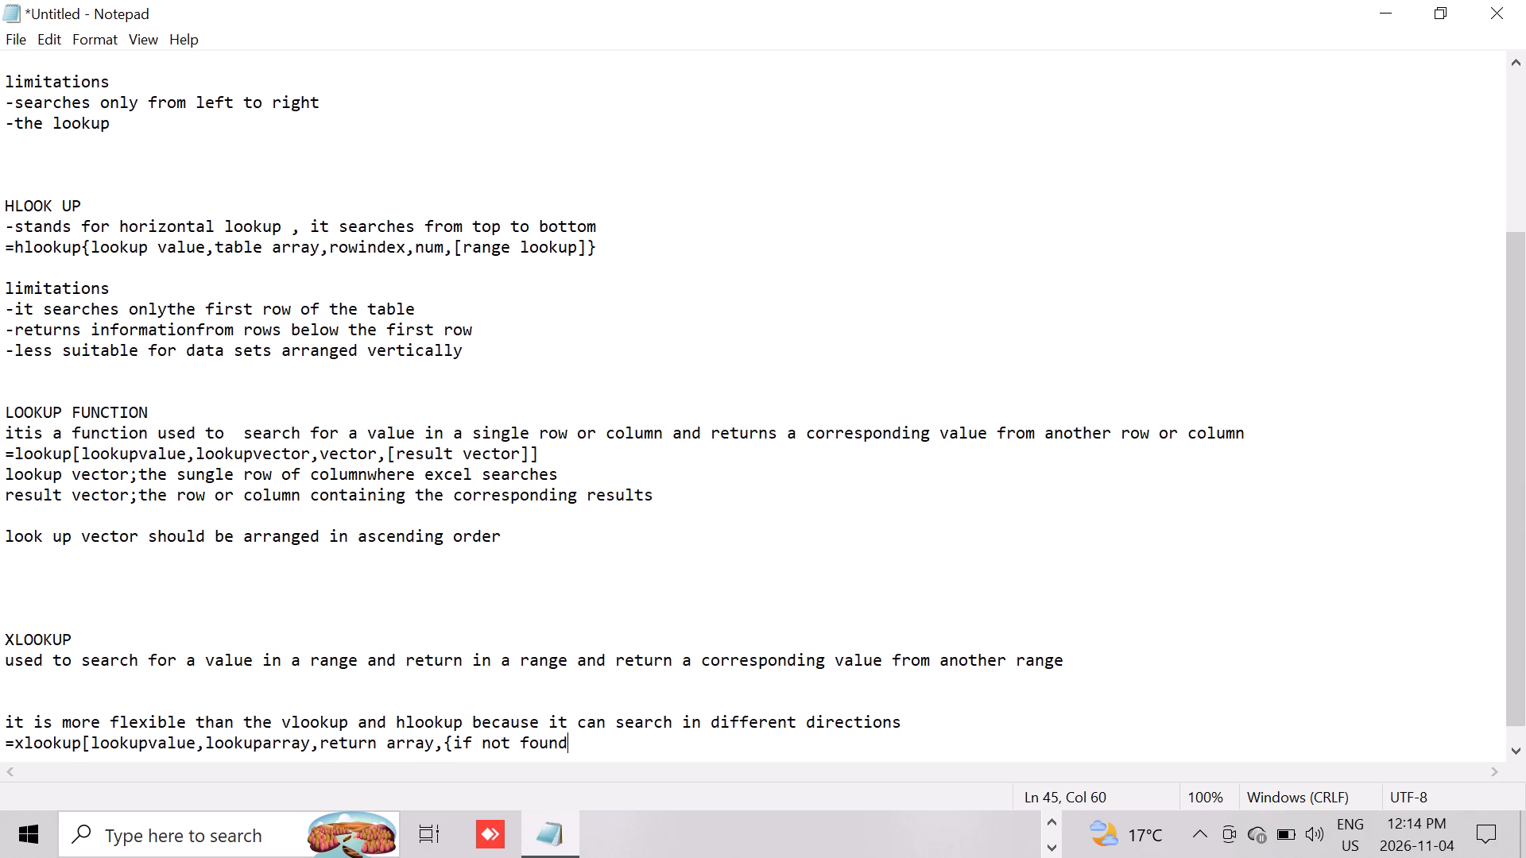
key("shift+braceright")
key("comma")
key("shift+braceleft")
type("match mode")
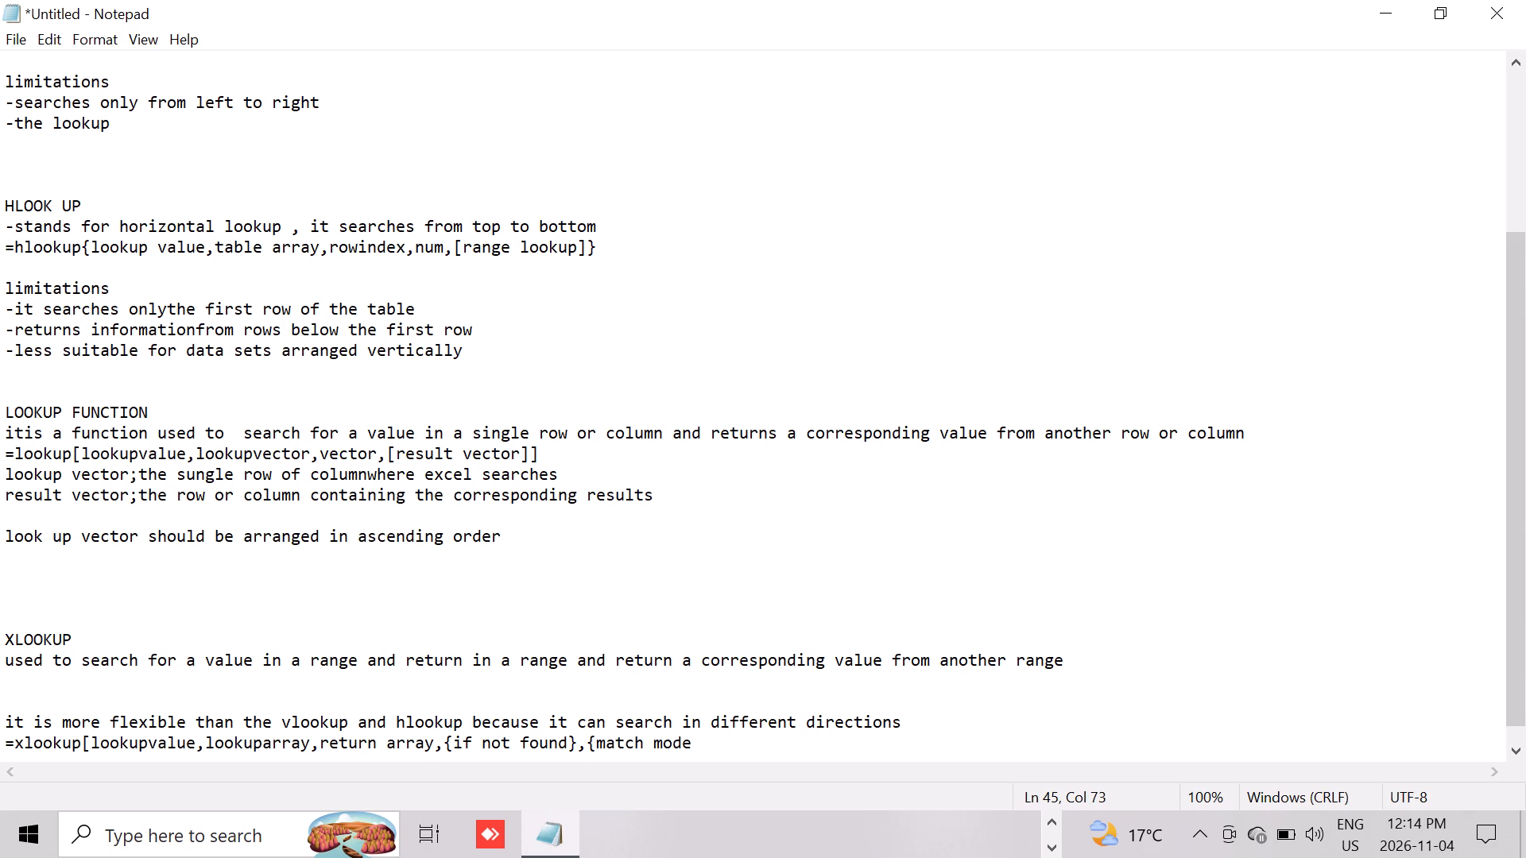
key("shift+braceright")
type(",s")
key("BackSpace")
type("{search mode")
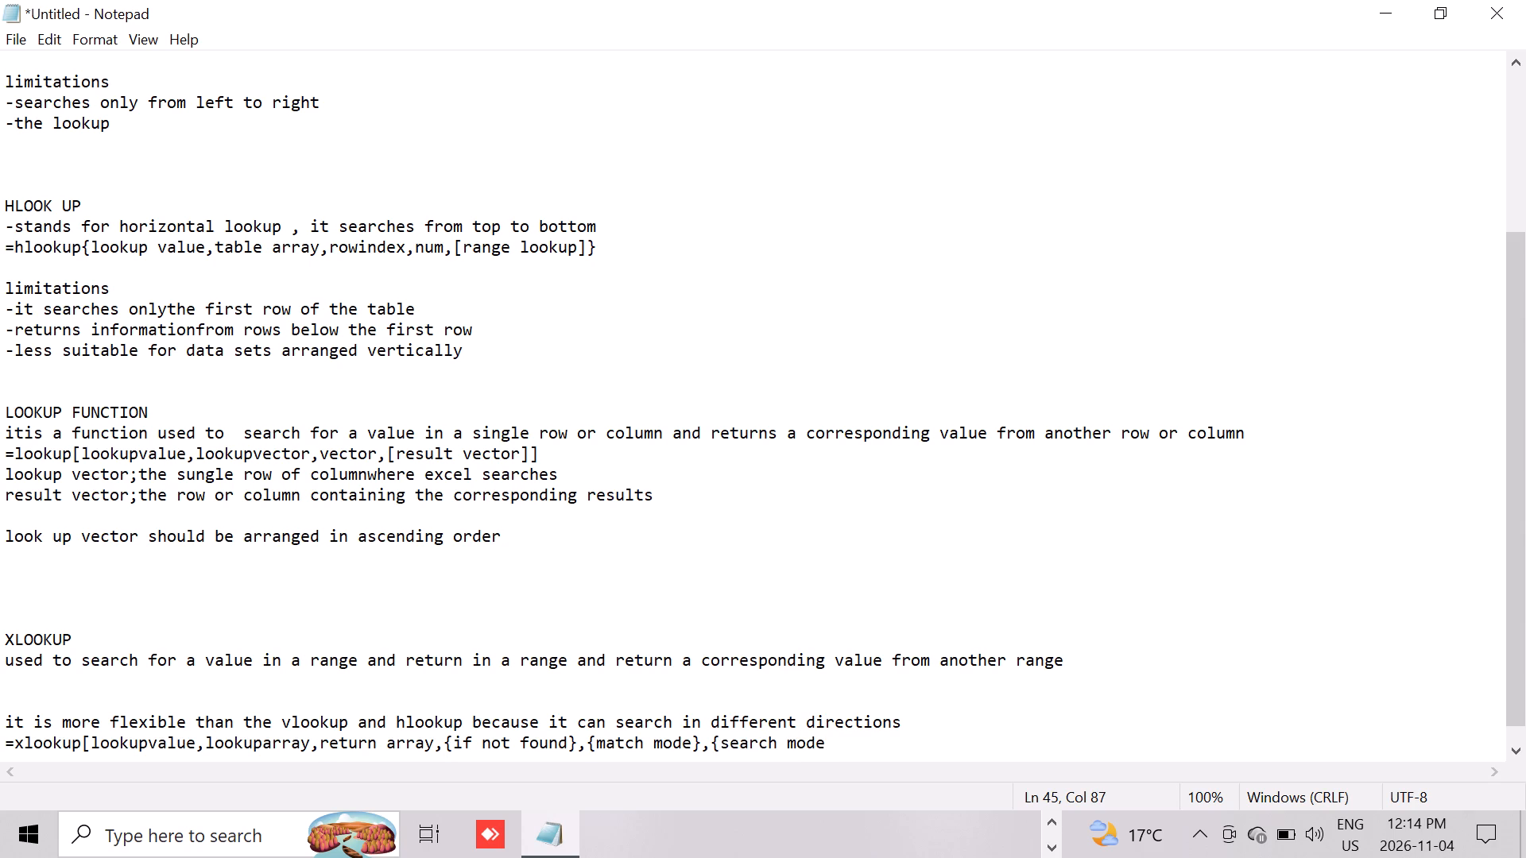
key("shift+braceright")
key("bracketright")
Return to the ASSIGNMENT workbook in Edge and start an XLOOKUP formula in cell L2, under the xlookup header.
left_click(1382, 0)
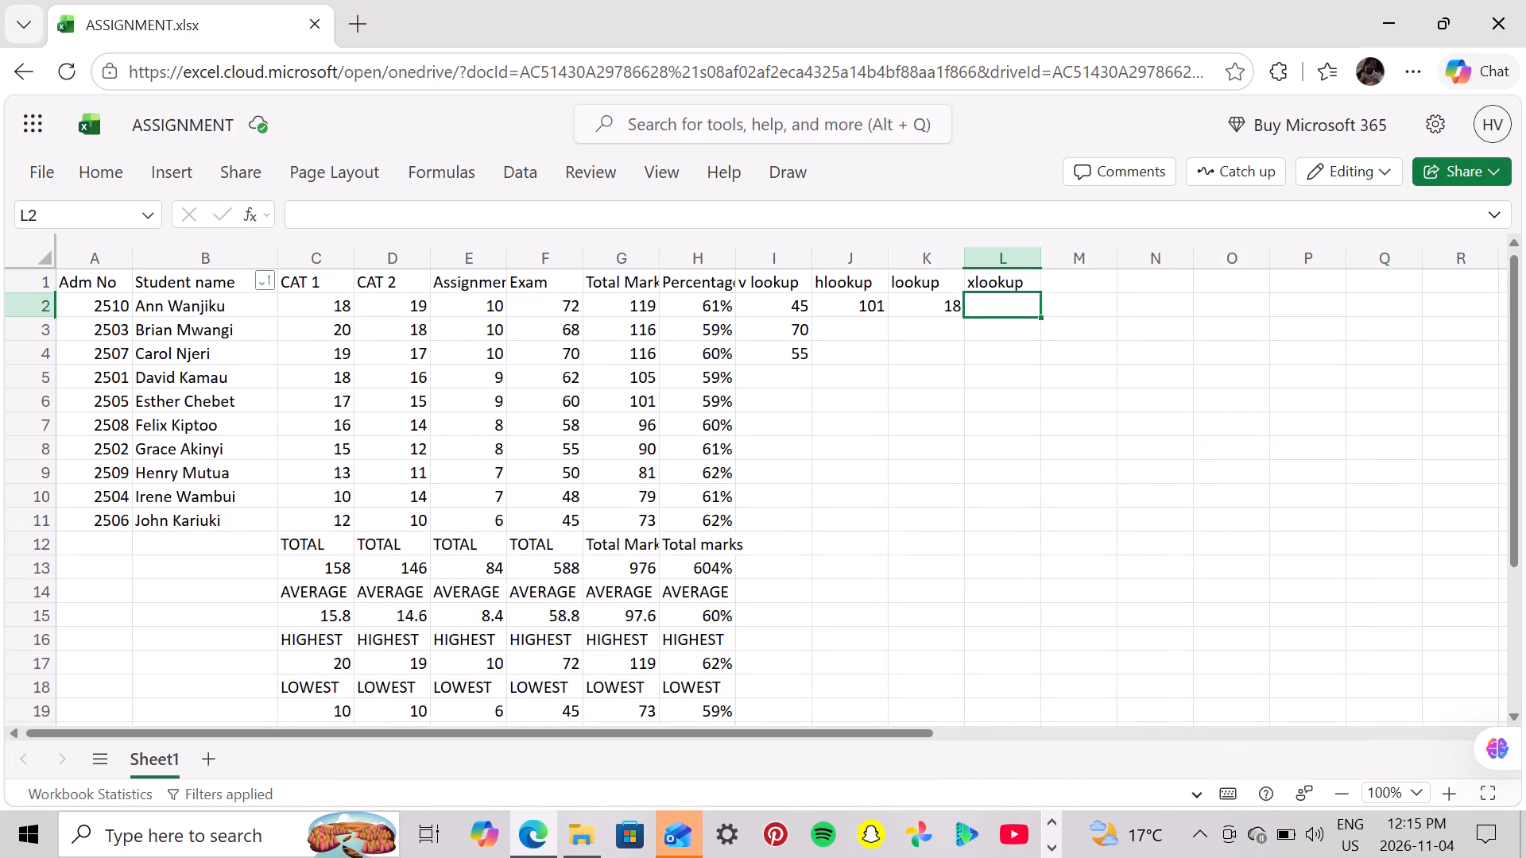
key("equal")
key("x")
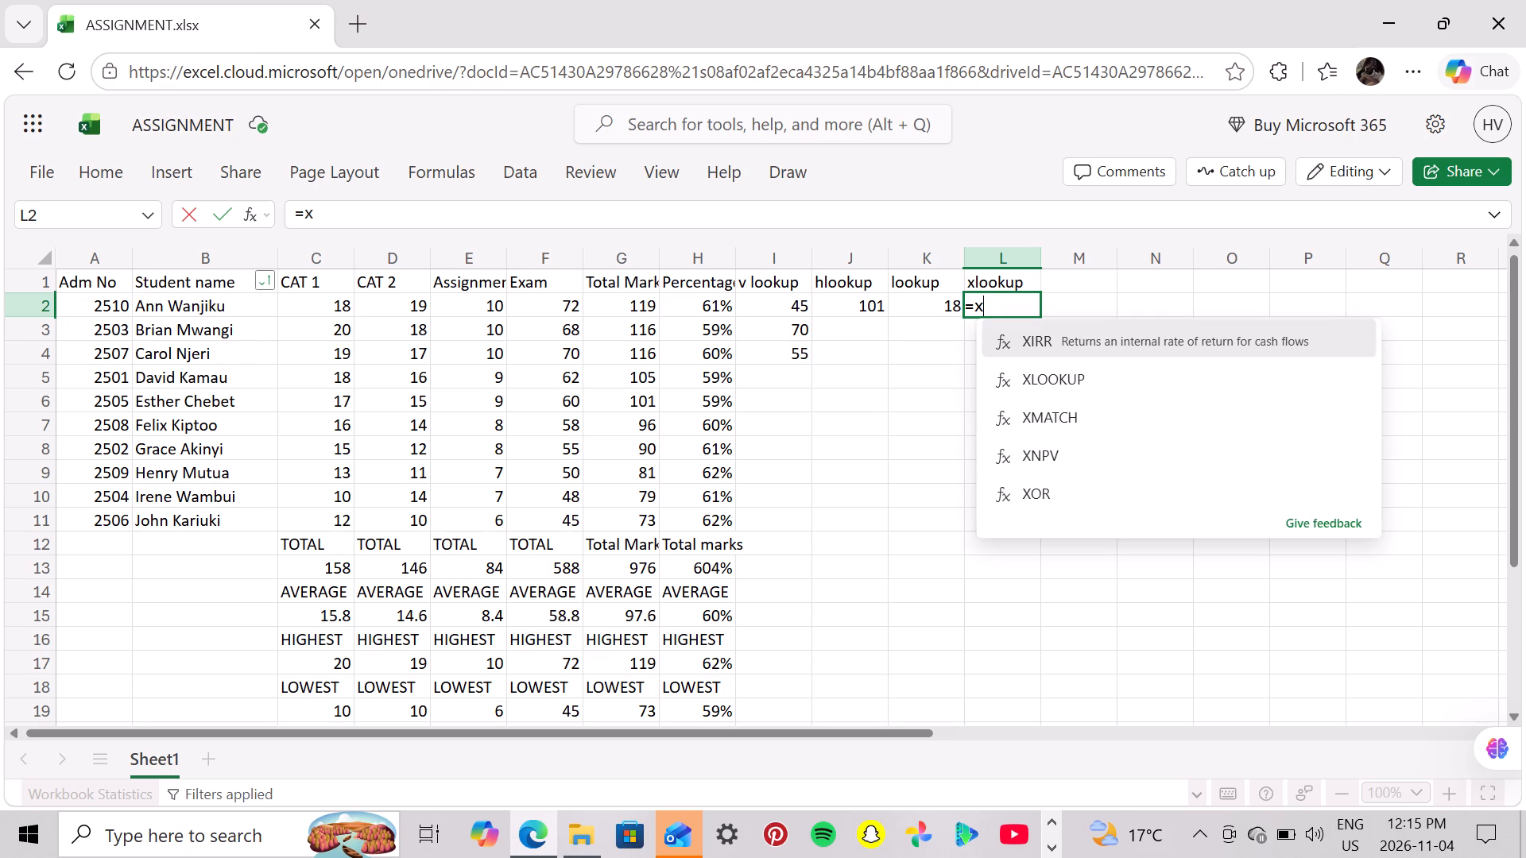
left_click(1090, 377)
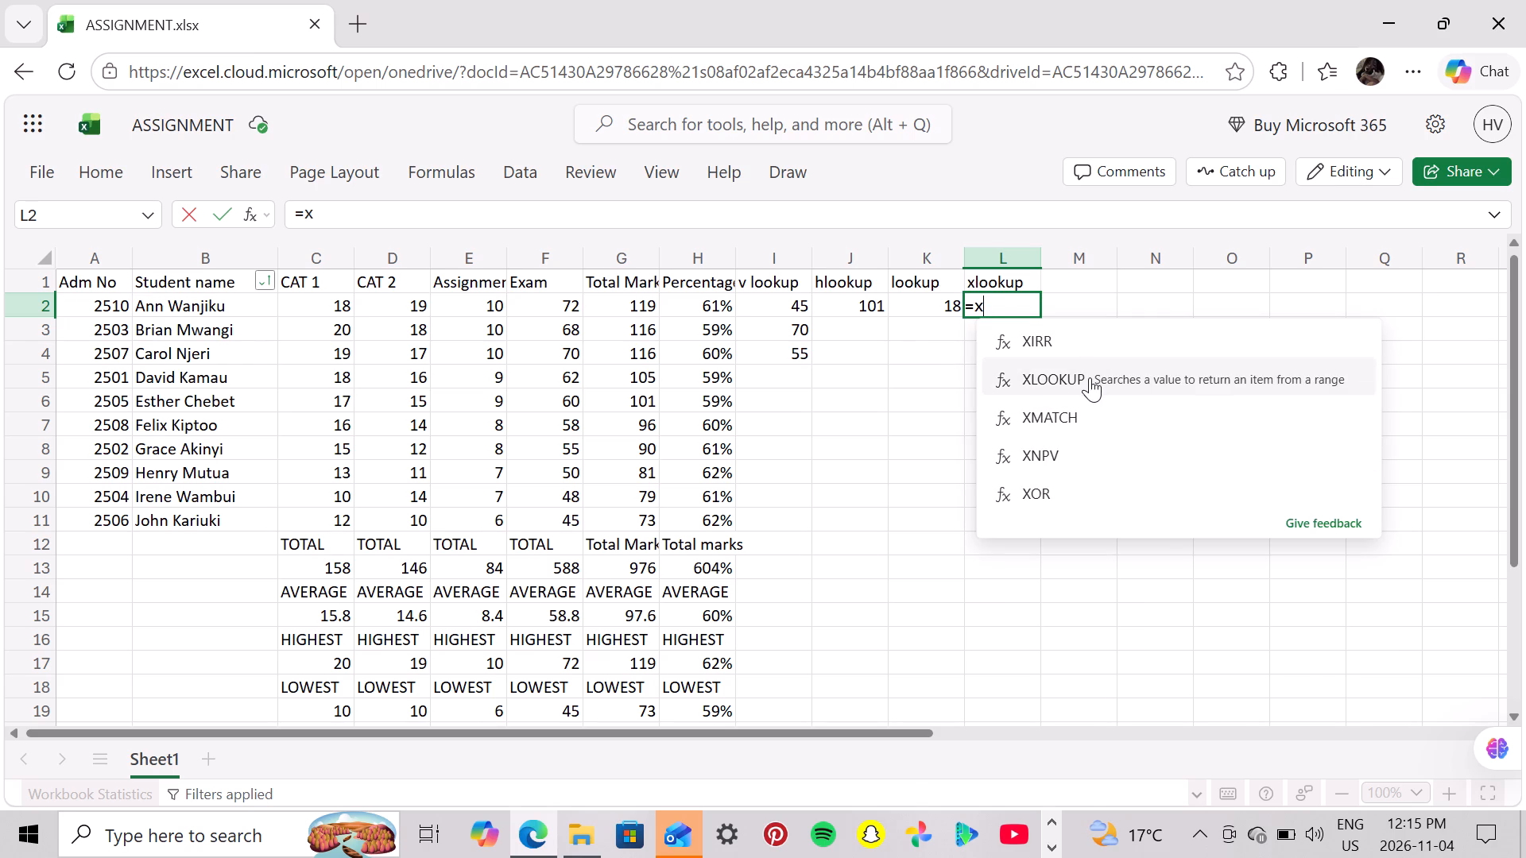
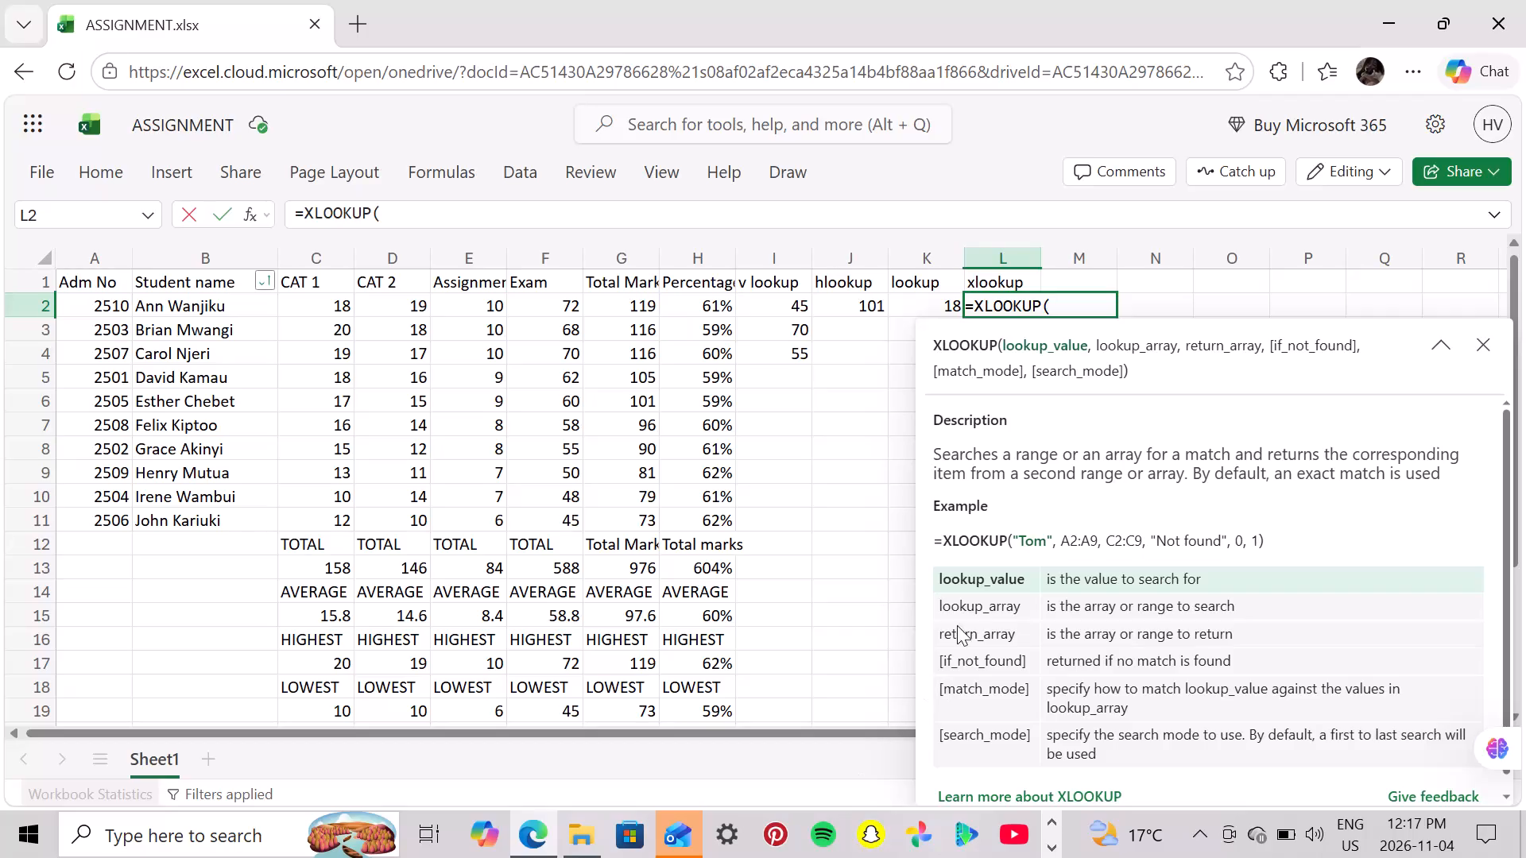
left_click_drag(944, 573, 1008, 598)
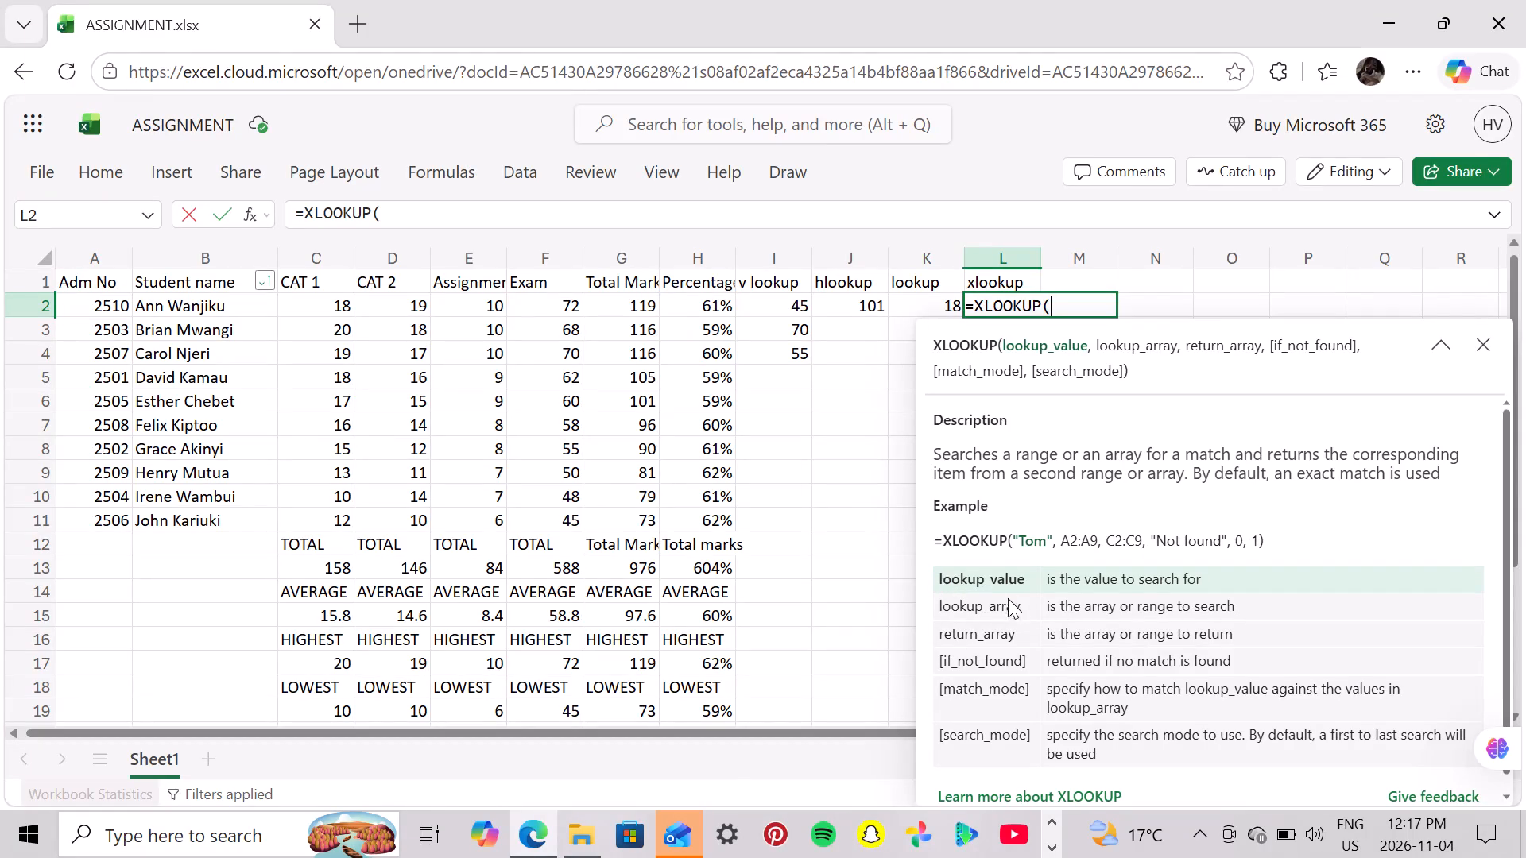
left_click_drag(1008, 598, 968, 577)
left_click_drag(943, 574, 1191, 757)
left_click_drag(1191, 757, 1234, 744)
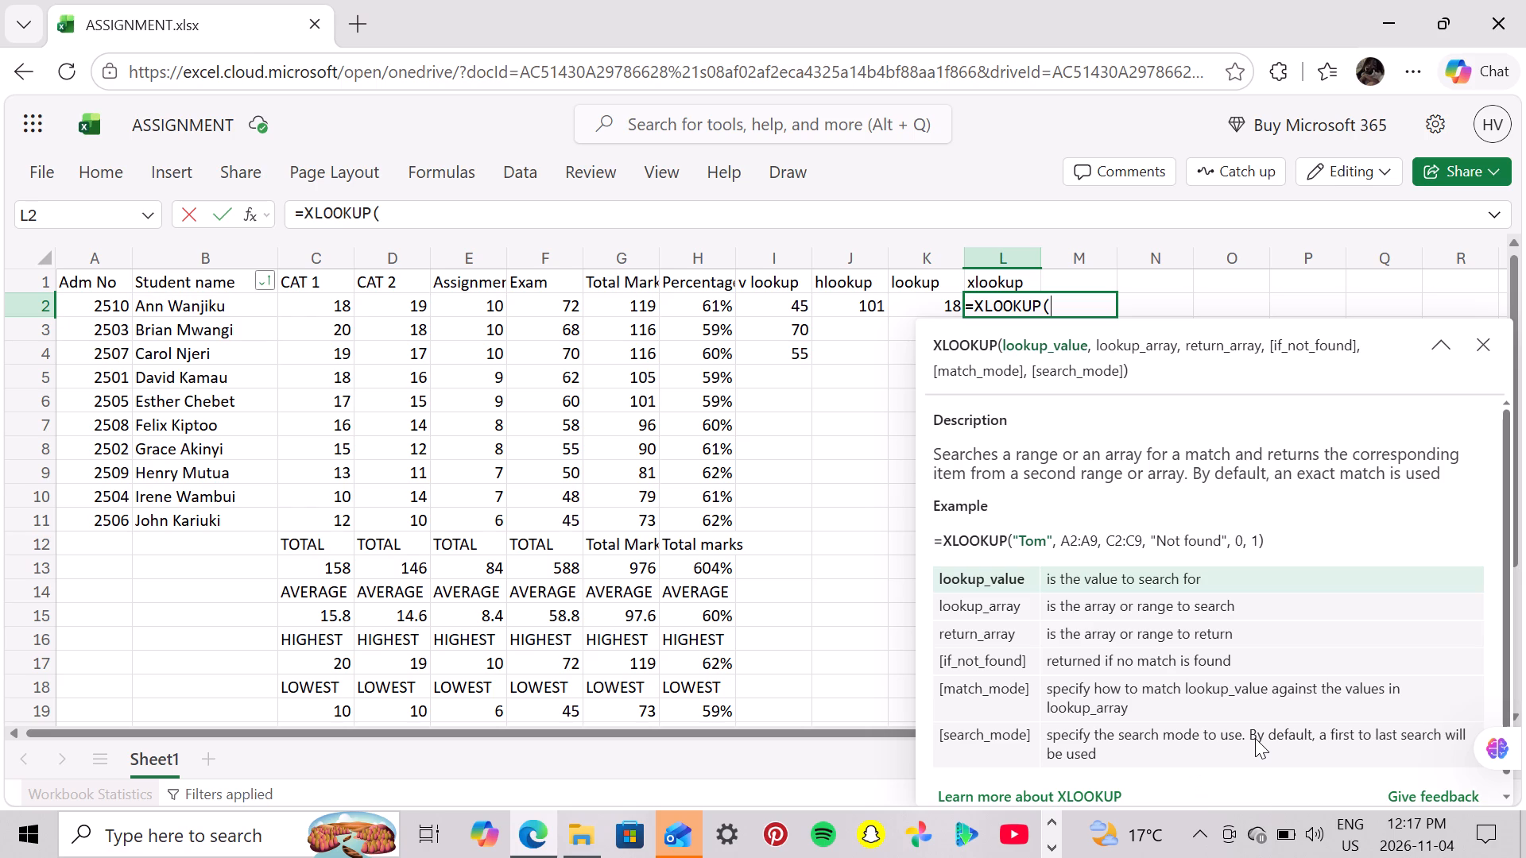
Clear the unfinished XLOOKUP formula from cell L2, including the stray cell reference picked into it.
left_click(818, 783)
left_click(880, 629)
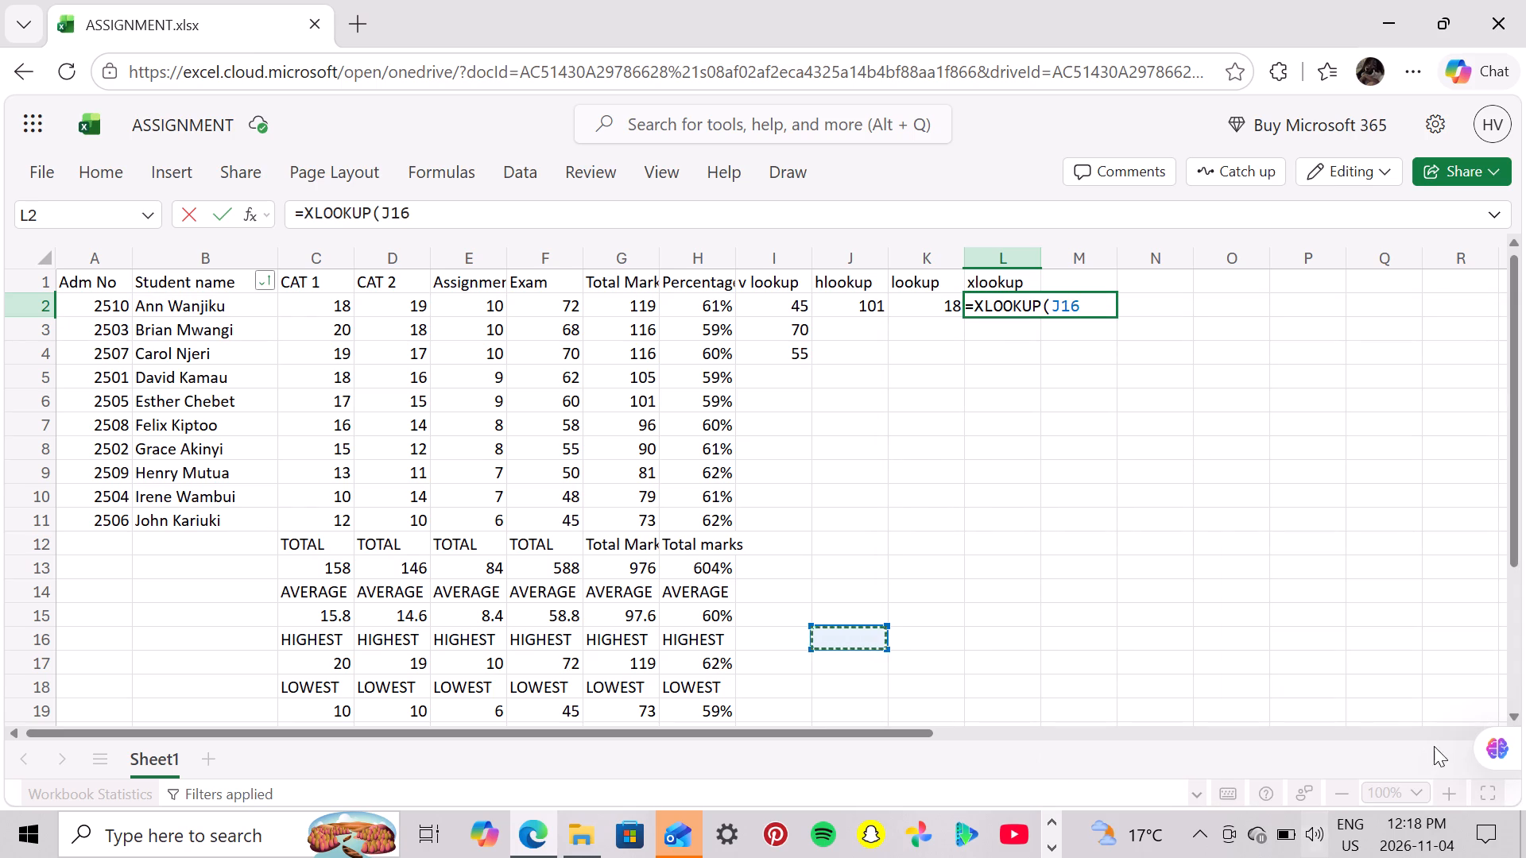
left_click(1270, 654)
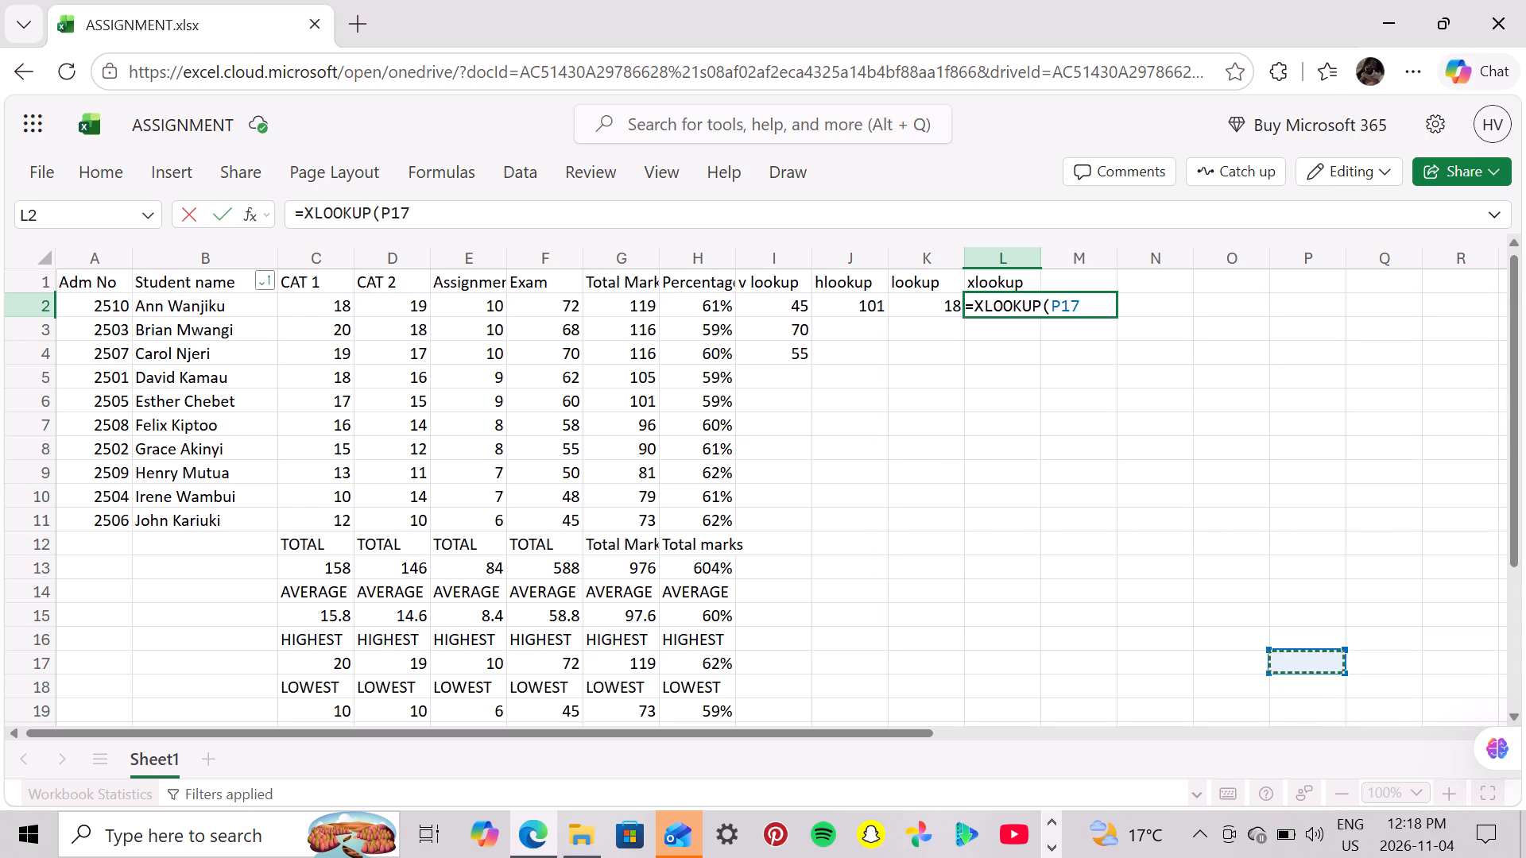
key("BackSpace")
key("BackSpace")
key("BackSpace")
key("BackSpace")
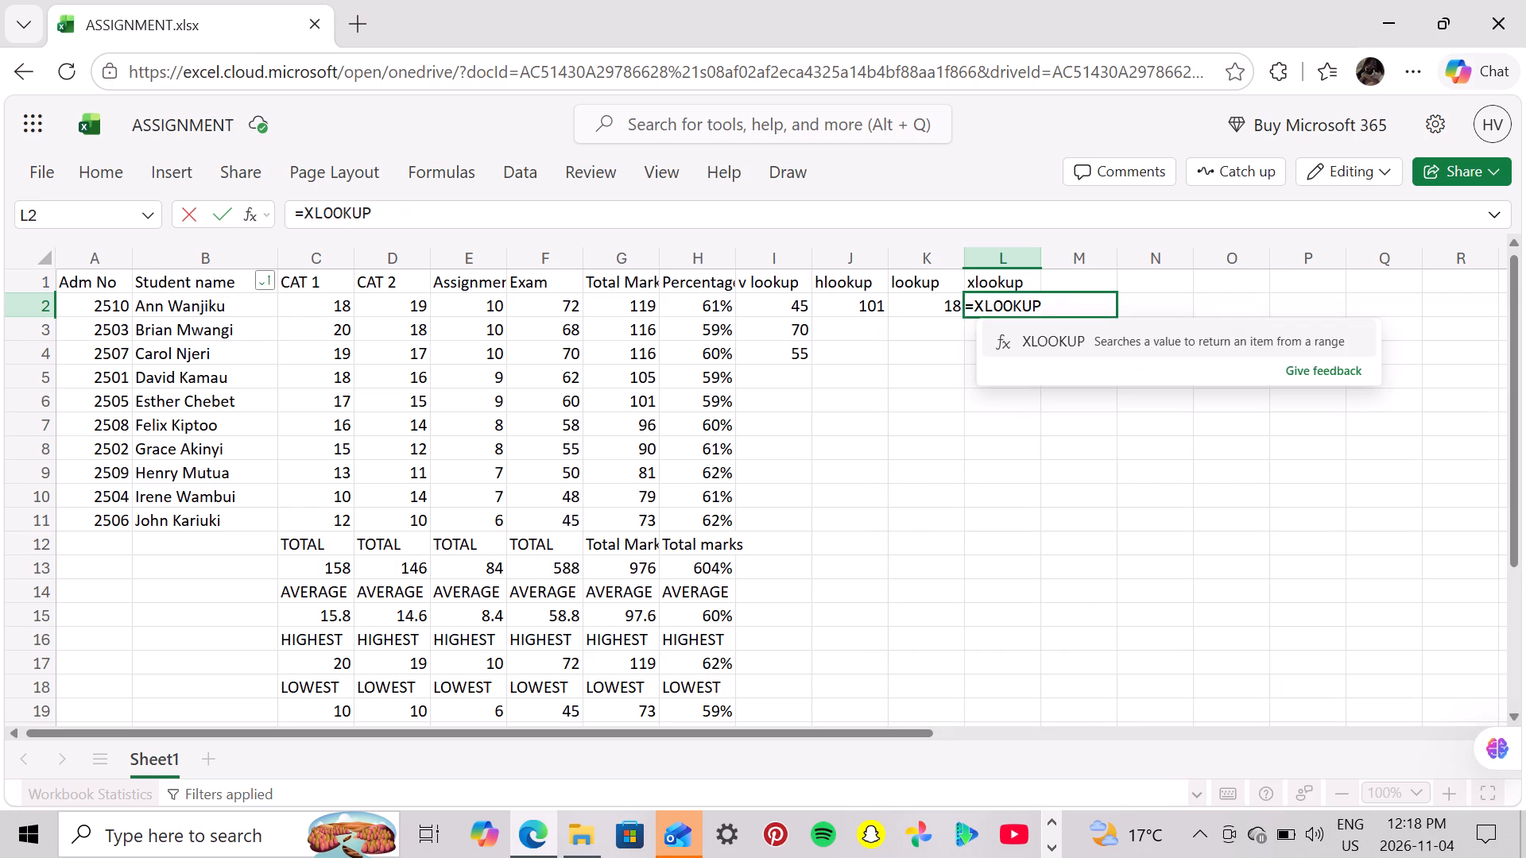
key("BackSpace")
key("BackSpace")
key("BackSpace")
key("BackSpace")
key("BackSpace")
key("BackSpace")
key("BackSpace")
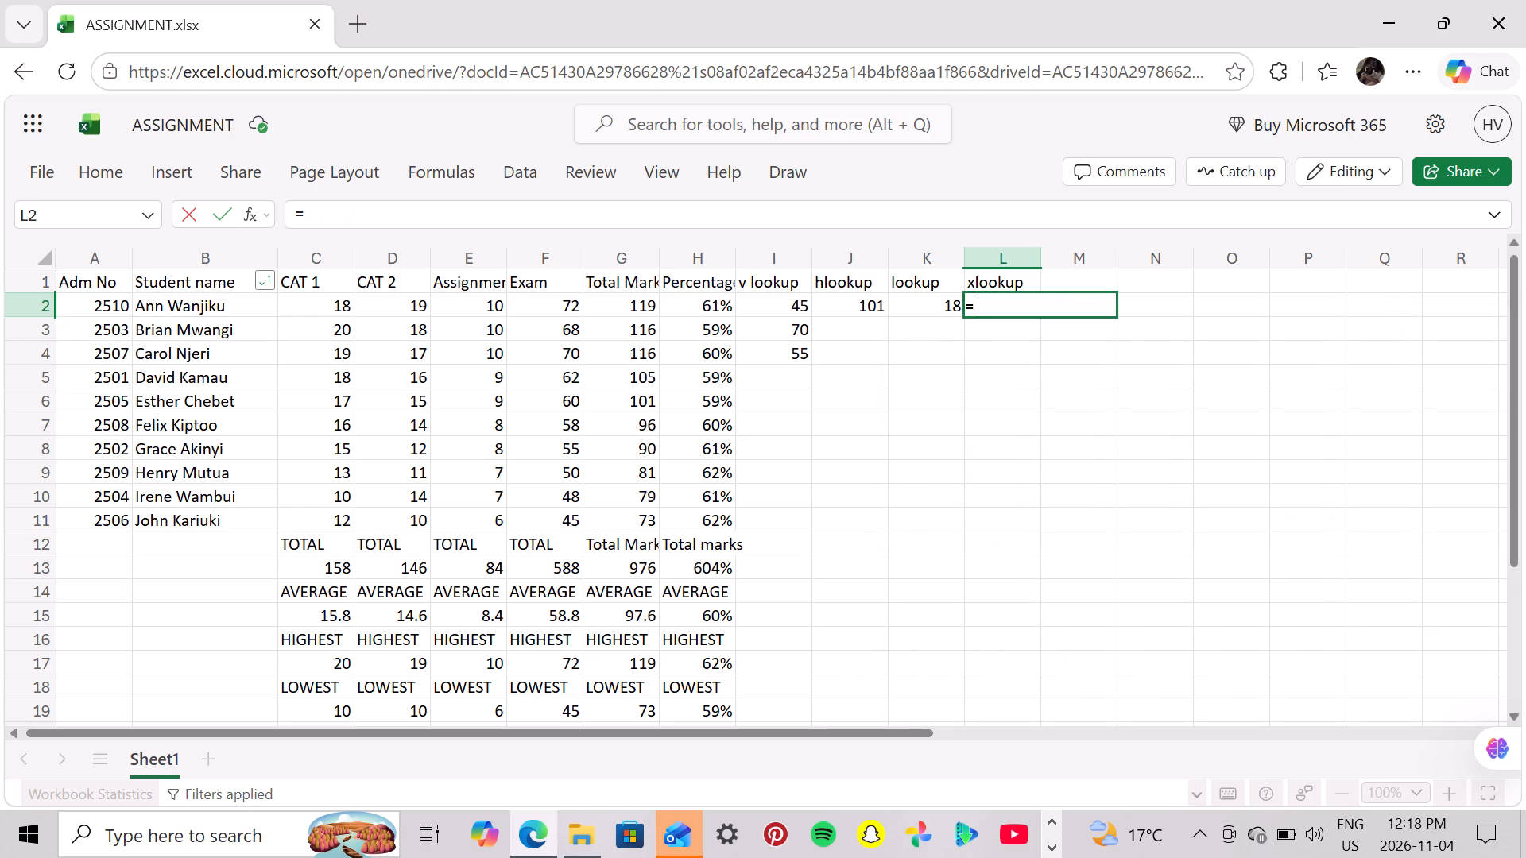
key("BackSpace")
Switch the ASSIGNMENT workbook to full-screen view.
double_click(1488, 795)
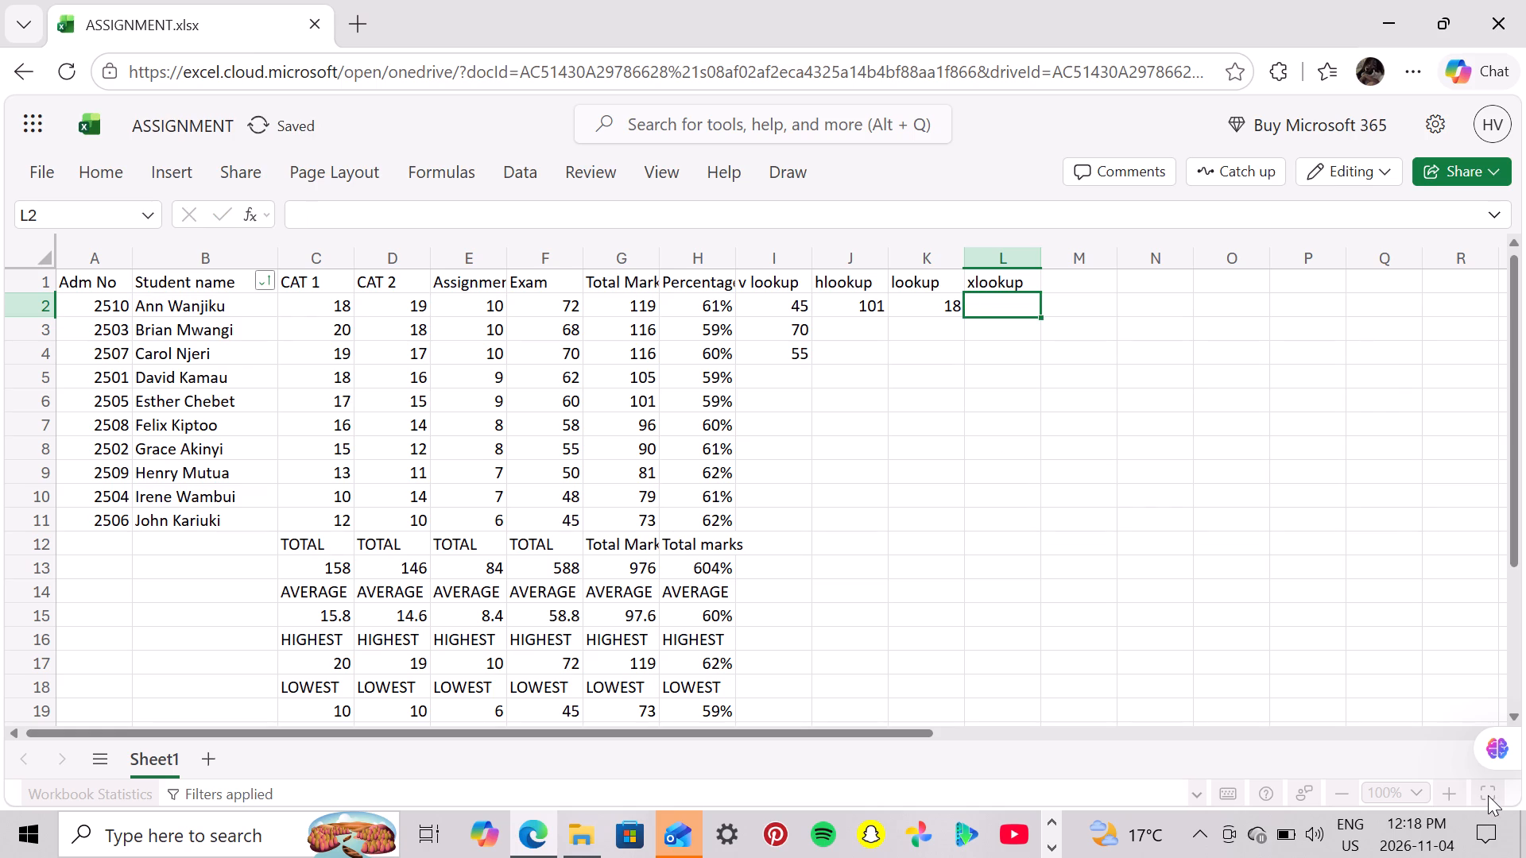
left_click(1488, 795)
left_click(1488, 795)
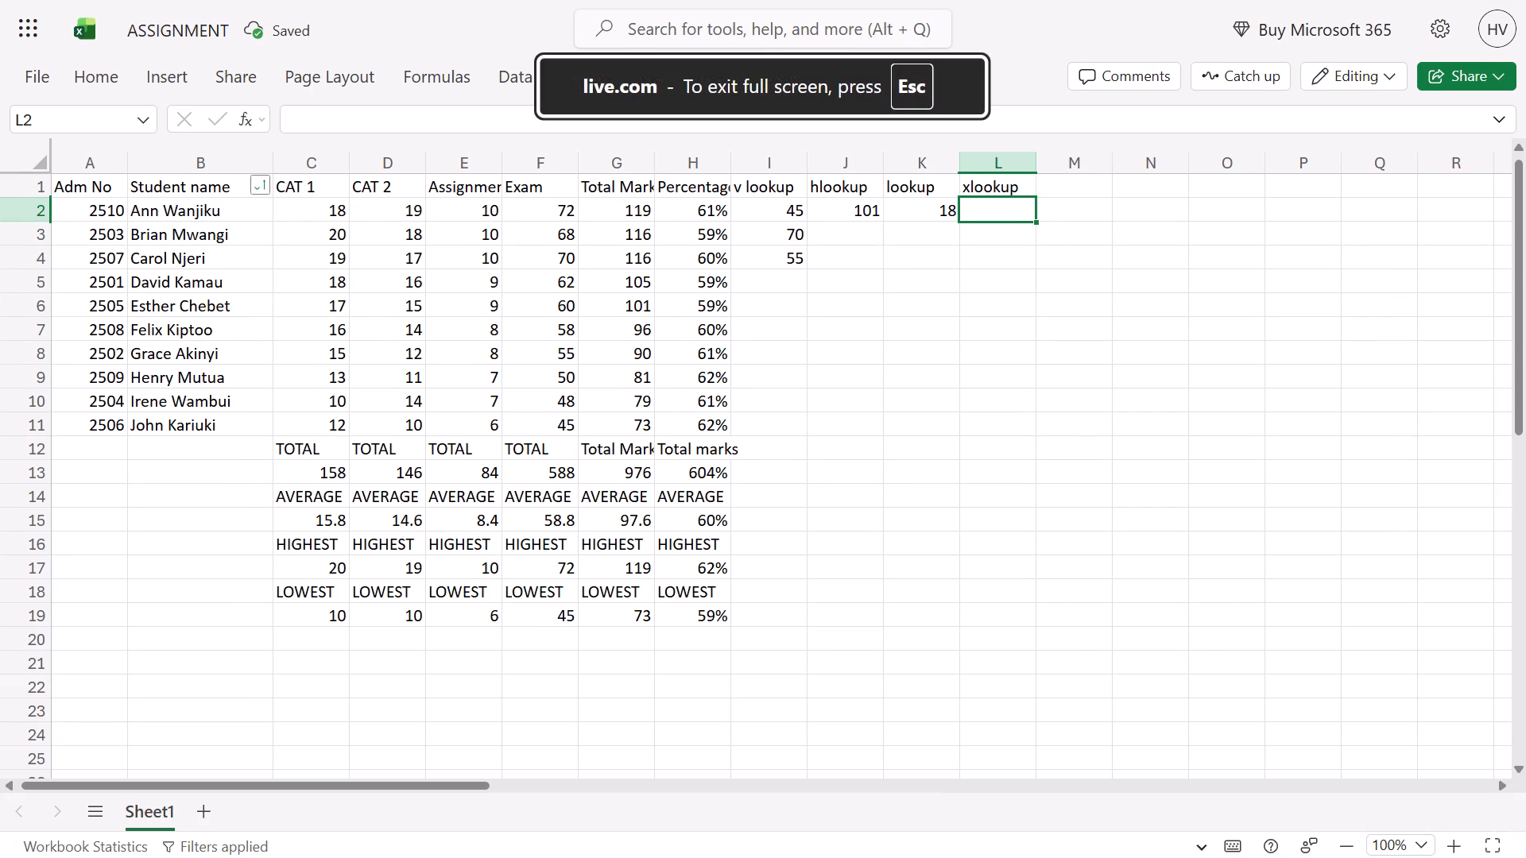
Start a new XLOOKUP formula in cell L2 under the xlookup header, using the suggested function.
left_click(997, 217)
key("equal")
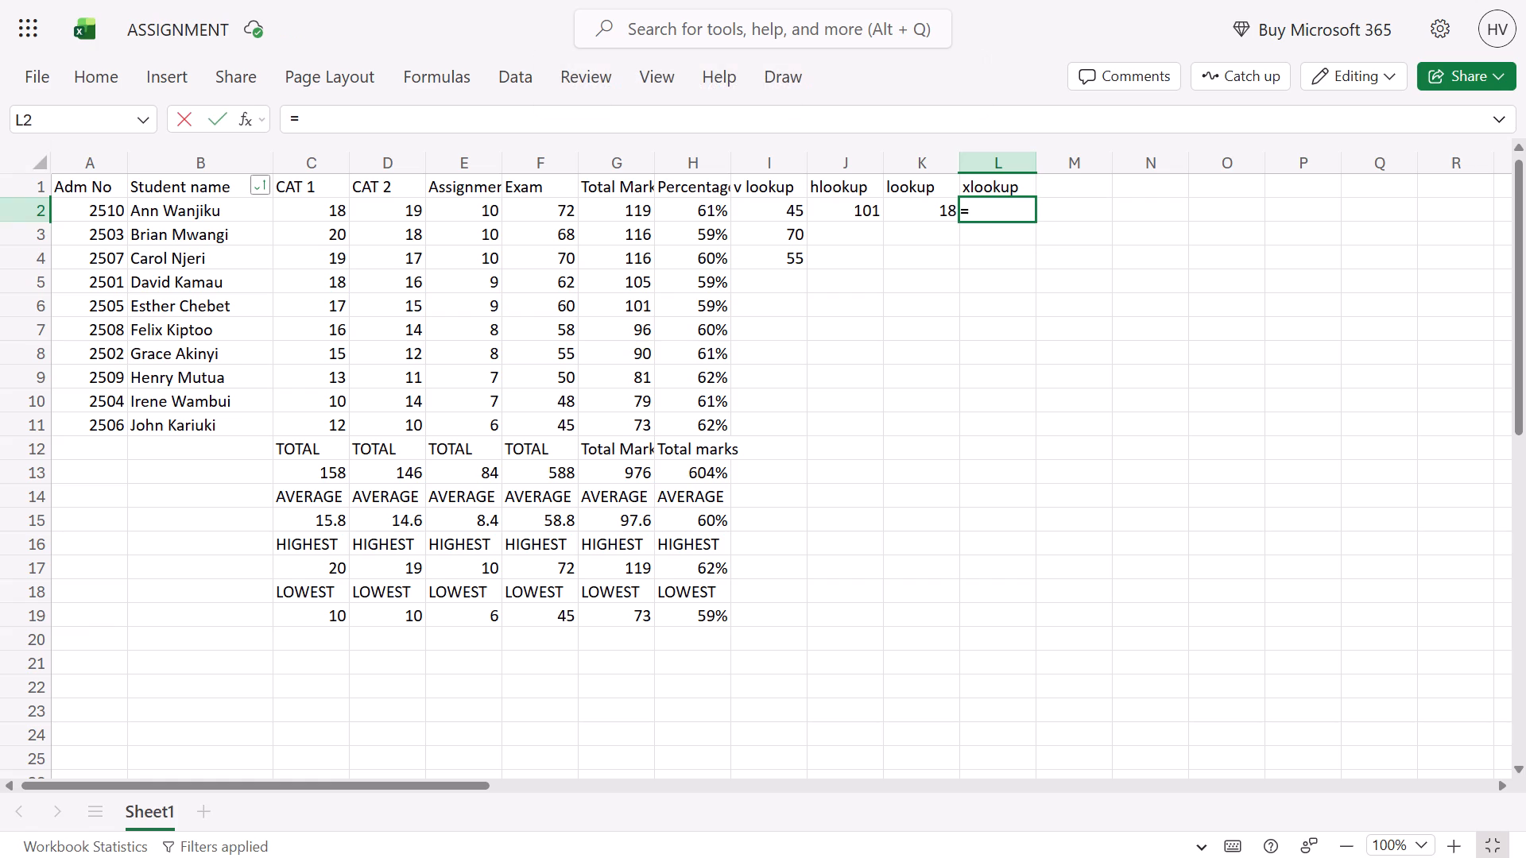
type("xlook")
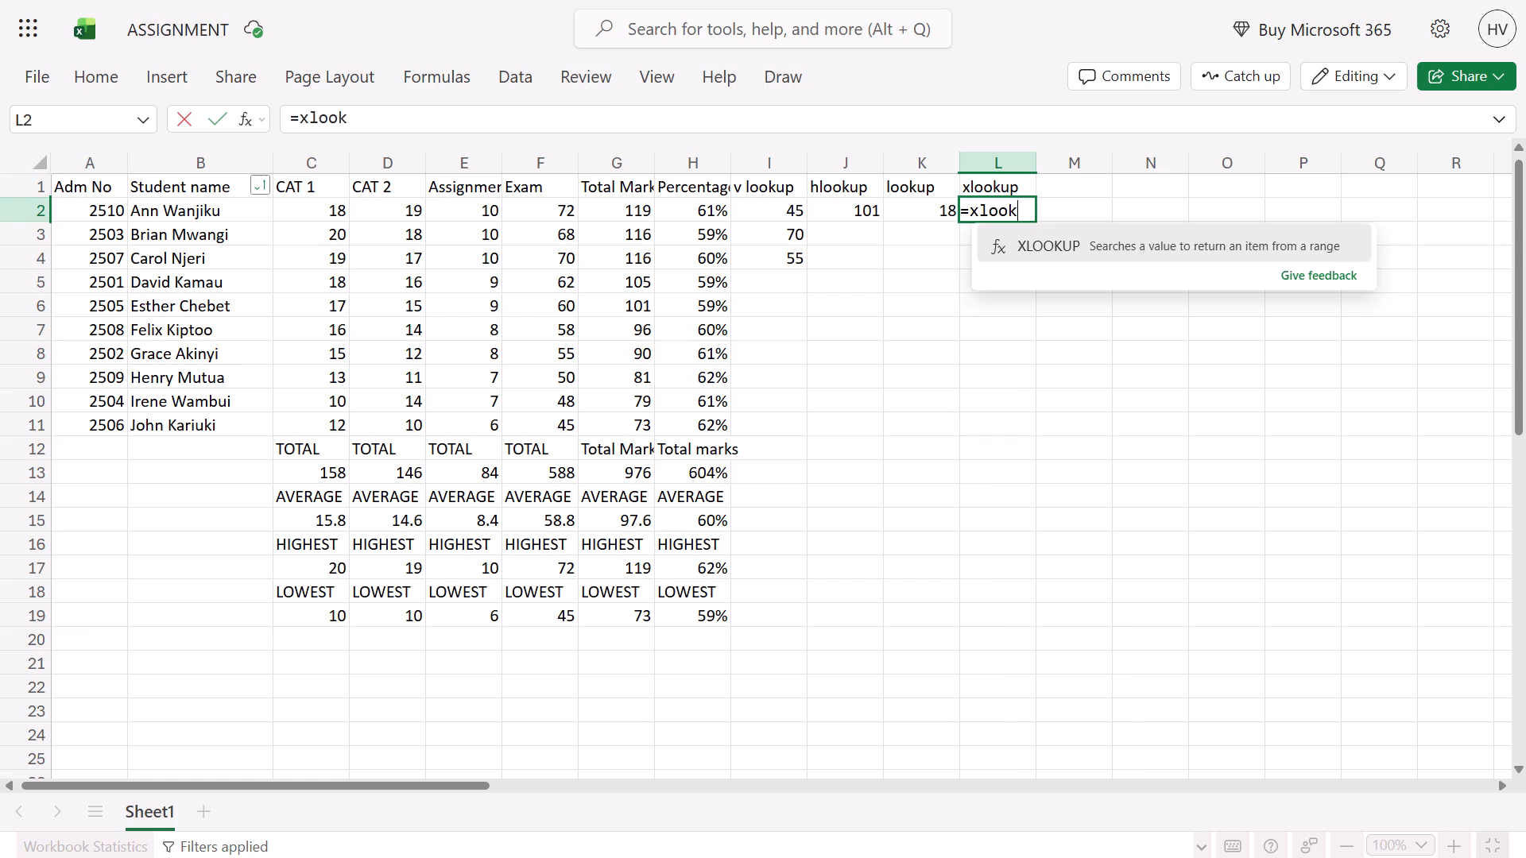
left_click(1067, 234)
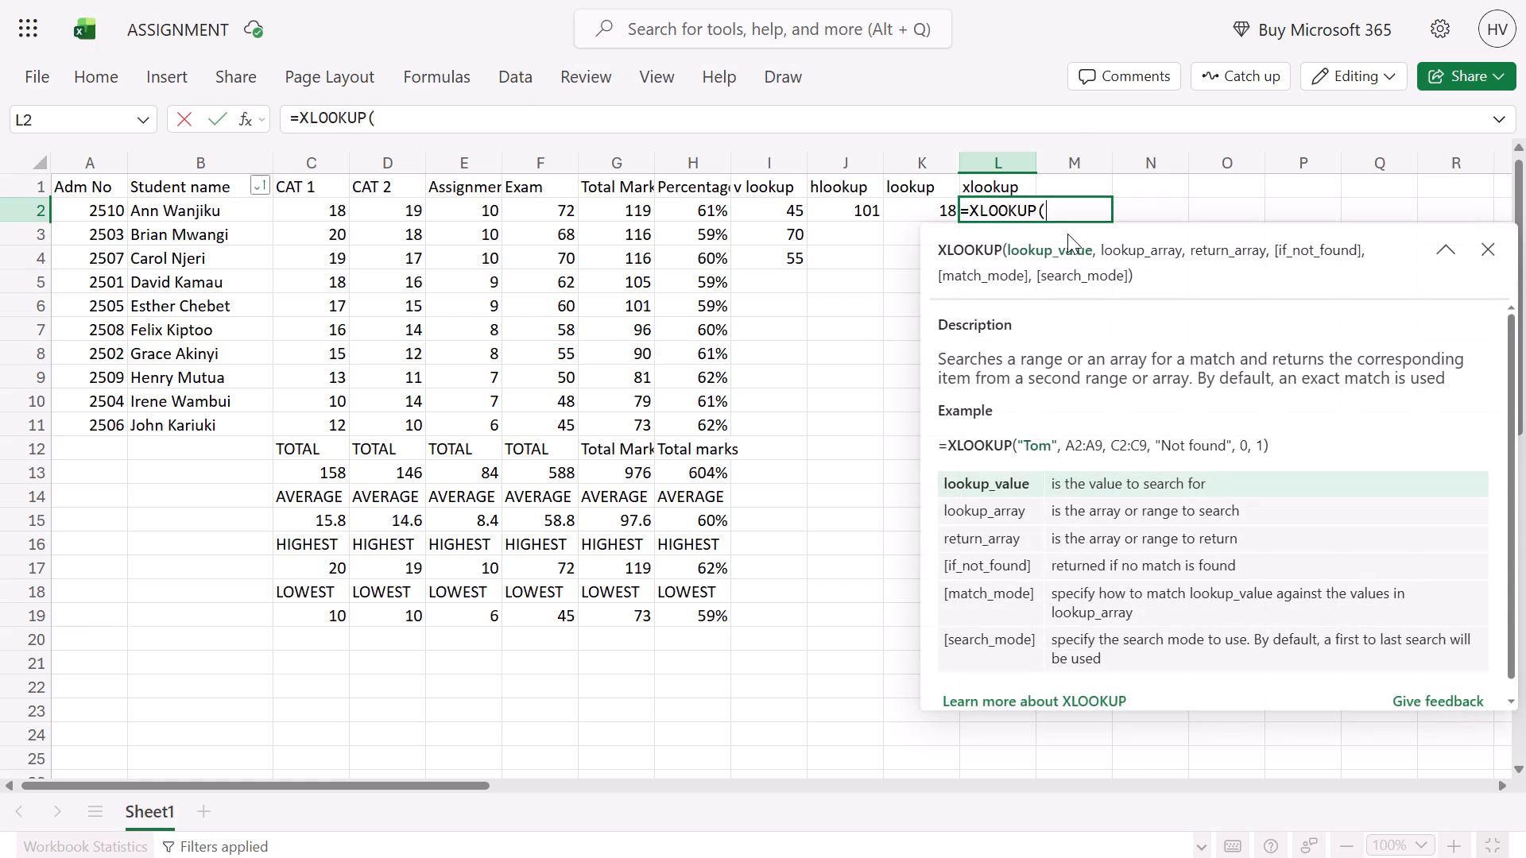
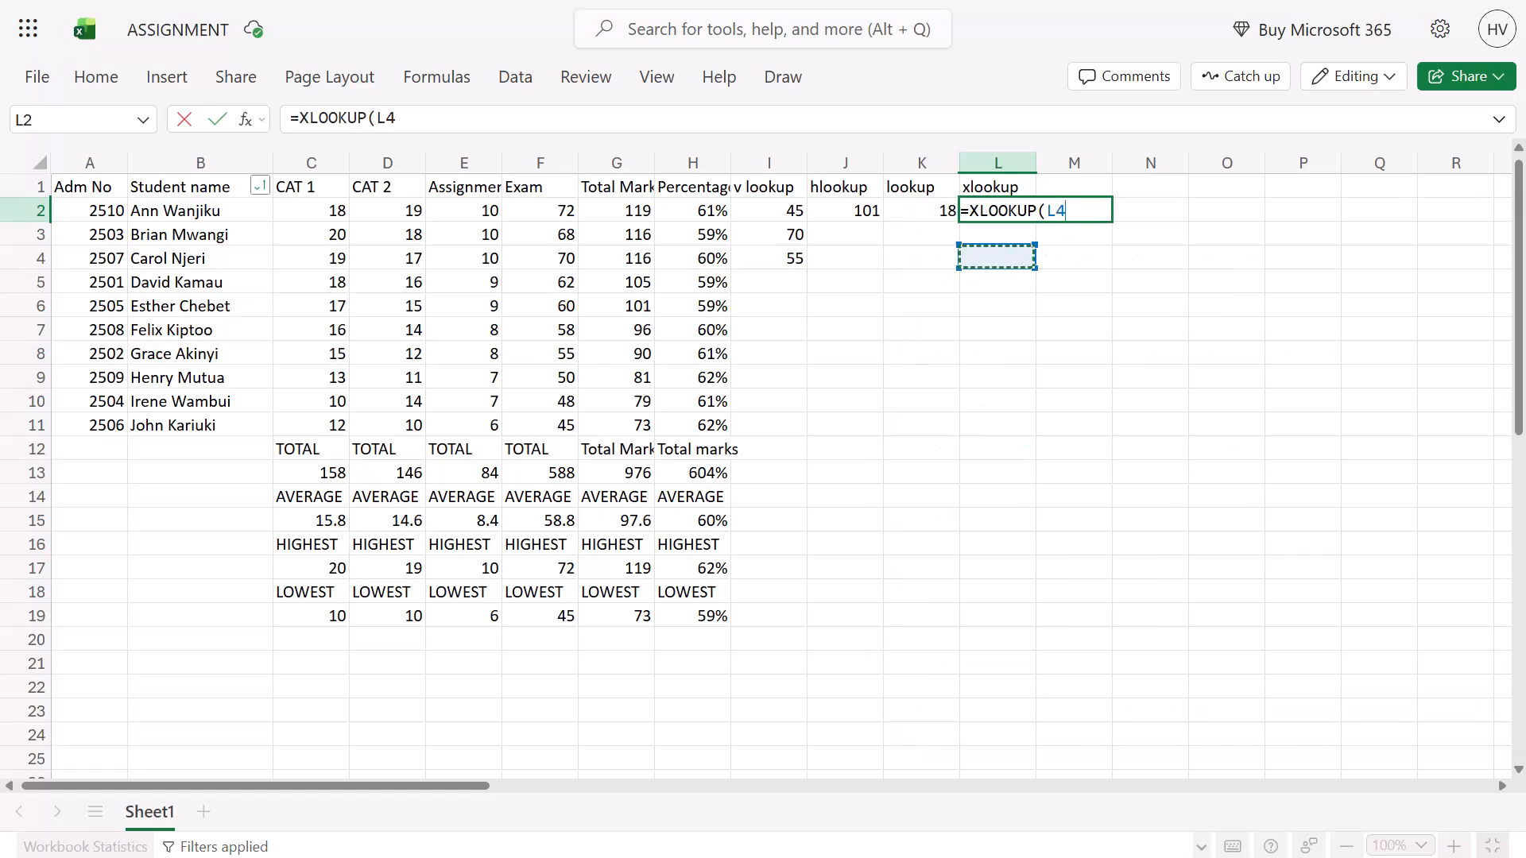
Replace the stray L4 reference in cell L2's XLOOKUP formula with the lookup value "Total Marks".
key("BackSpace")
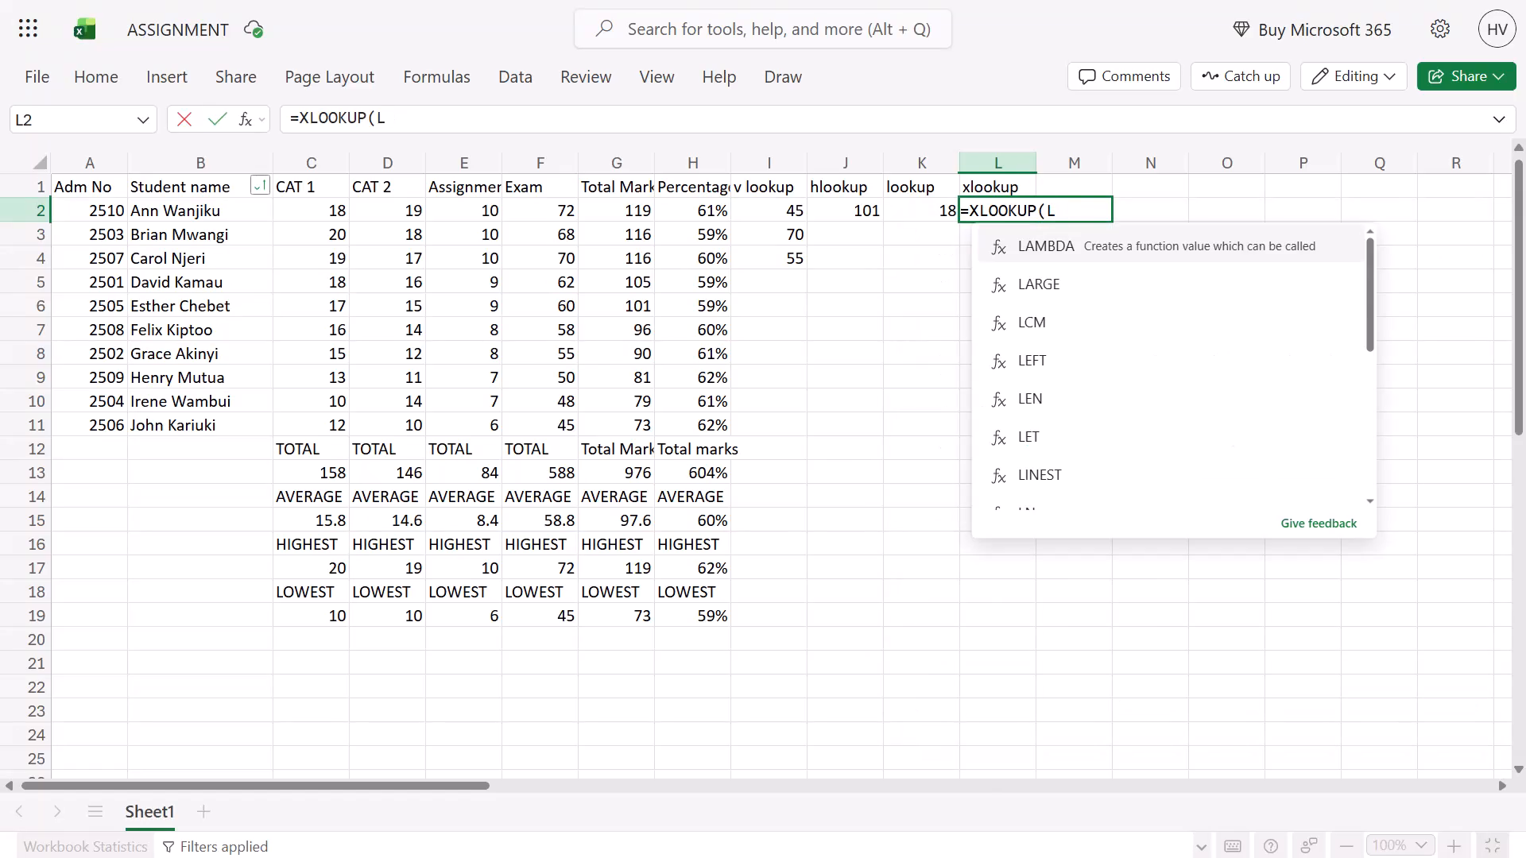
key("BackSpace")
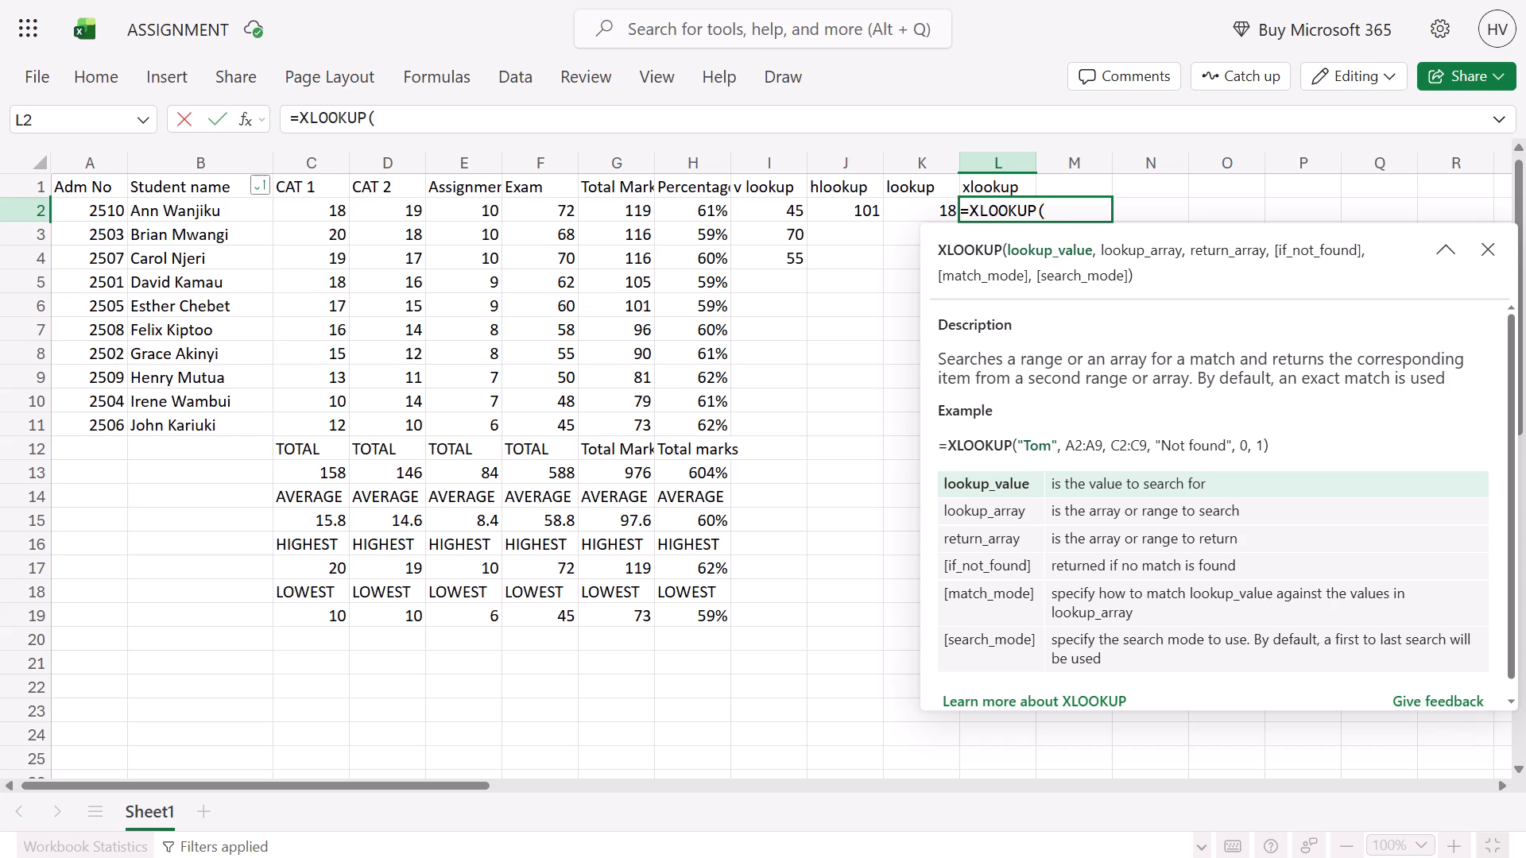
key("shift+quotedbl")
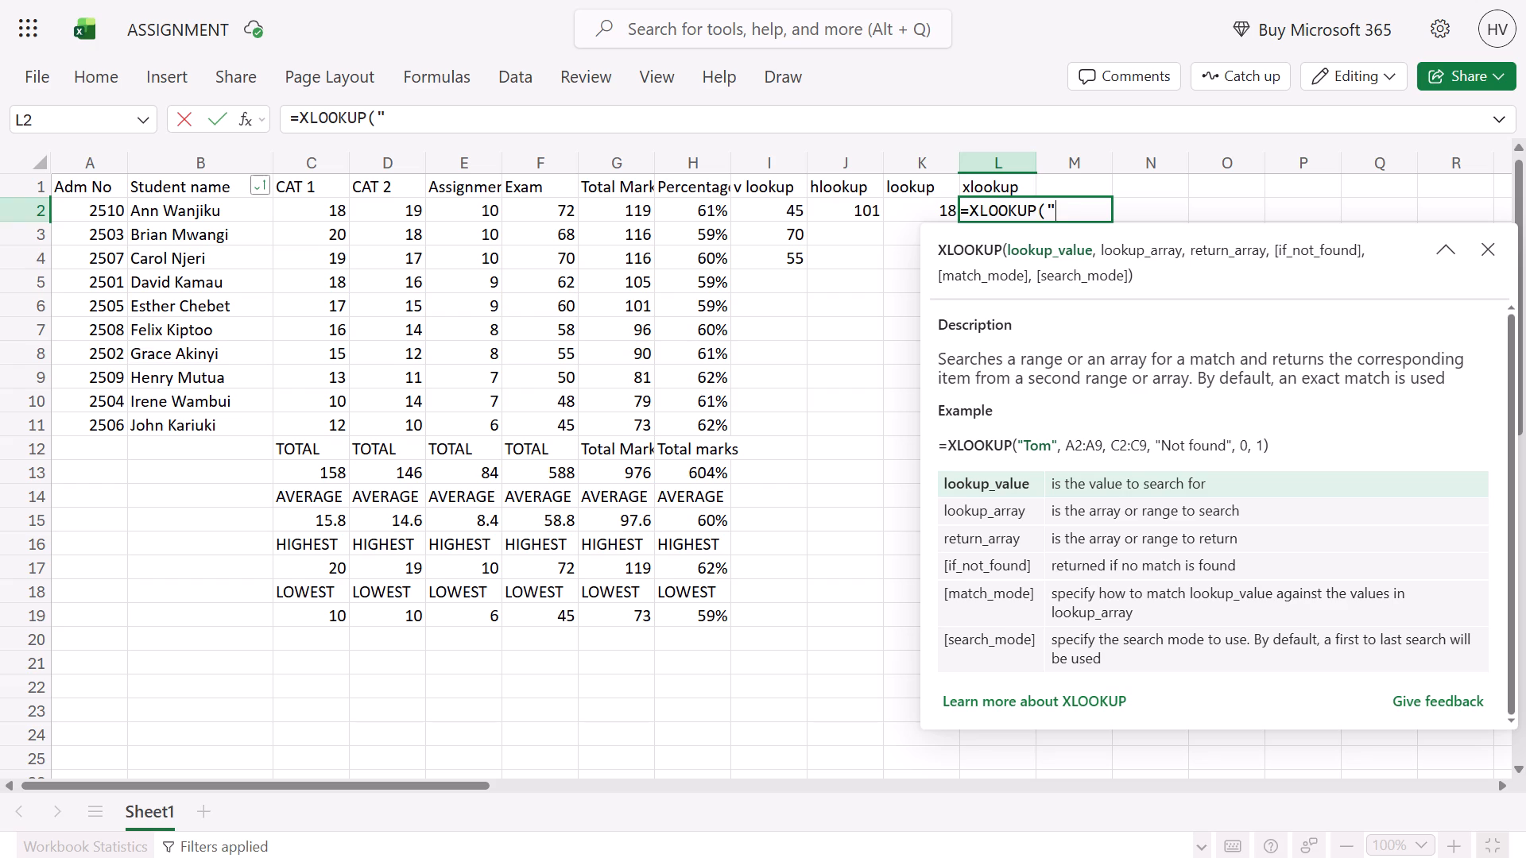
key("t")
type("oata")
key("BackSpace")
key("BackSpace")
key("BackSpace")
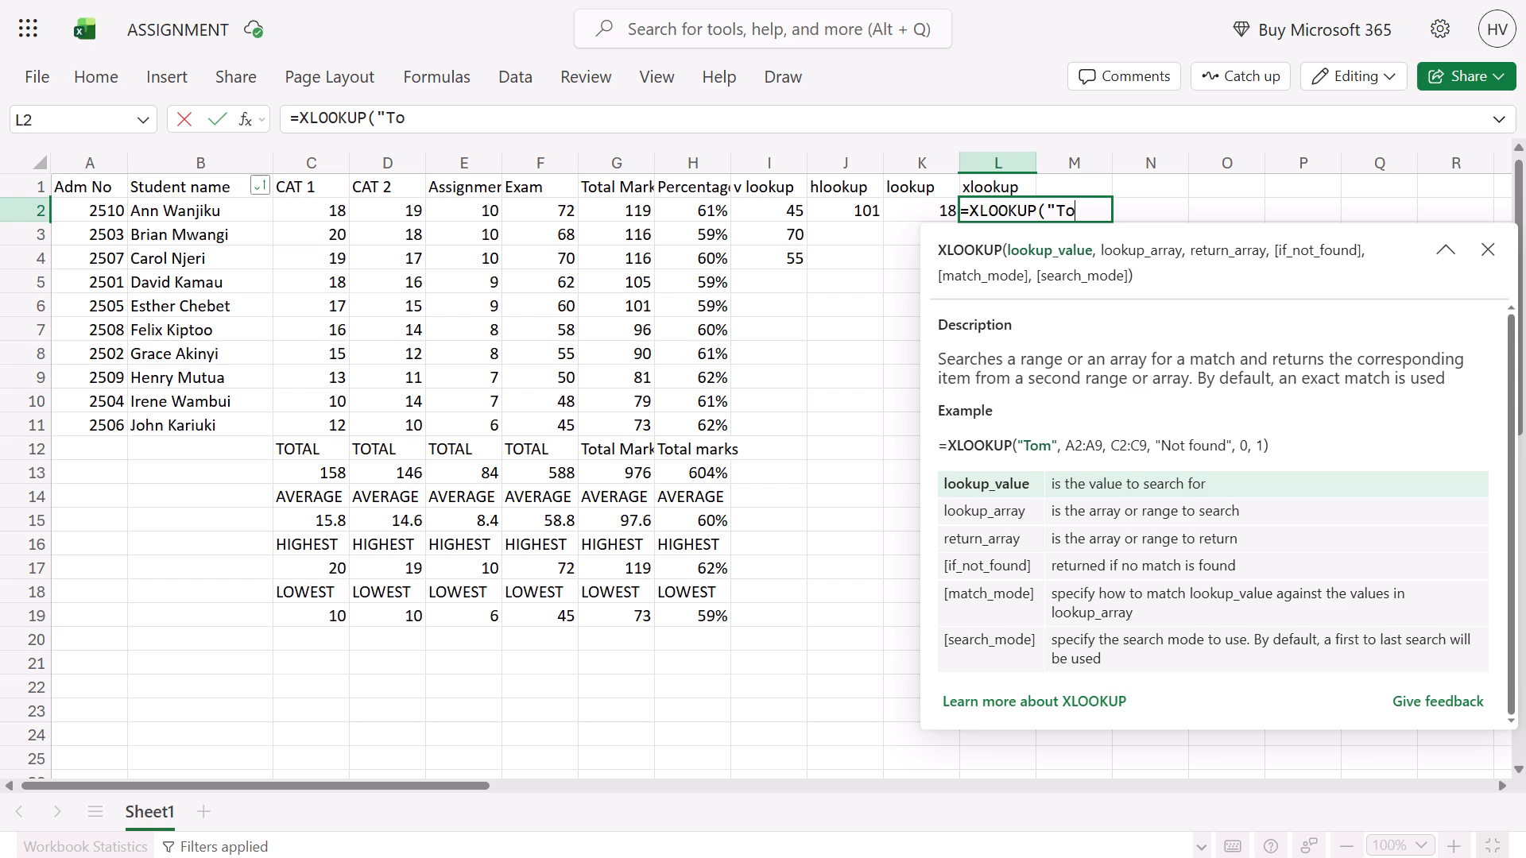
type("tal")
key("space")
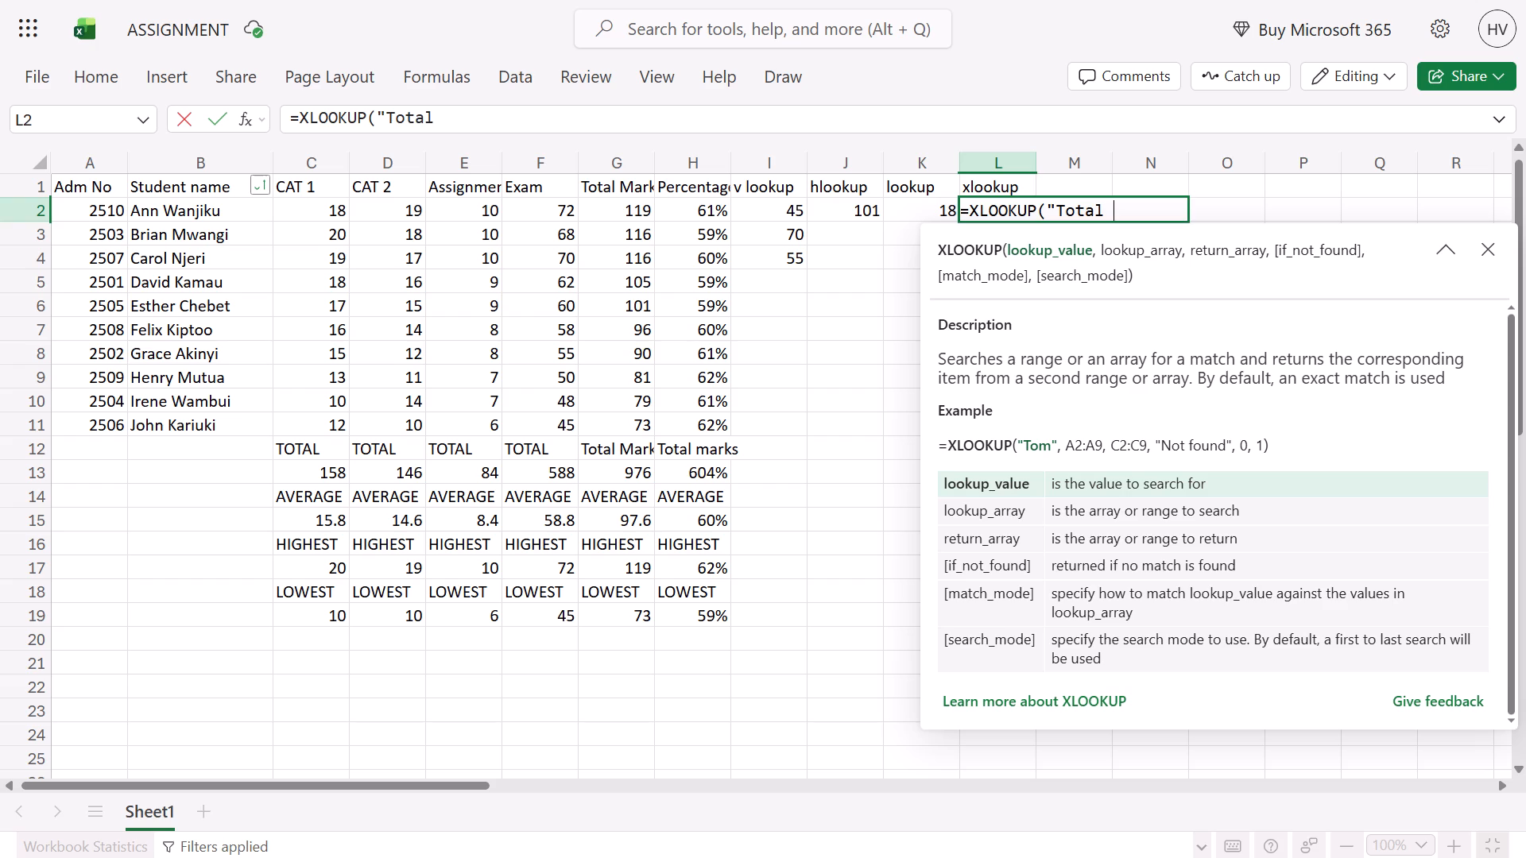
key("m")
type("arks")
key("shift+quotedbl")
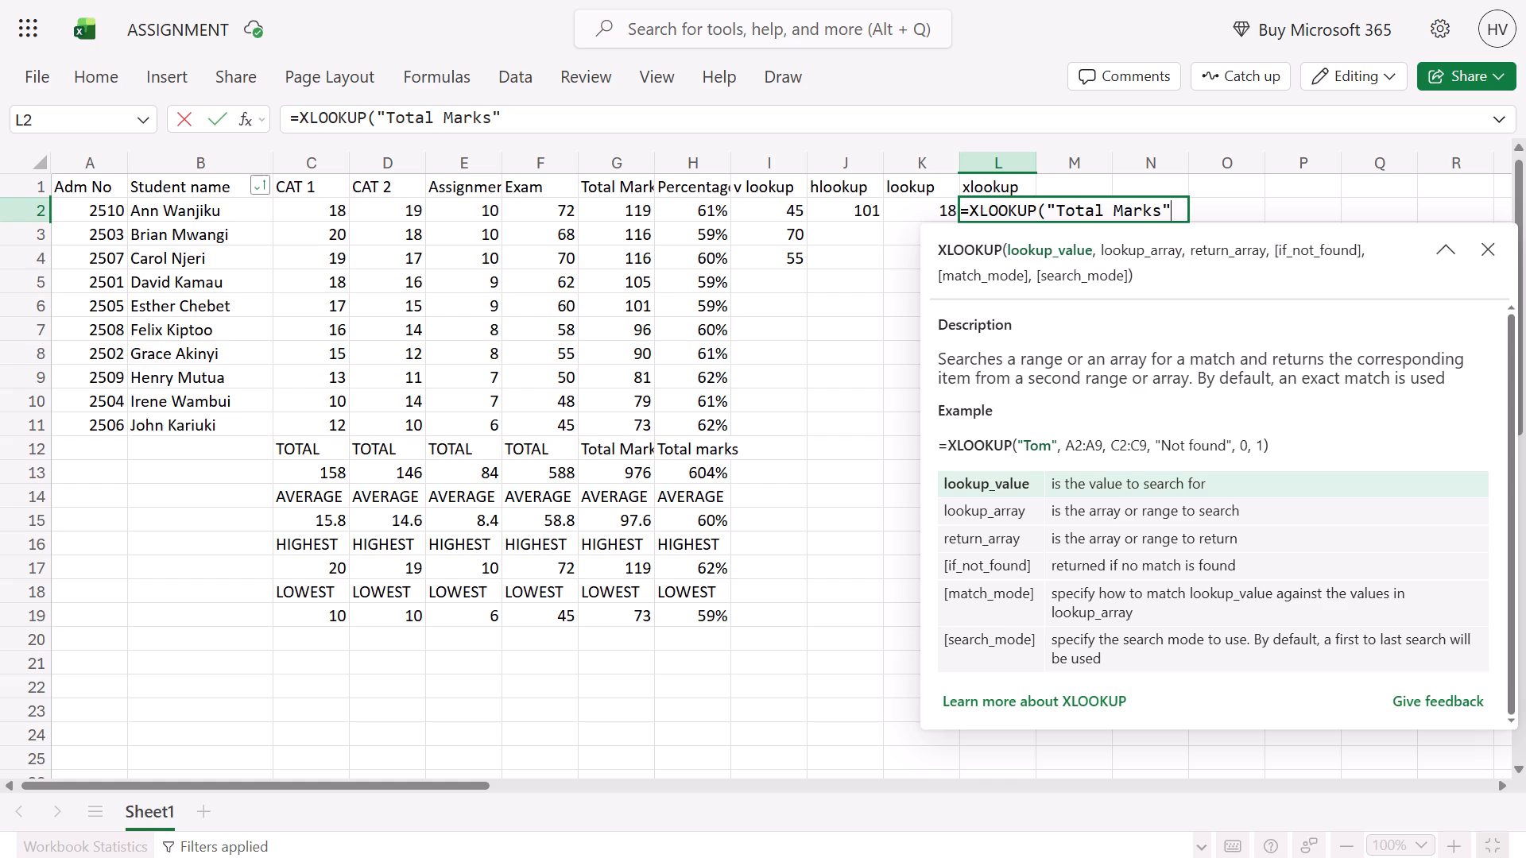
key("comma")
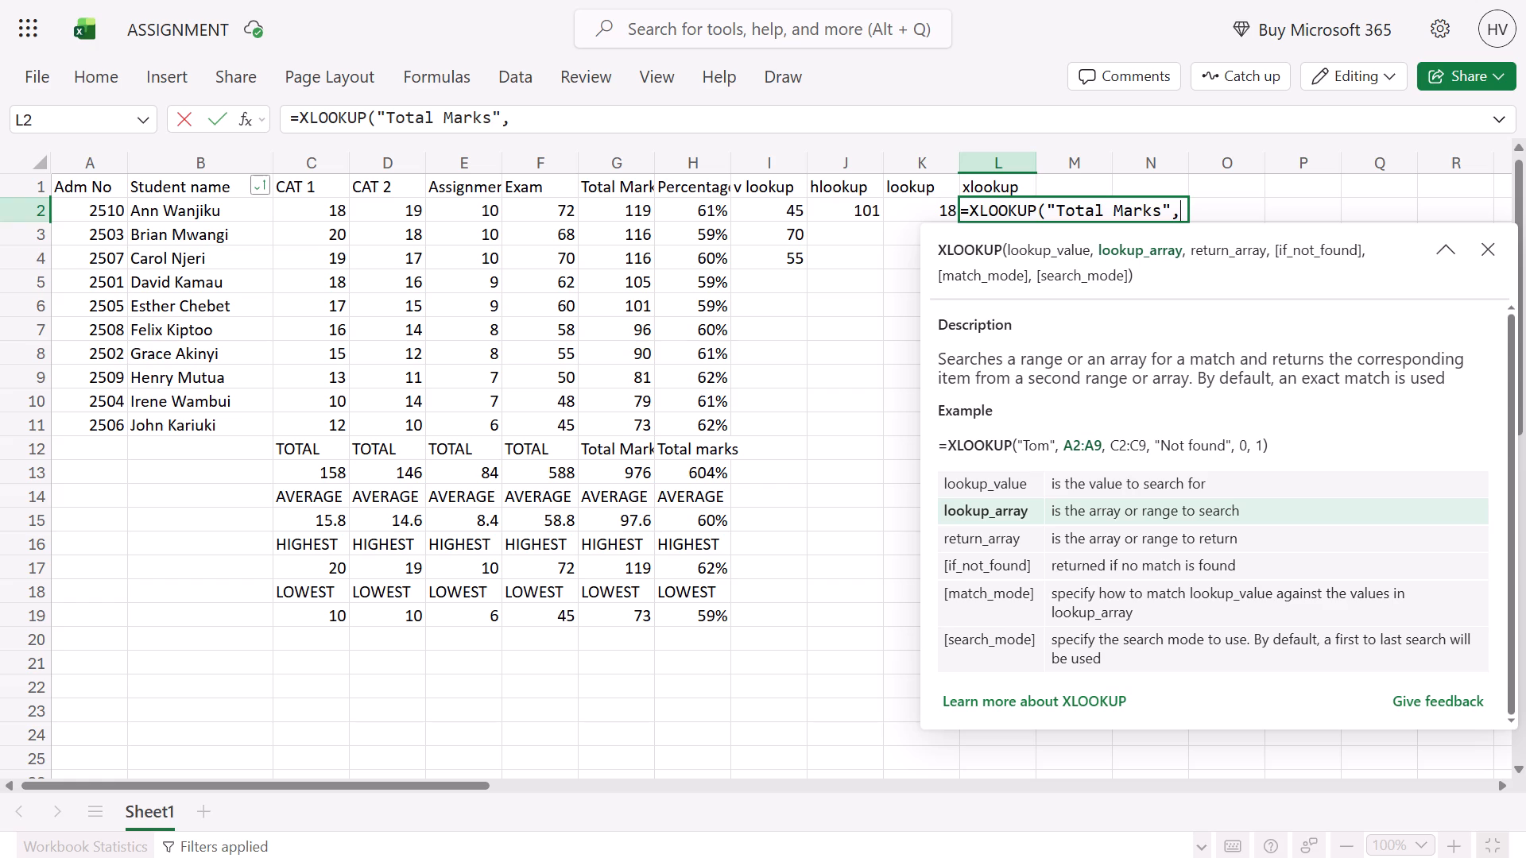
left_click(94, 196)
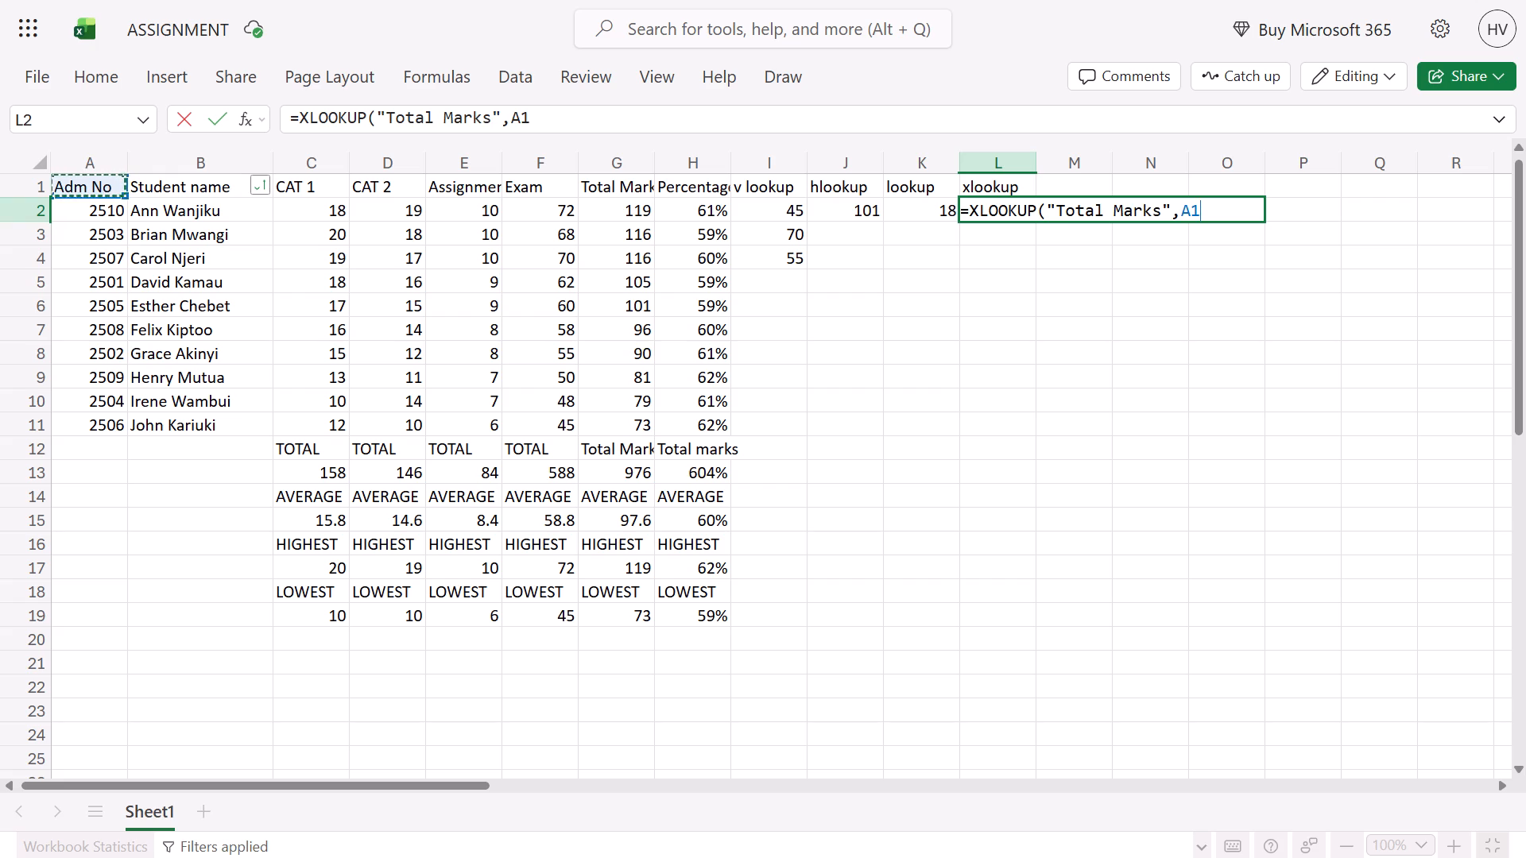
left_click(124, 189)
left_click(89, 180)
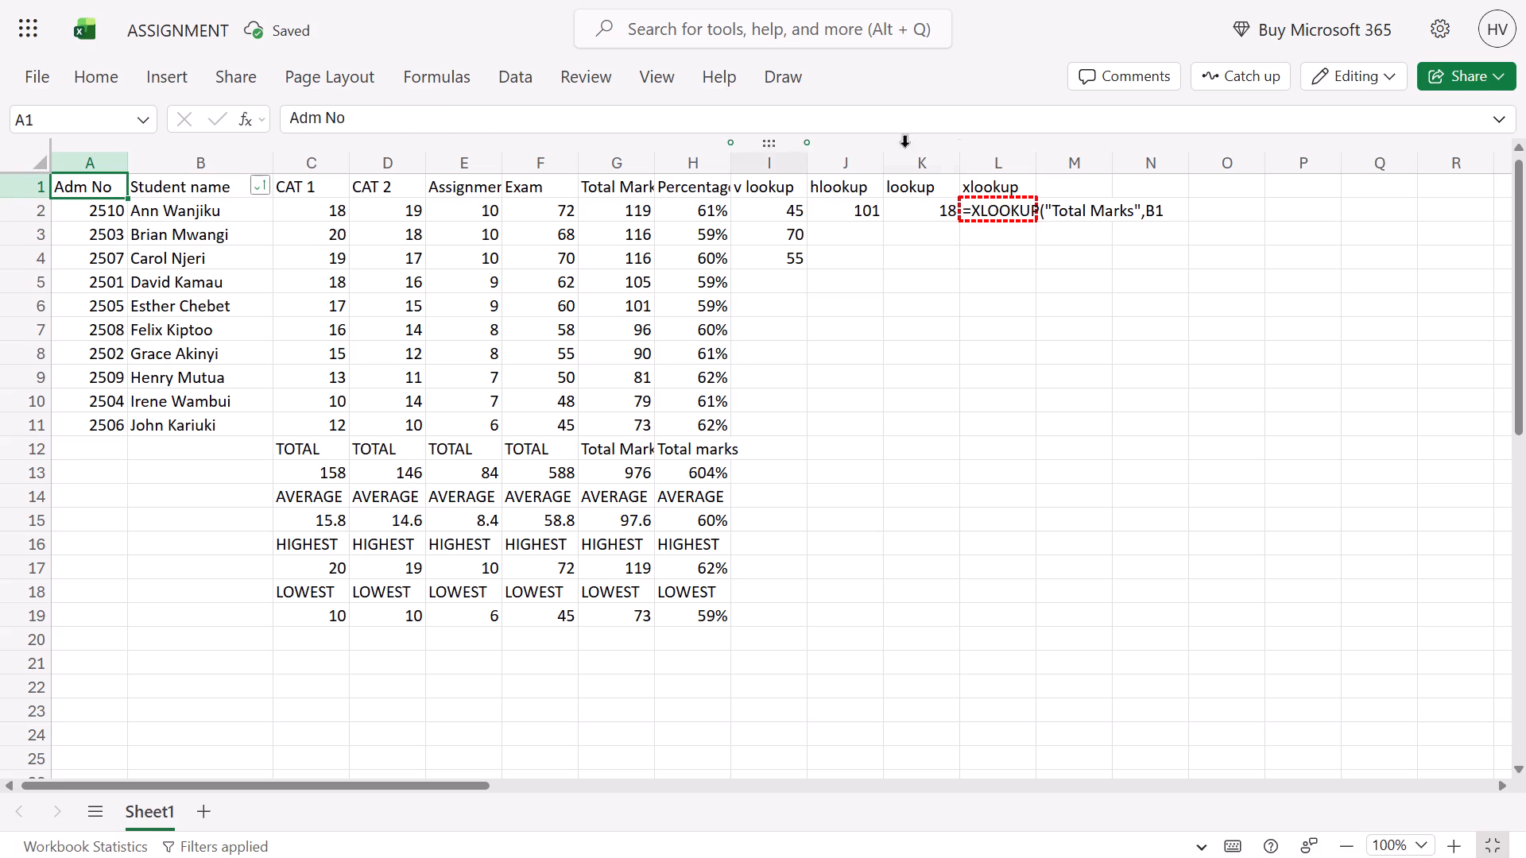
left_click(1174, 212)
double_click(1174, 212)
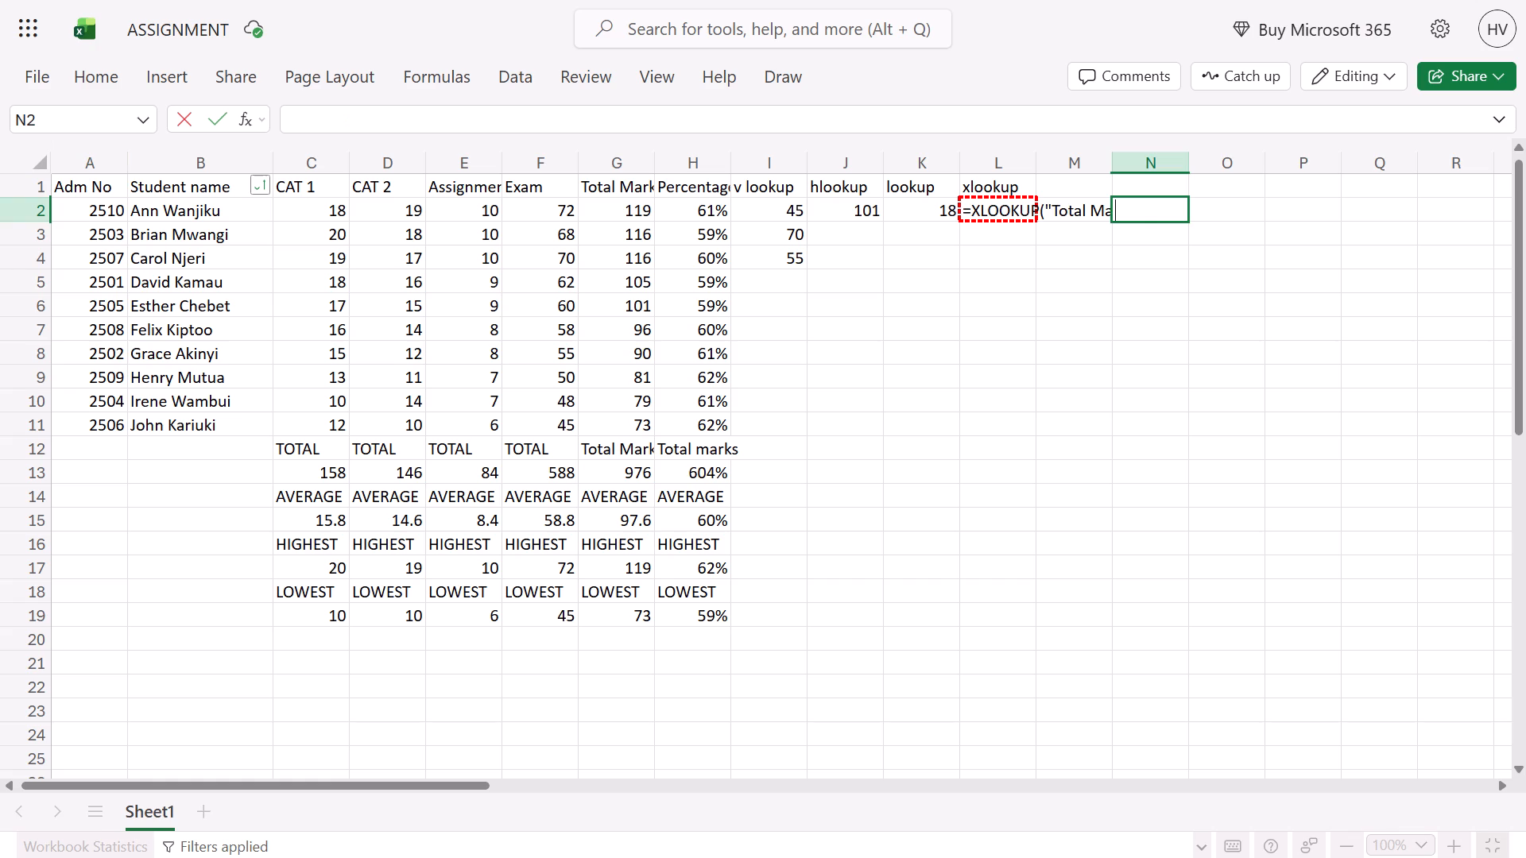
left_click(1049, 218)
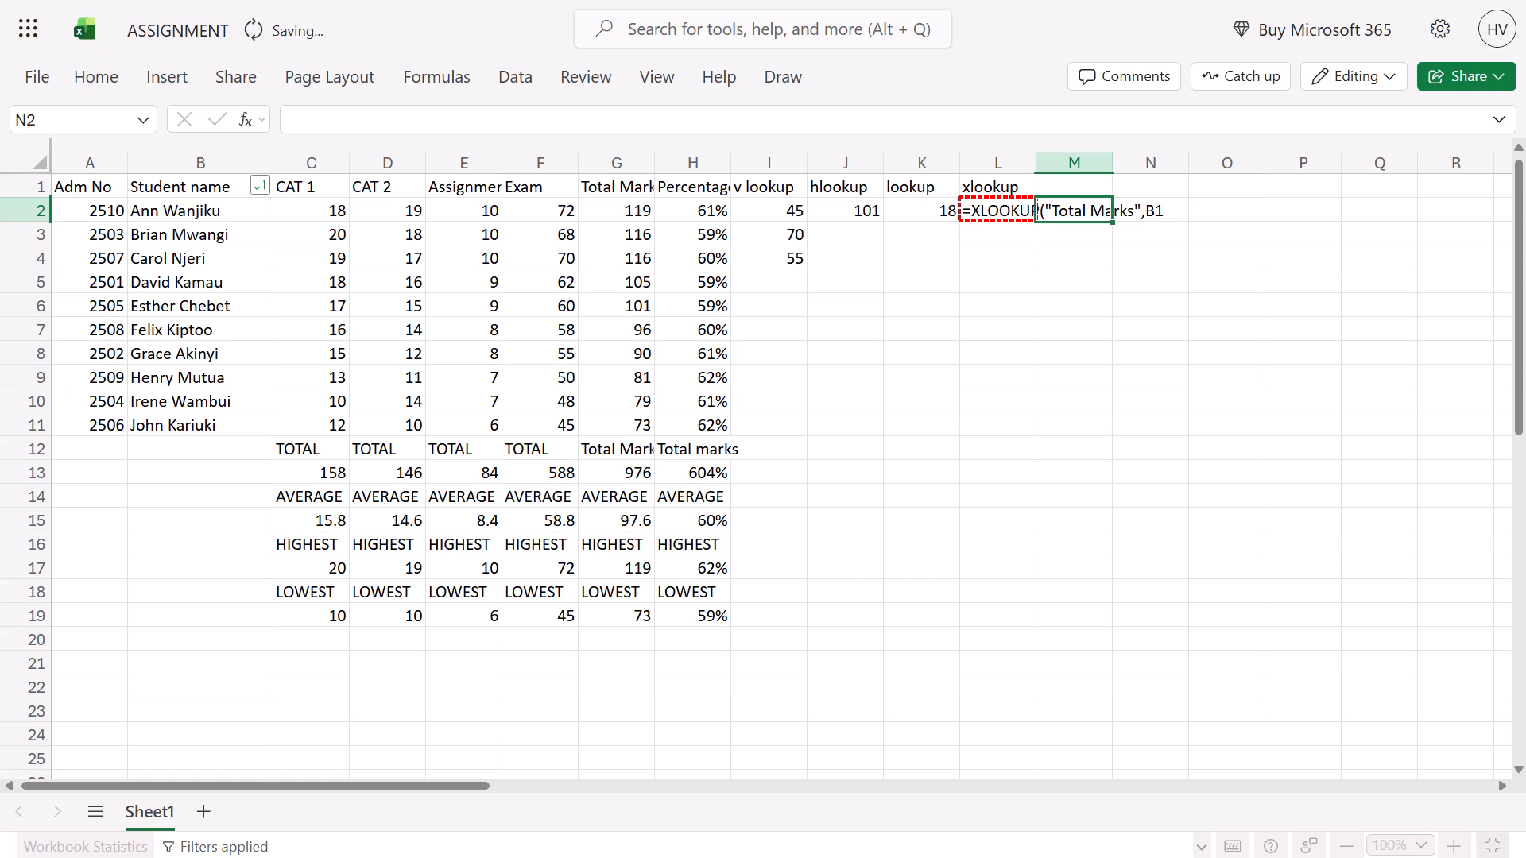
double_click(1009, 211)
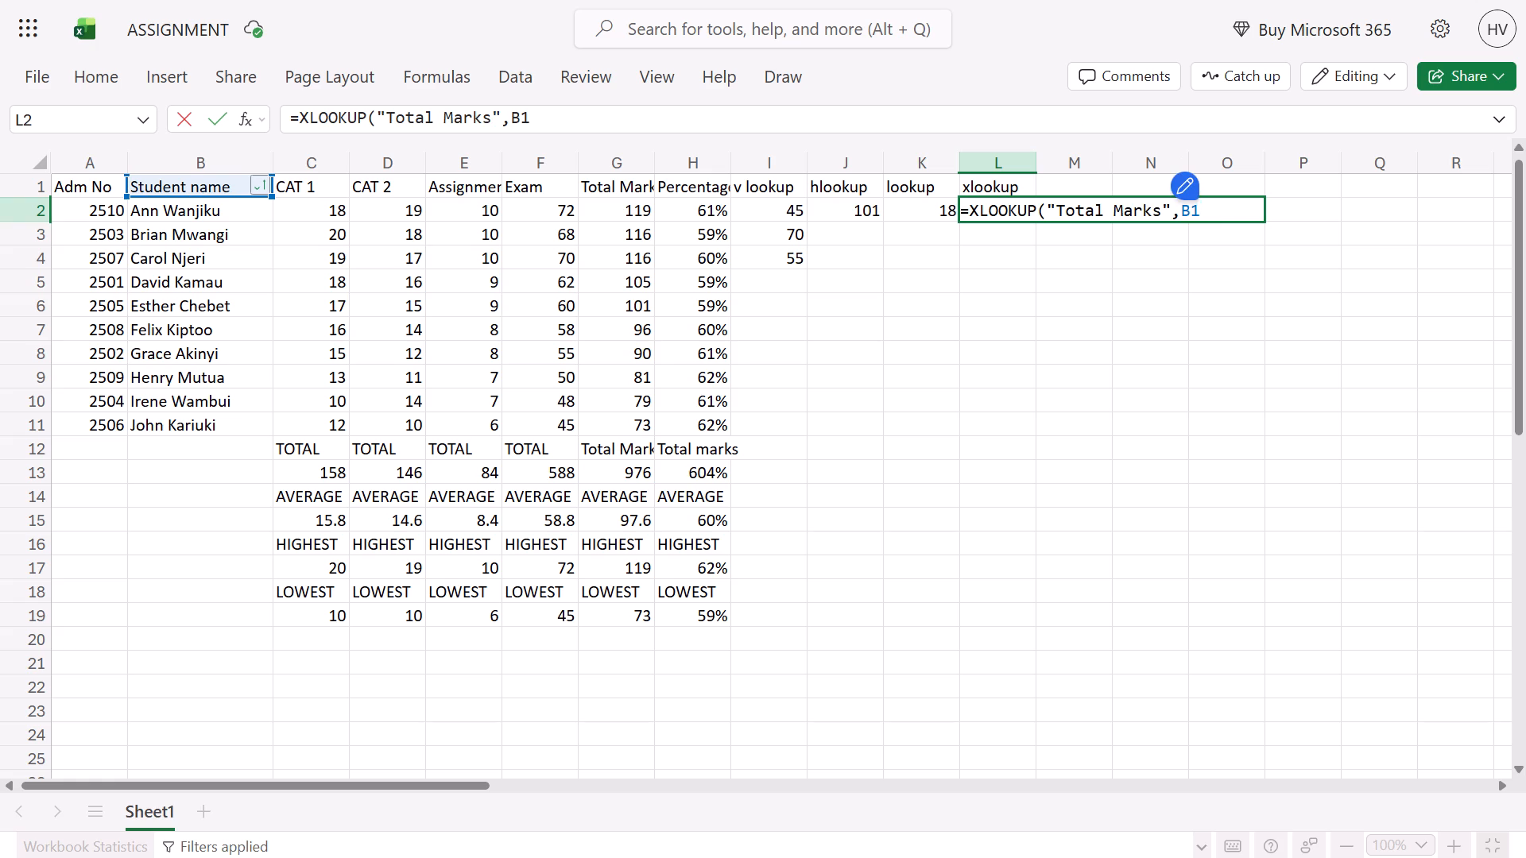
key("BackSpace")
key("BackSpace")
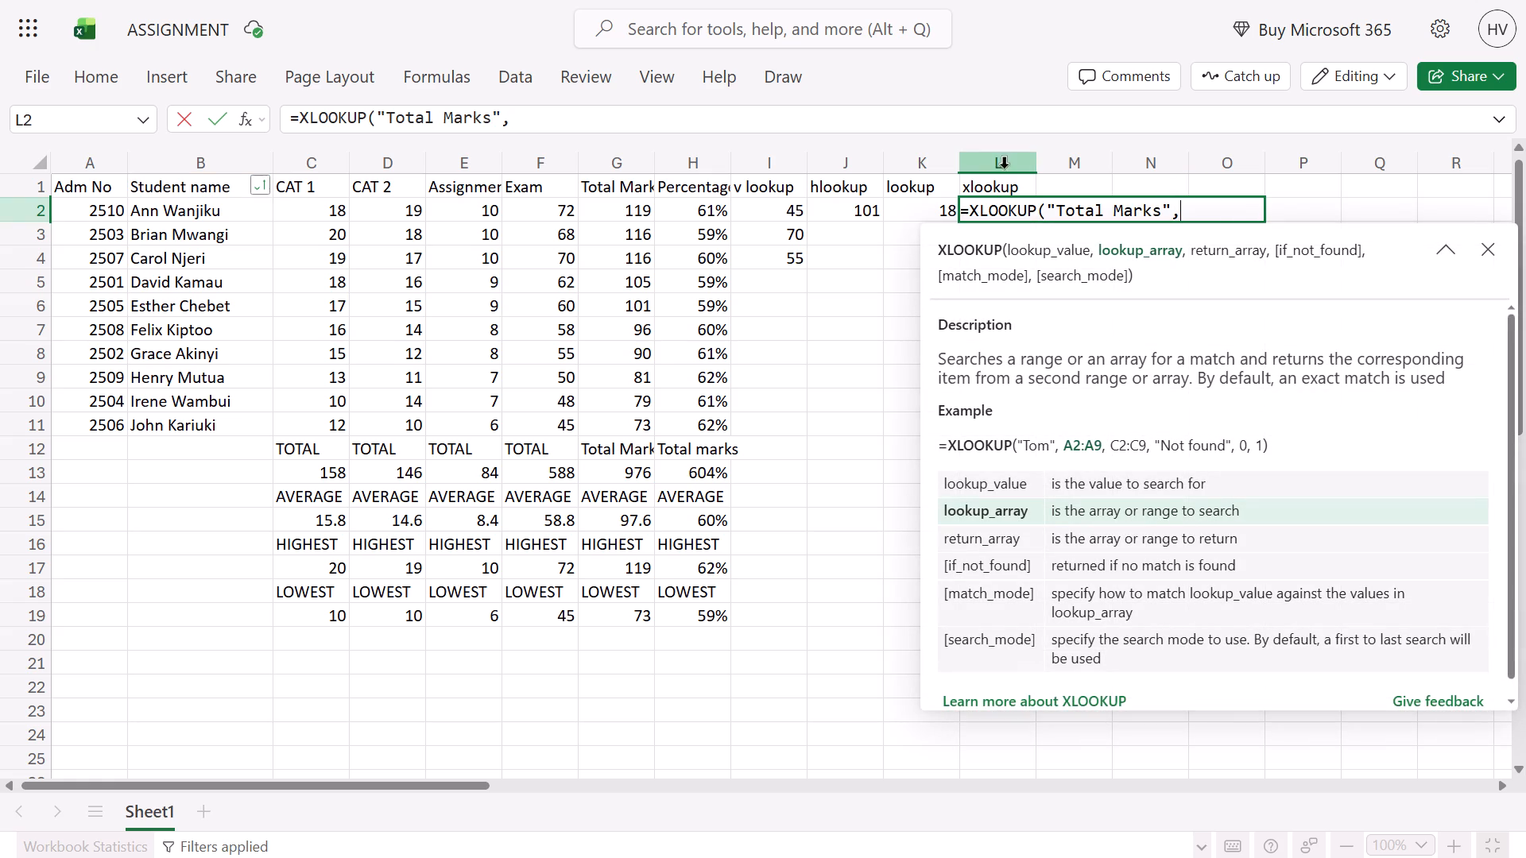
Set the XLOOKUP lookup array to the header row range A1:H1.
left_click(99, 192)
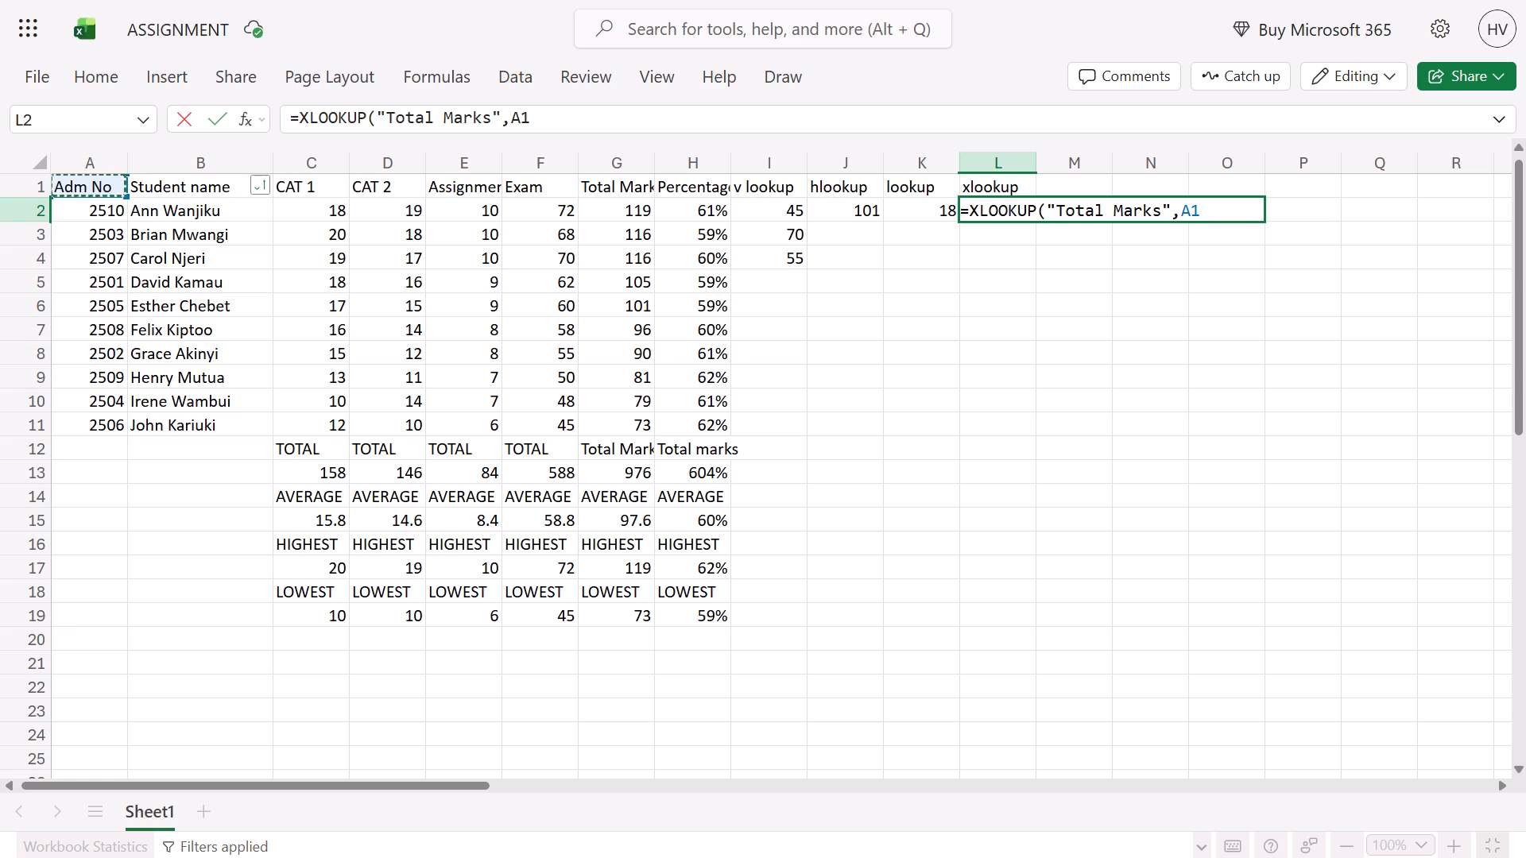
left_click_drag(99, 192, 252, 172)
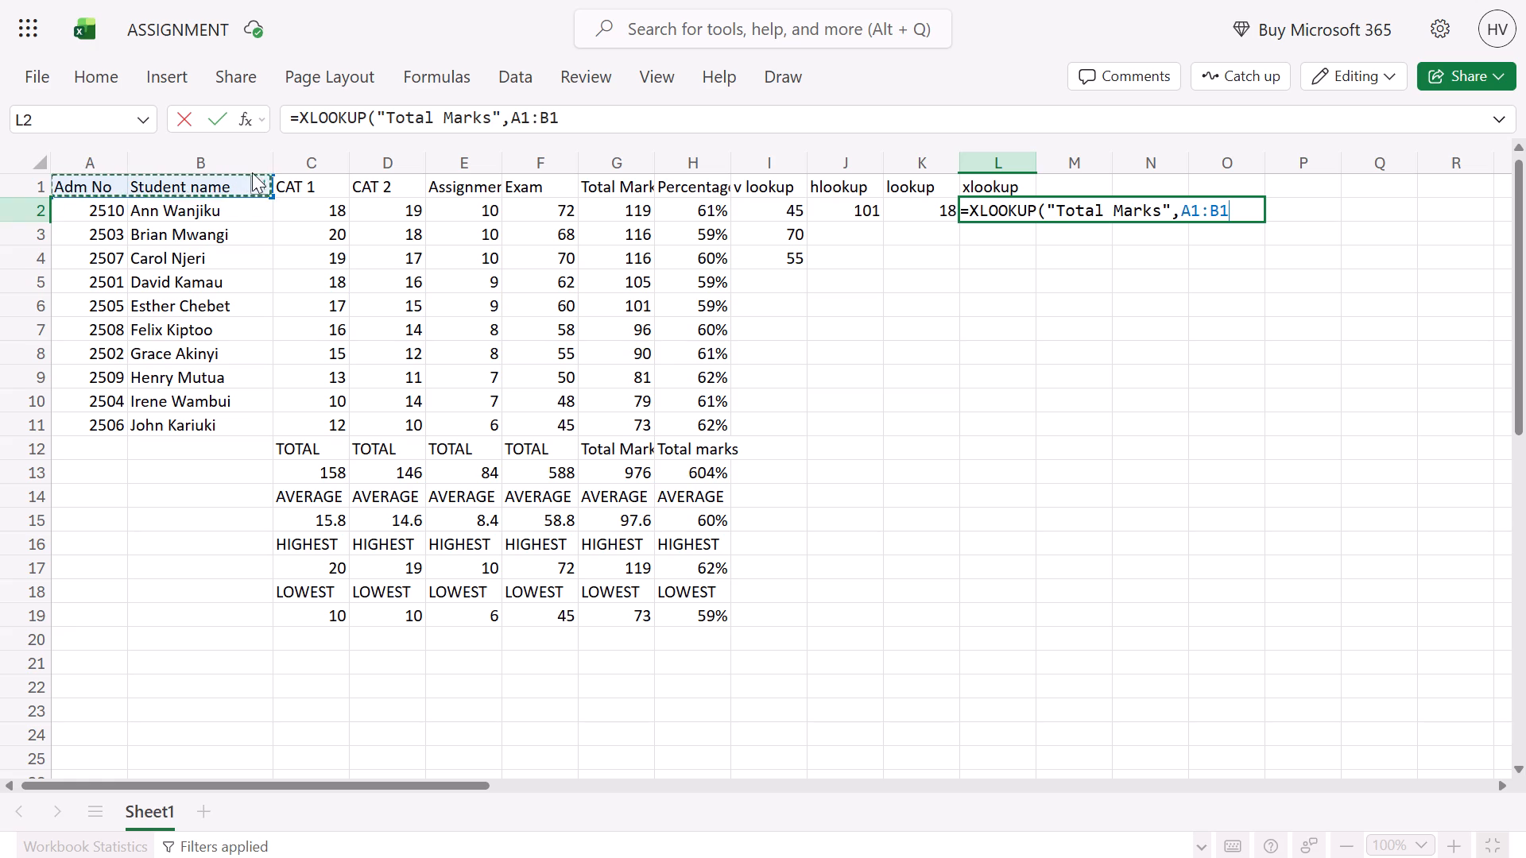
left_click_drag(252, 172, 398, 170)
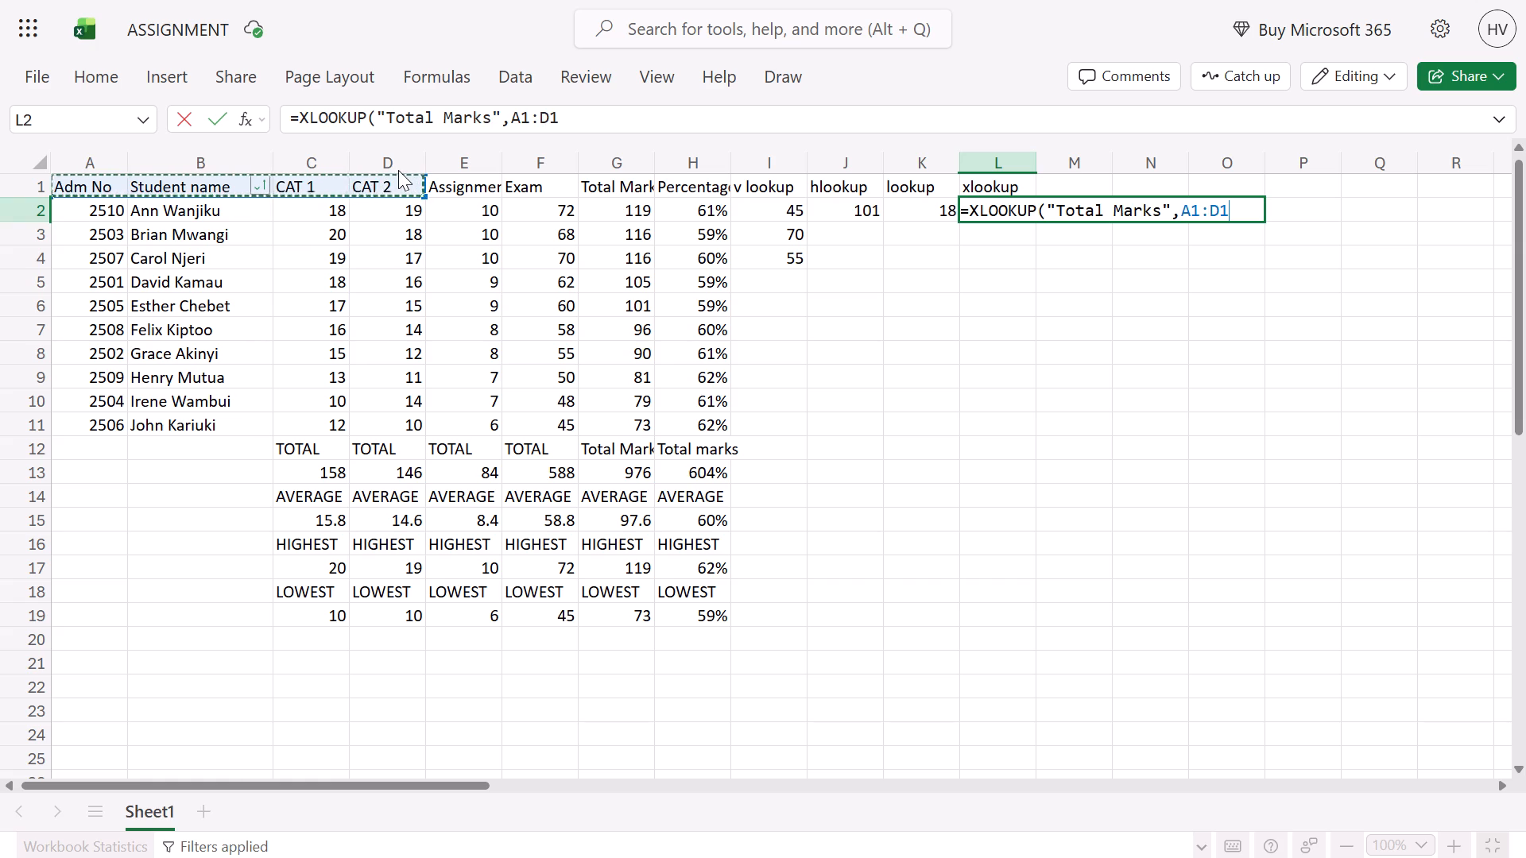
left_click_drag(398, 170, 428, 185)
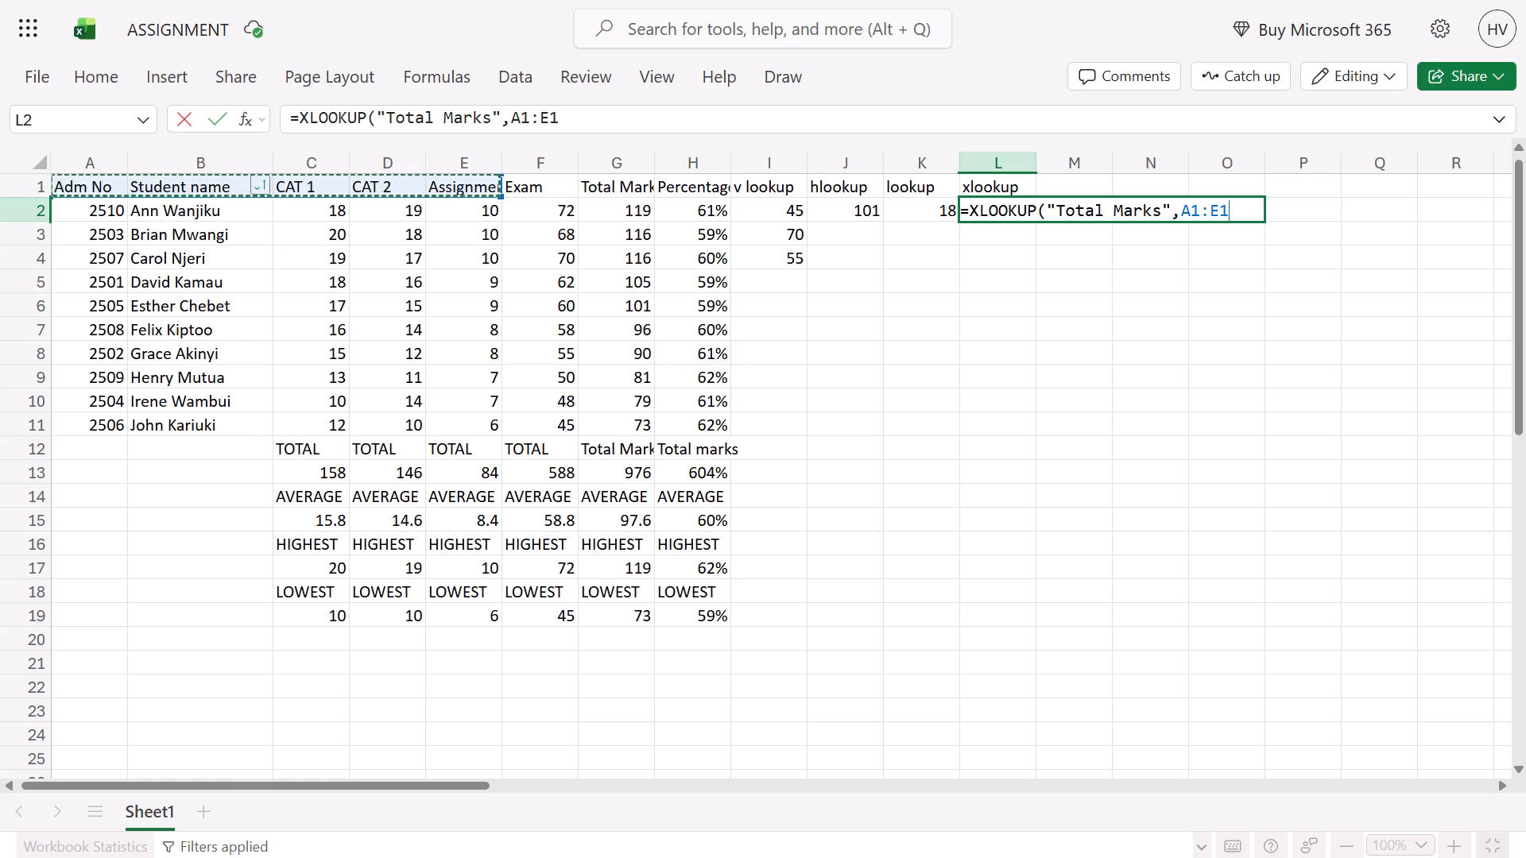
left_click_drag(428, 185, 580, 191)
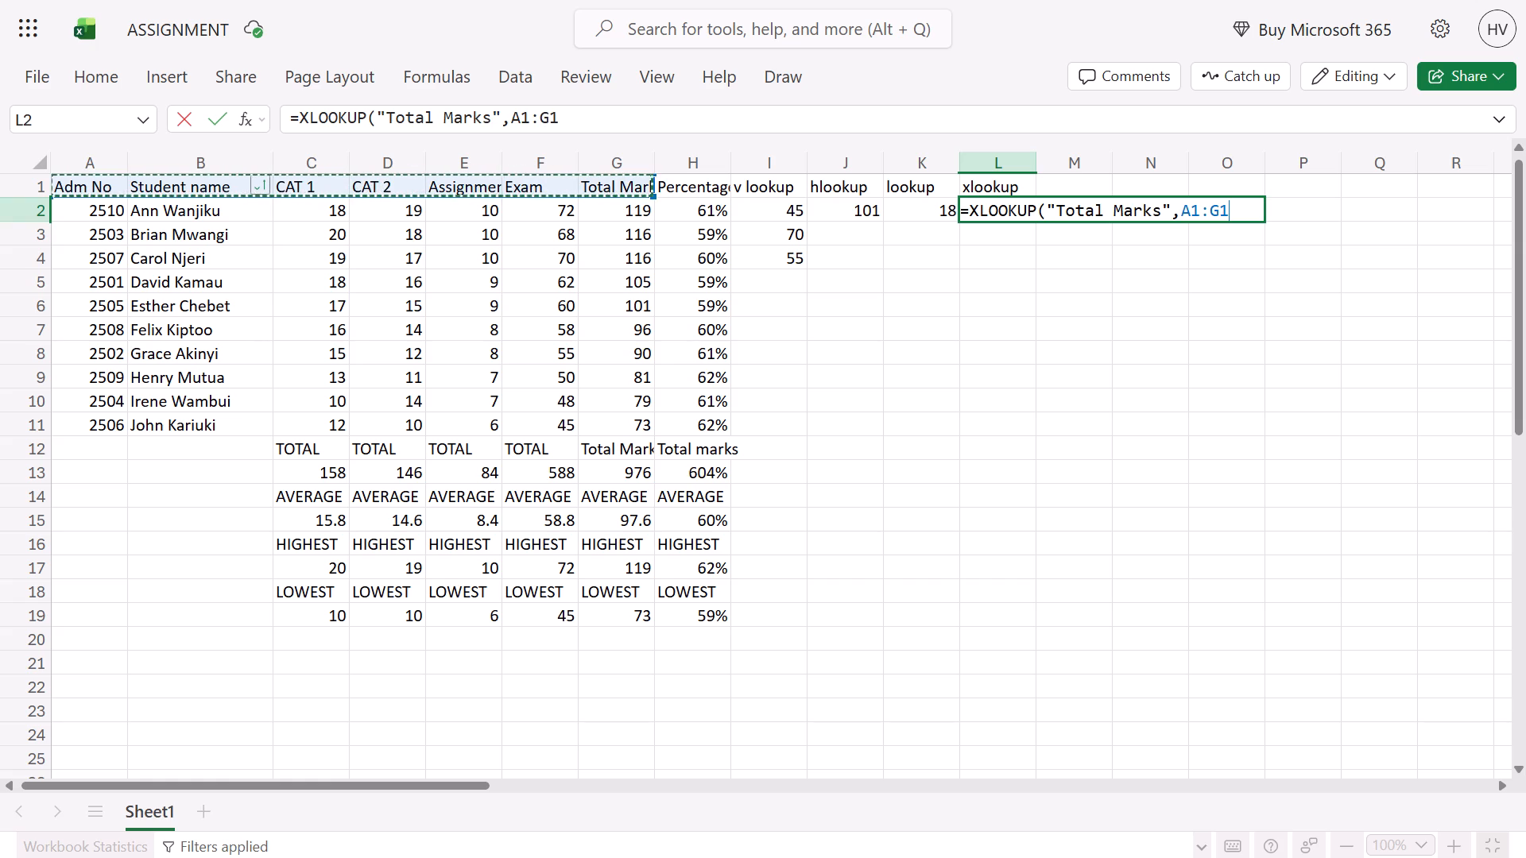
left_click_drag(580, 191, 646, 153)
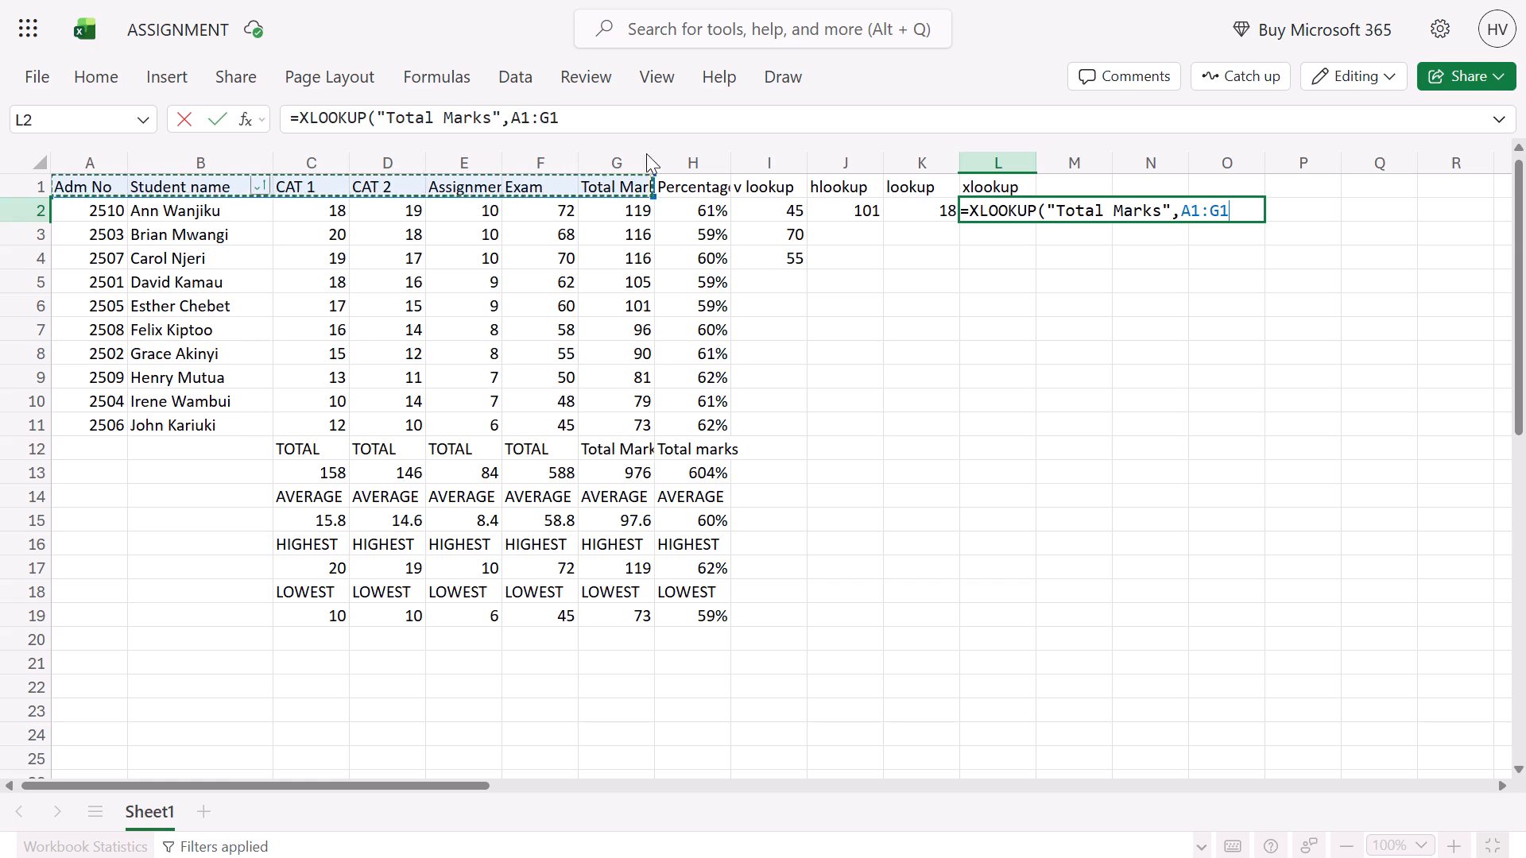
left_click_drag(646, 153, 679, 156)
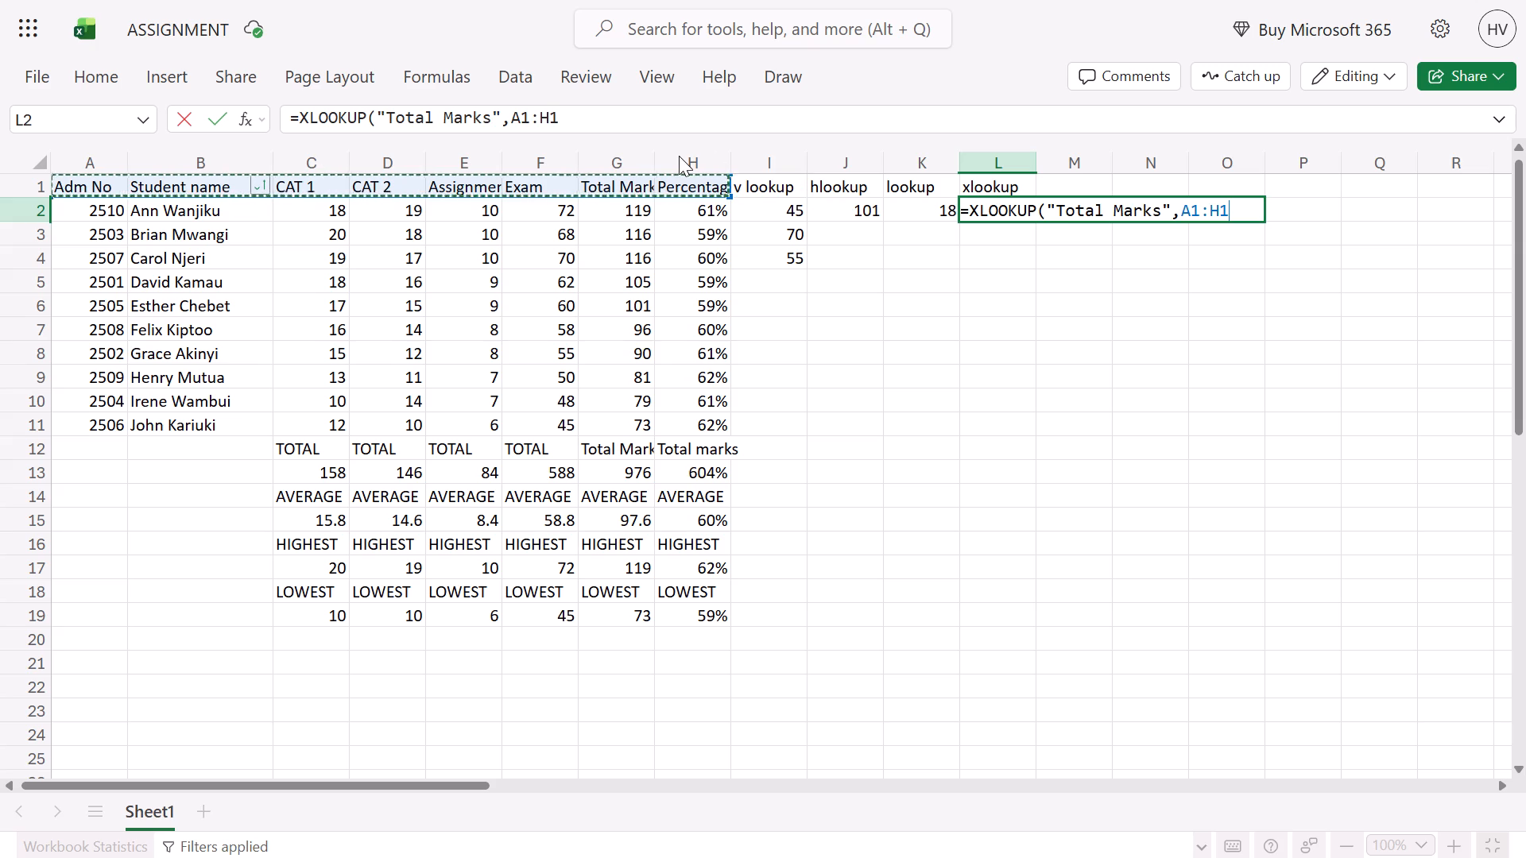
left_click_drag(679, 156, 688, 148)
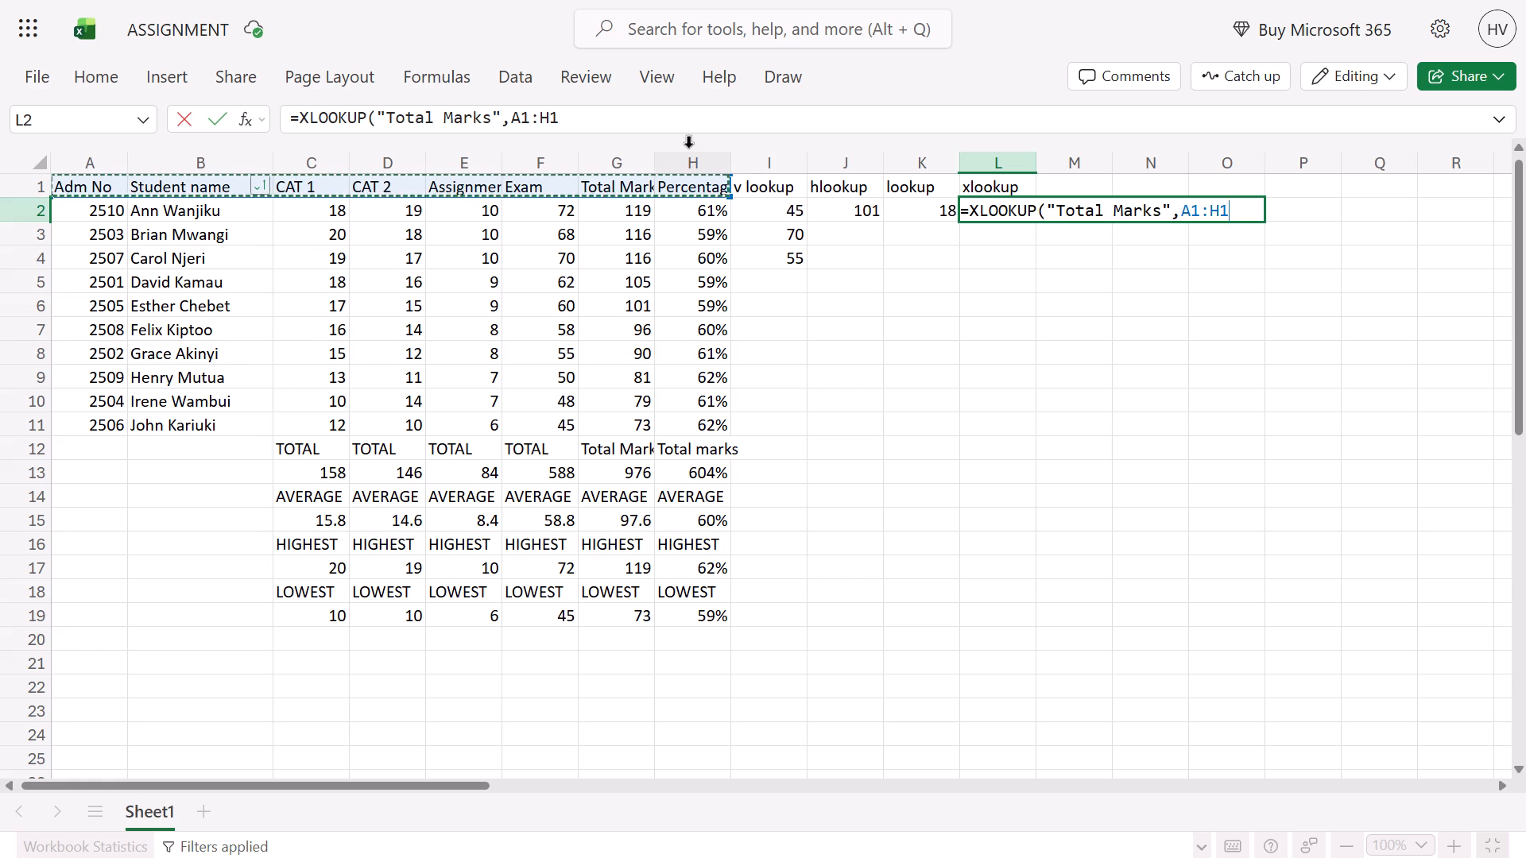
key("comma")
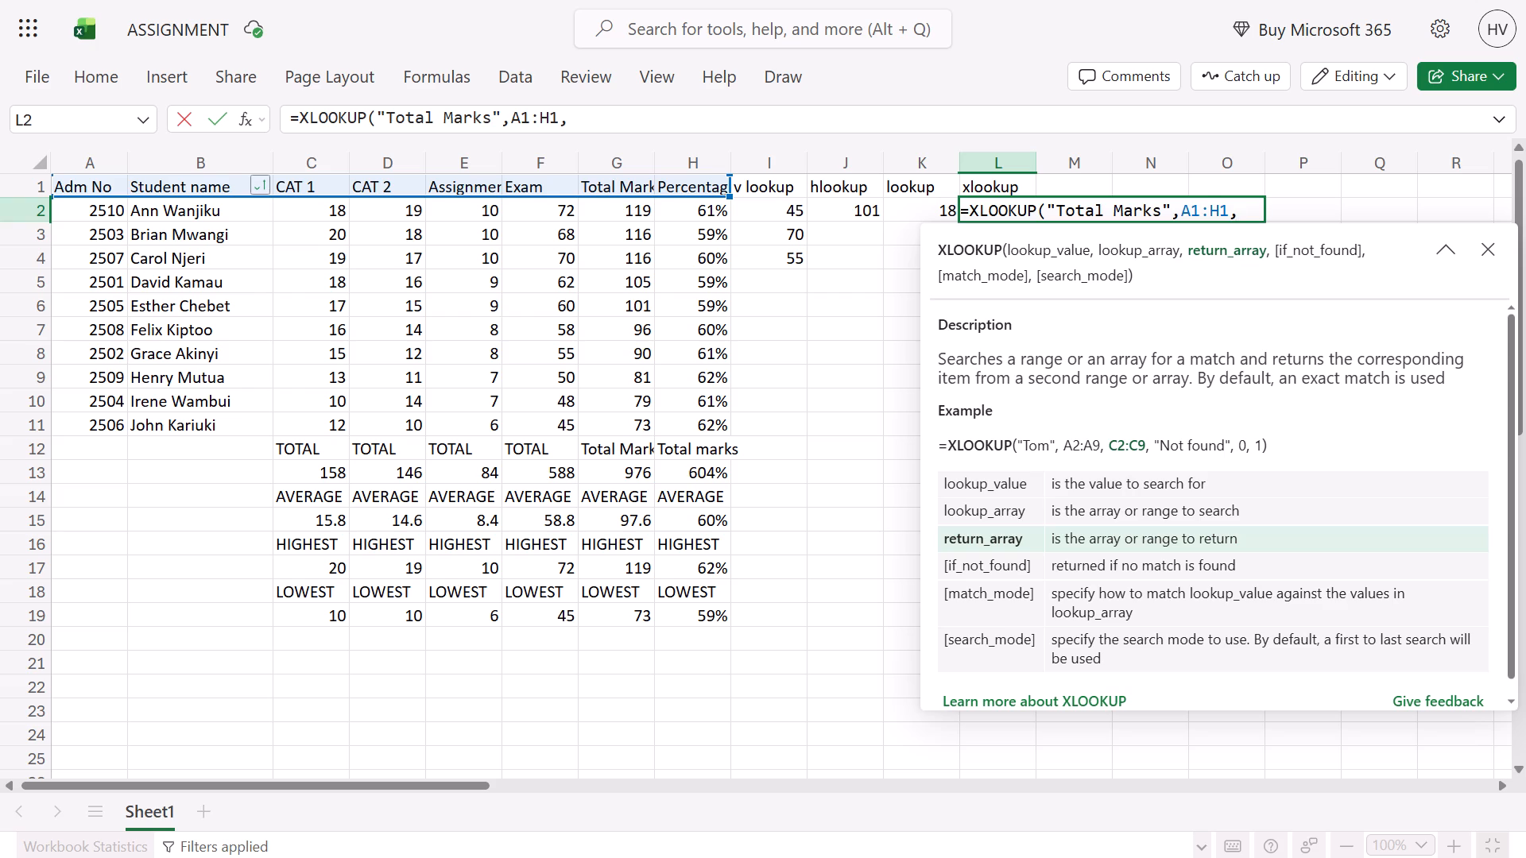
left_click(105, 308)
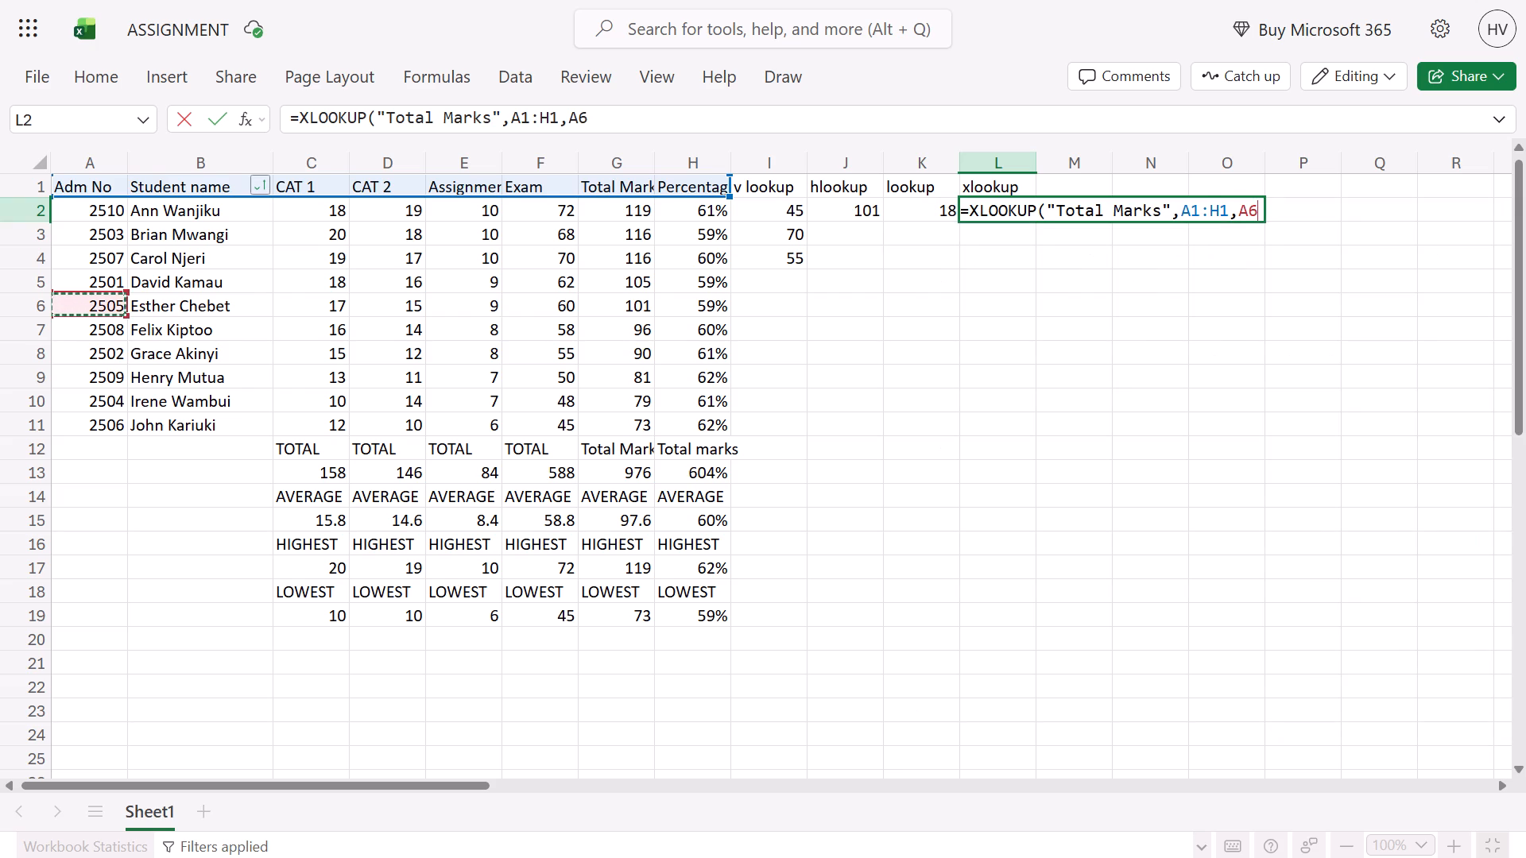
left_click_drag(105, 308, 192, 283)
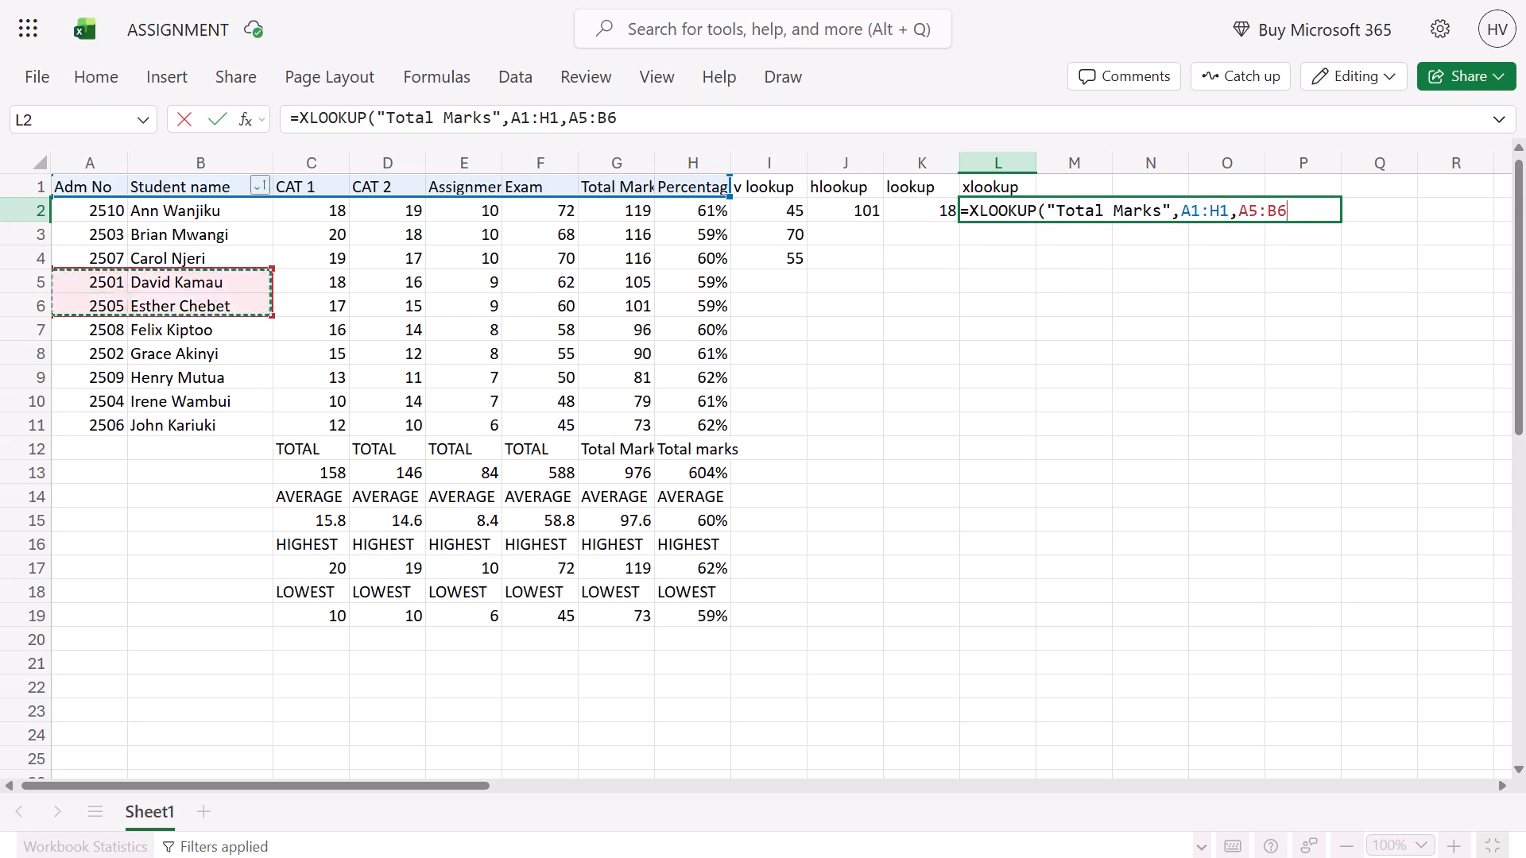
left_click_drag(192, 283, 467, 294)
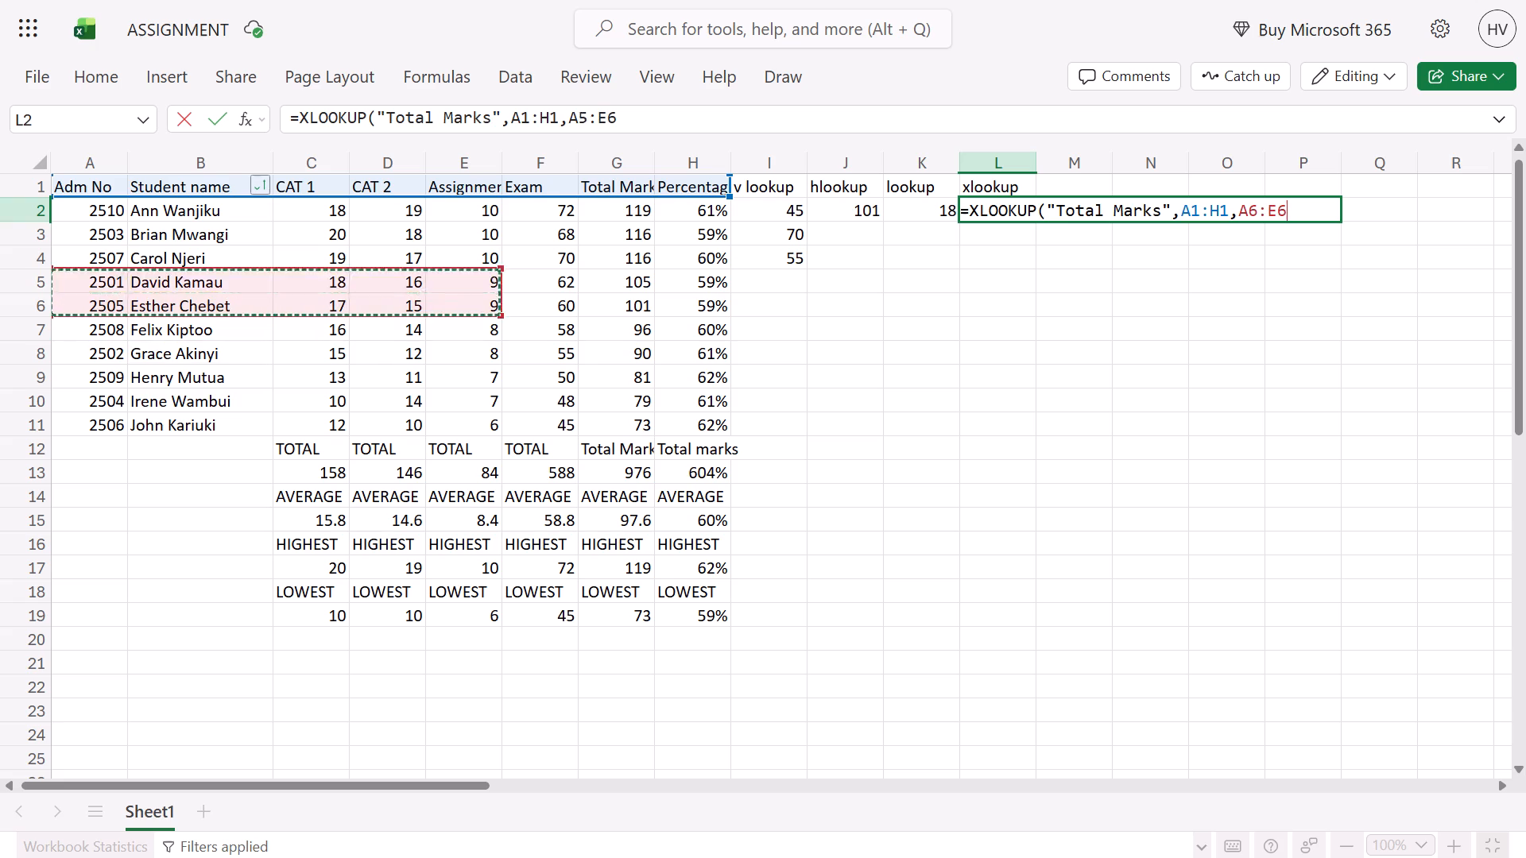
left_click_drag(467, 294, 530, 283)
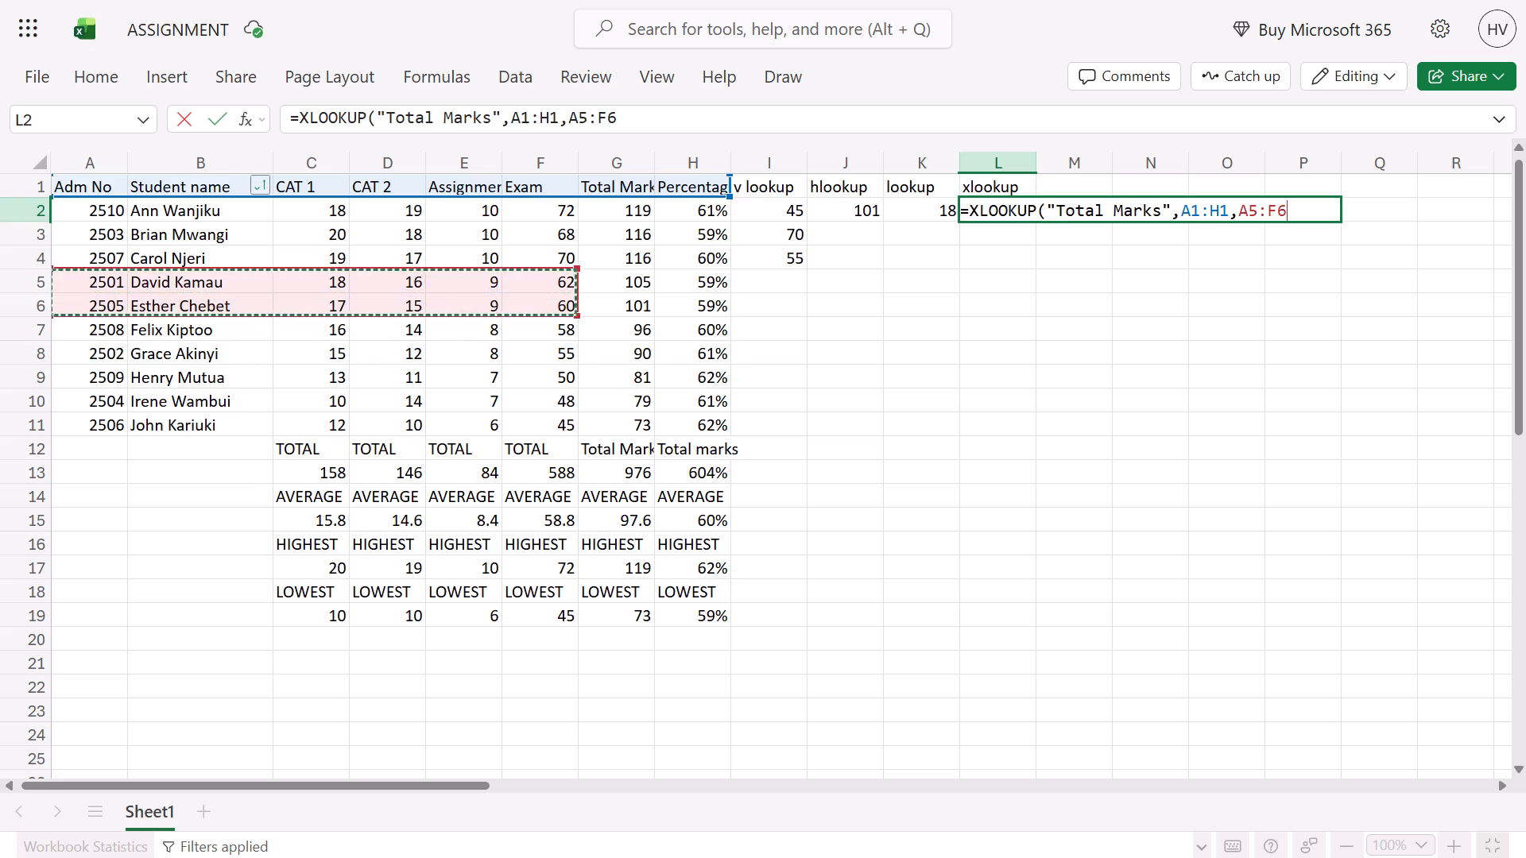
left_click_drag(530, 283, 667, 313)
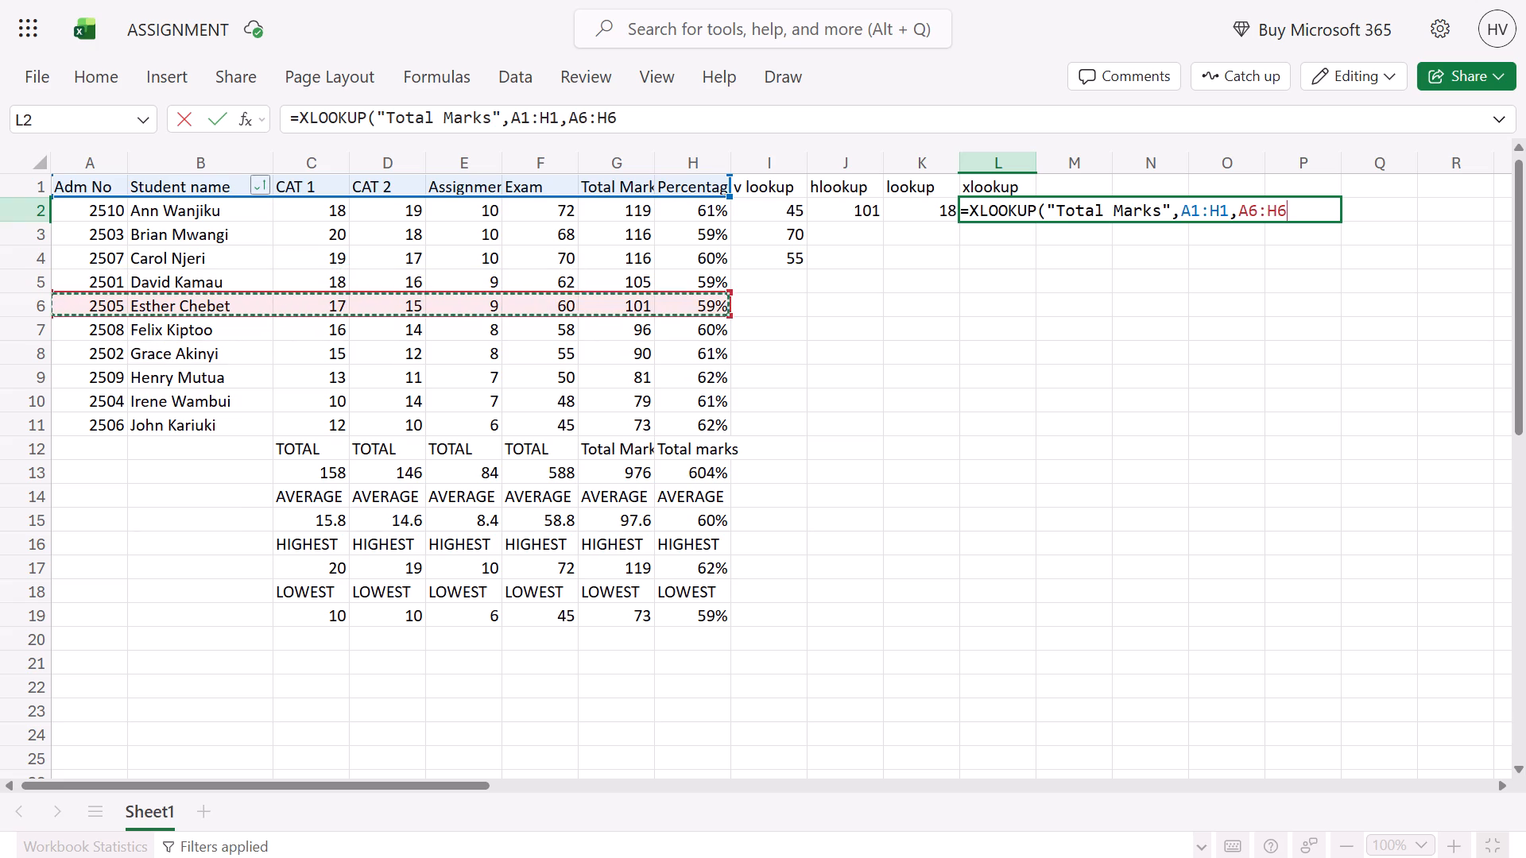
key("comma")
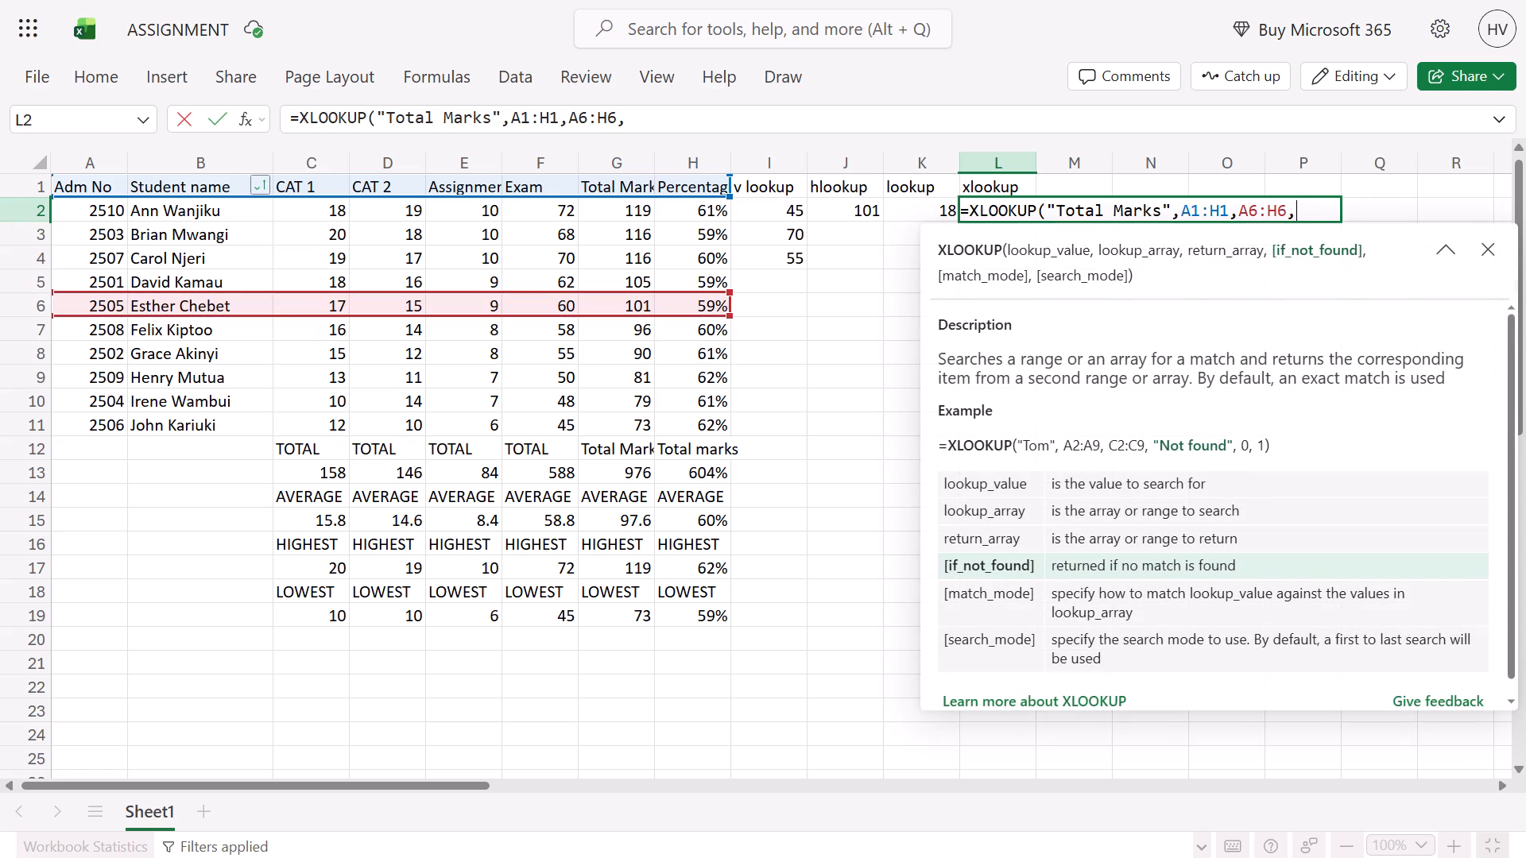
Complete cell L2's XLOOKUP formula with "not found" as the if_not_found value and enter it.
key("shift+quotedbl")
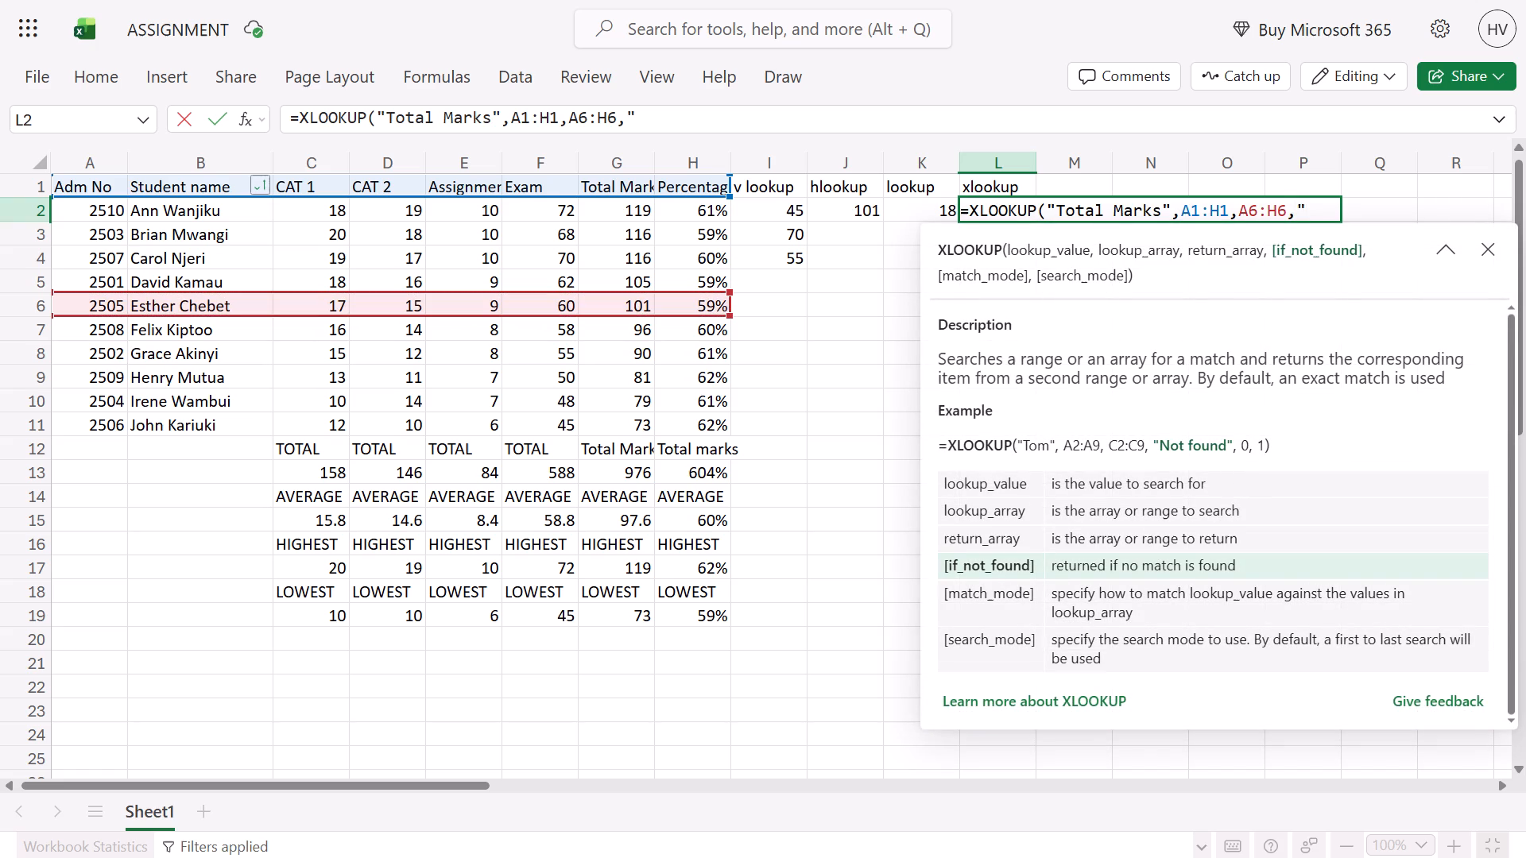
type("not foun")
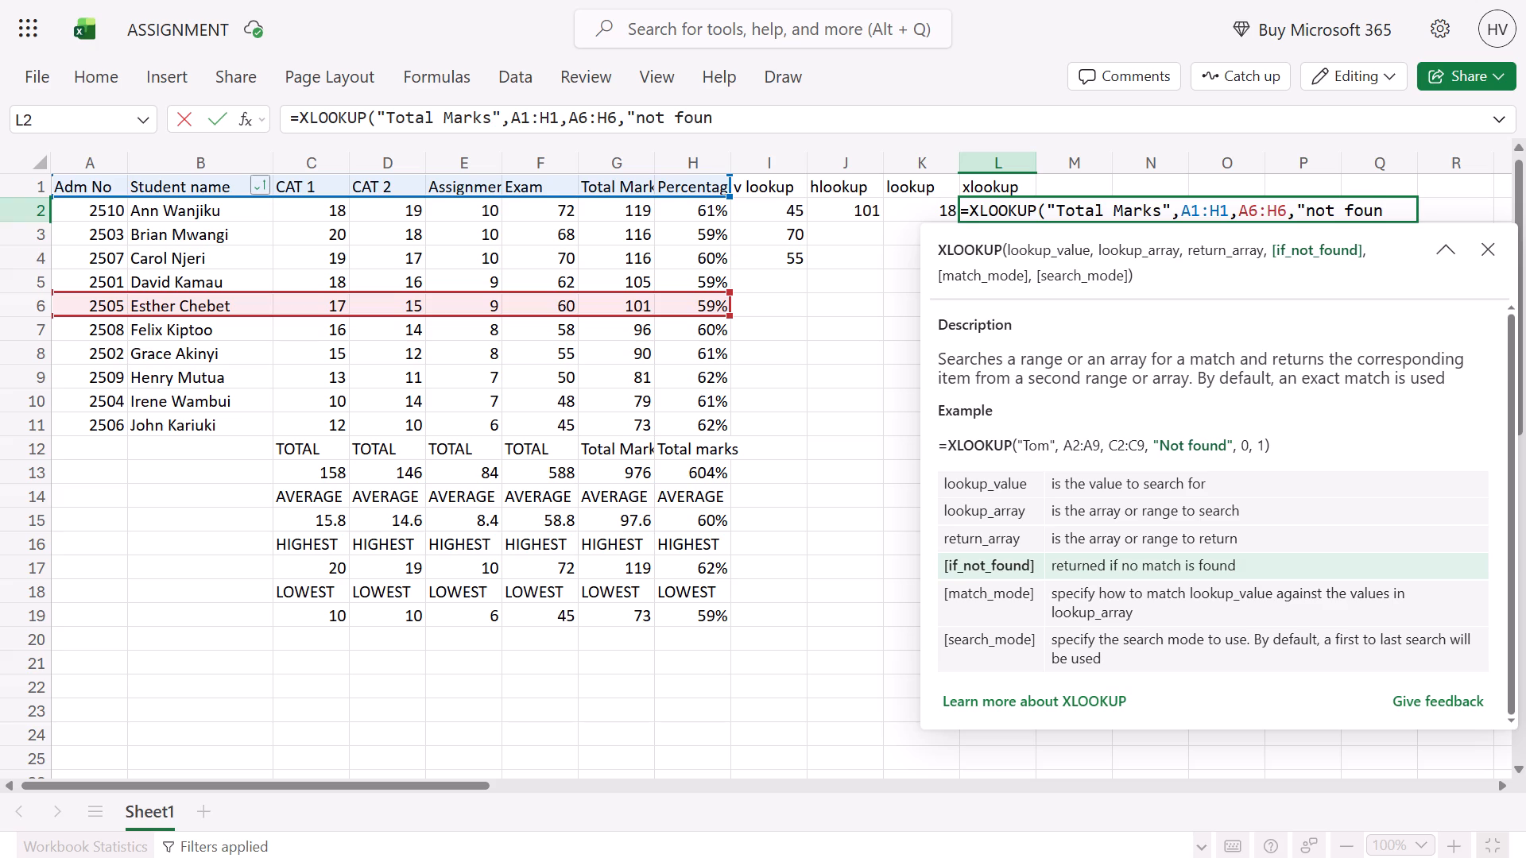
key("d")
key("shift+quotedbl")
key("Return")
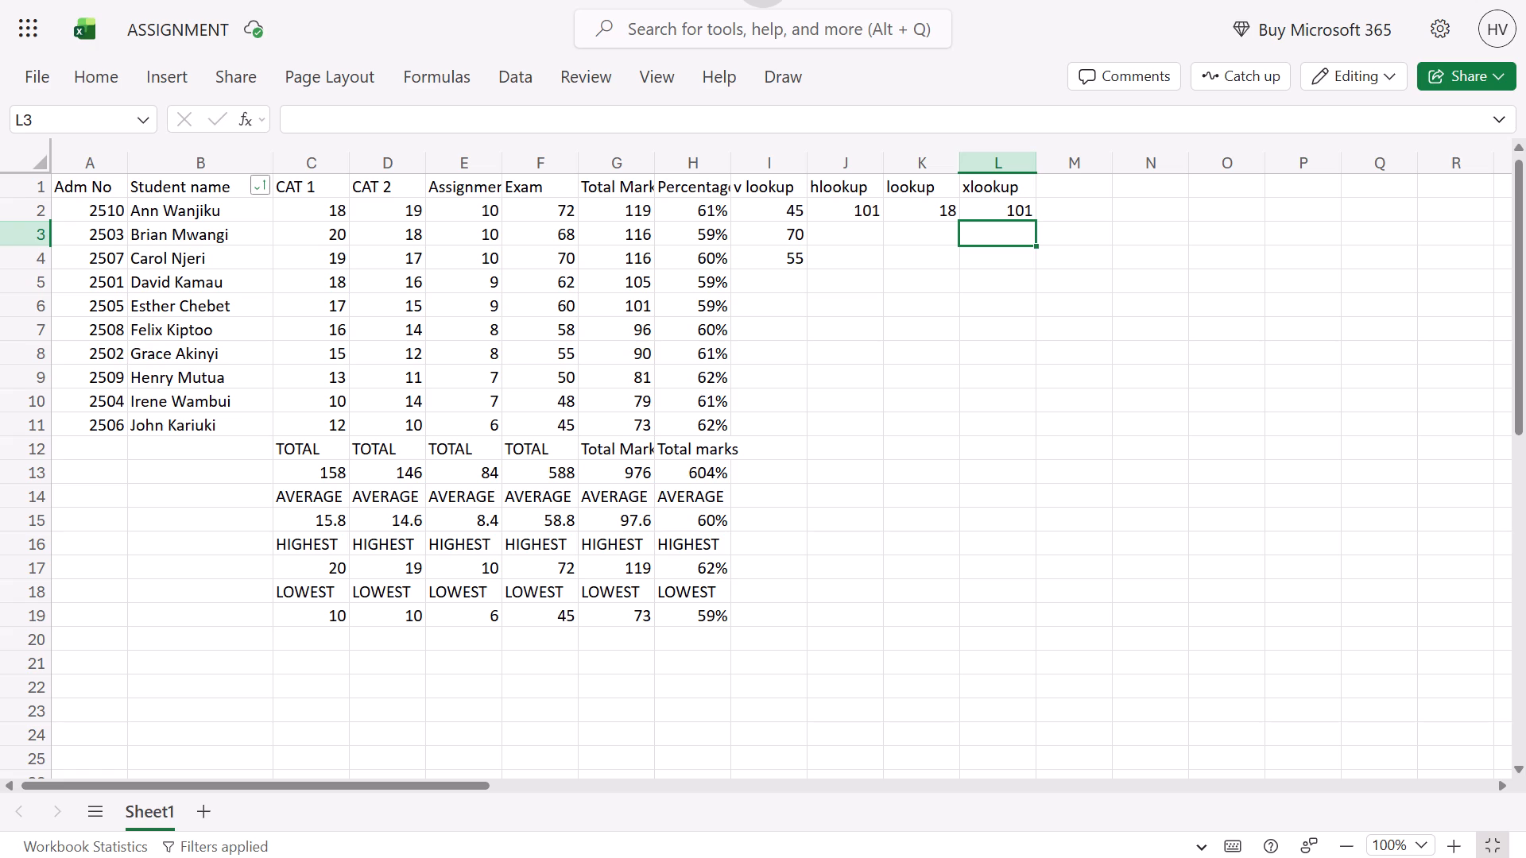
Start a second XLOOKUP formula in cell L3, leaving its lookup value empty and free of stray cell references.
left_click(1001, 220)
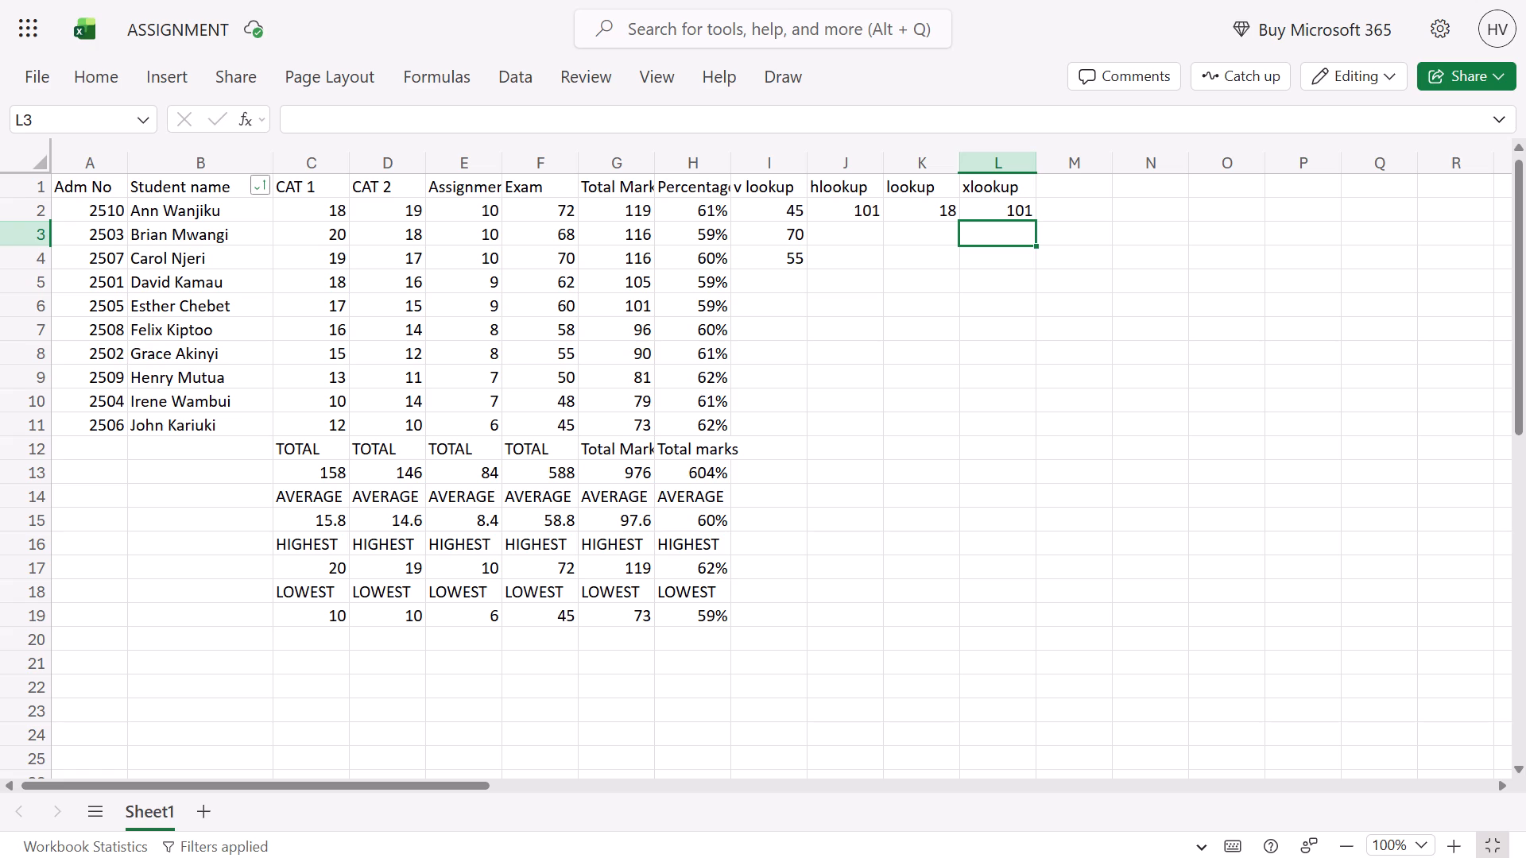
key("equal")
left_click(991, 206)
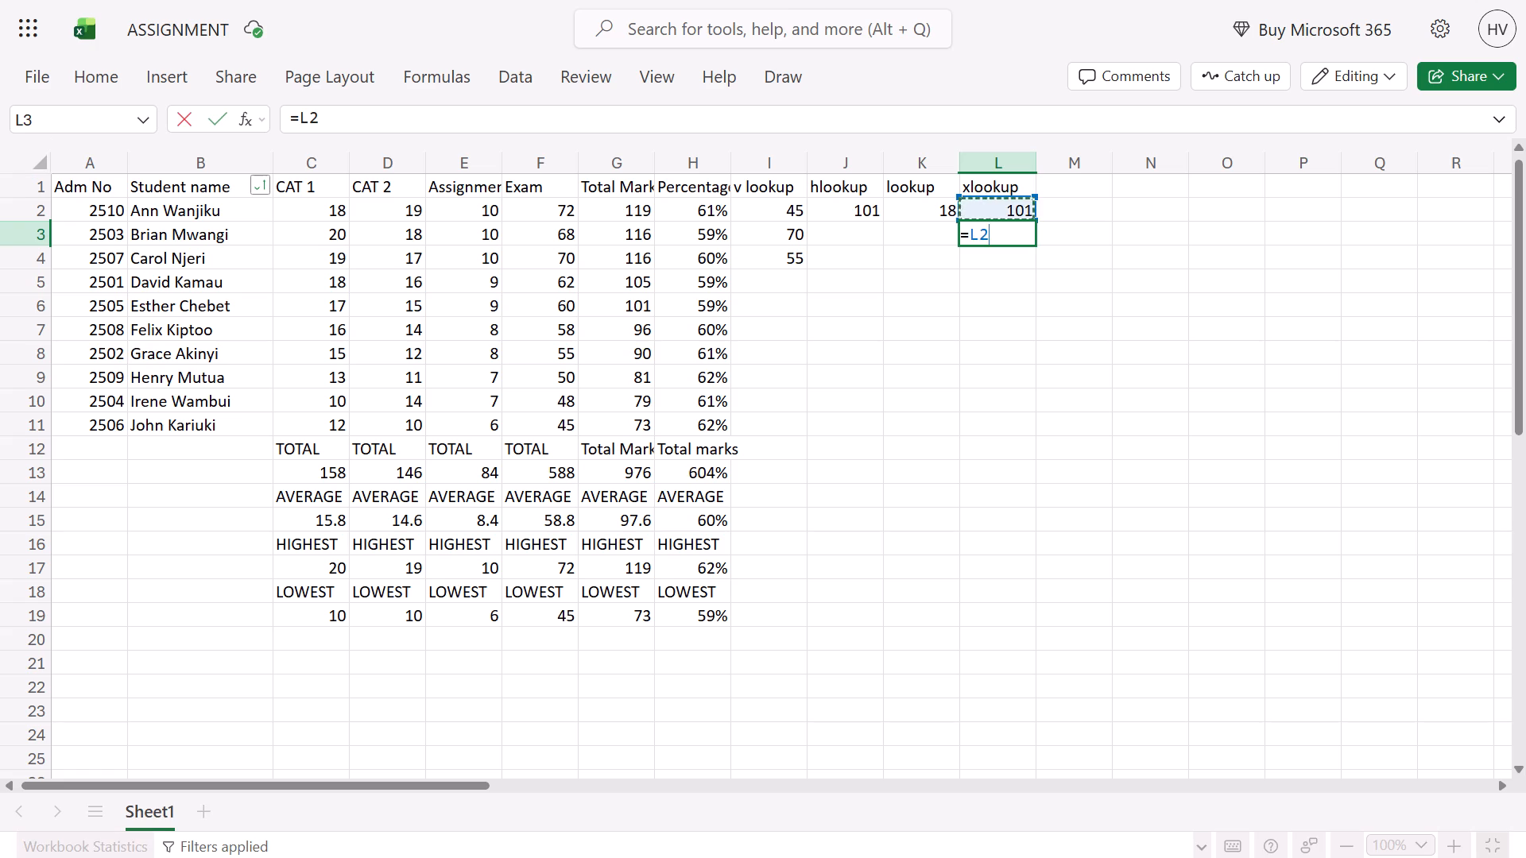
left_click(990, 235)
key("BackSpace")
key("BackSpace")
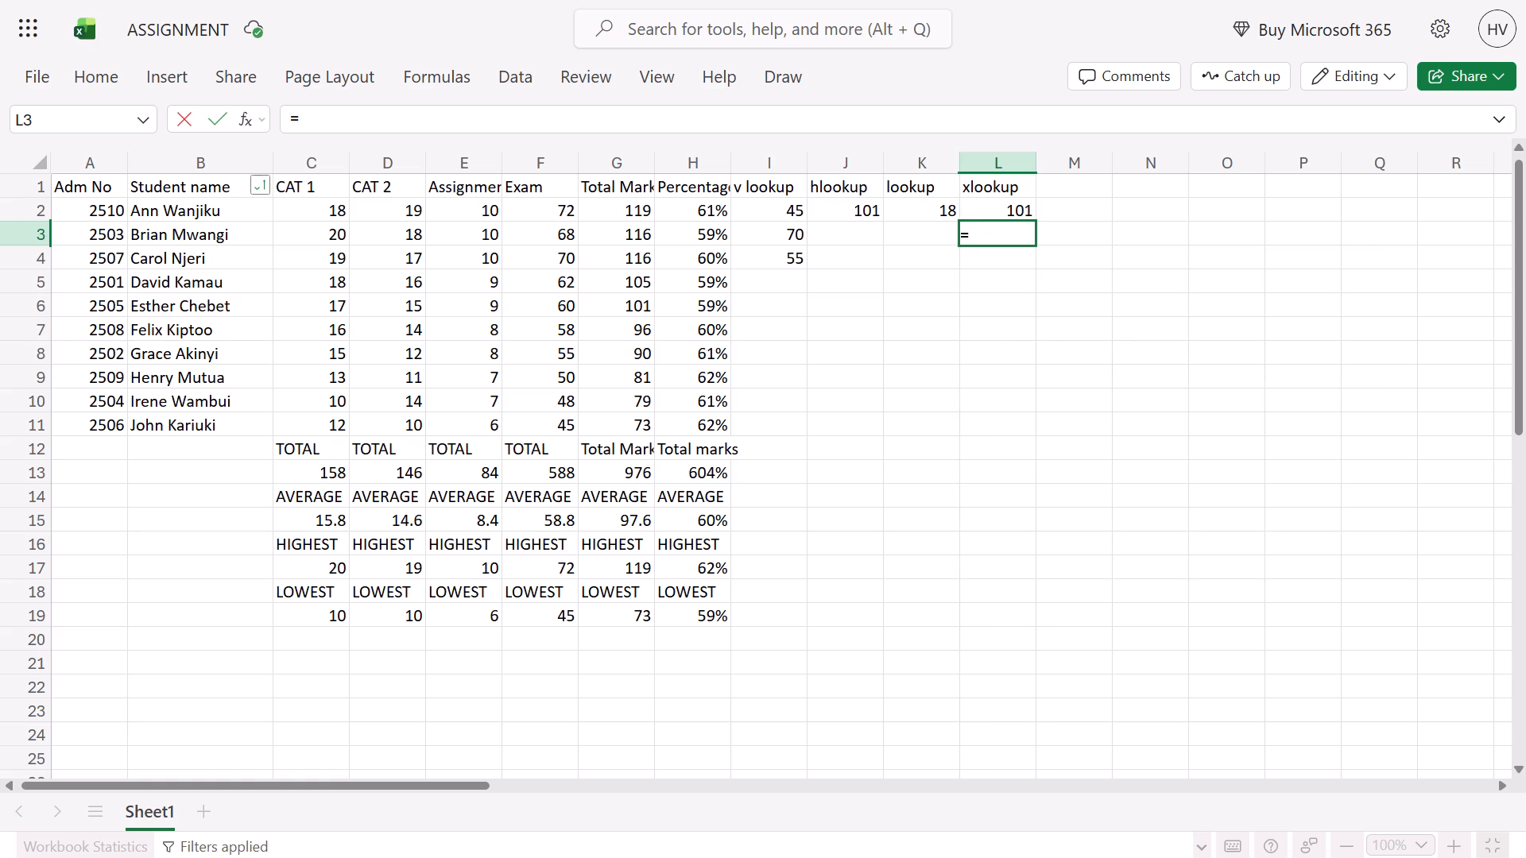
key("x")
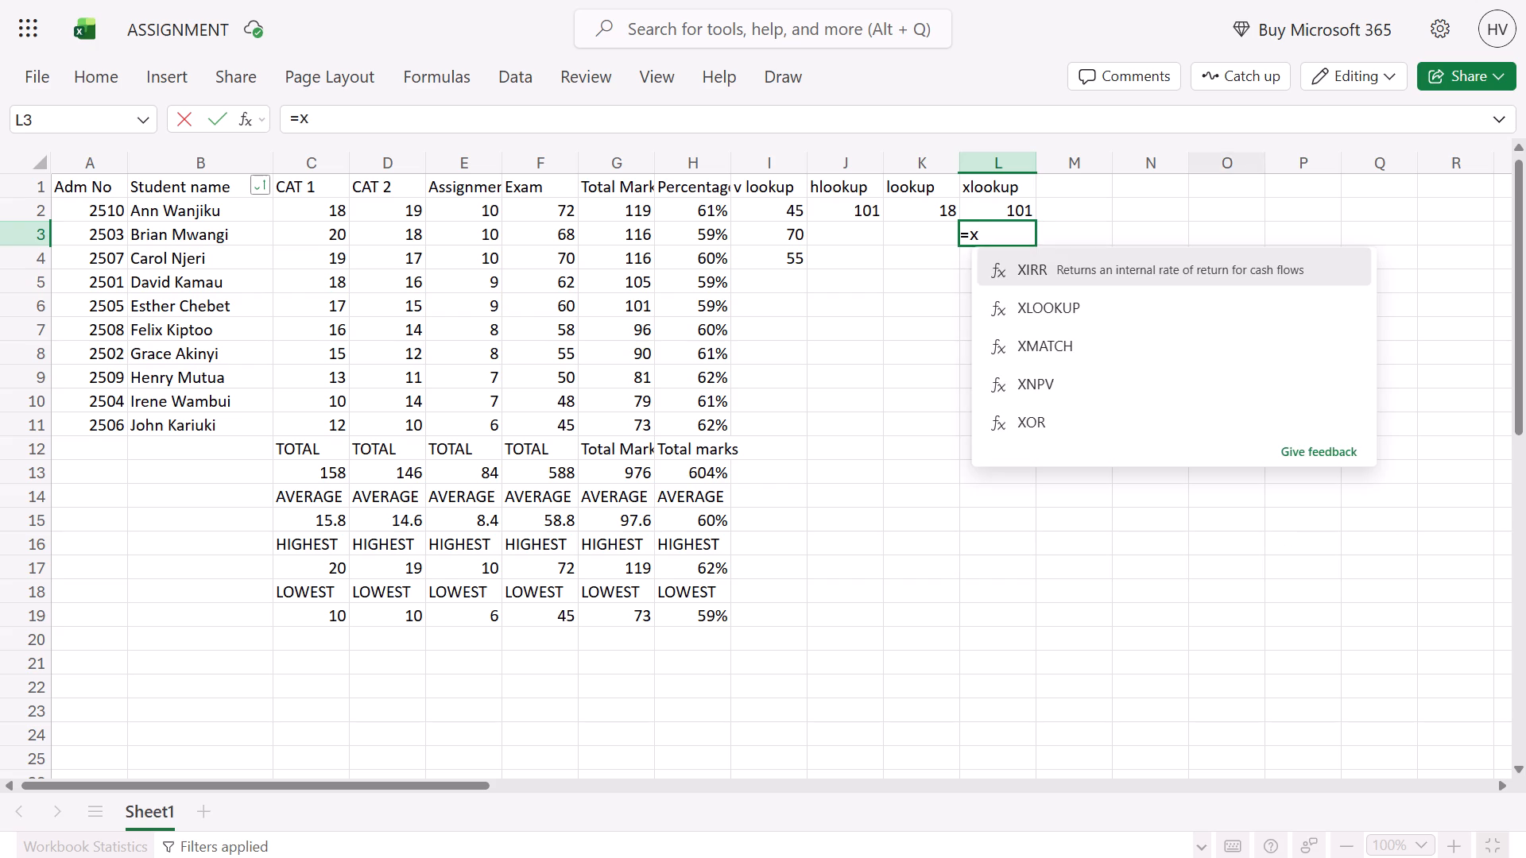
double_click(1038, 314)
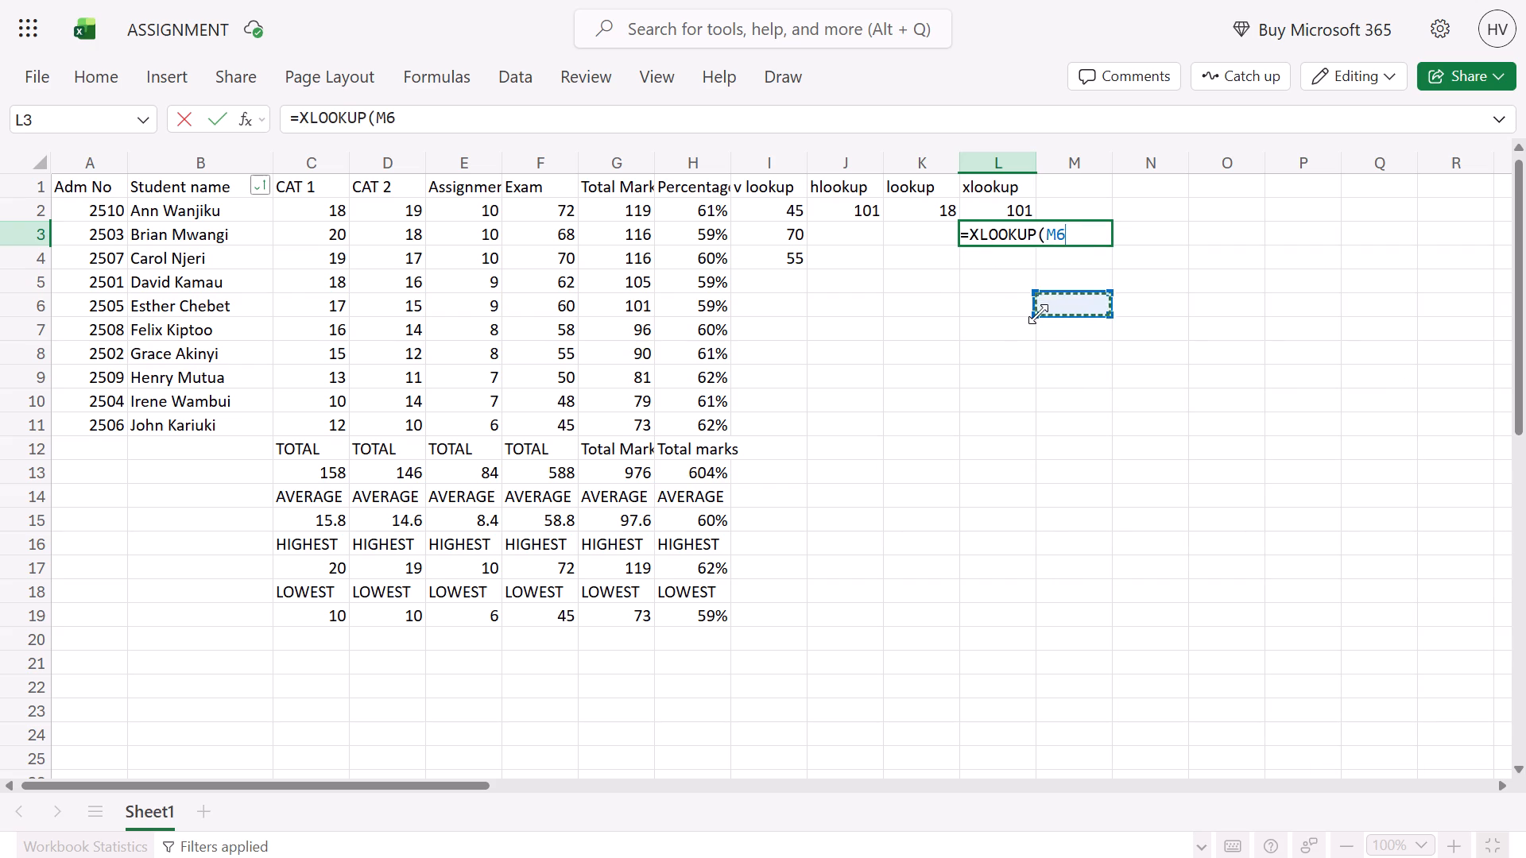
key("BackSpace")
key("BackSpace")
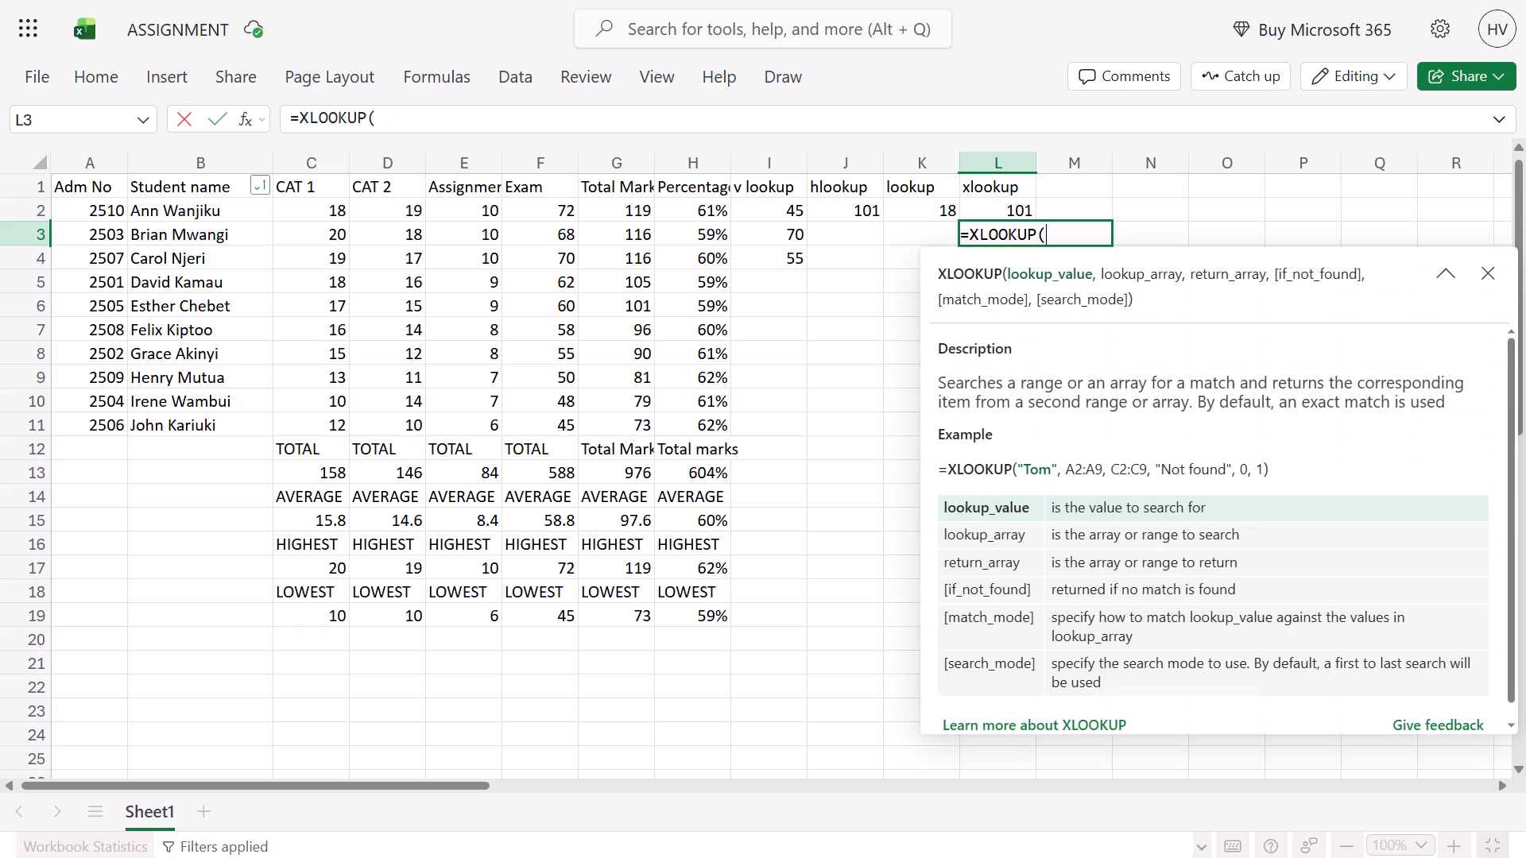
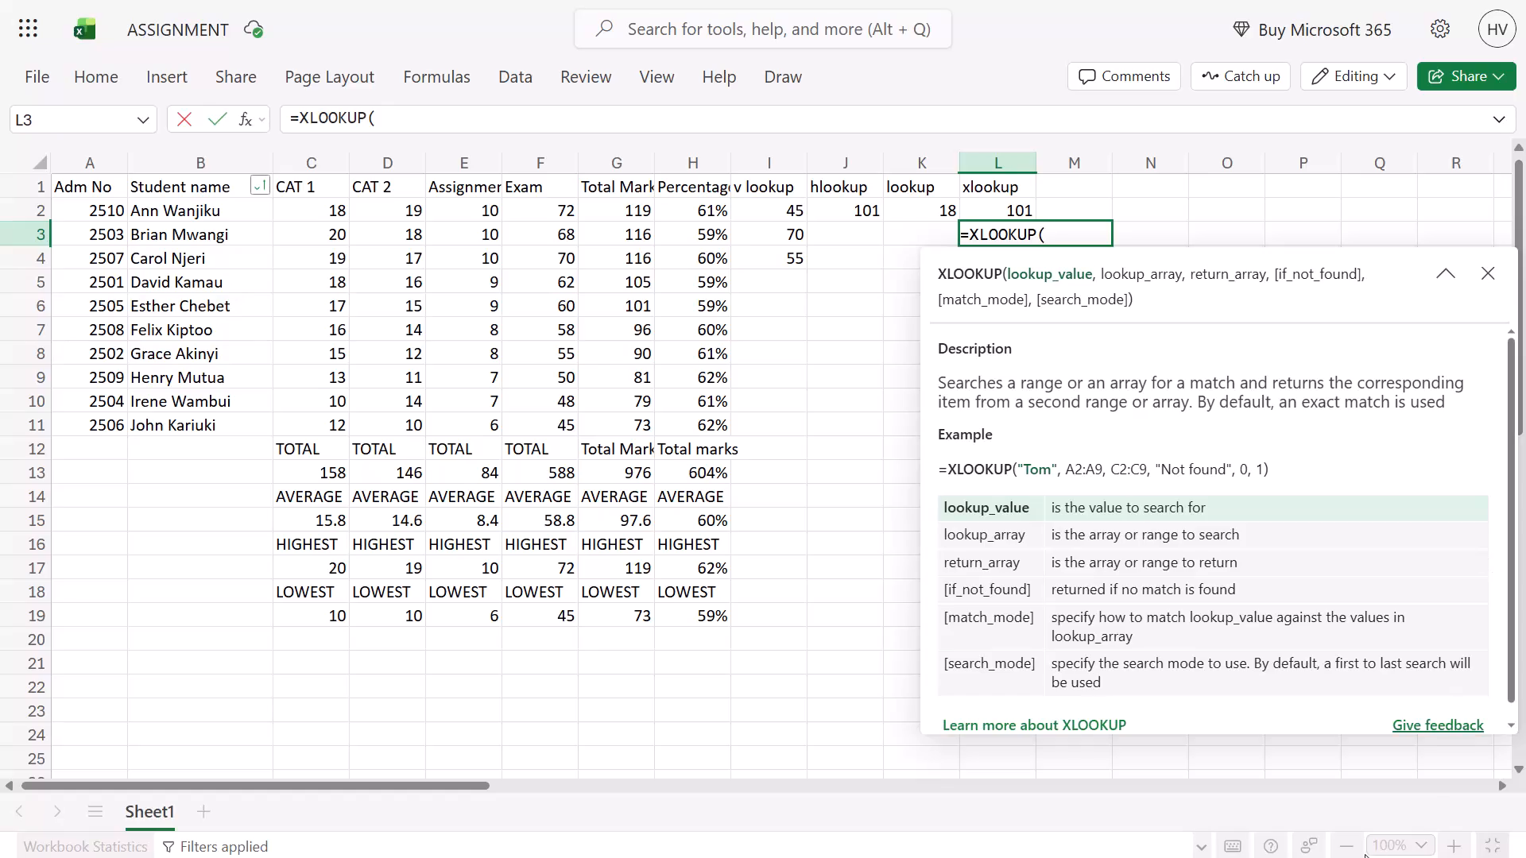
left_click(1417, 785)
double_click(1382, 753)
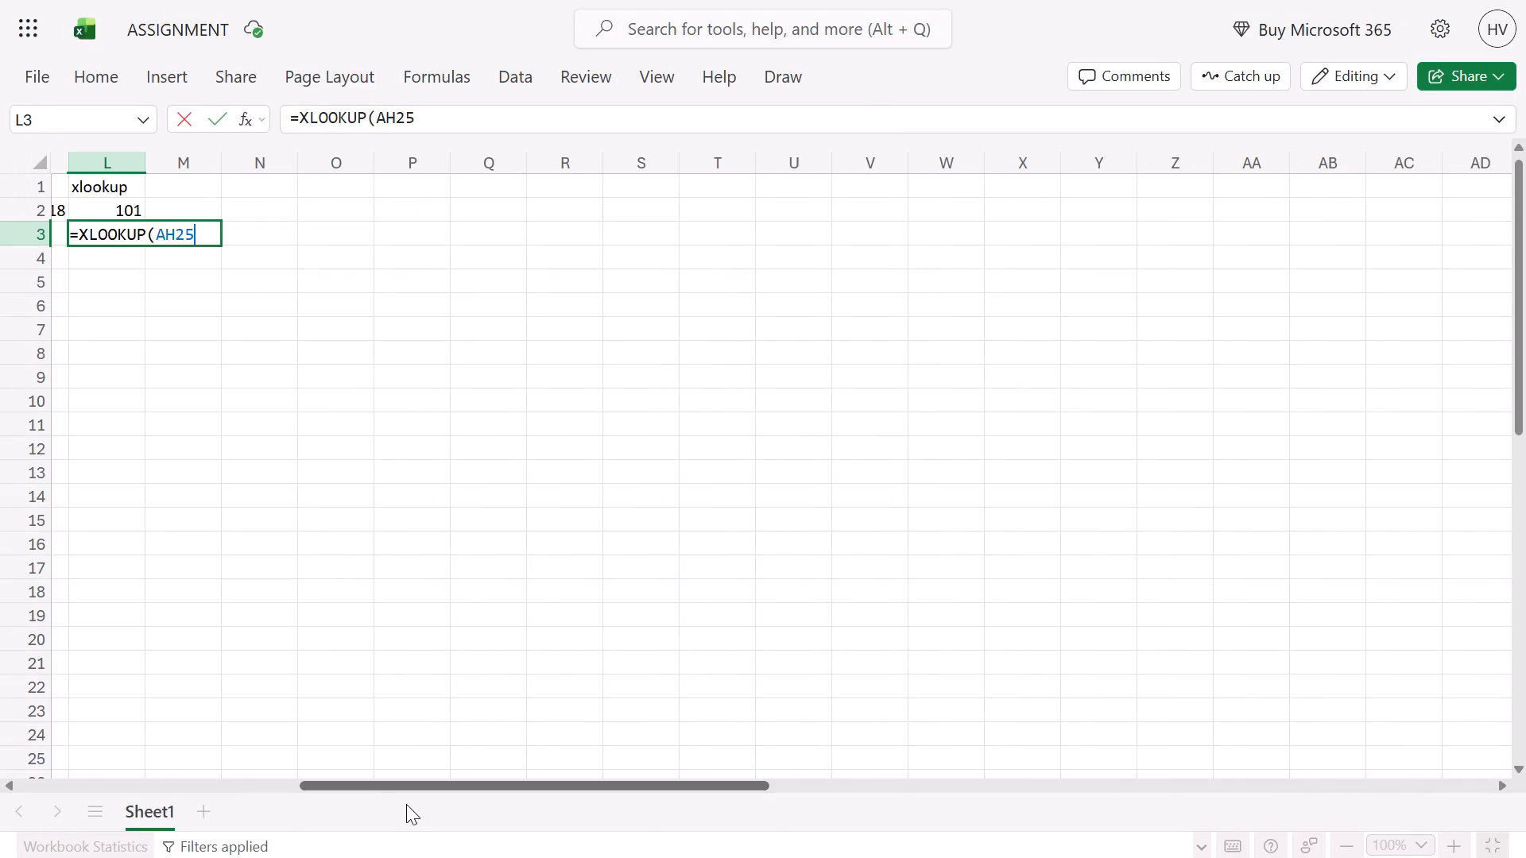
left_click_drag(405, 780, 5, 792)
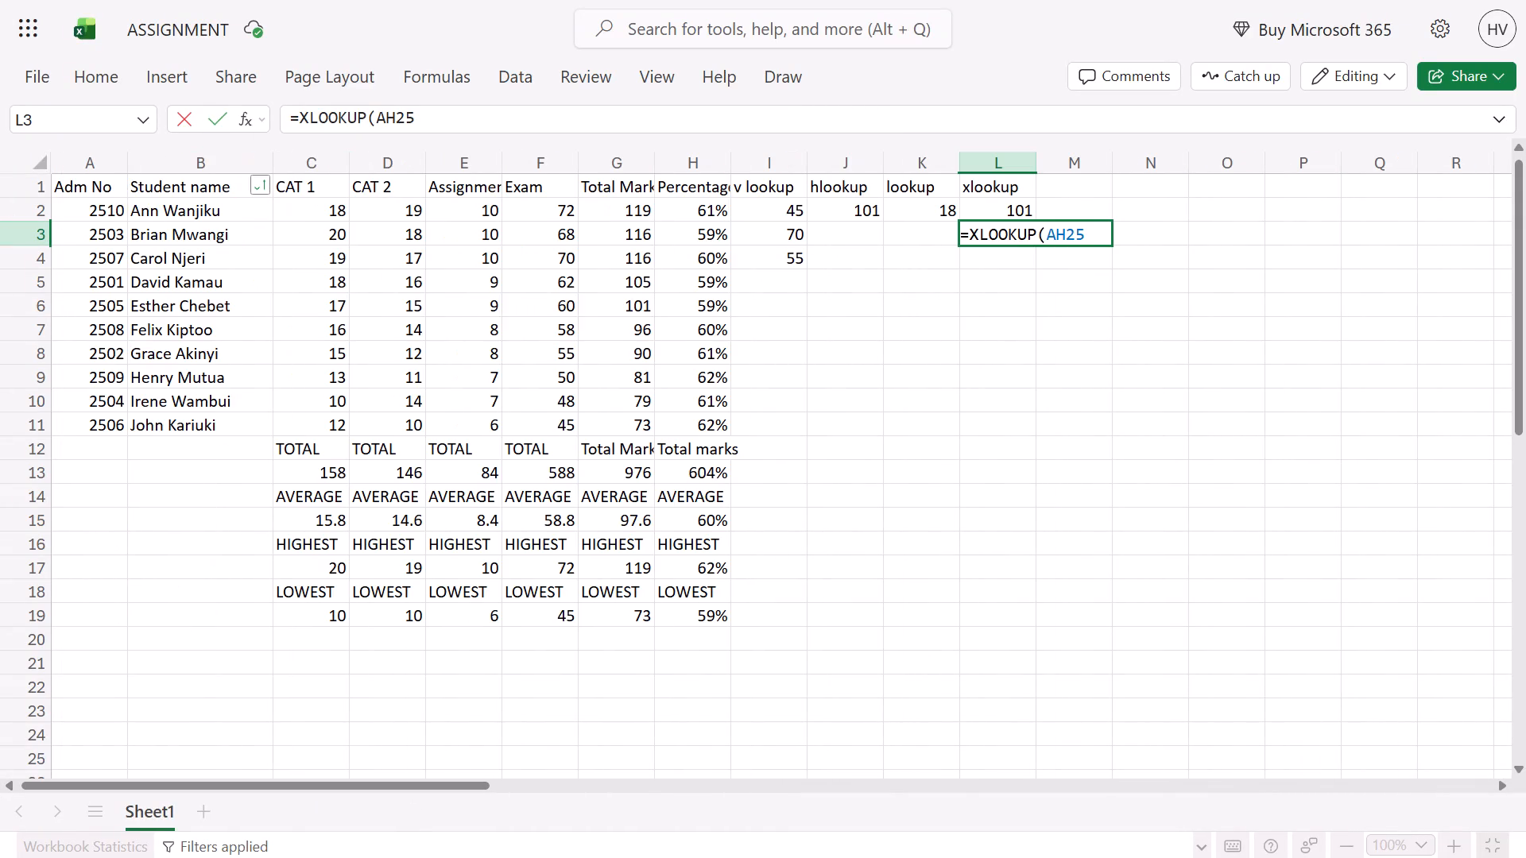
Leave the workbook's full-screen view and switch to the Notepad notes.
triple_click(1500, 847)
triple_click(1500, 847)
key("Escape")
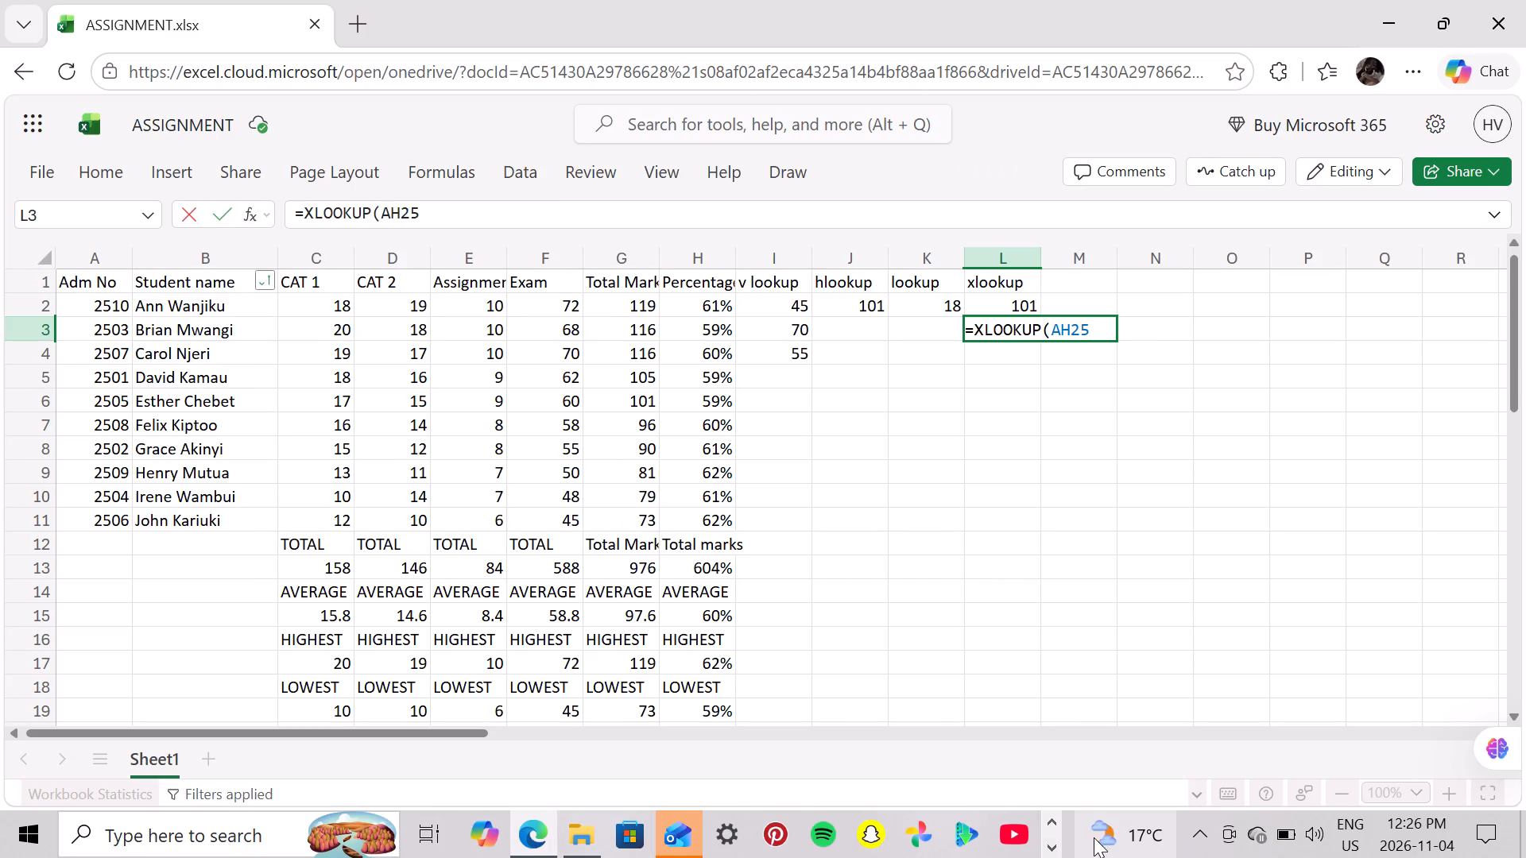
left_click(1052, 843)
left_click(544, 834)
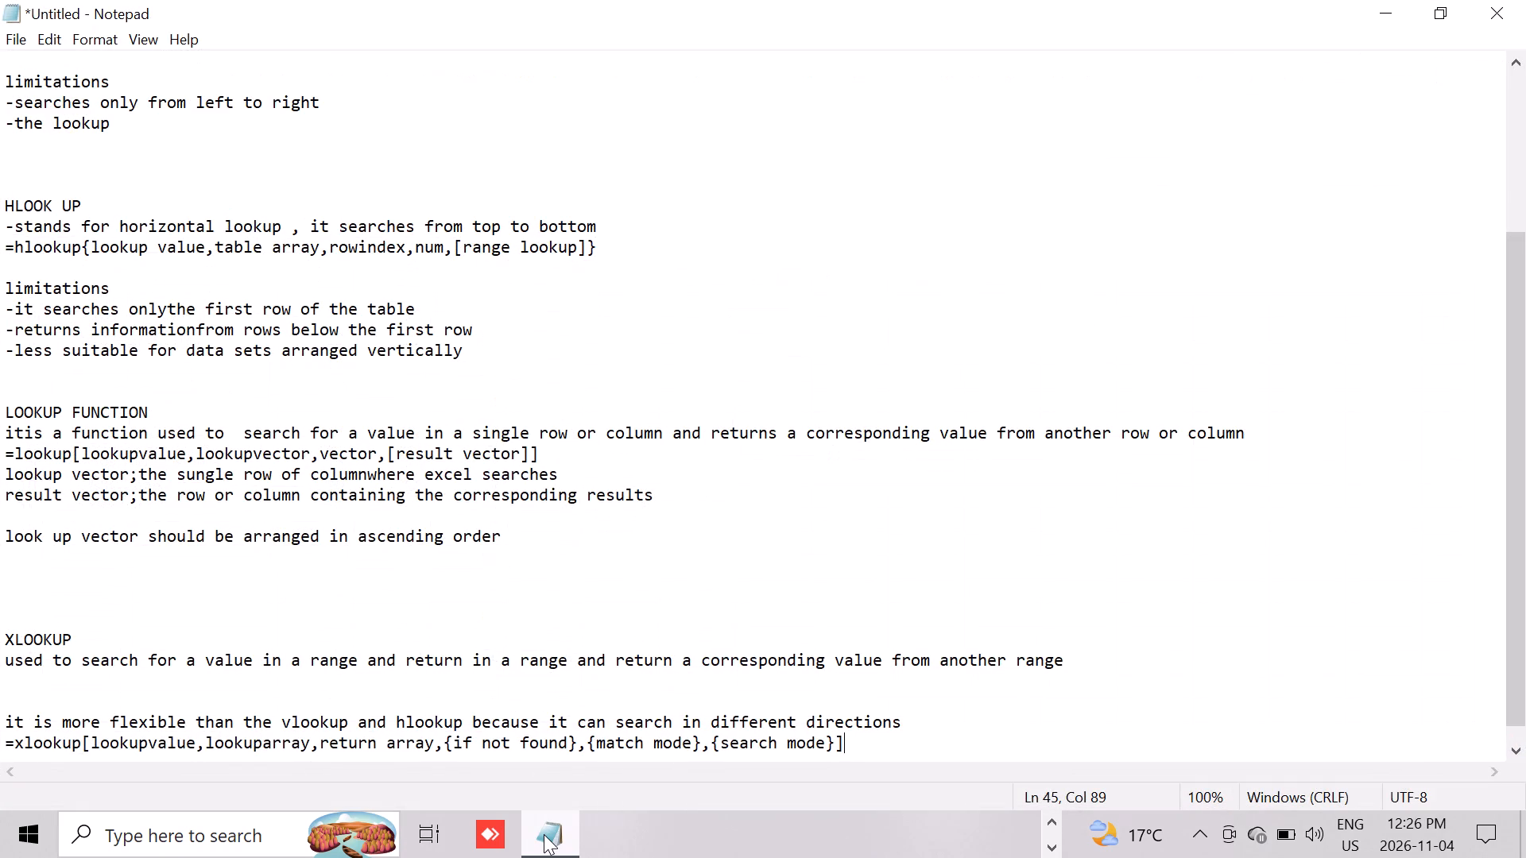
Below the XLOOKUP syntax, after a few blank lines, add the note "searchrs both vertically and horizontally".
left_click(885, 741)
key("Return")
key("Return")
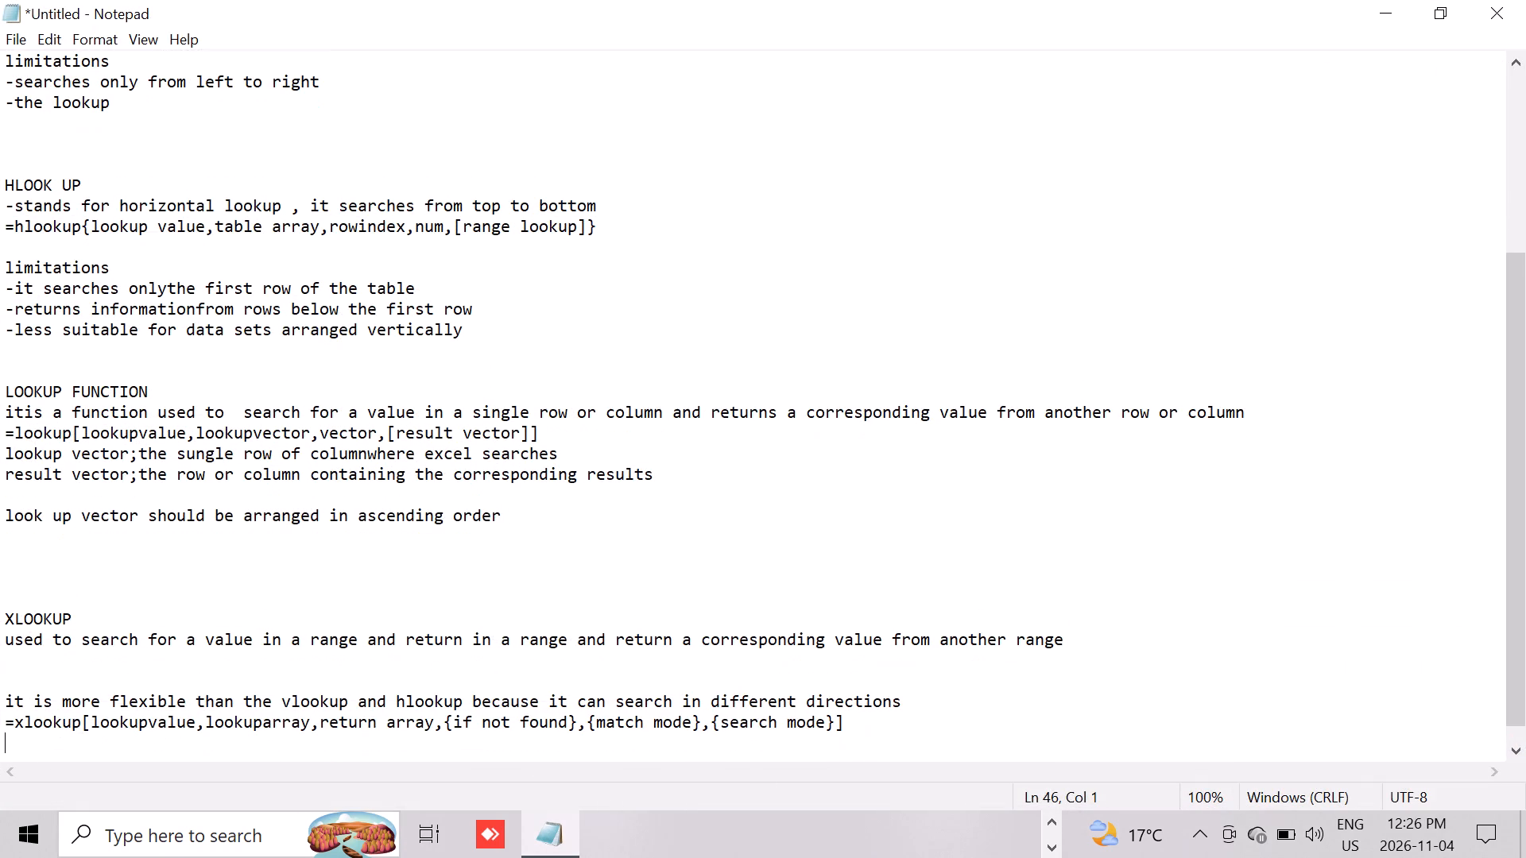
key("Return")
key("Return")
type("searchrs both")
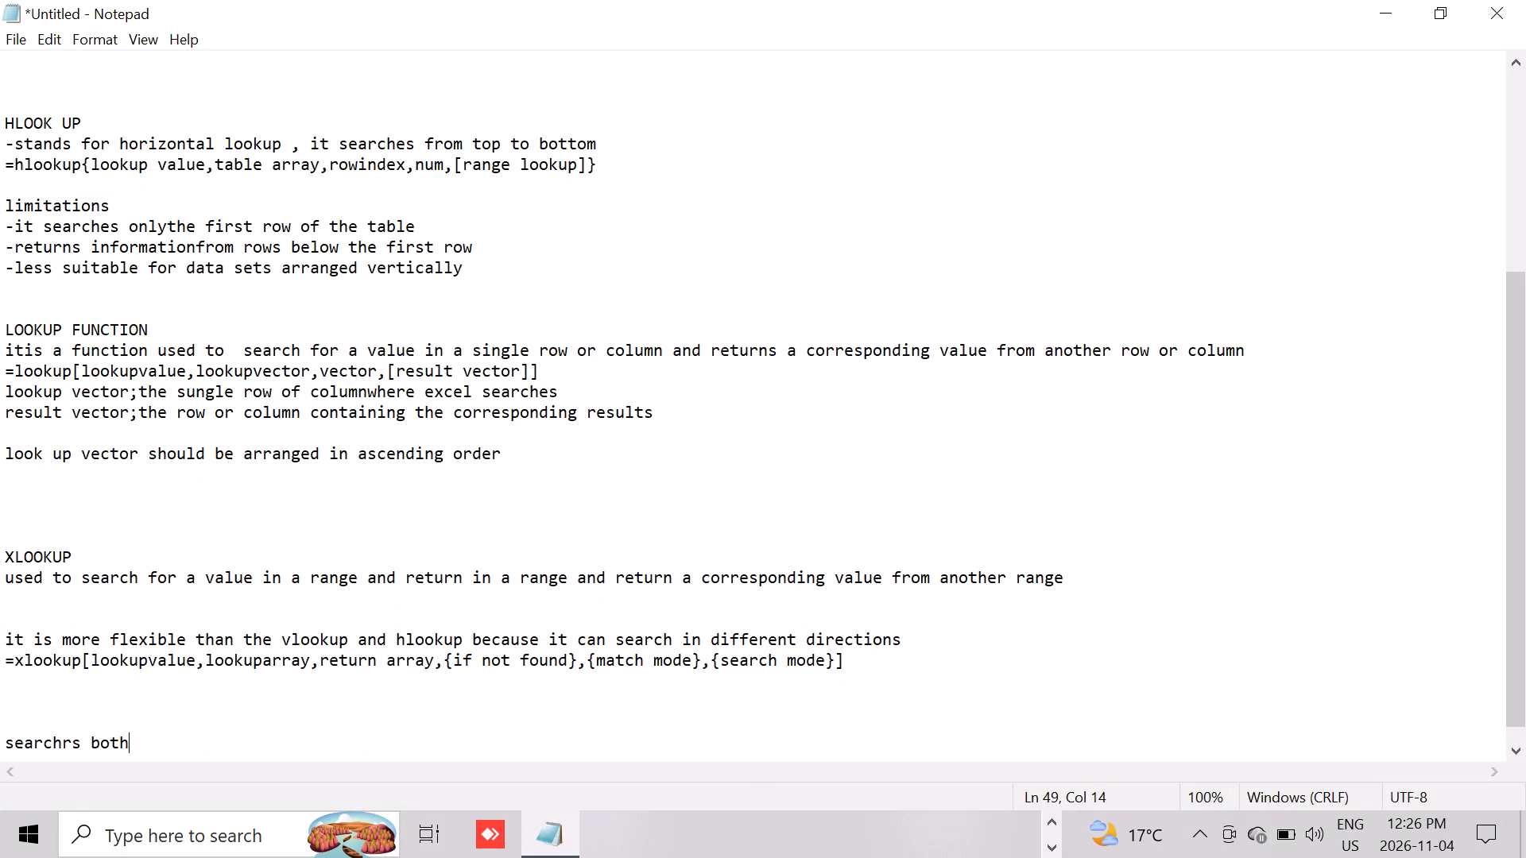
key("space")
type("vertically and hori")
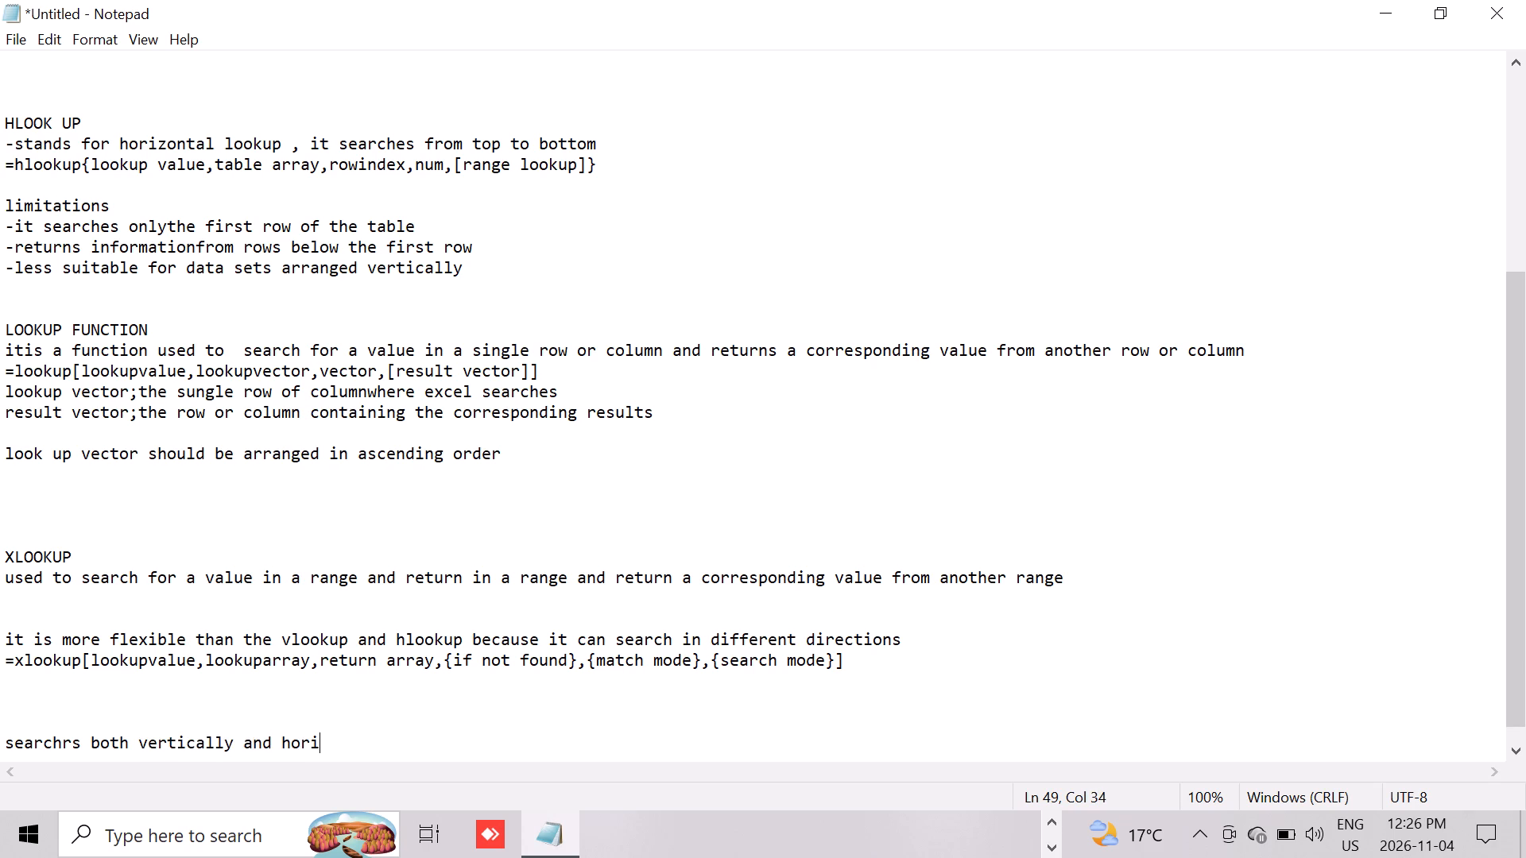
type("zontally")
key("Return")
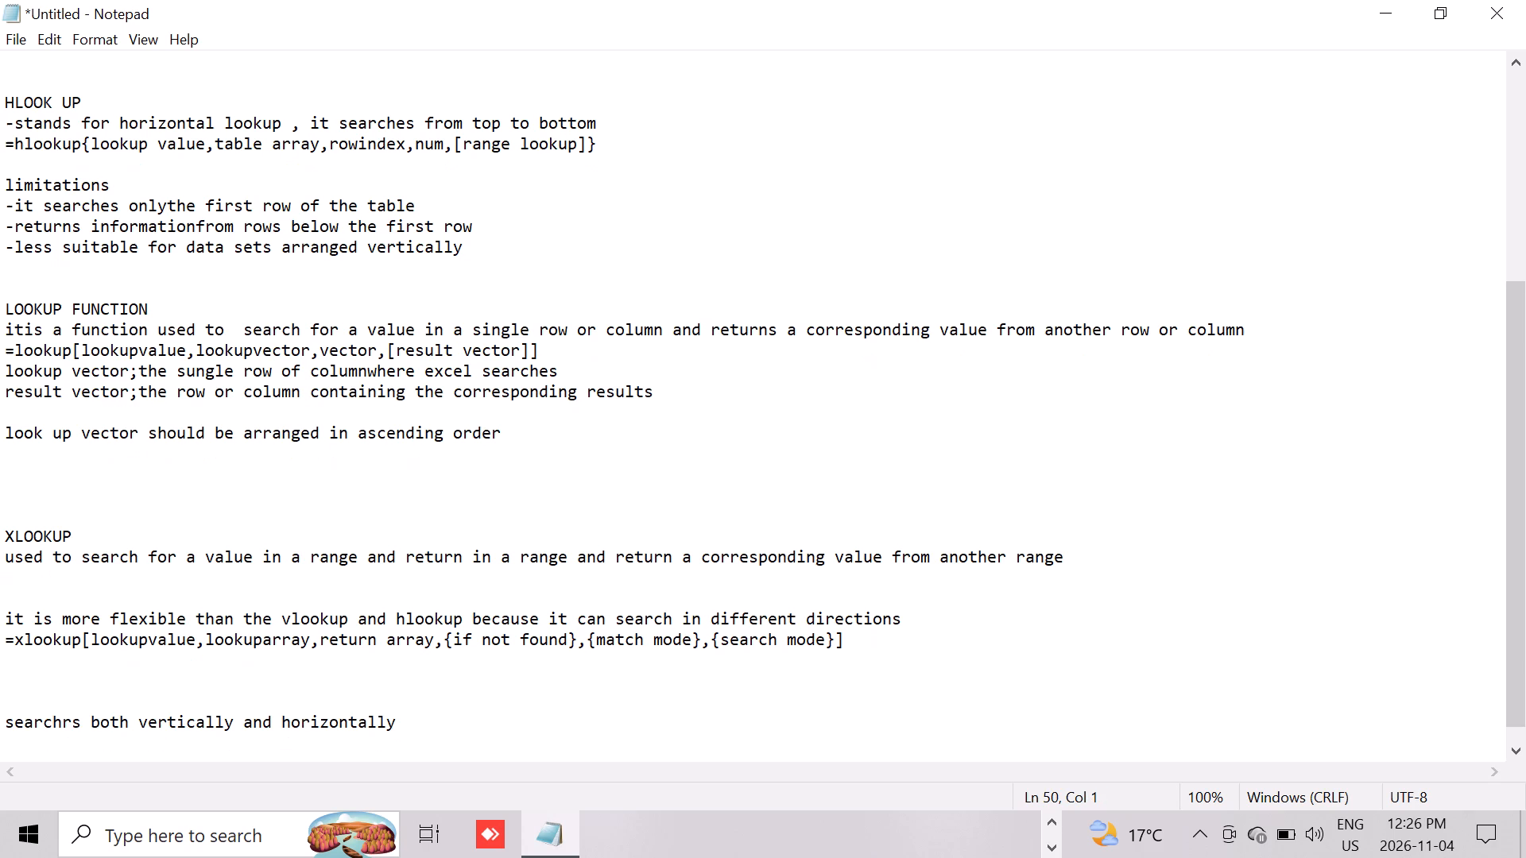
Add the XLOOKUP note line "can search from left to right".
type("can search")
key("space")
type("from lef")
type("t to")
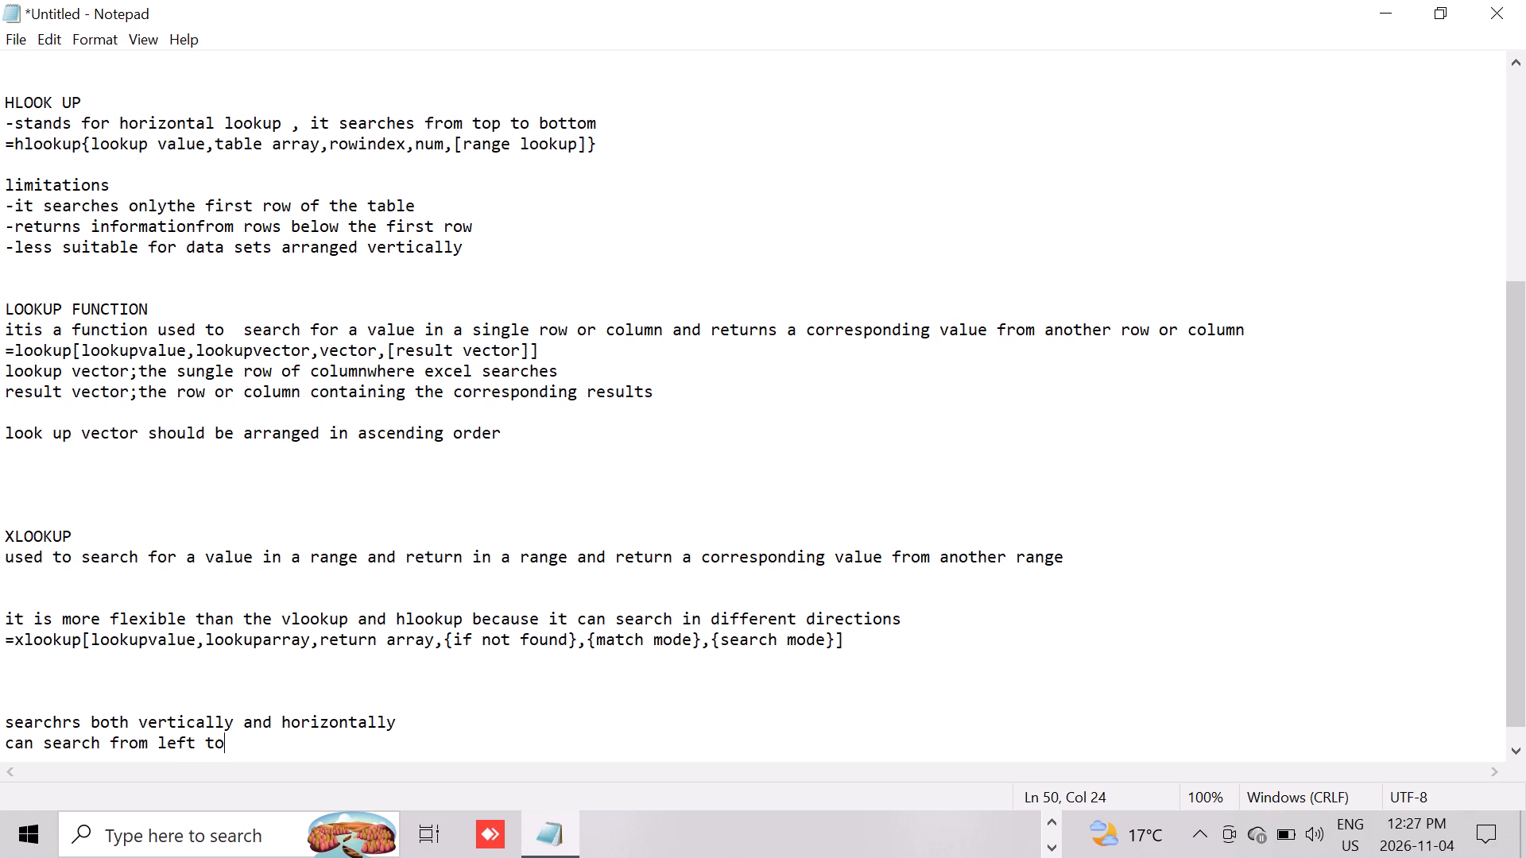
key("space")
type("rih")
key("t")
key("BackSpace")
key("BackSpace")
type("ght")
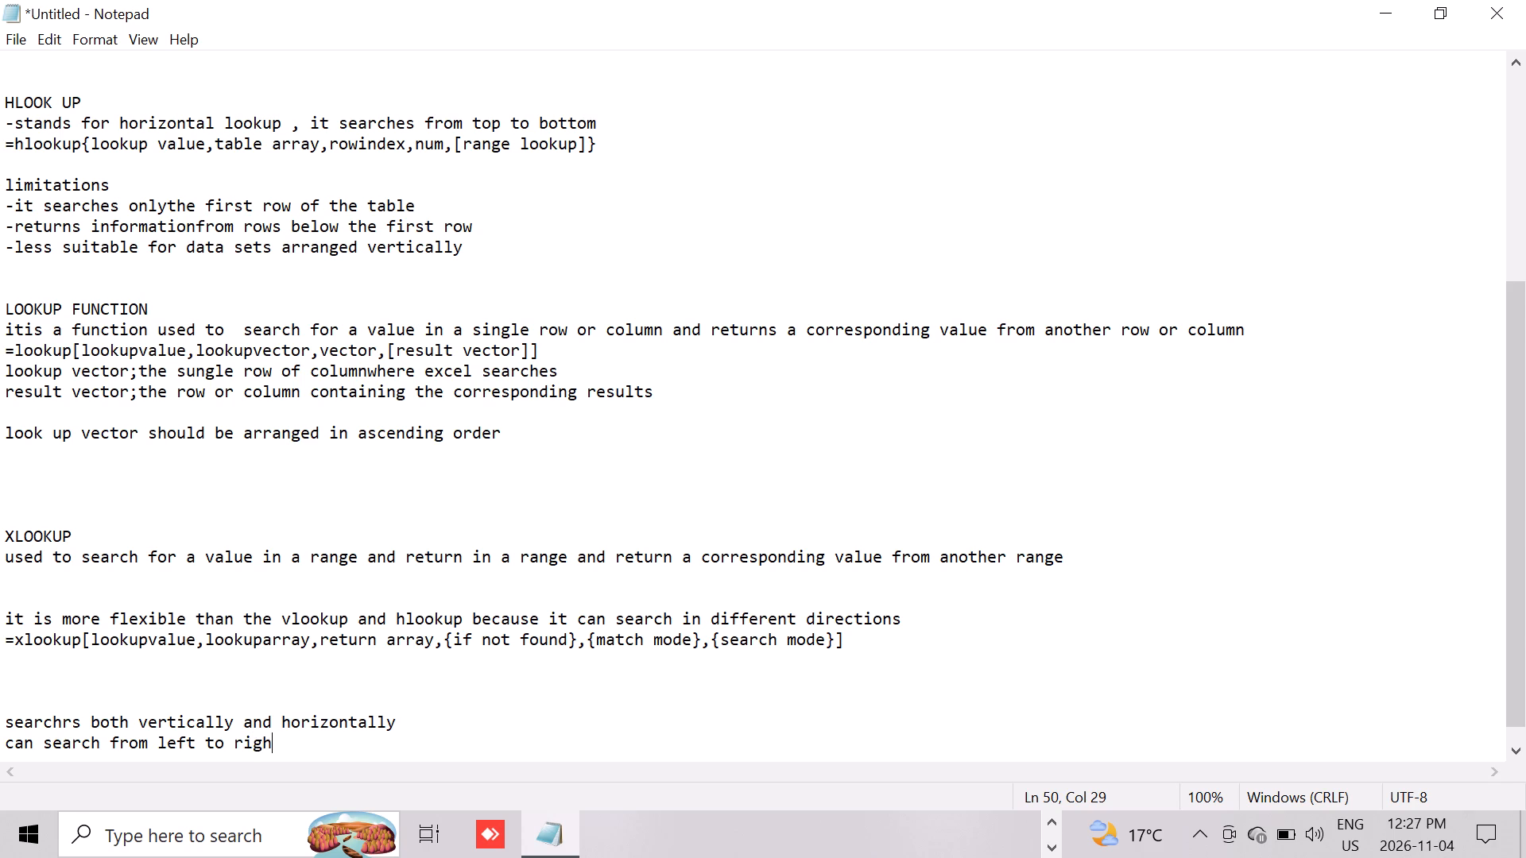
key("Return")
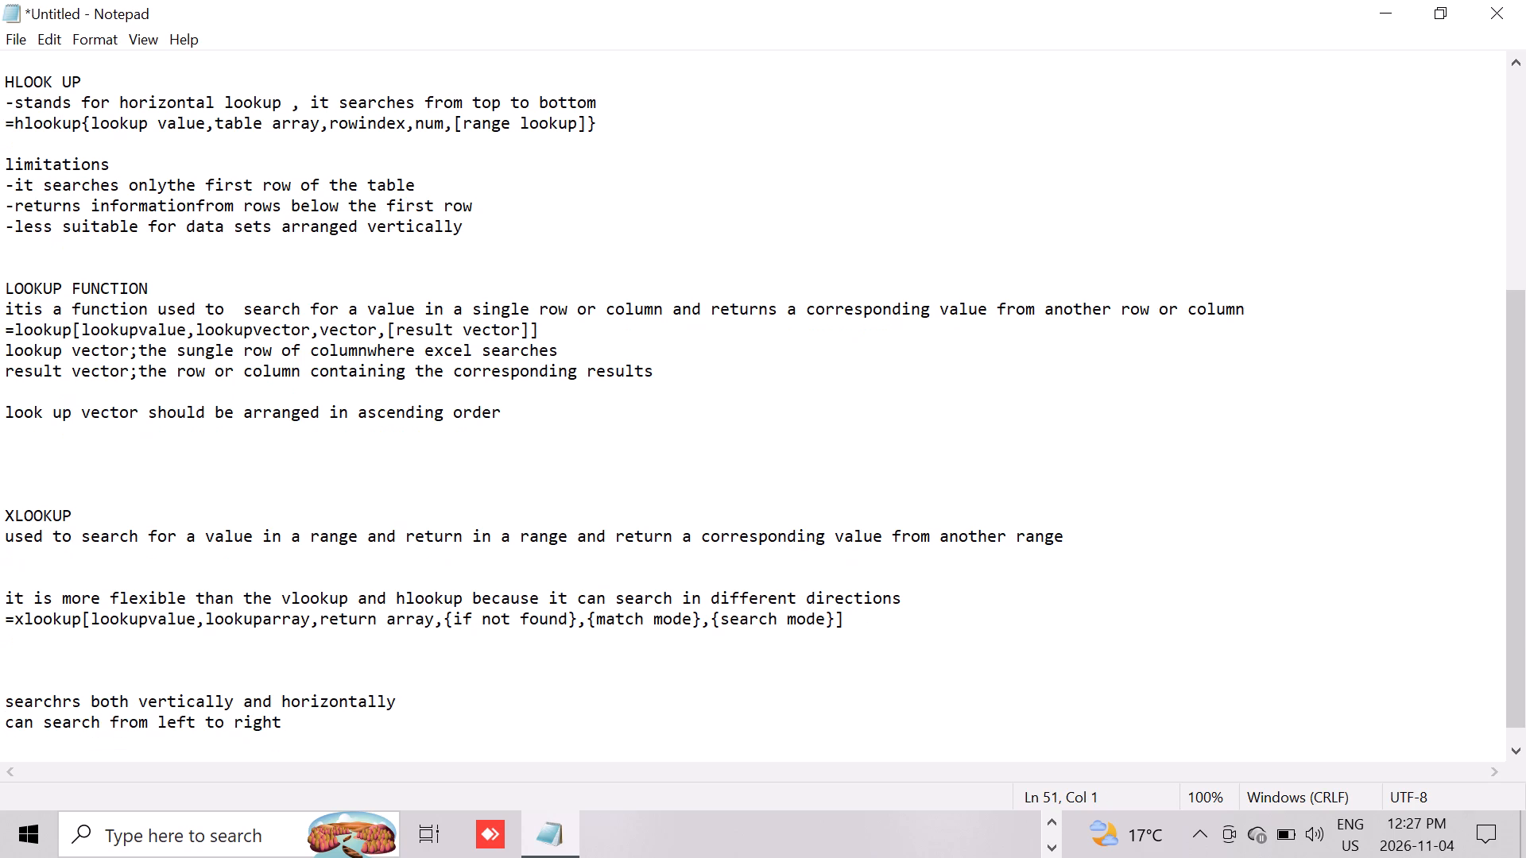
Add the XLOOKUP note line "returns exact matches by default".
type("returnd")
key("BackSpace")
type("s exact")
key("space")
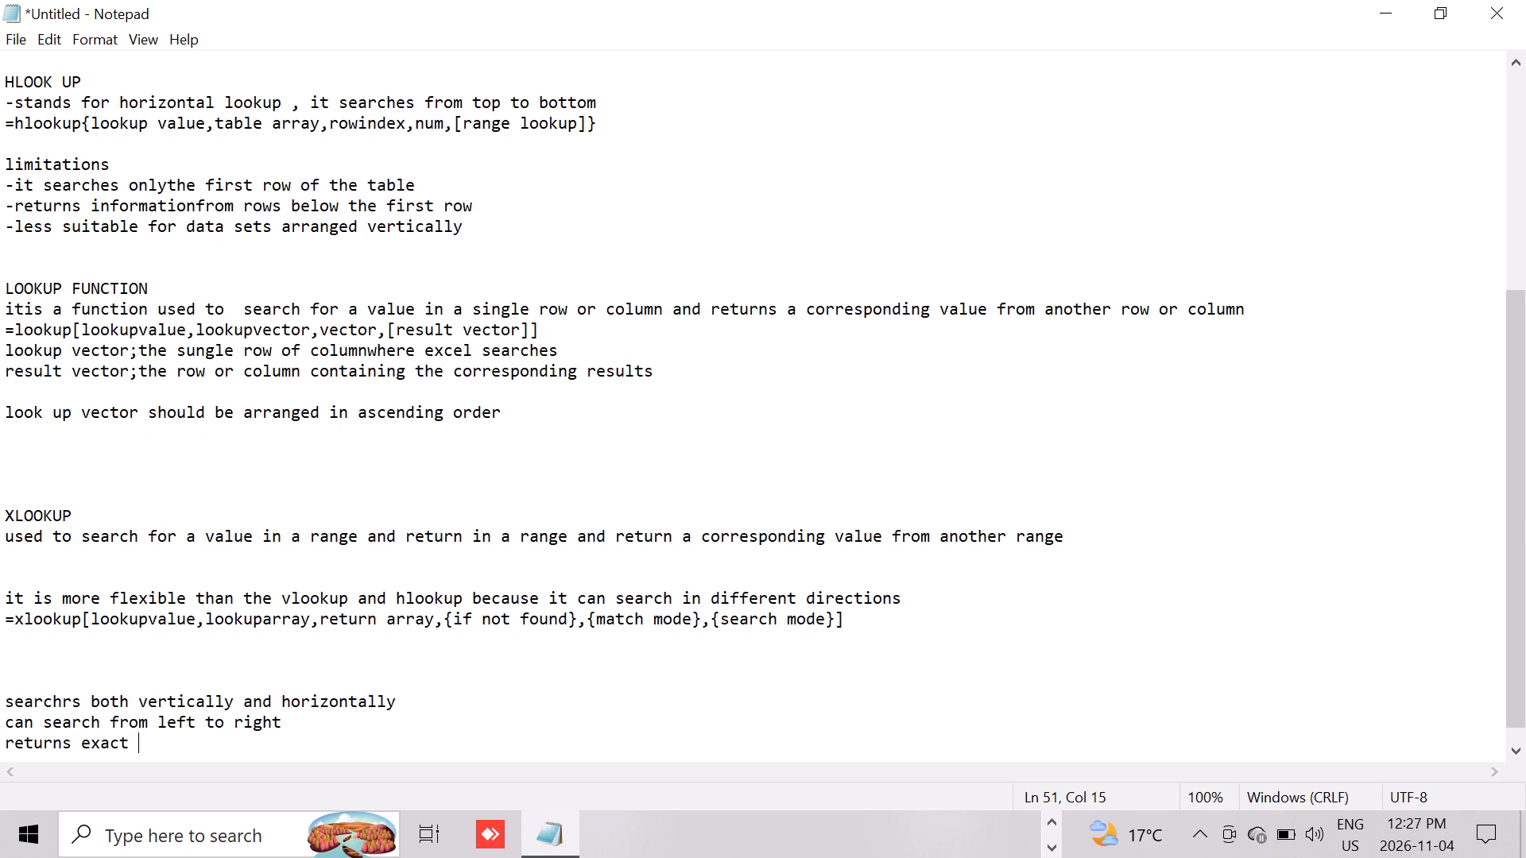
type("matches by")
key("space")
type("default")
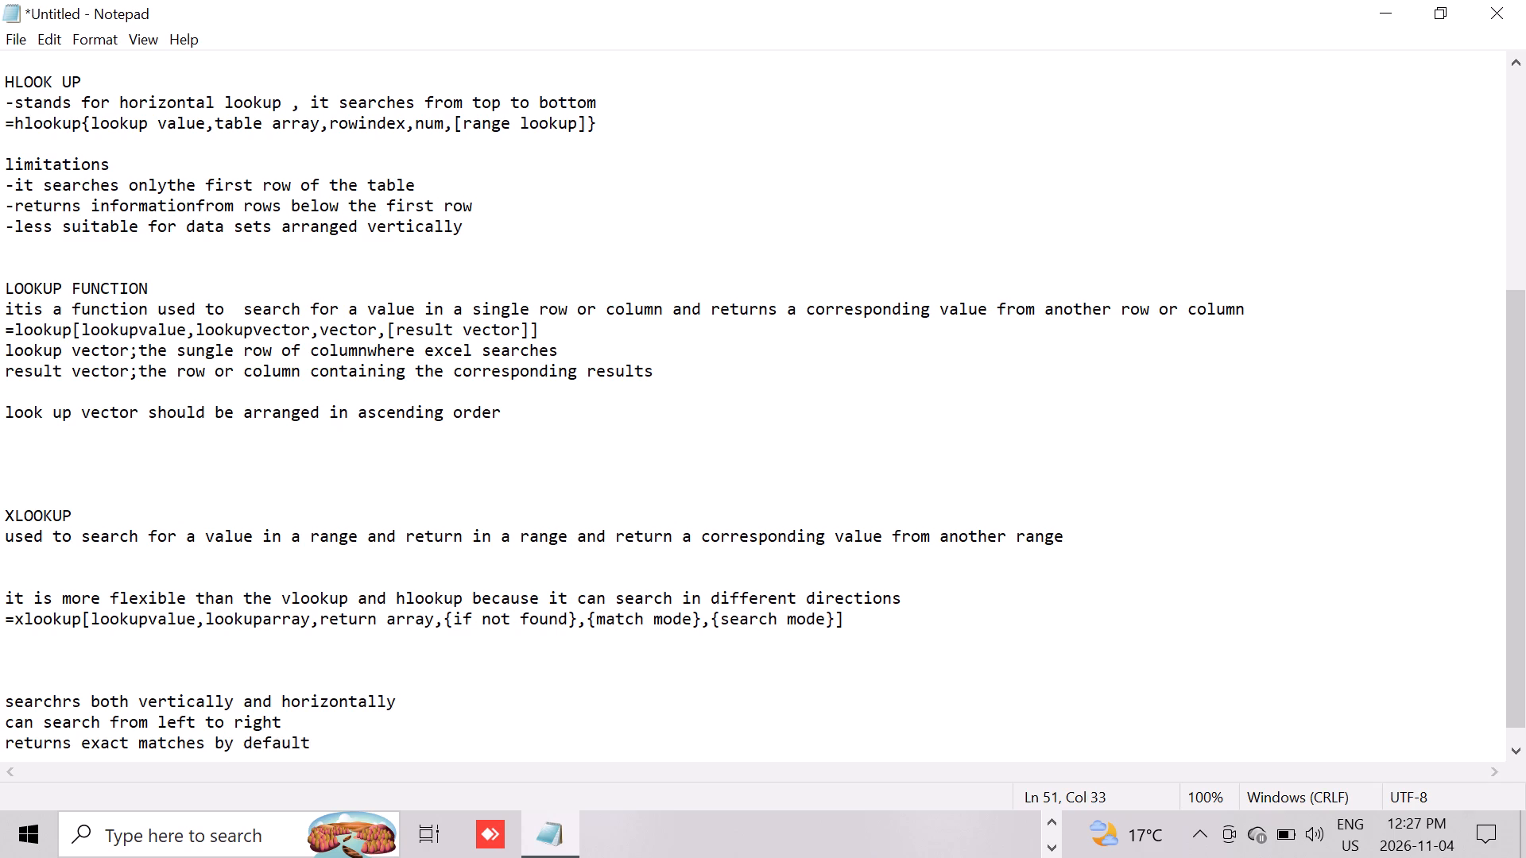
key("Return")
Add the XLOOKUP note line "does not require the lookup data to be sorted forn exact matches".
type("does not require")
key("space")
type("the lookup")
key("space")
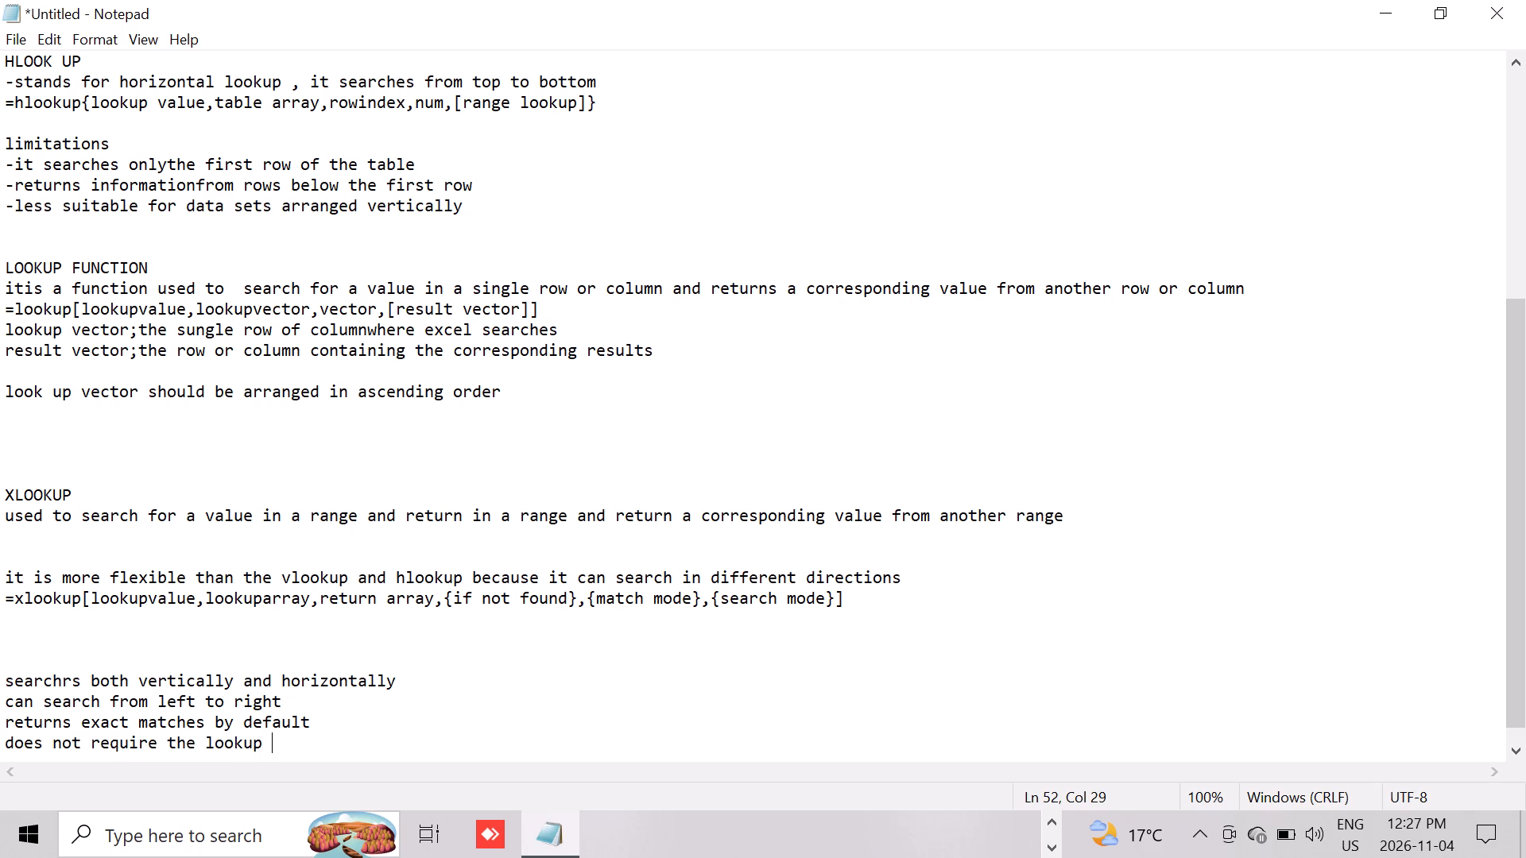
type("data to be sorted")
key("space")
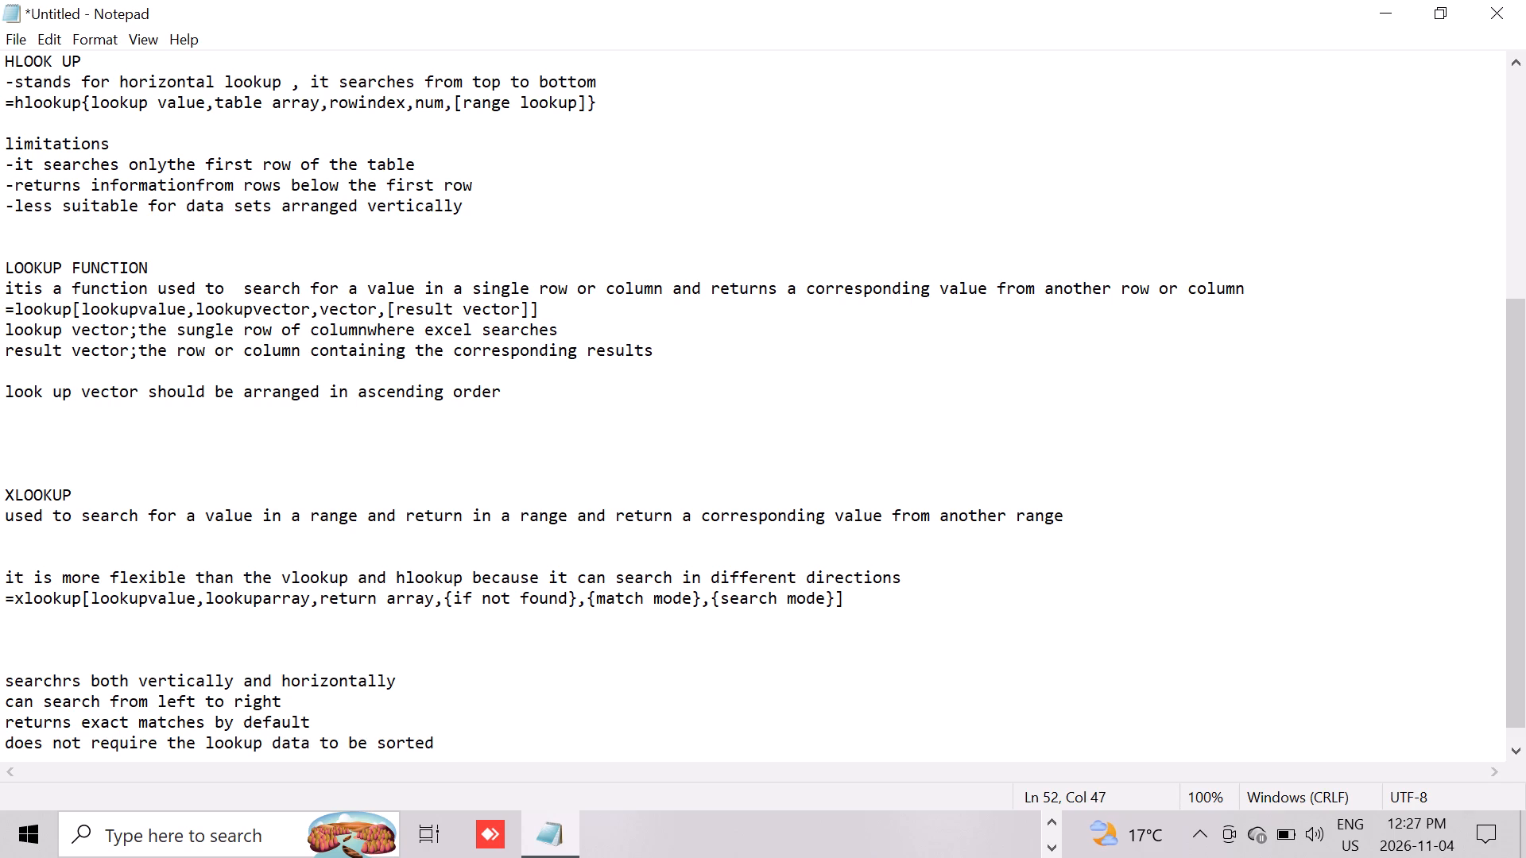
key("o")
key("BackSpace")
type("forn exact")
key("space")
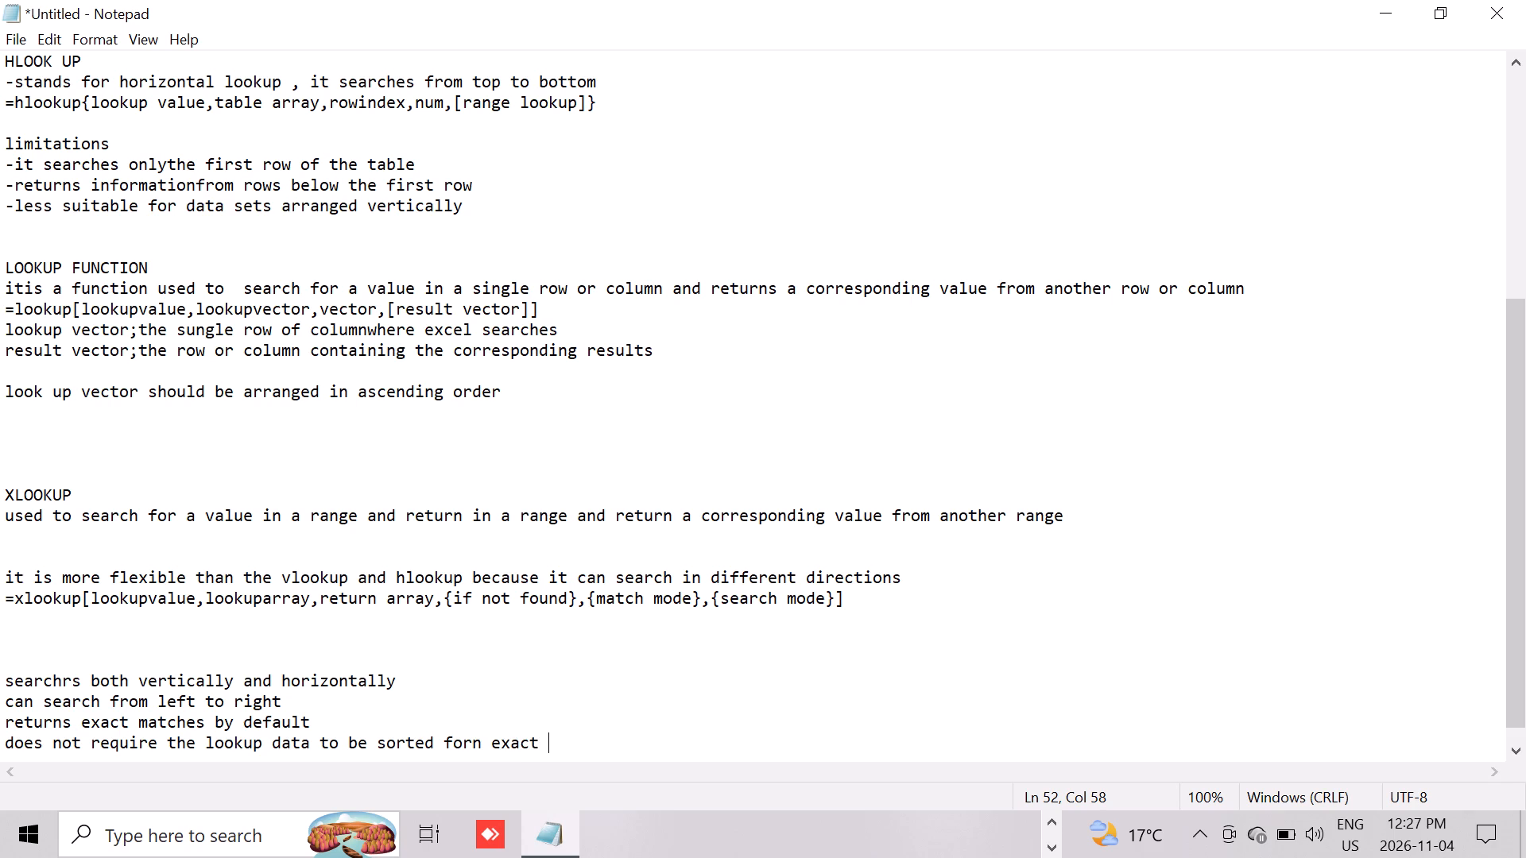
type("matches")
key("Return")
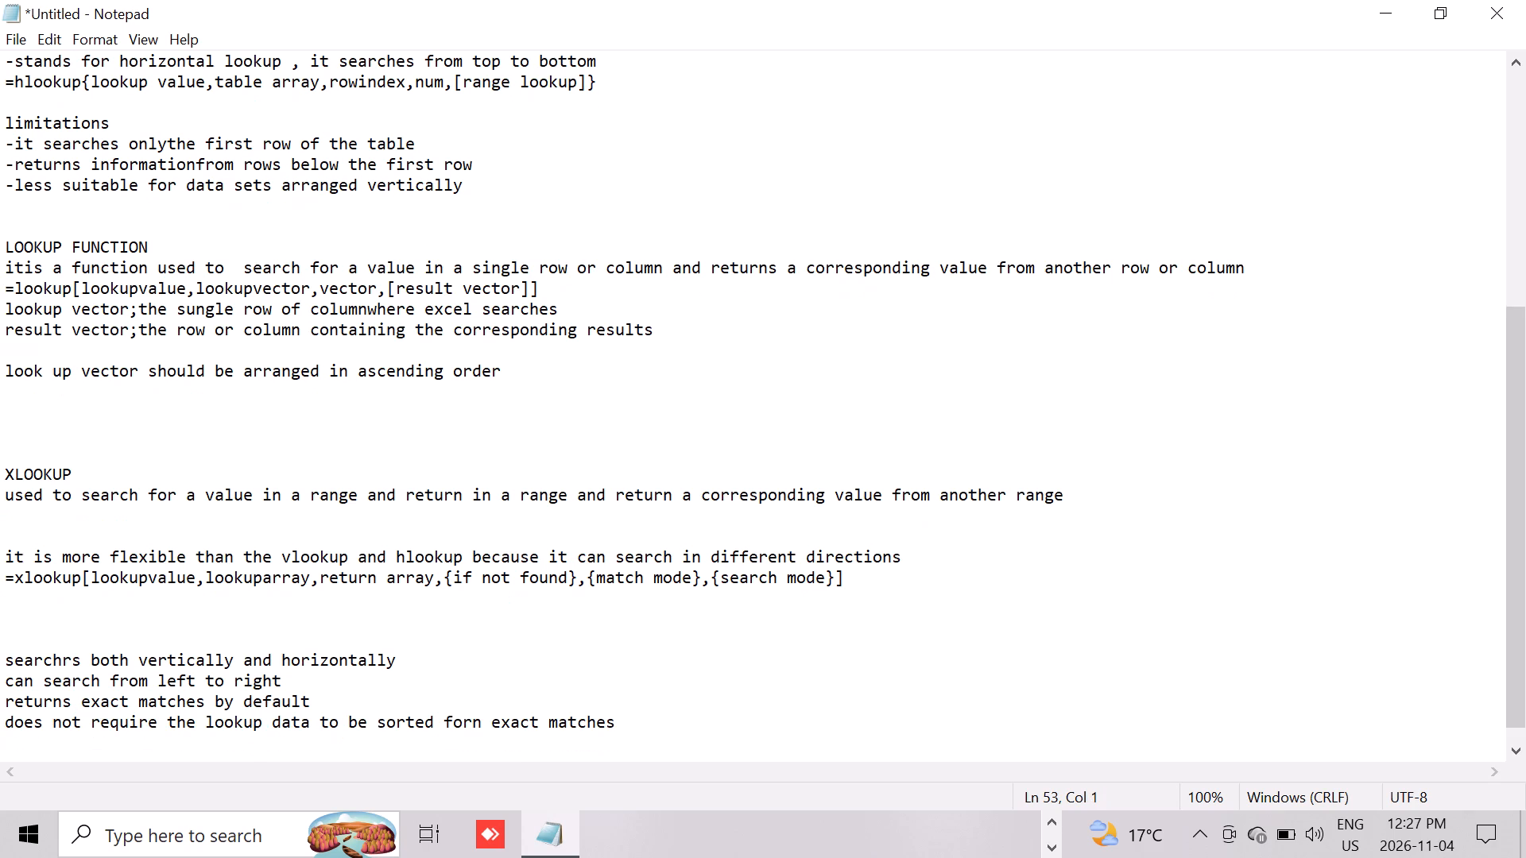
Add the XLOOKUP note line "allows a custom message when a value is not found".
type("allows")
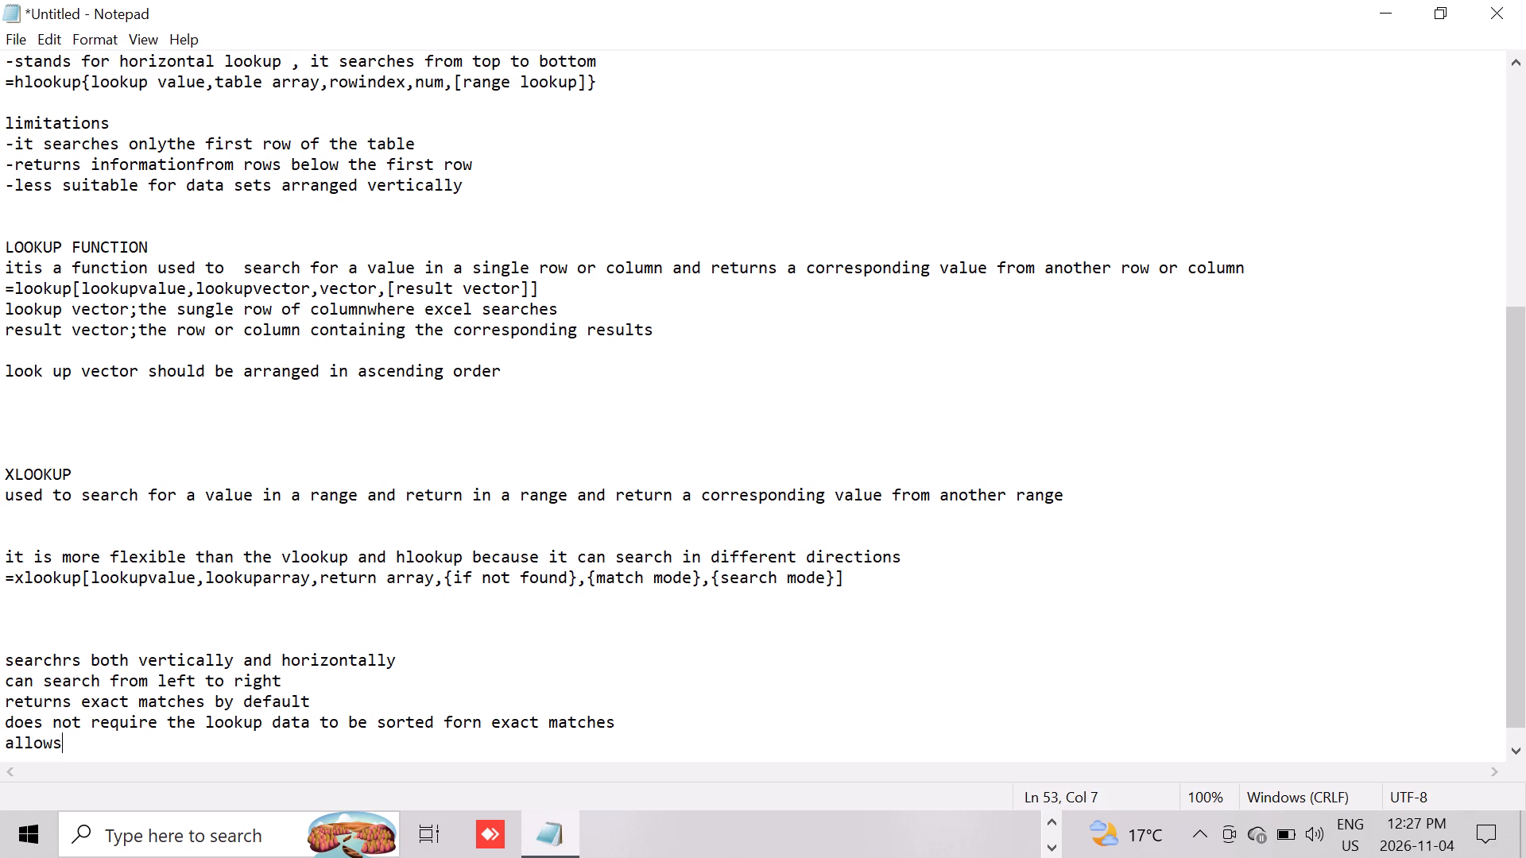
key("space")
key("space")
key("BackSpace")
key("BackSpace")
key("space")
type("a custom")
key("space")
type("mess")
type("age")
key("space")
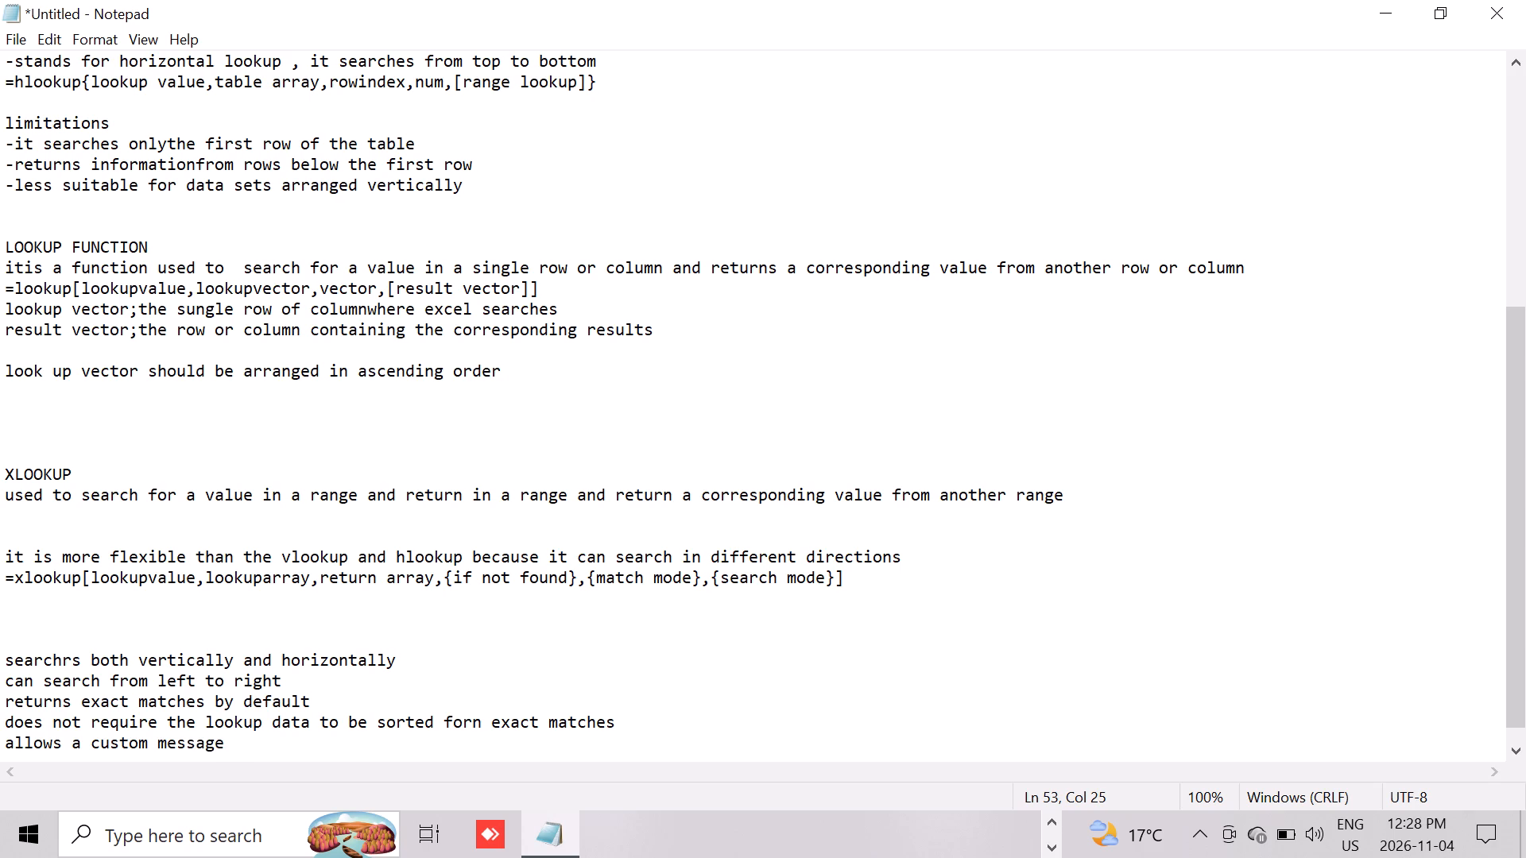
type("when a value")
key("space")
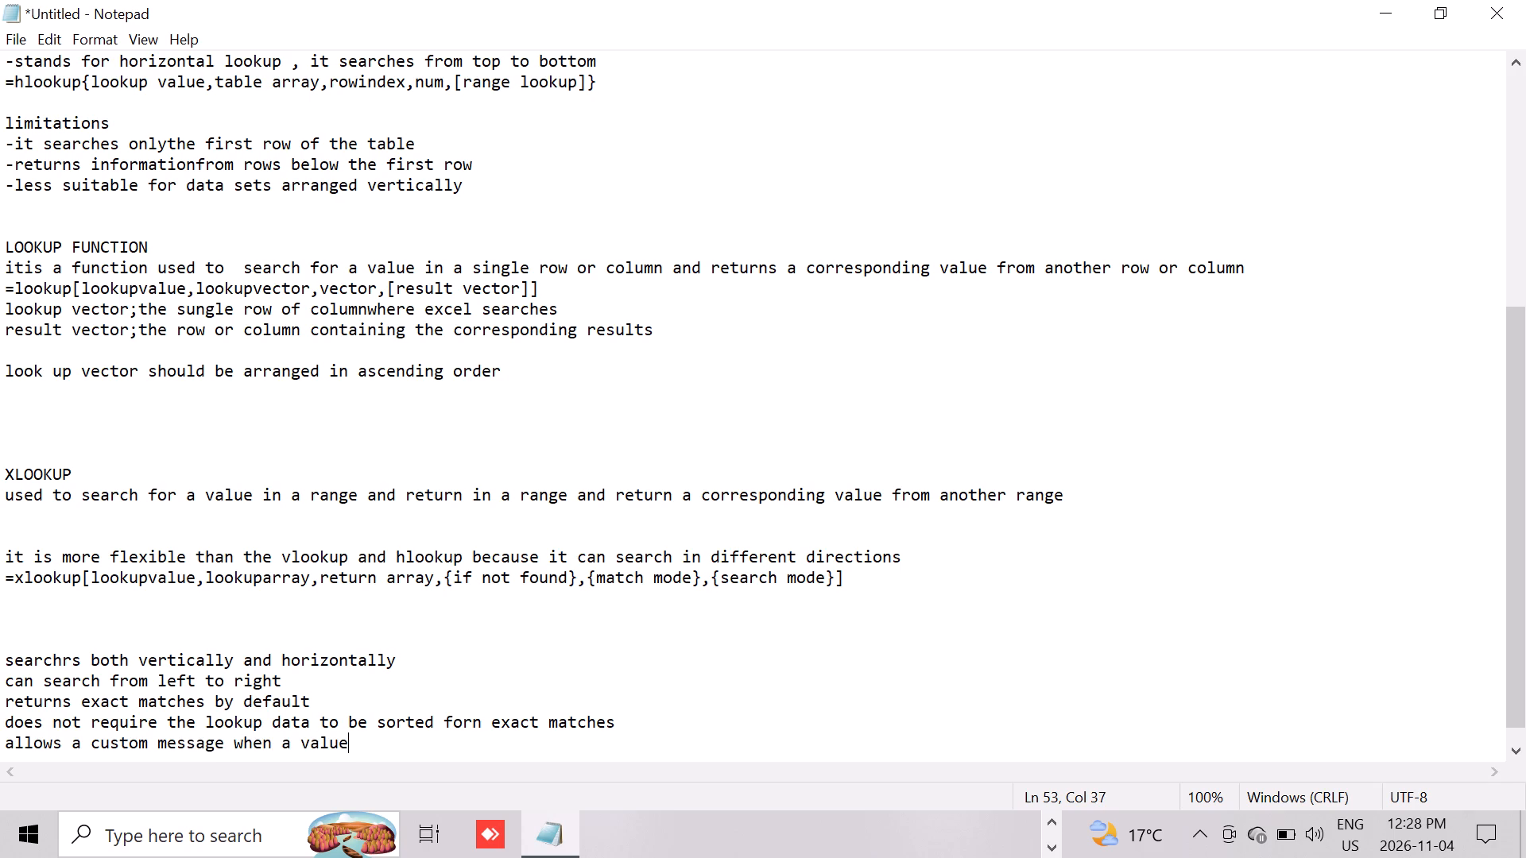
type("is not found")
key("Return")
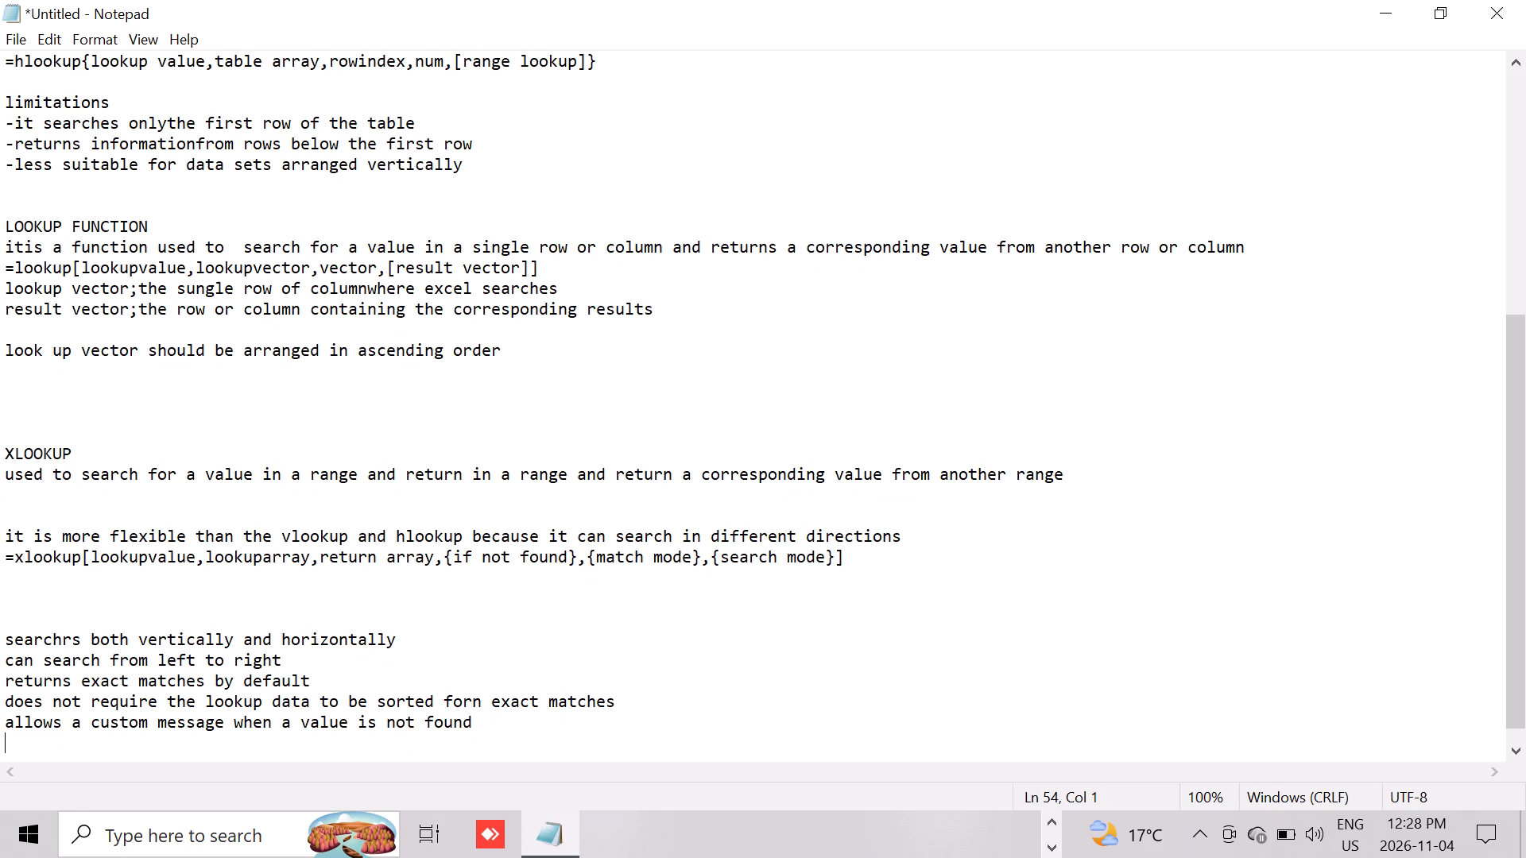
Add the XLOOKUP note line "does not require column or row index numbers".
type("does not requie")
key("BackSpace")
type("re")
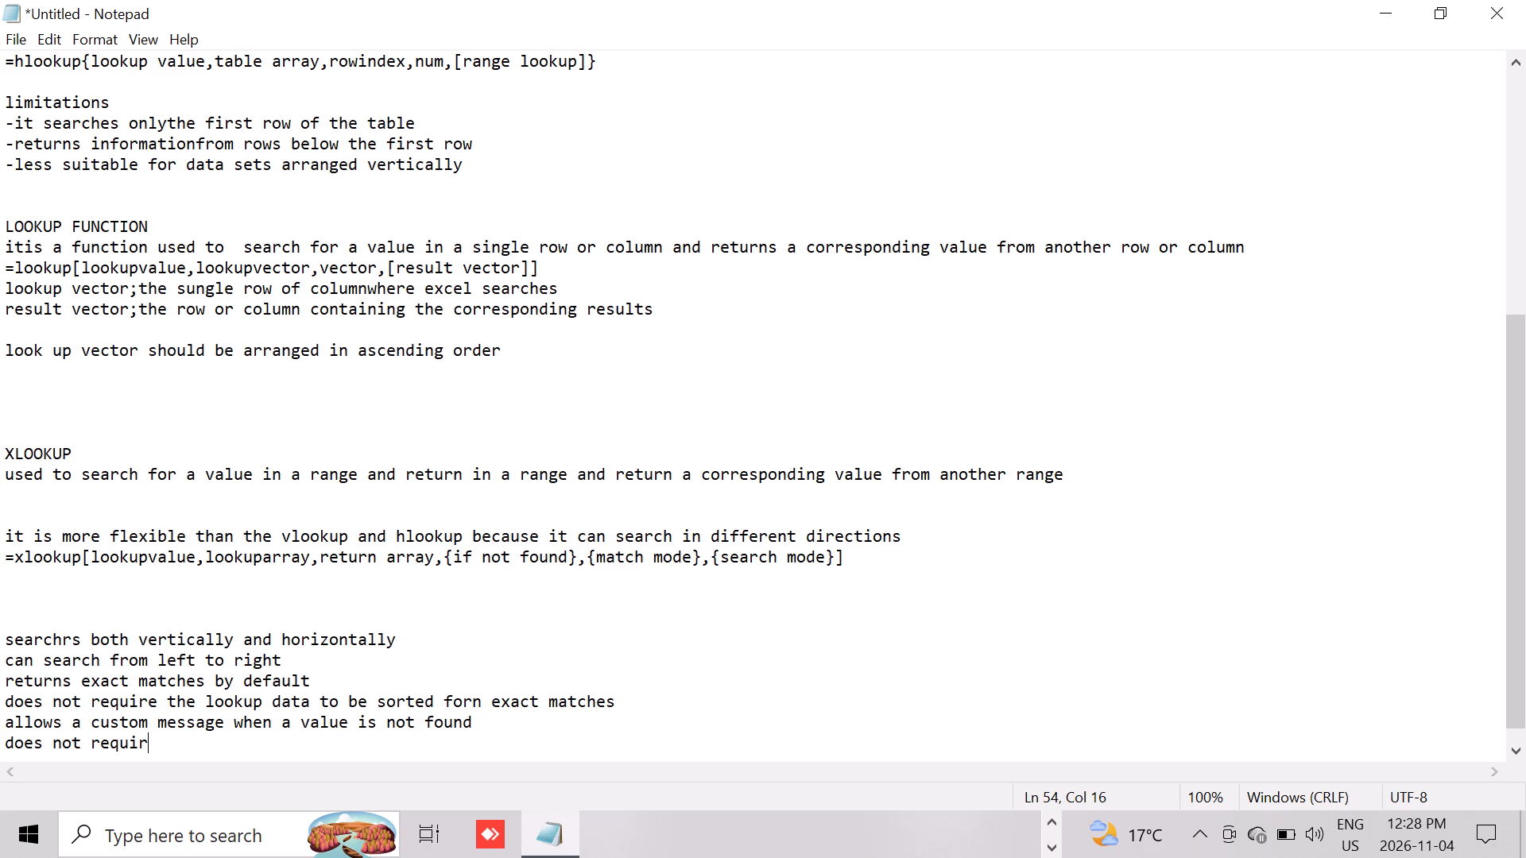
key("space")
type("column")
key("space")
type("or")
key("space")
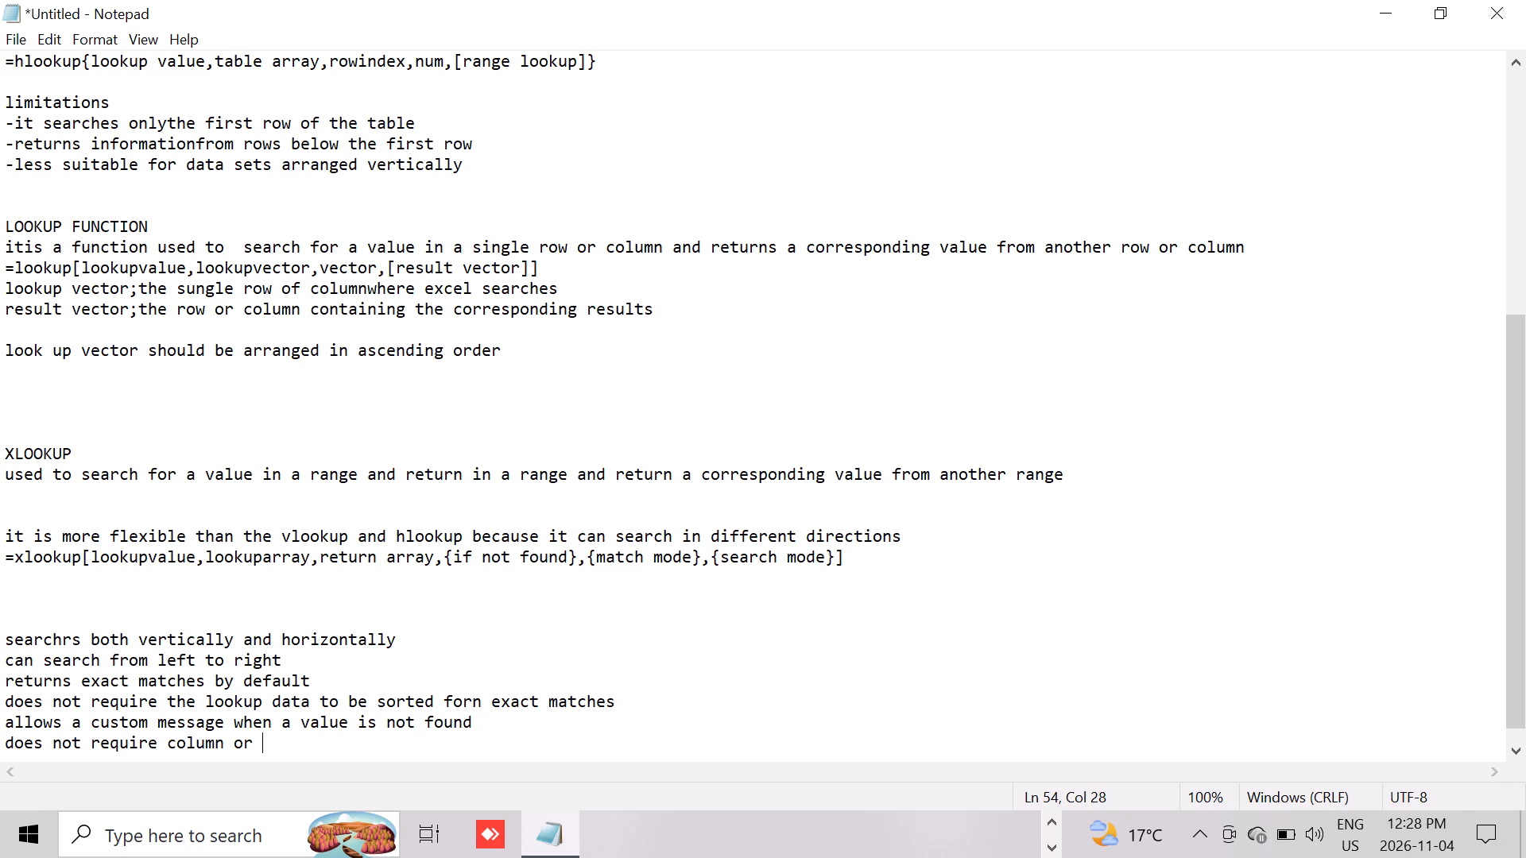
type("ro")
type("w index")
key("space")
type("numbers")
key("Return")
Leave several blank lines and add the section heading "INDEX AND MERGE FUNCTION" in capitals.
key("Return")
key("Return")
key("Return")
key("Return")
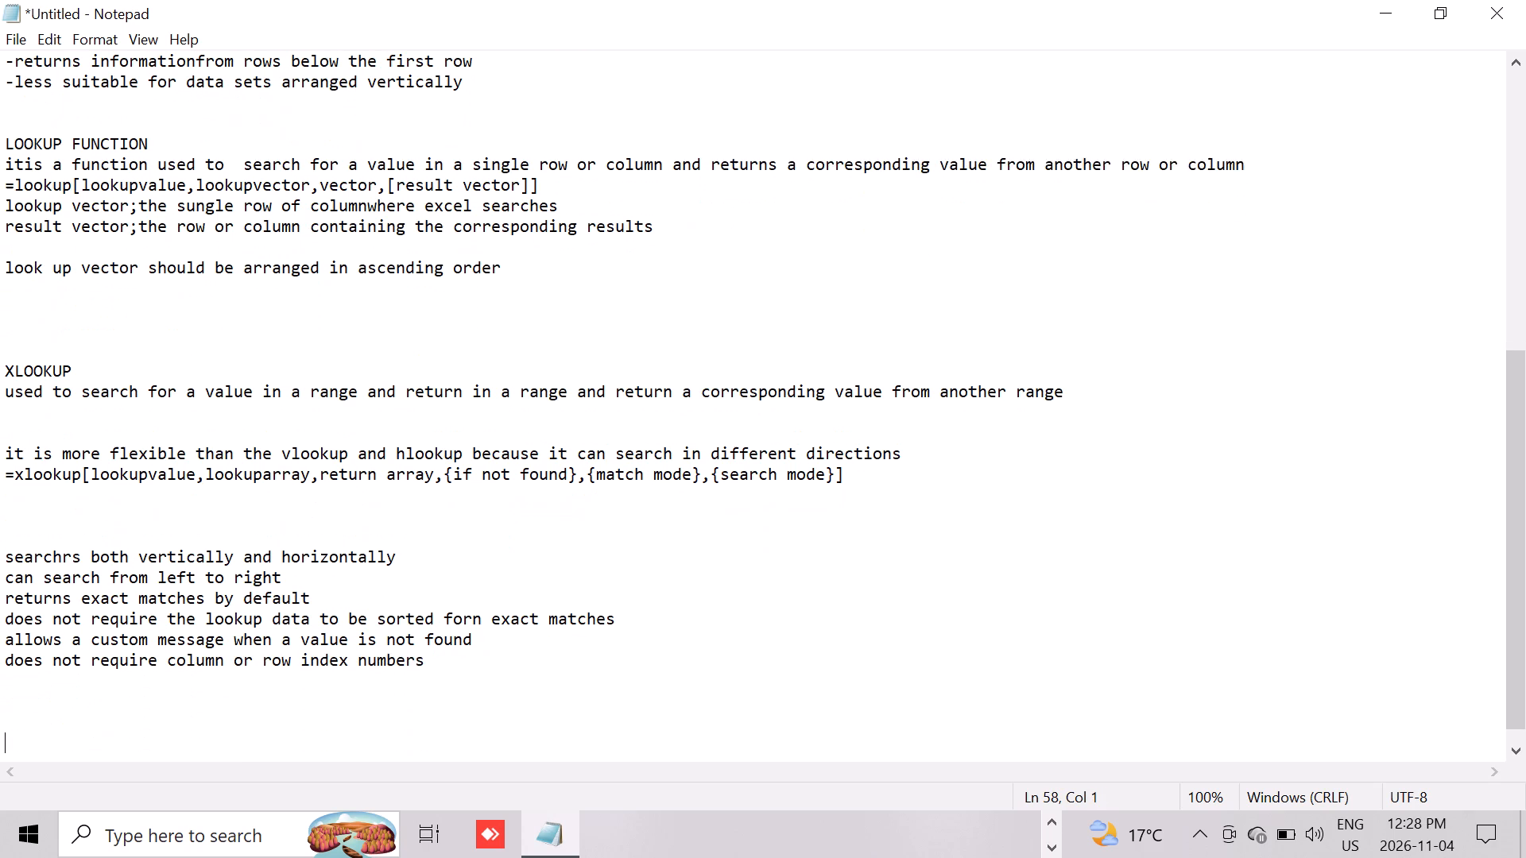
type("IN")
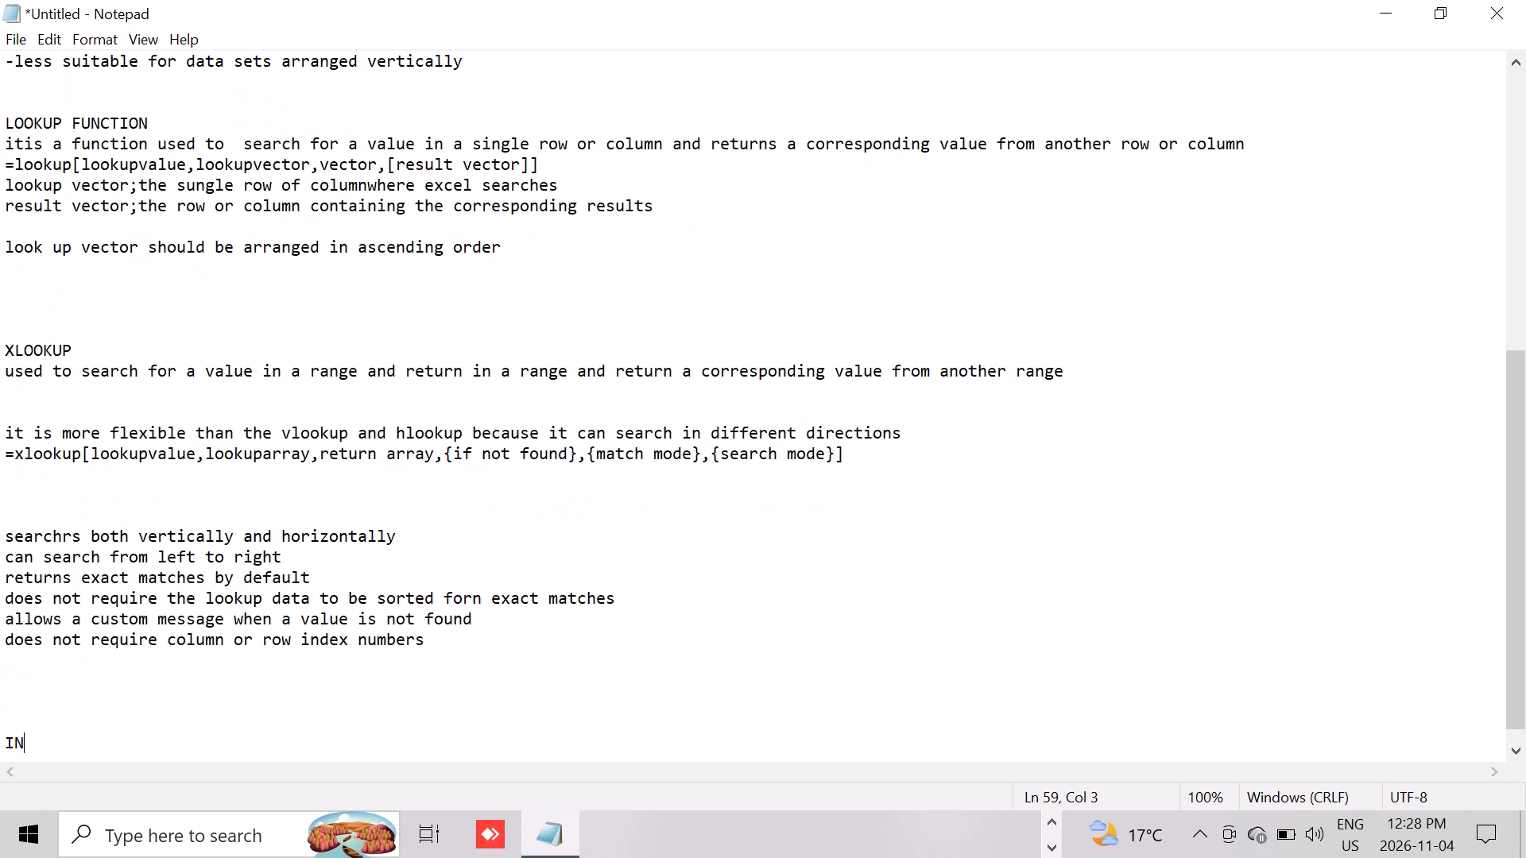
type("DEX AND MERGE FUNCR")
key("BackSpace")
key("BackSpace")
key("t")
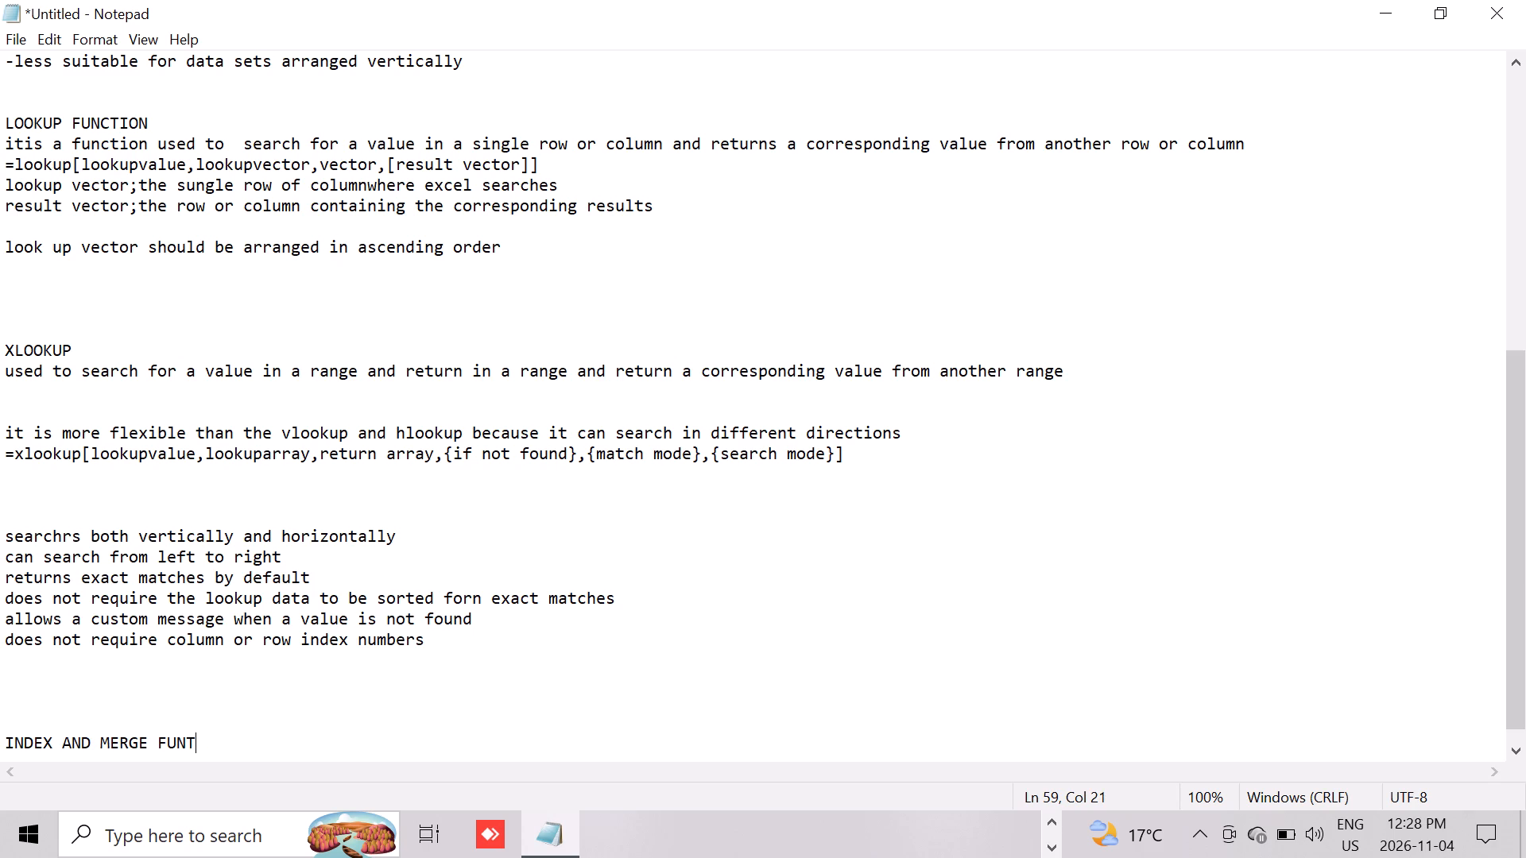
key("u")
key("BackSpace")
type("ION")
key("BackSpace")
key("BackSpace")
key("BackSpace")
key("BackSpace")
type("CTION")
key("Return")
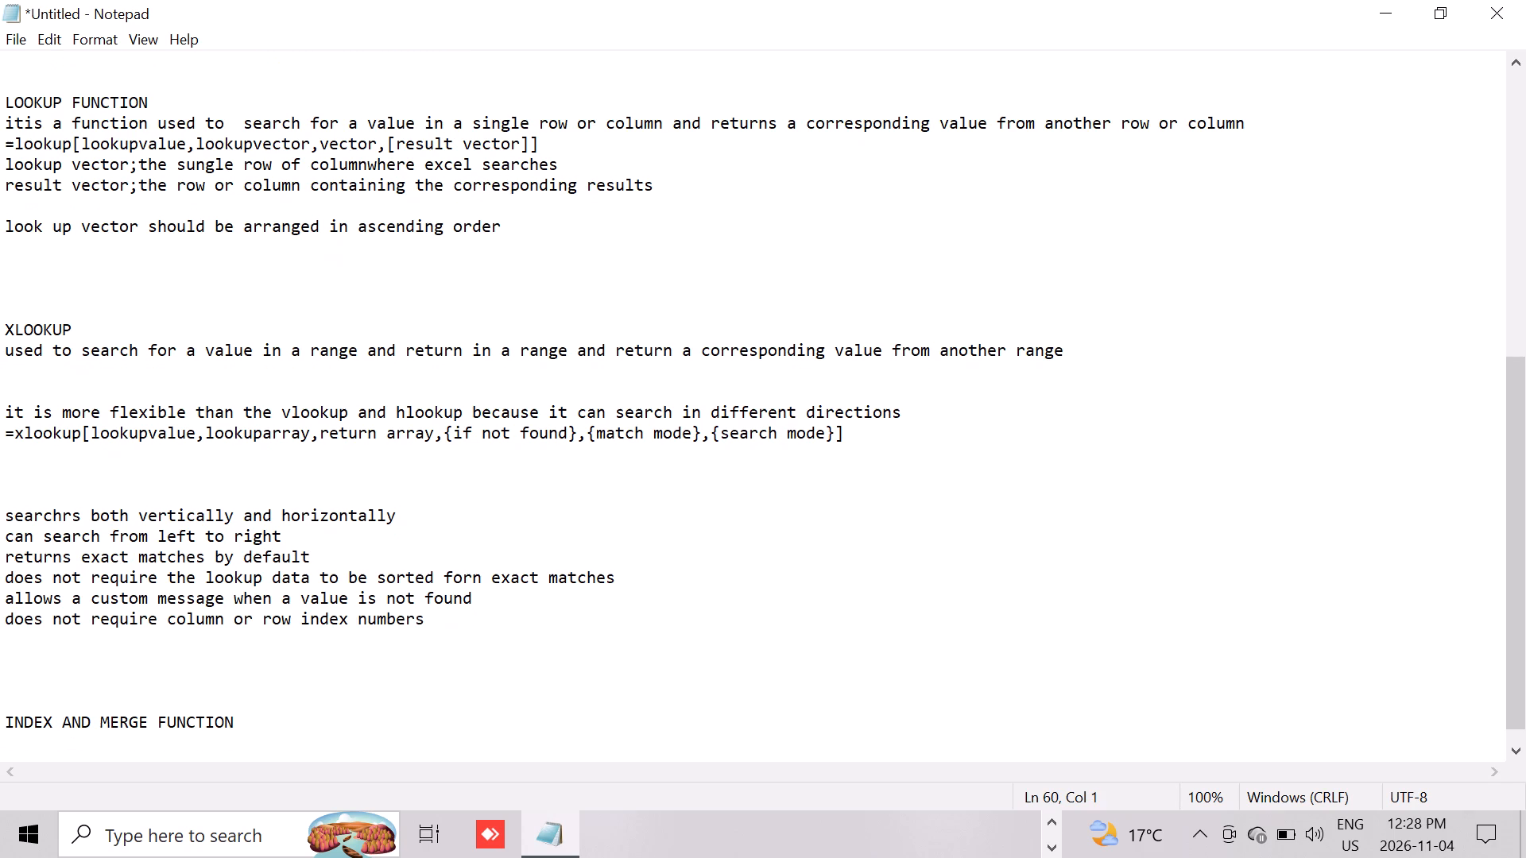
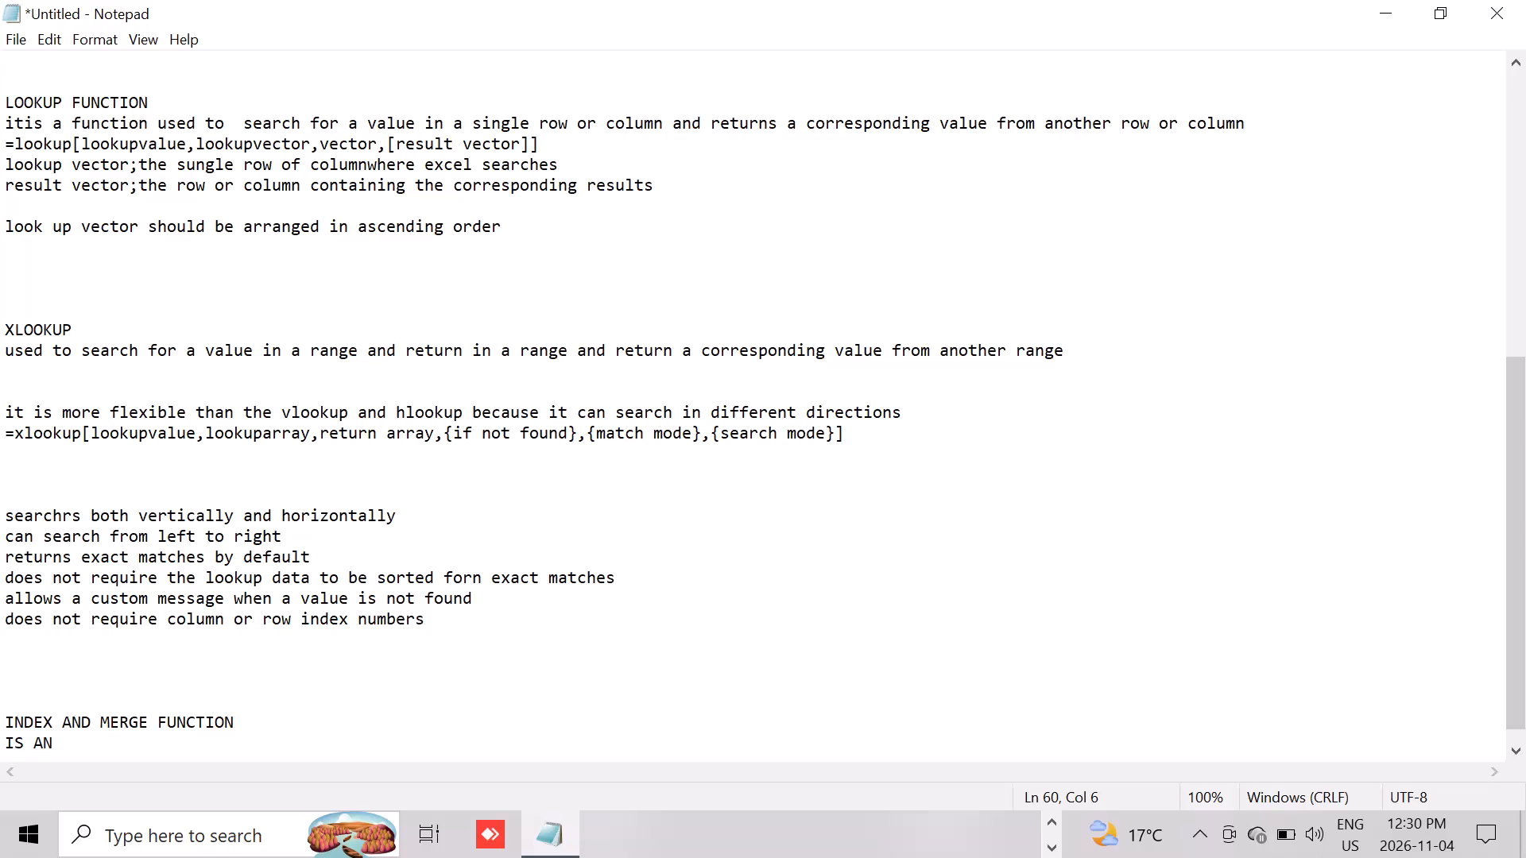
Write the definition line "Is an exel function that returns the value of a celllocated at a speified row and column within a given range".
key("BackSpace")
key("BackSpace")
key("BackSpace")
key("BackSpace")
type("s an ex")
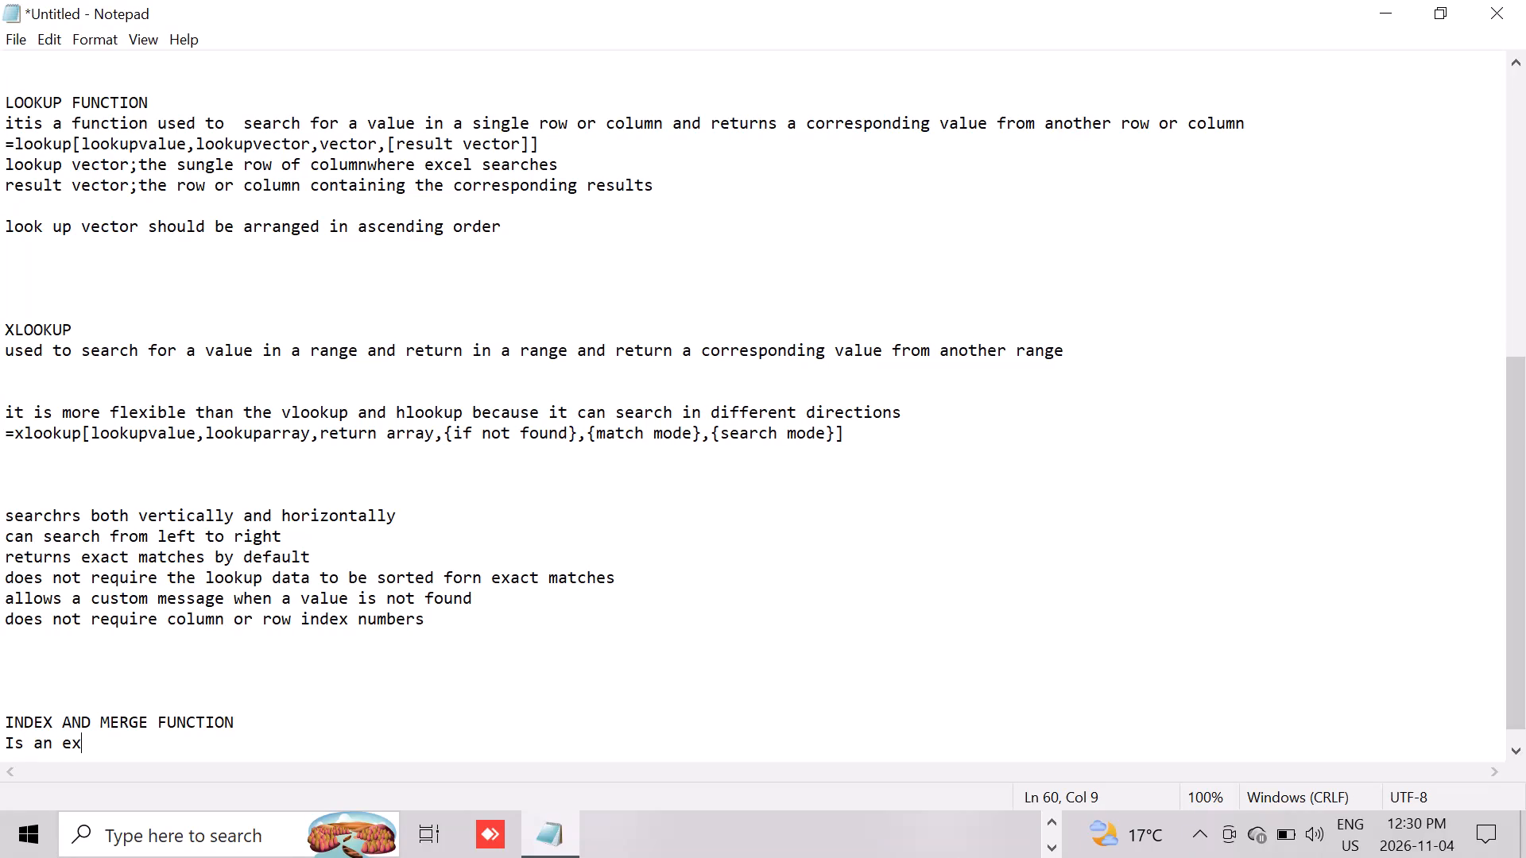
type("el fi")
key("BackSpace")
type("unction that returns the value of a cell")
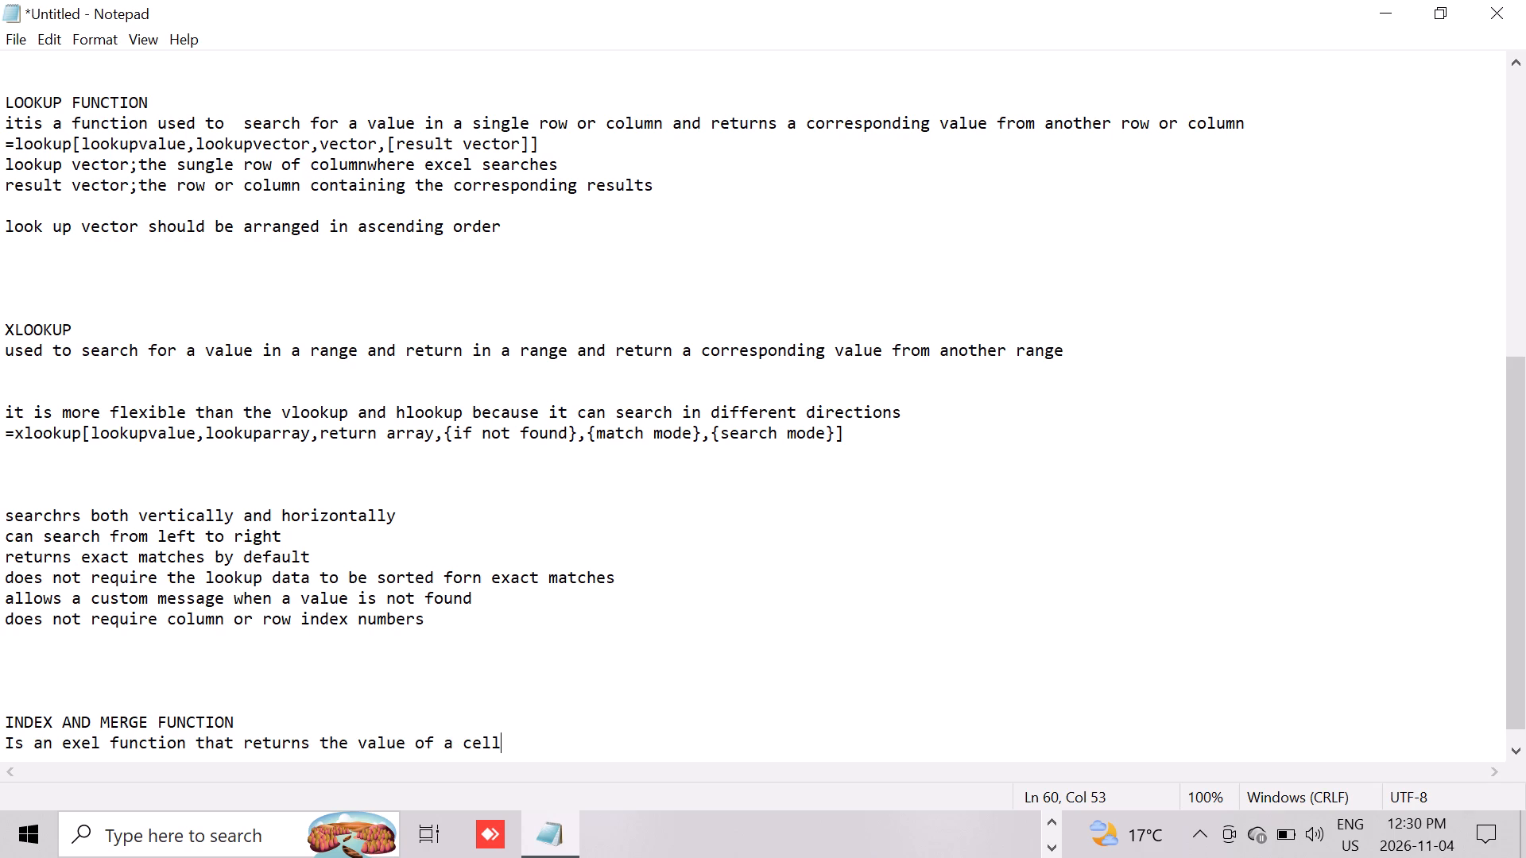
type("located")
key("space")
type("ata")
key("BackSpace")
key("space")
type("a spe")
type("ified row and column")
key("space")
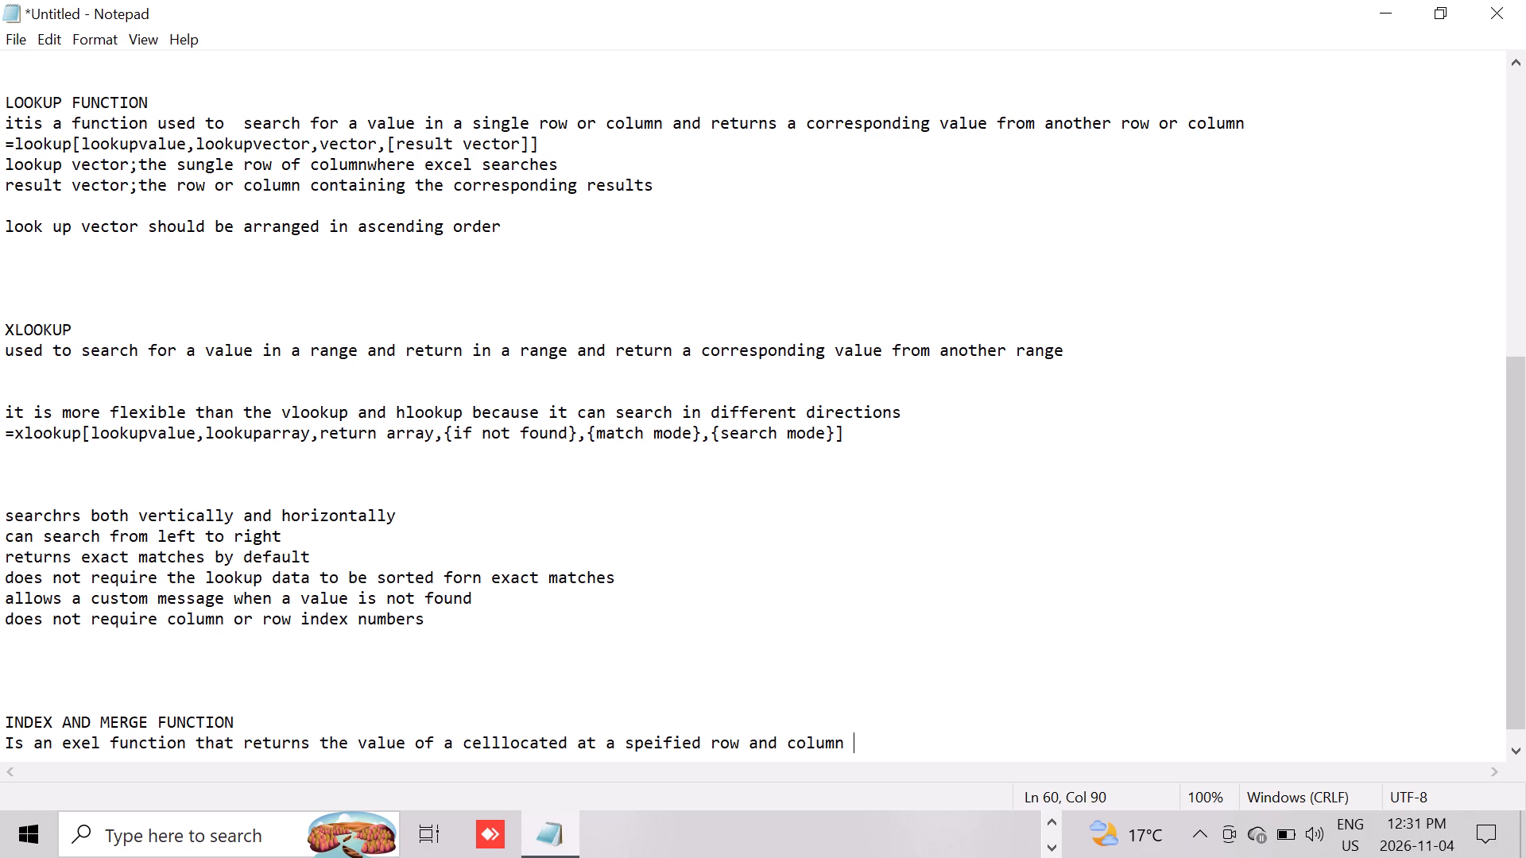
type("within \\")
key("BackSpace")
type("a")
key("space")
type("given range")
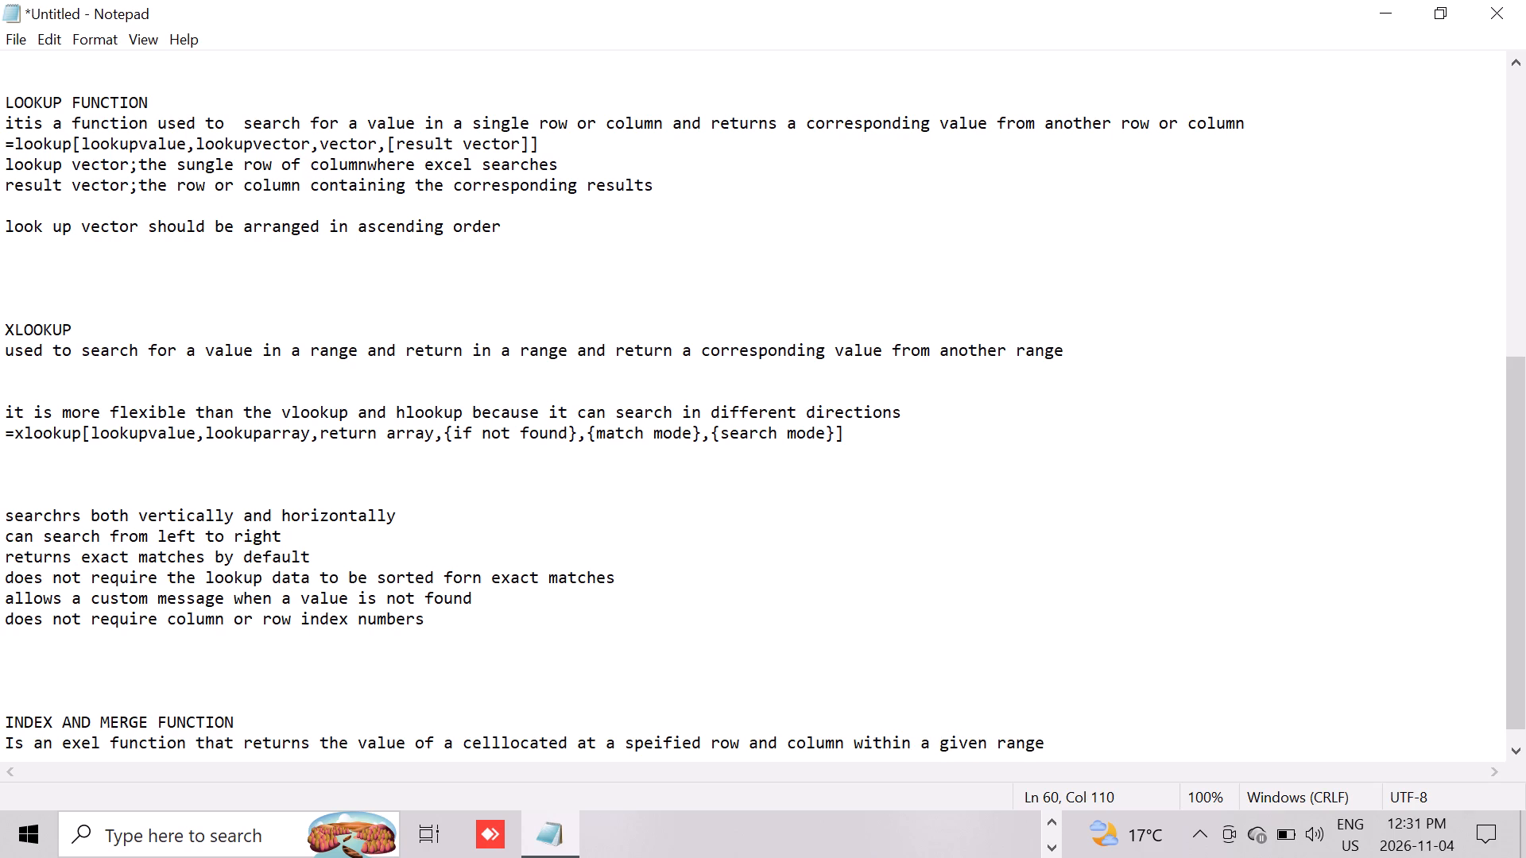
Leave a blank line below the definition and add the syntax line "=INDEX[array,rownum,{column num}]".
key("Return")
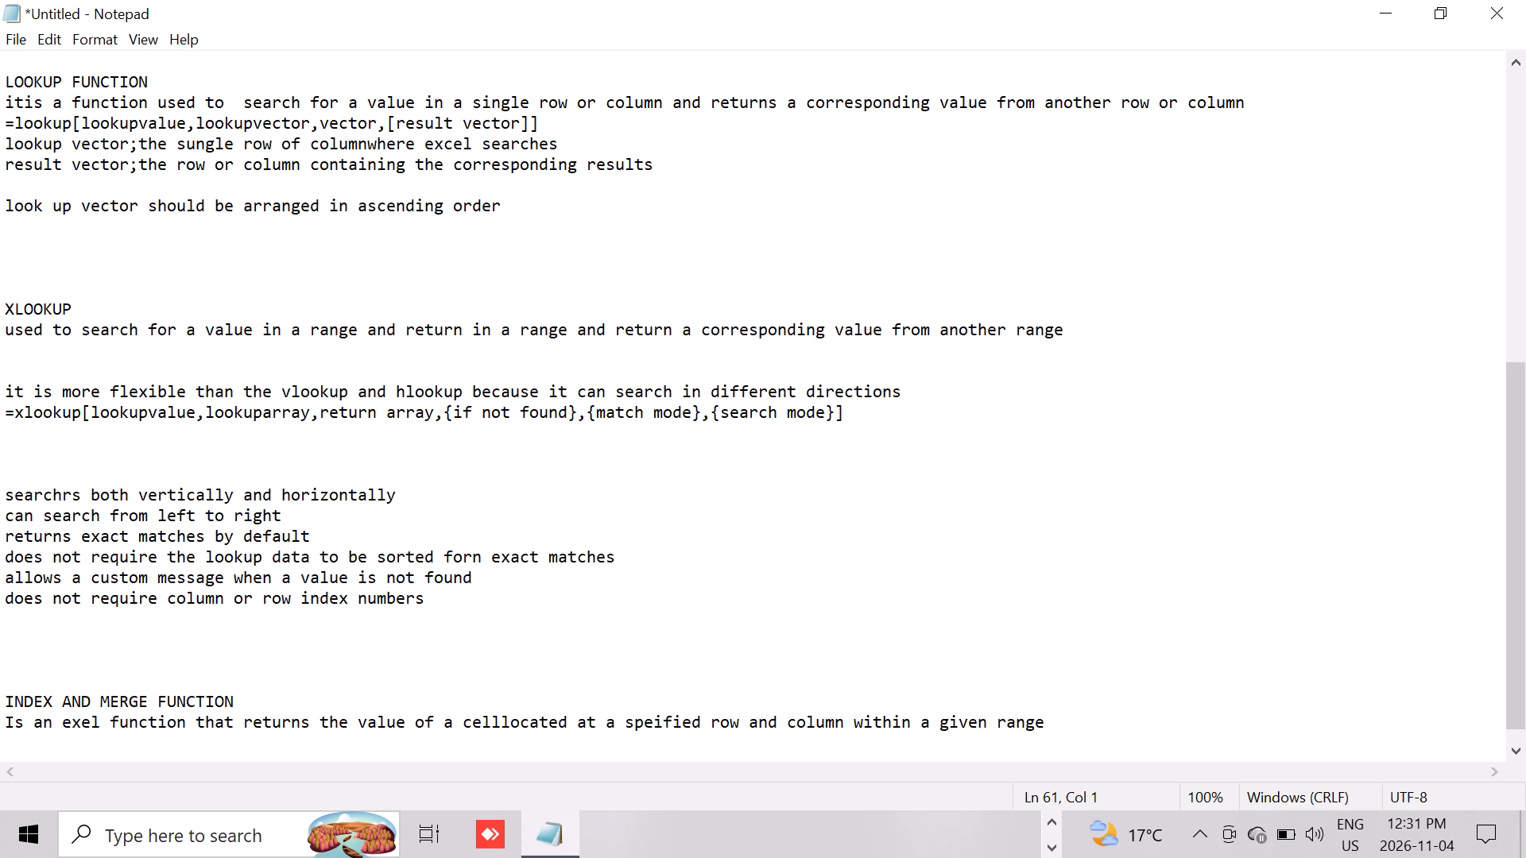
key("Return")
key("equal")
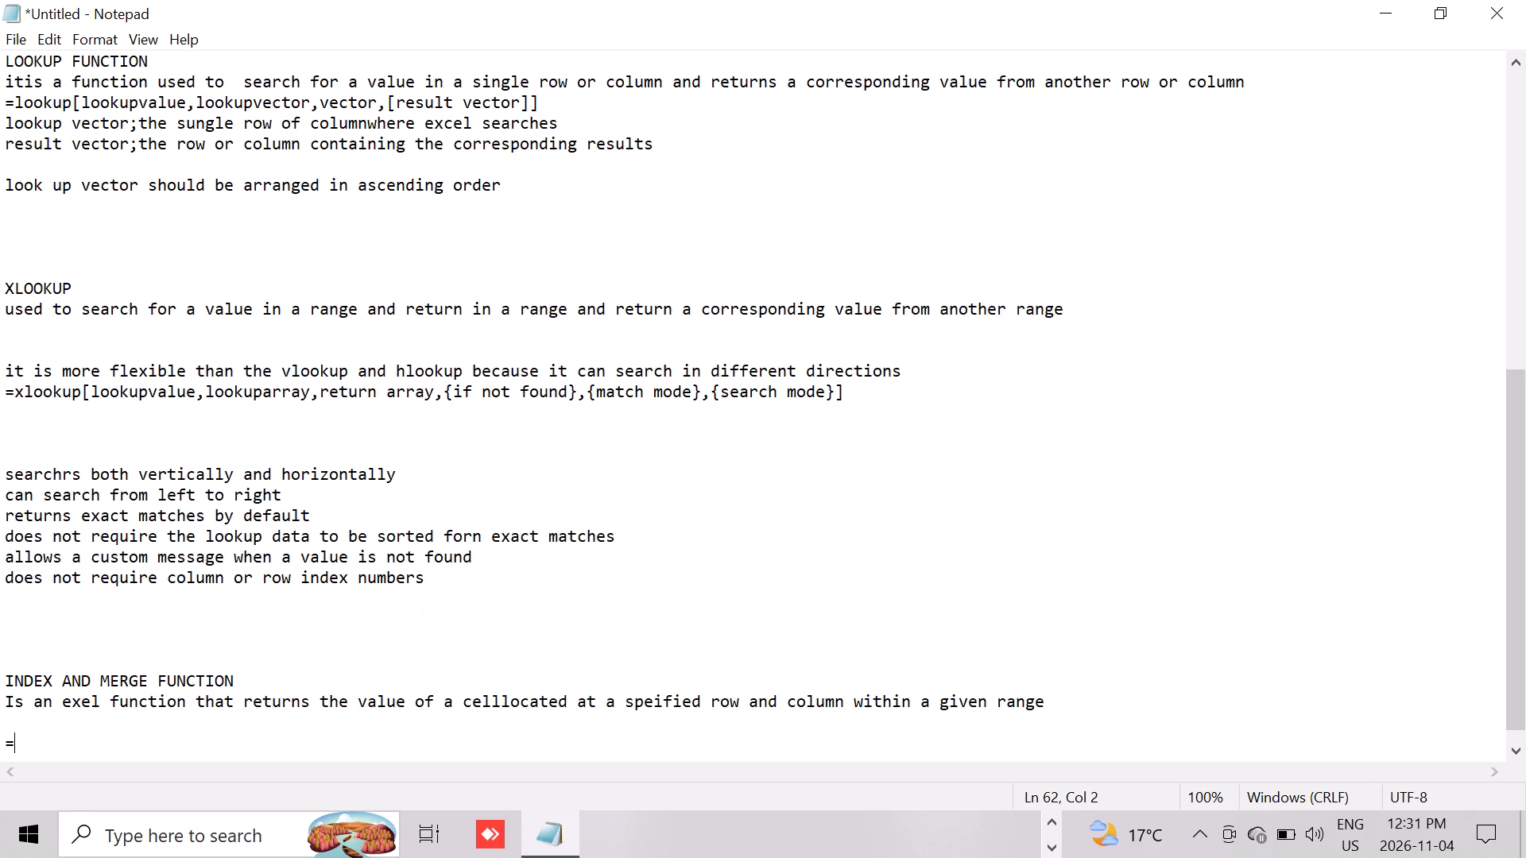
type("INDEX")
type("[array")
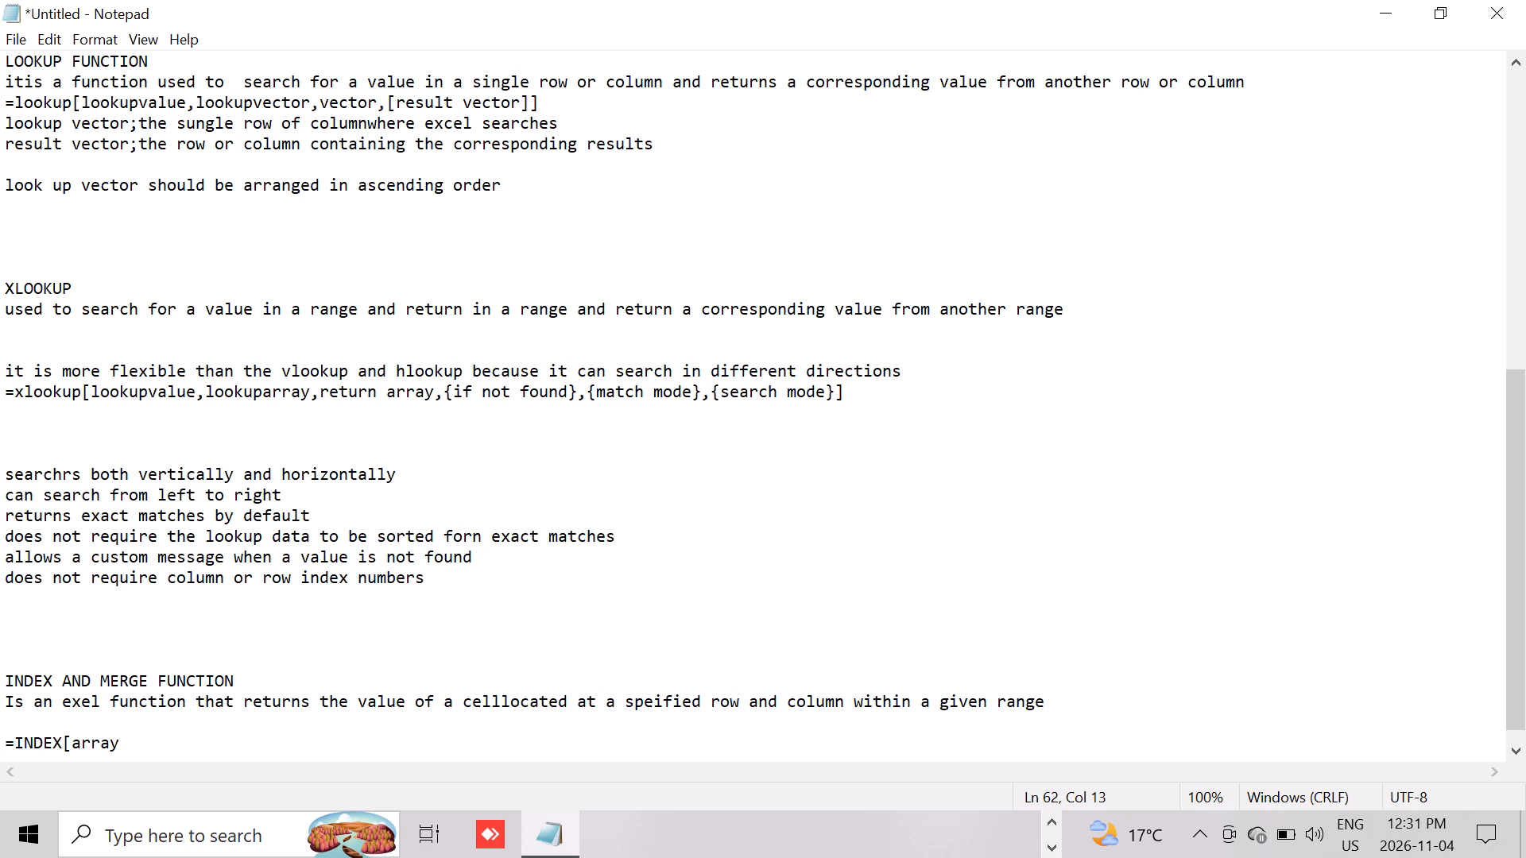
key("comma")
type("rownumb")
key("BackSpace")
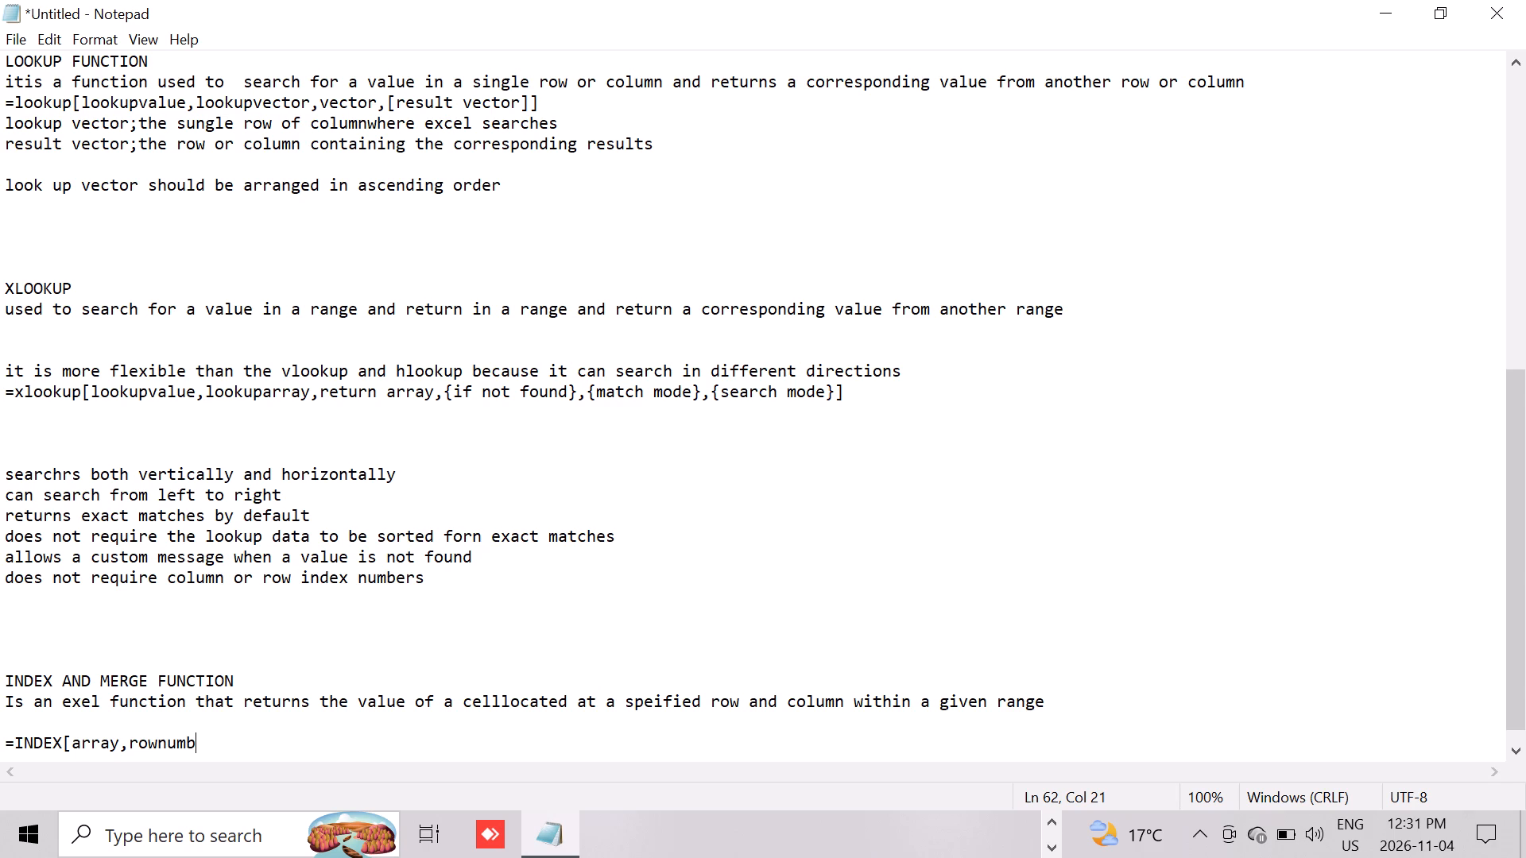
key("comma")
key("shift+braceleft")
type("column")
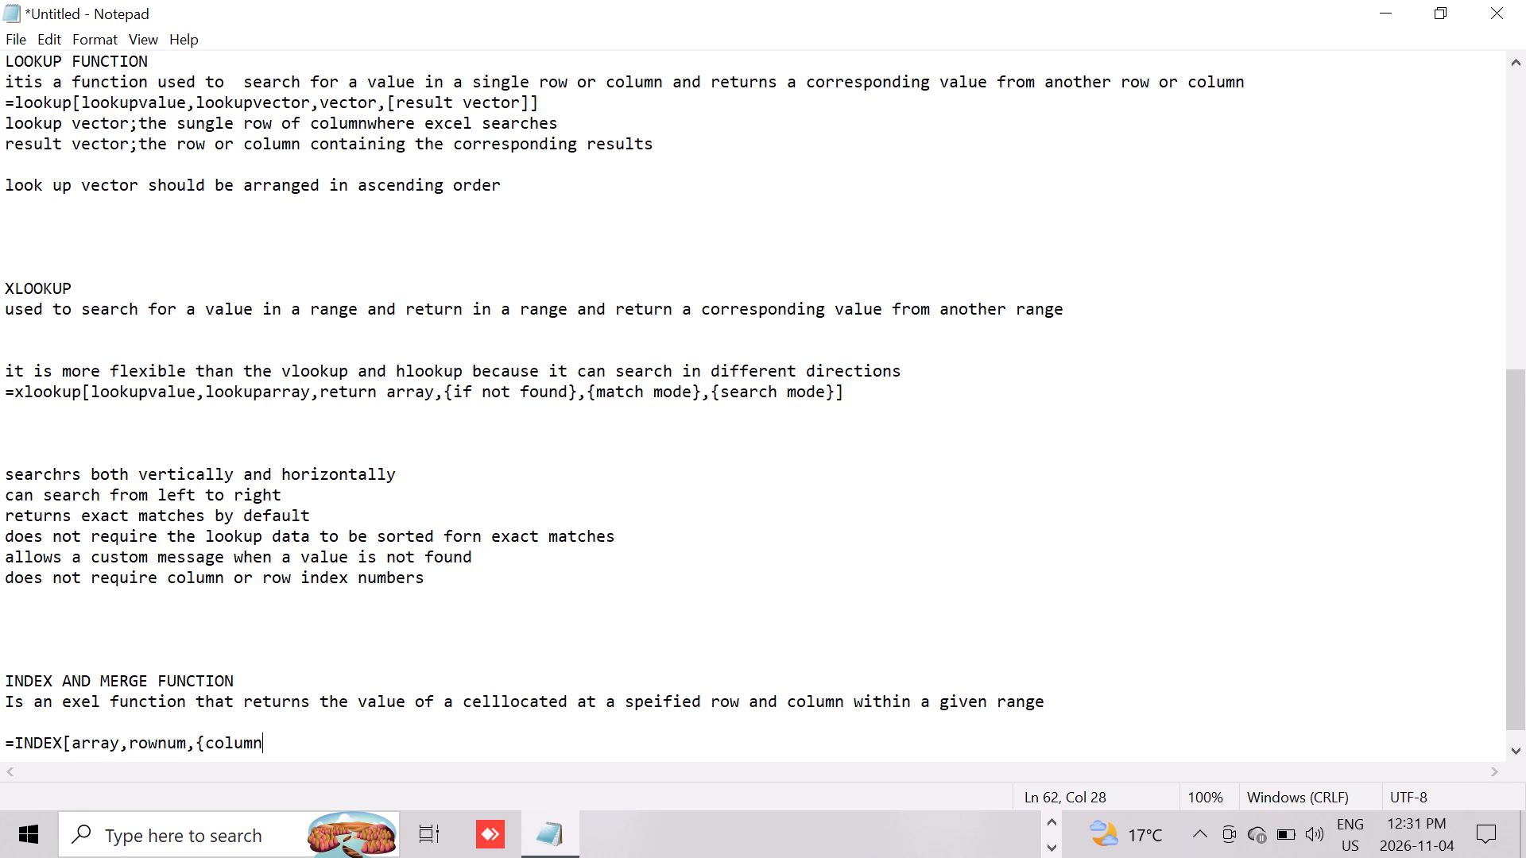
key("space")
type("num")
key("shift+braceright")
key("bracketright")
Switch to the ASSIGNMENT workbook in Excel and clear the unfinished XLOOKUP formula from cell L3.
left_click(1365, 6)
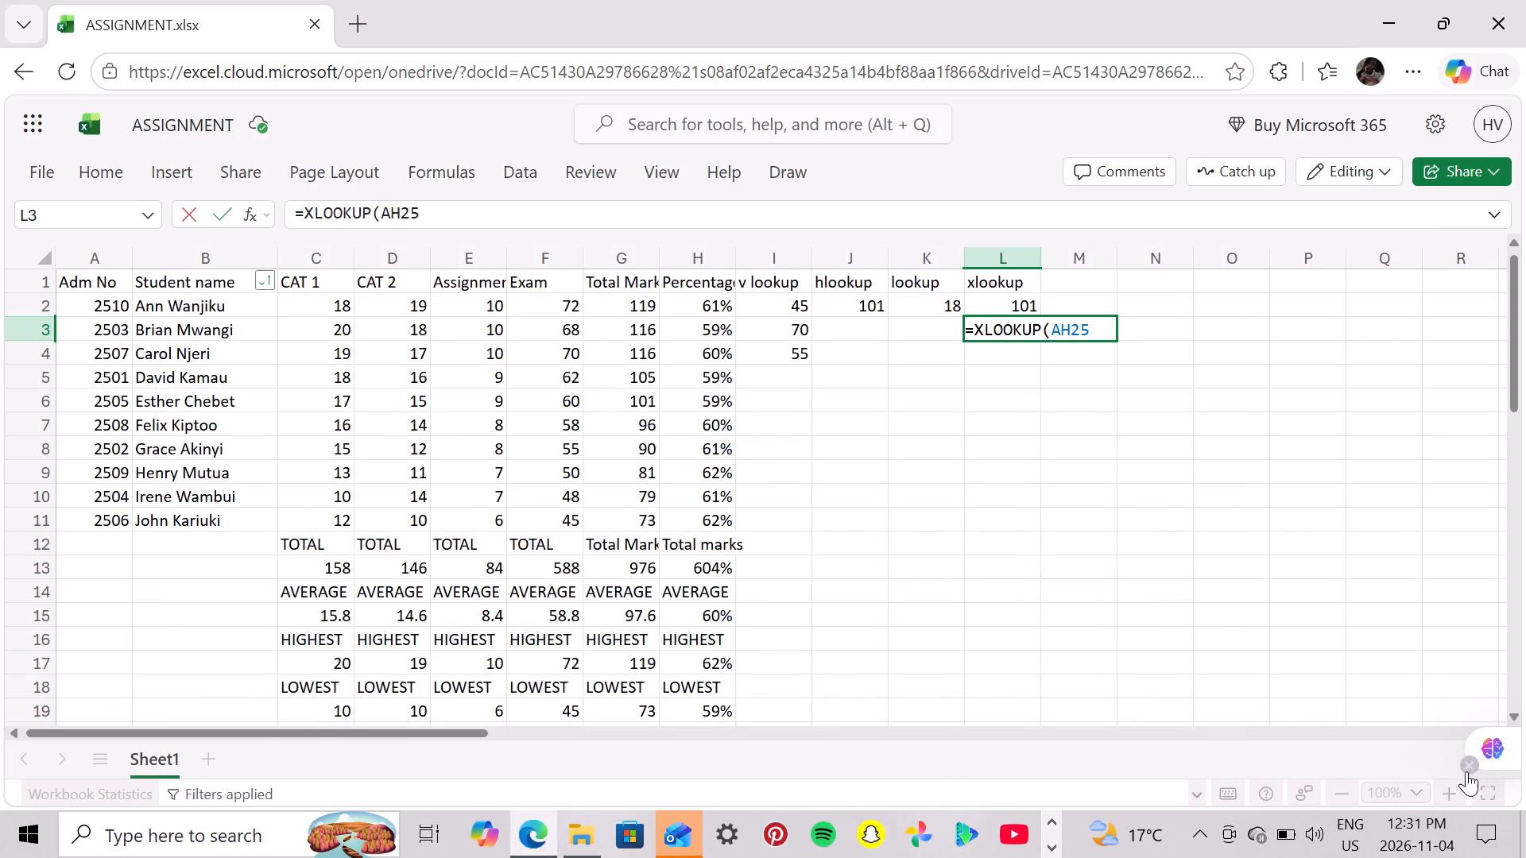
double_click(1481, 784)
triple_click(1487, 792)
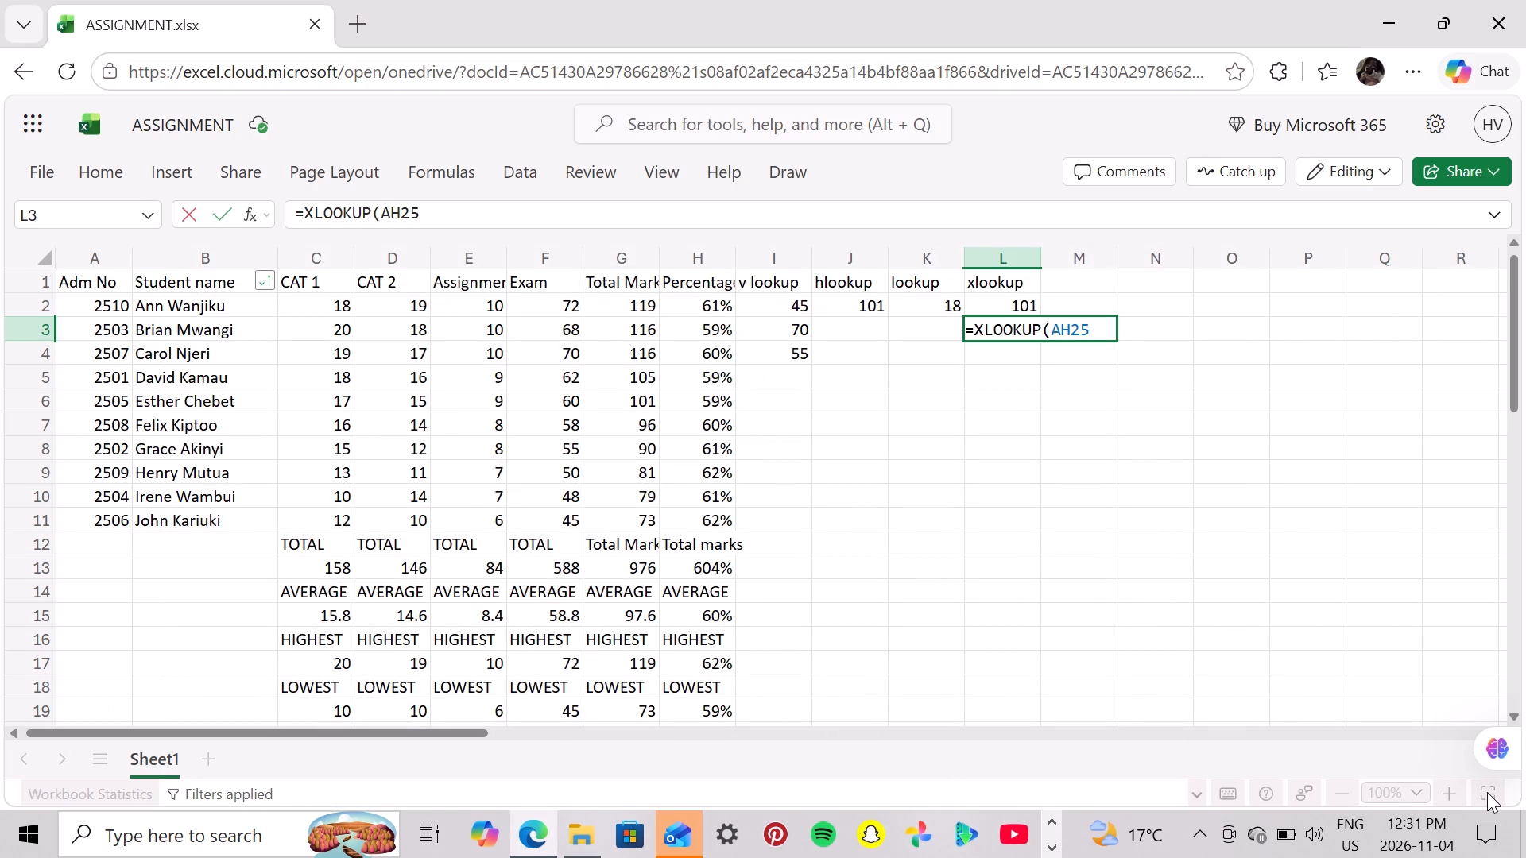
left_click(1487, 792)
left_click(1487, 792)
double_click(1487, 792)
left_click_drag(1487, 792, 1111, 334)
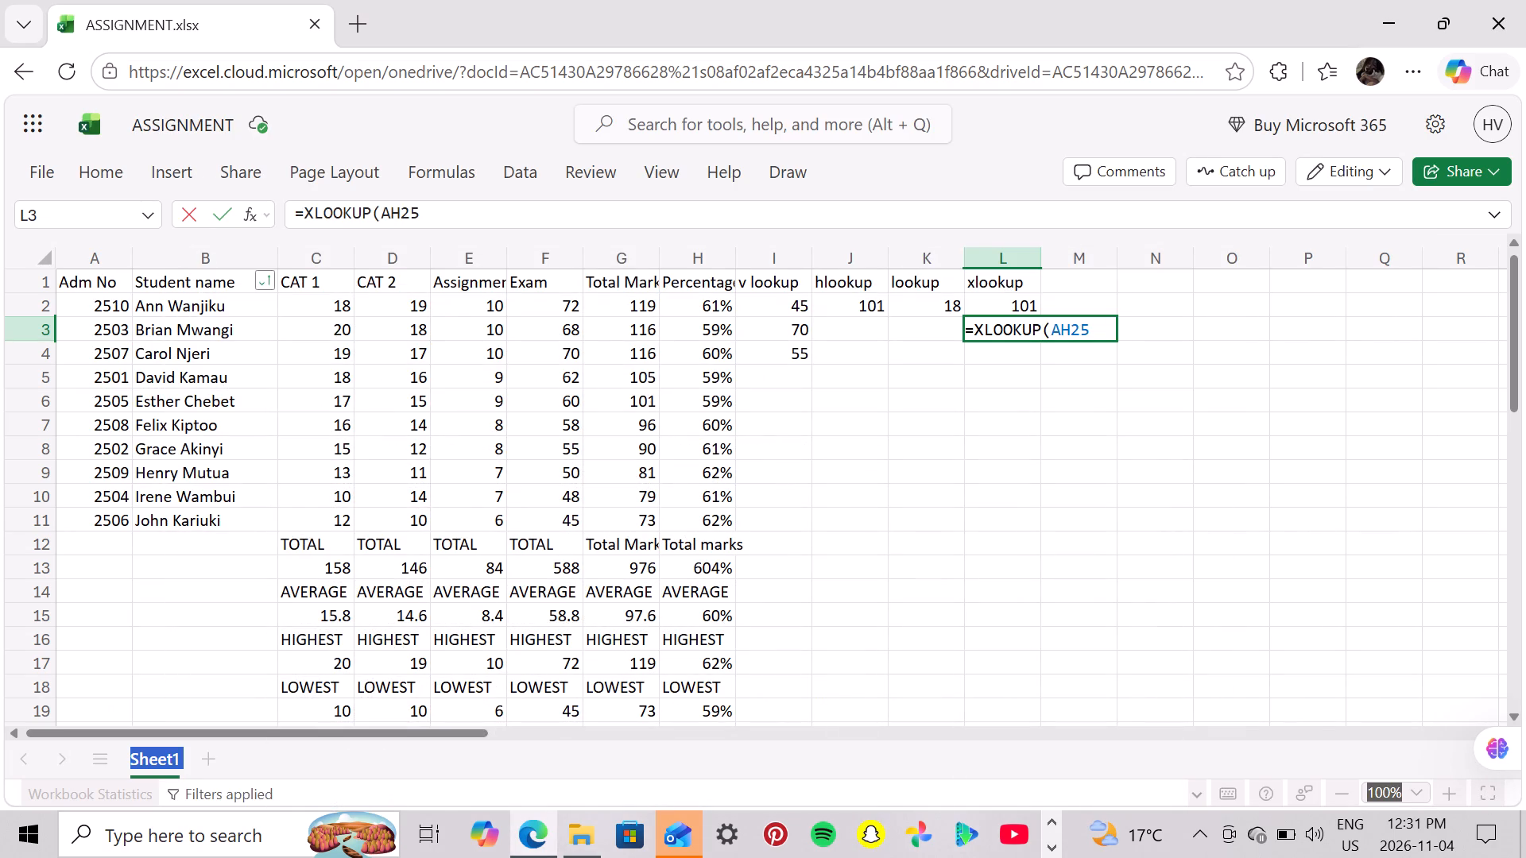
left_click_drag(1111, 334, 1100, 331)
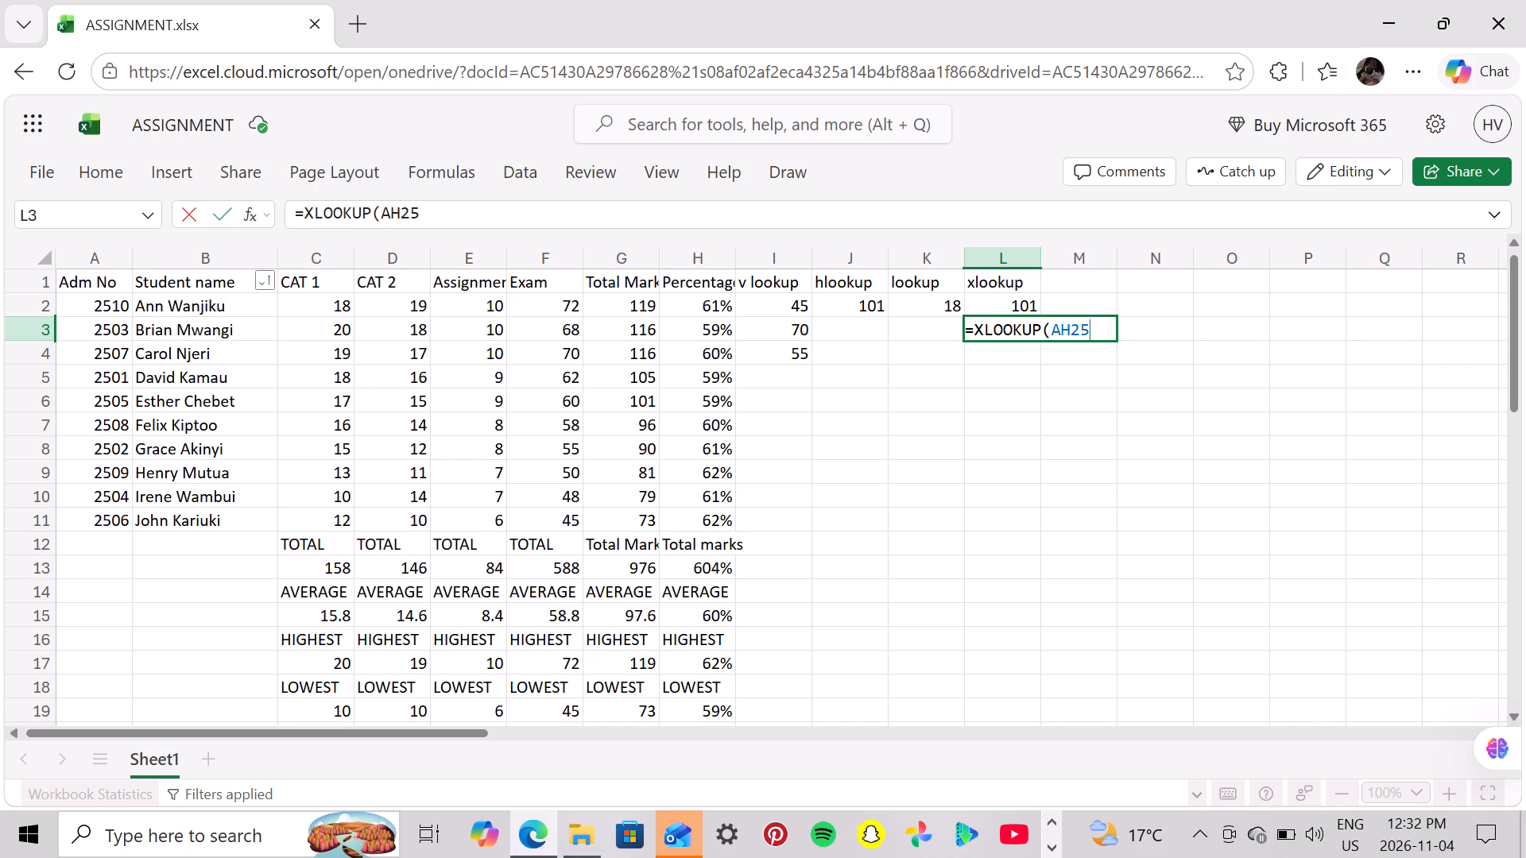
key("BackSpace")
key("BackSpace")
key("BackSpace")
key("BackSpace")
key("BackSpace")
key("BackSpace")
key("BackSpace")
key("BackSpace")
key("BackSpace")
key("BackSpace")
key("BackSpace")
key("BackSpace")
key("BackSpace")
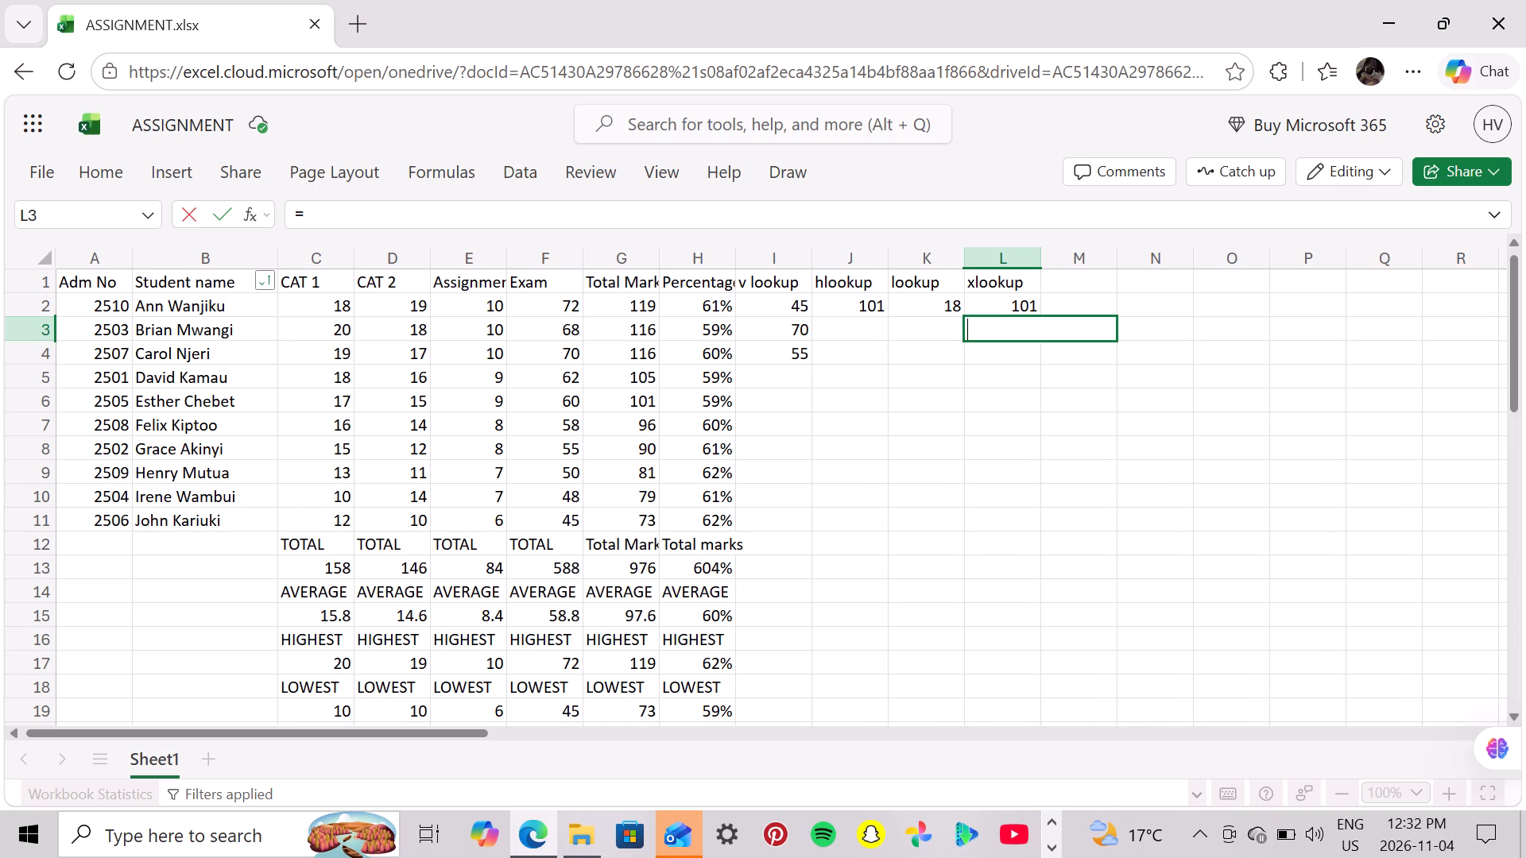
Enter the column heading "index" in cell M1, beside the xlookup heading.
left_click(1074, 279)
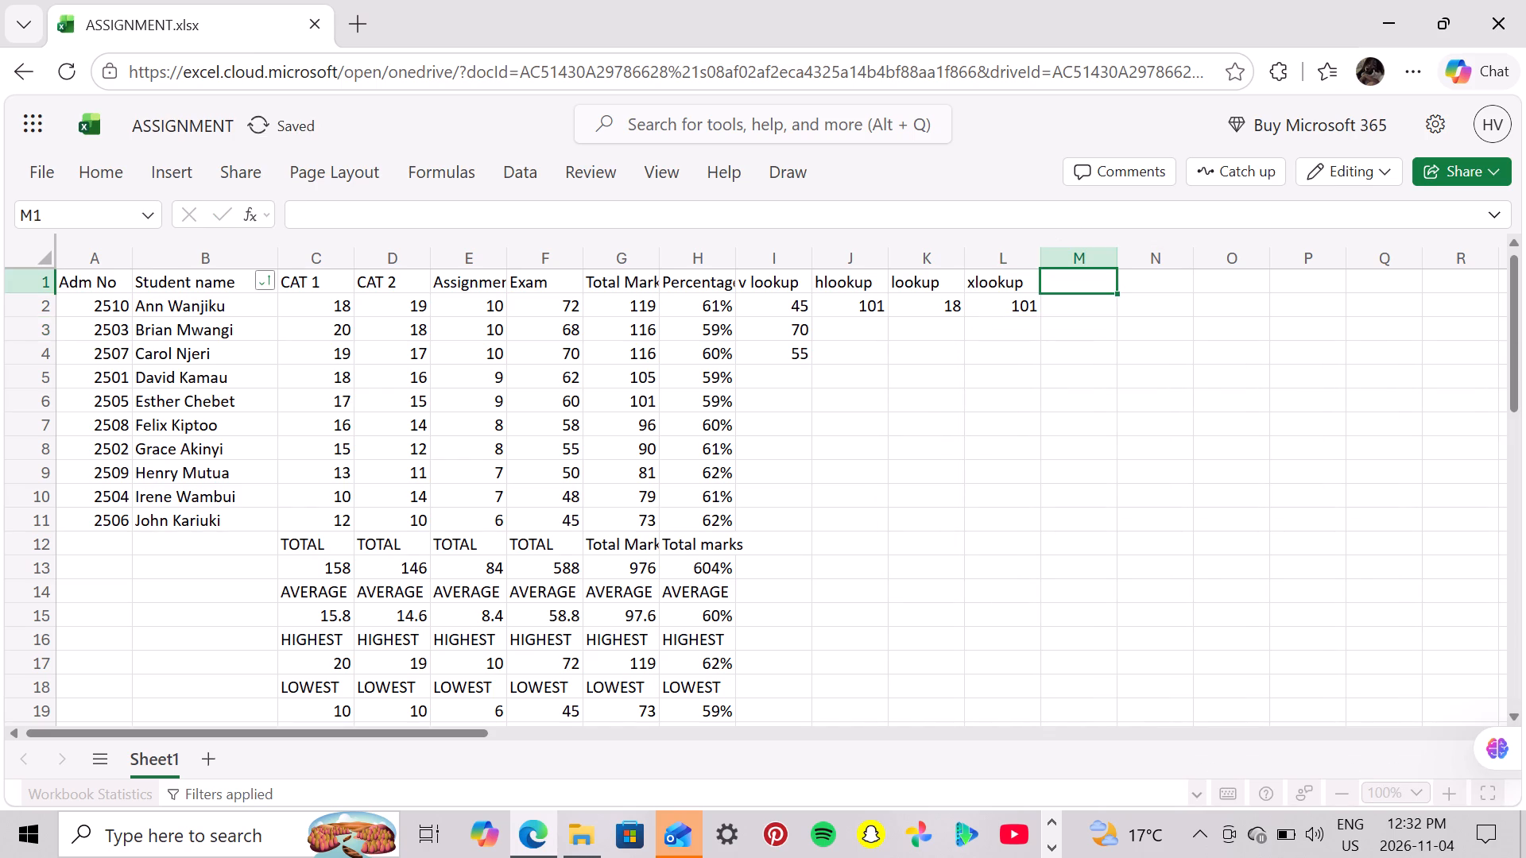
type("index")
key("Down")
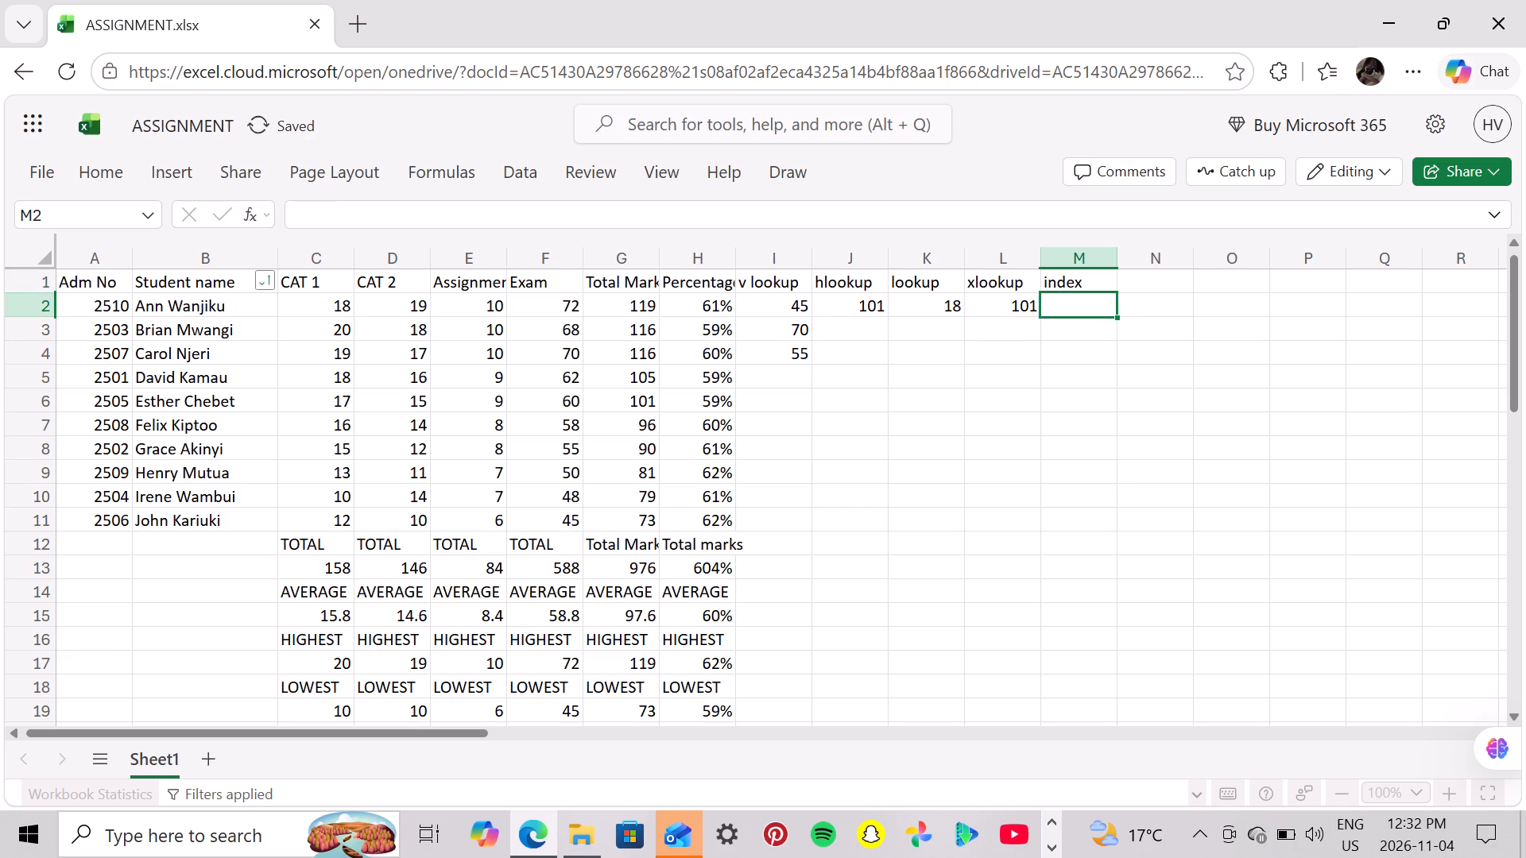
Show the workbook in full screen and start an INDEX formula in cell M2.
left_click(1490, 793)
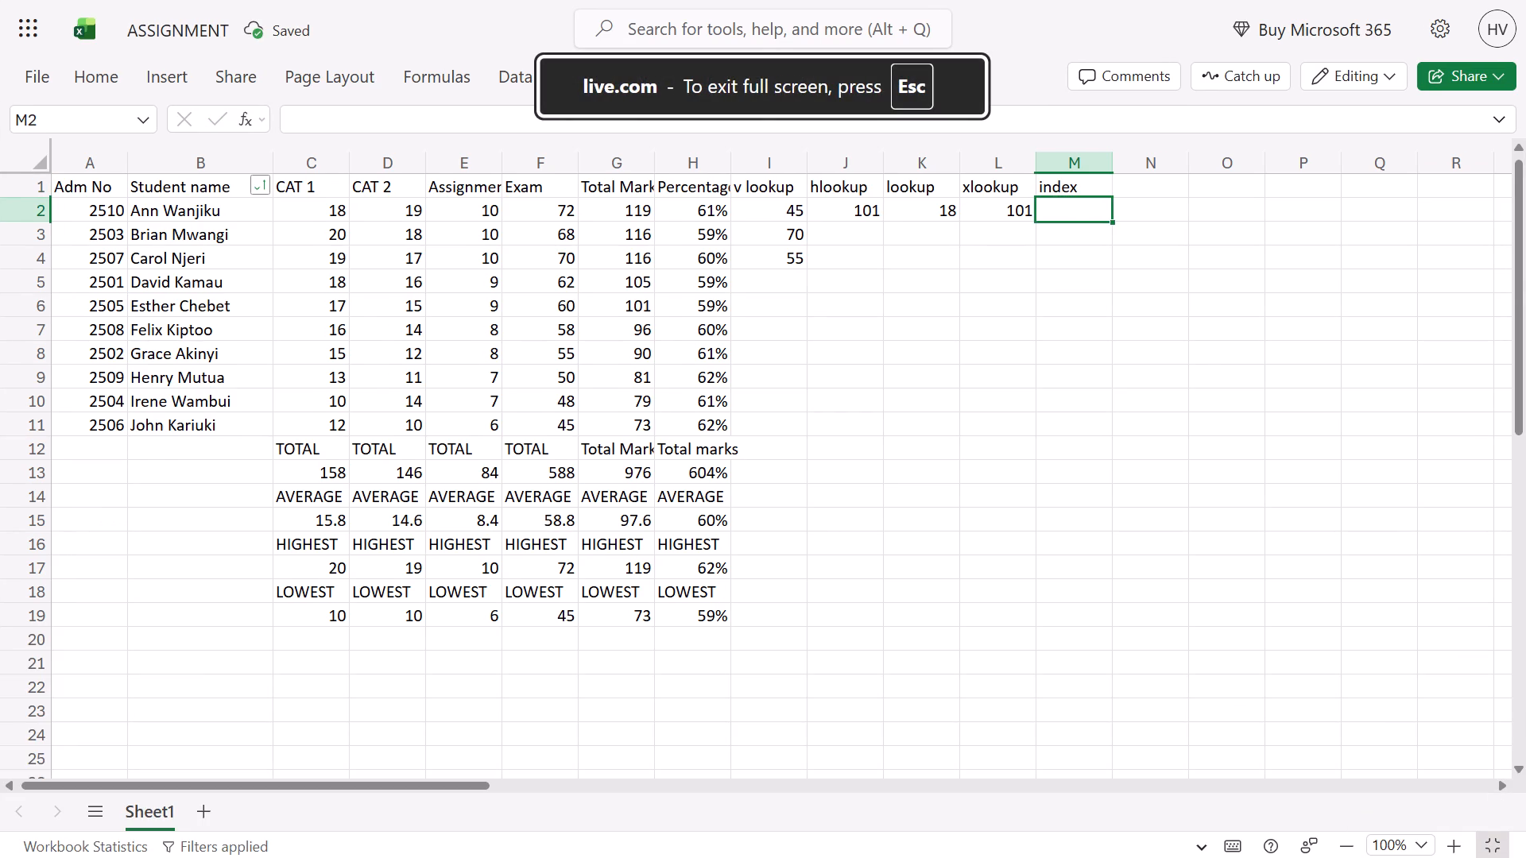
key("equal")
type("index")
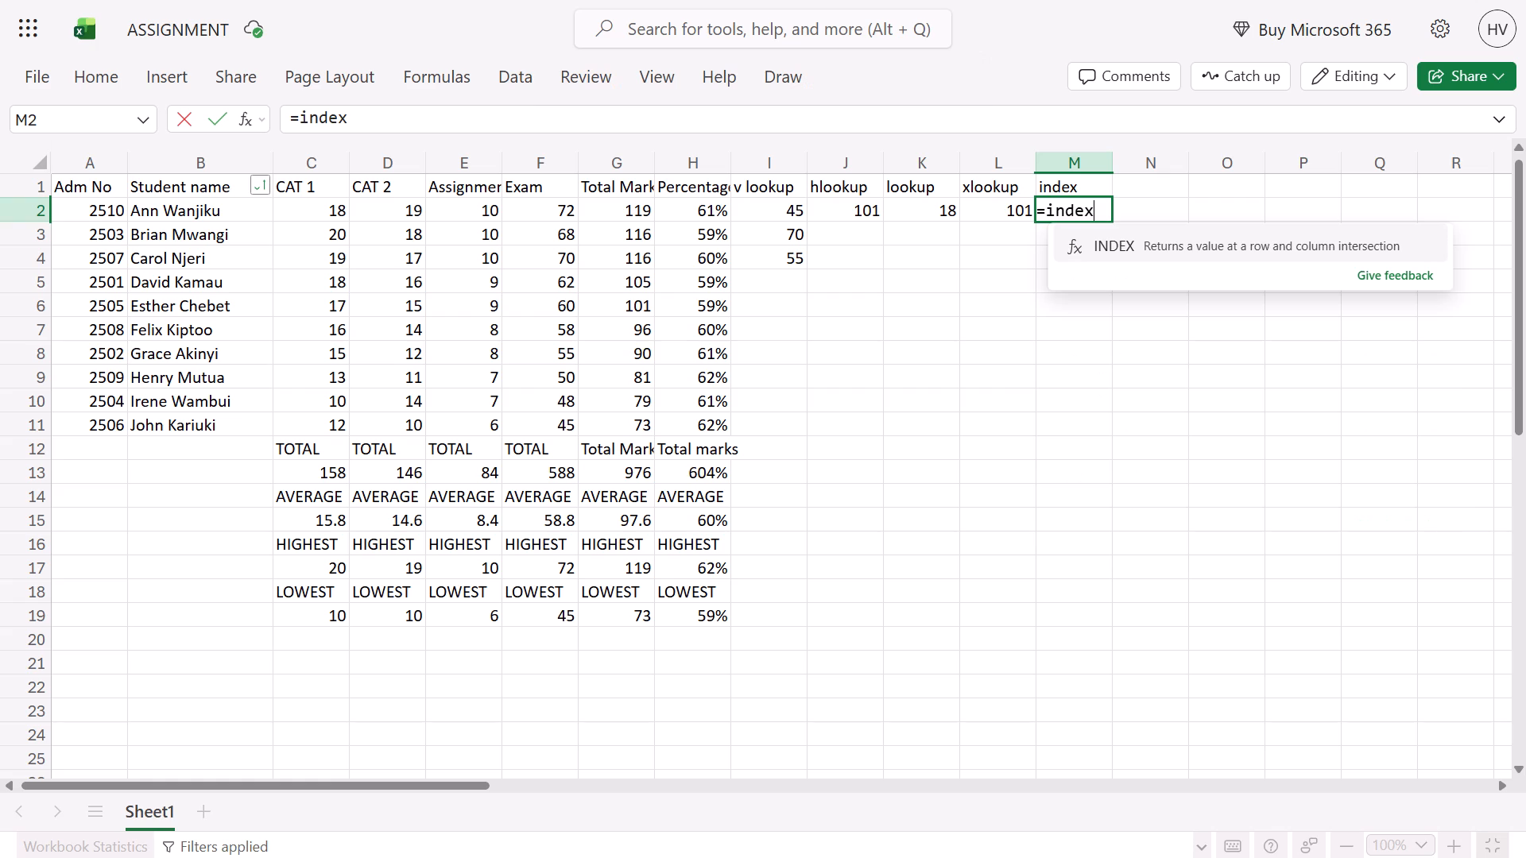
left_click(1281, 242)
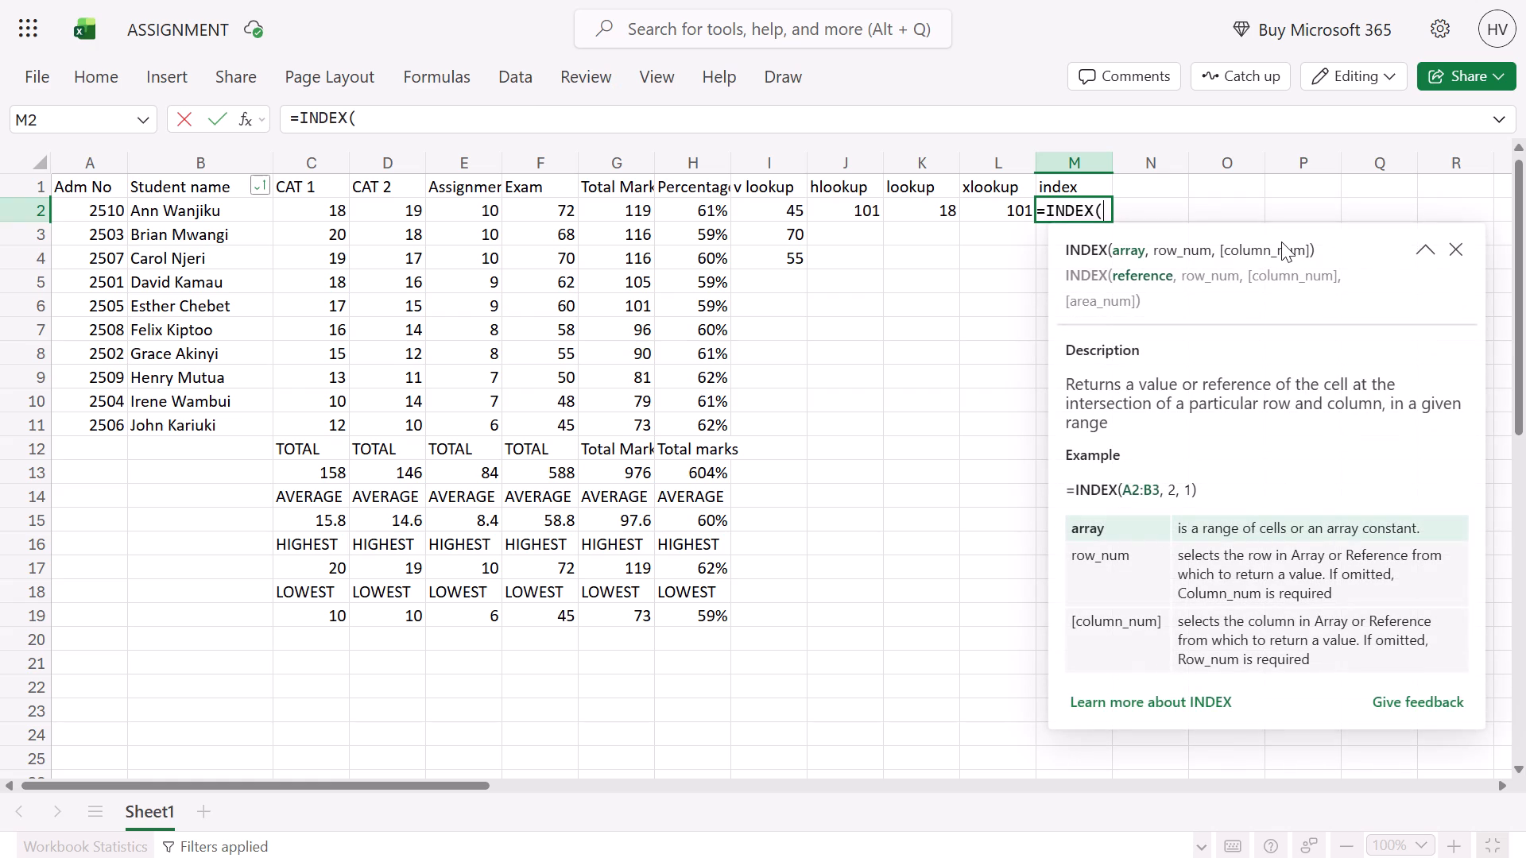
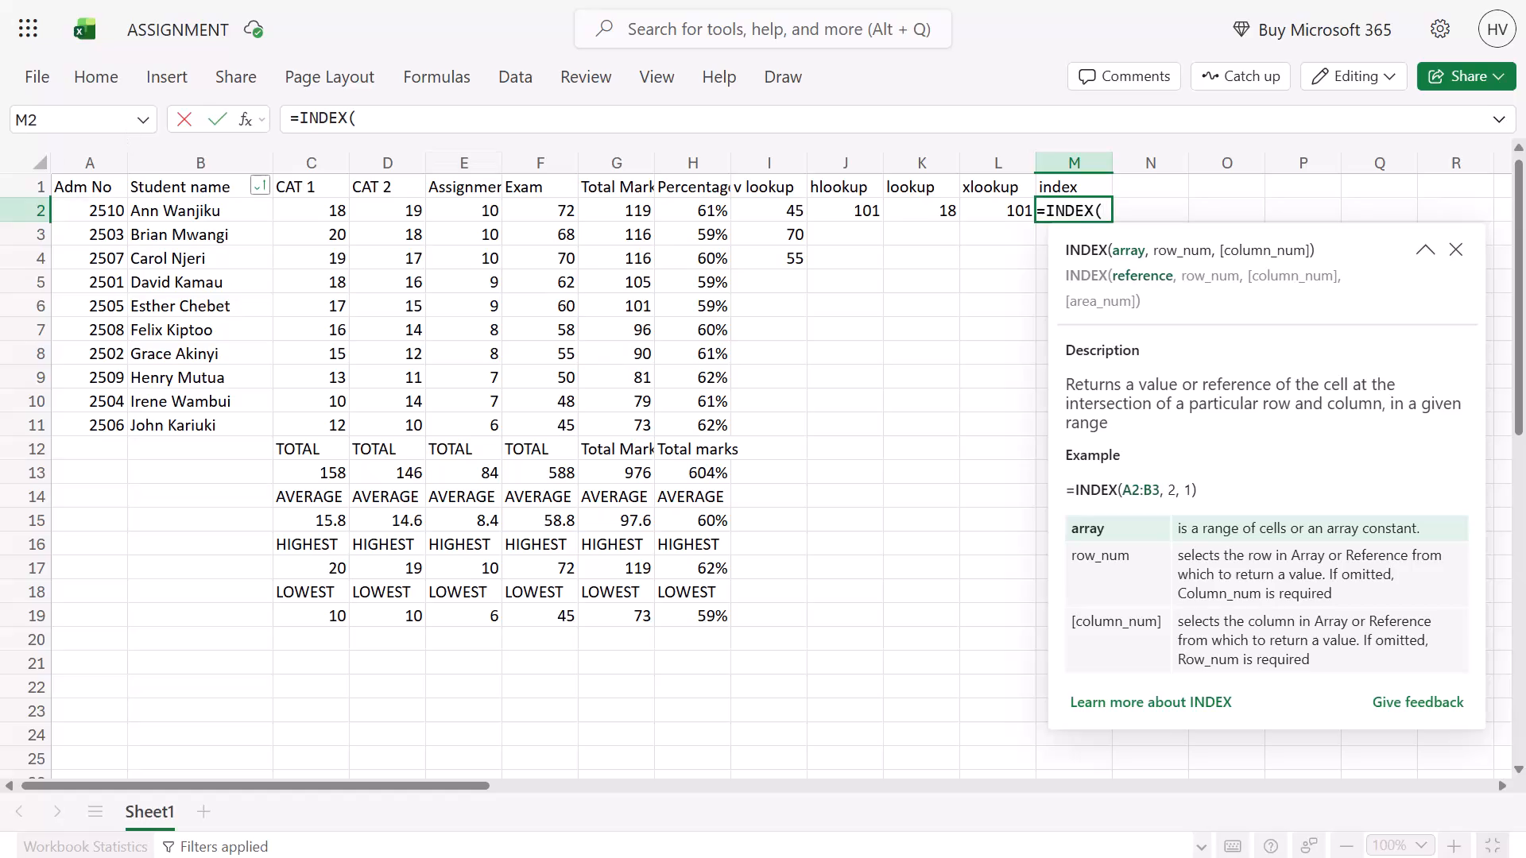
Complete the INDEX formula in M2 with array A1:H11, row number 6 and column number 7.
left_click_drag(65, 193, 370, 300)
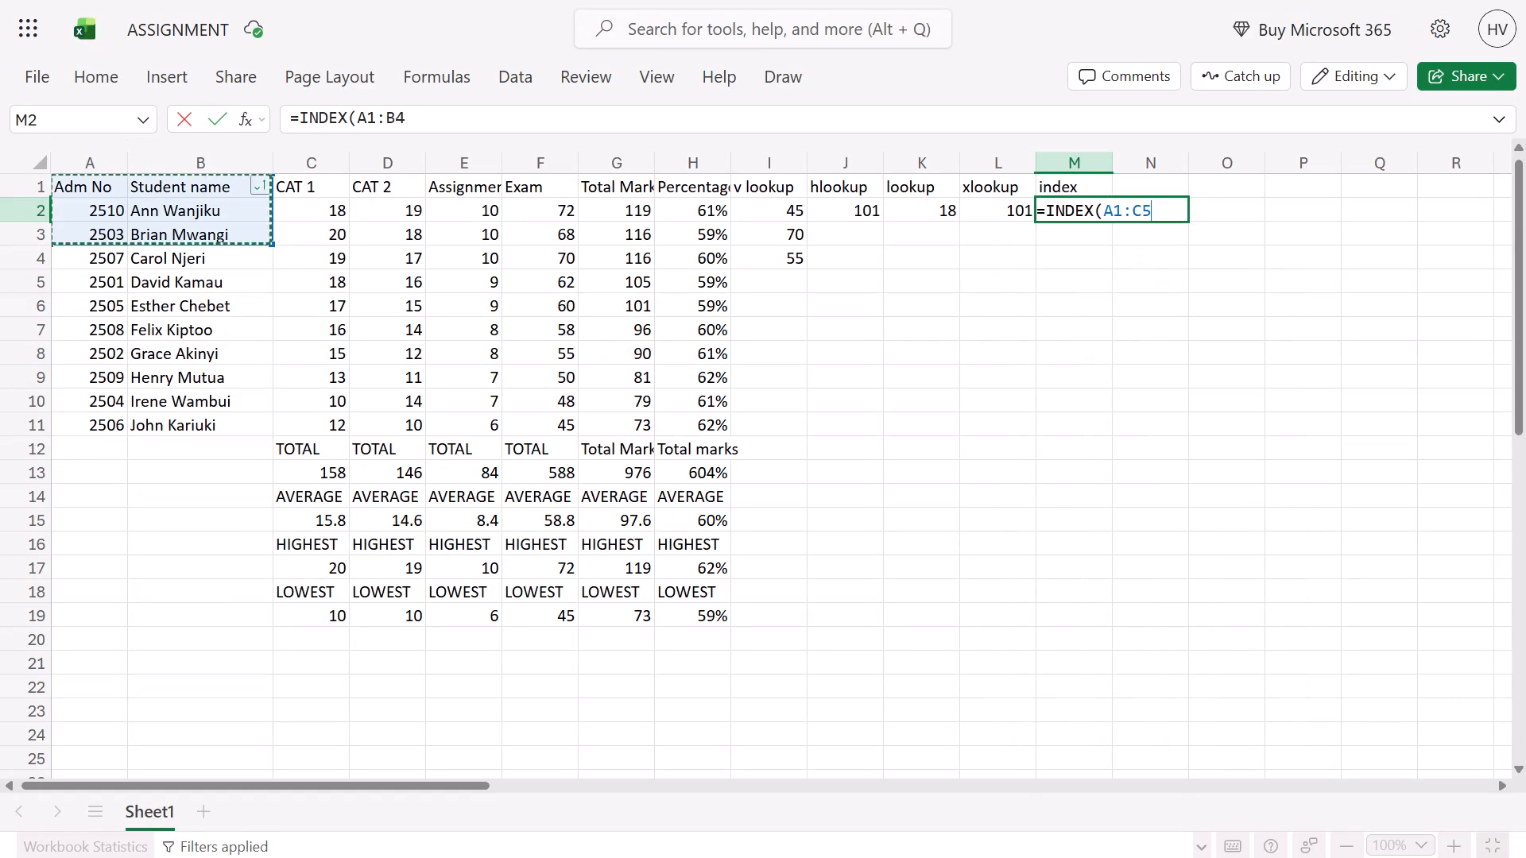
left_click_drag(370, 300, 705, 424)
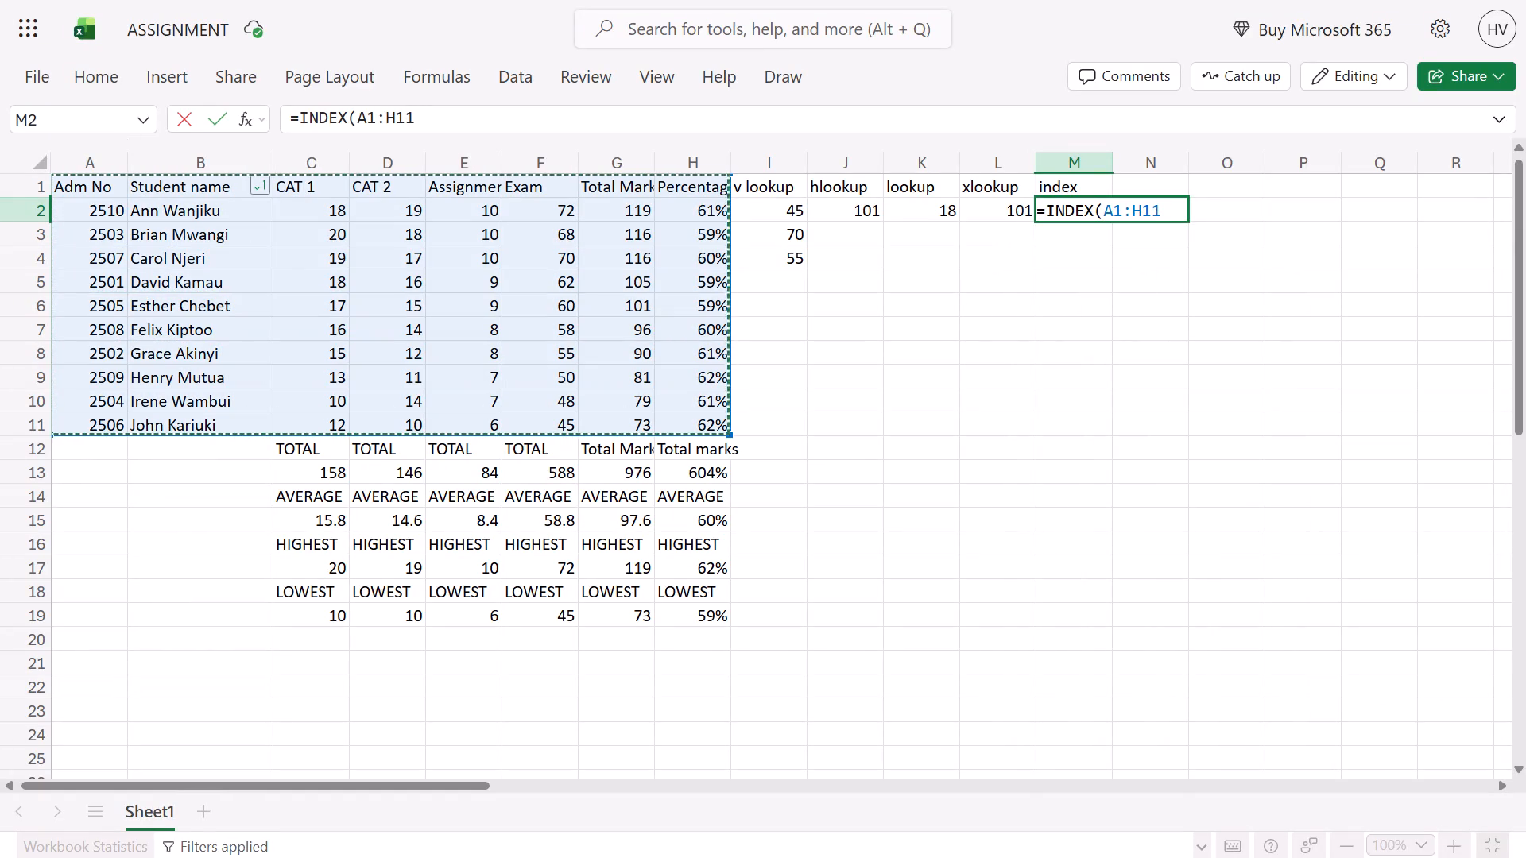
key("comma")
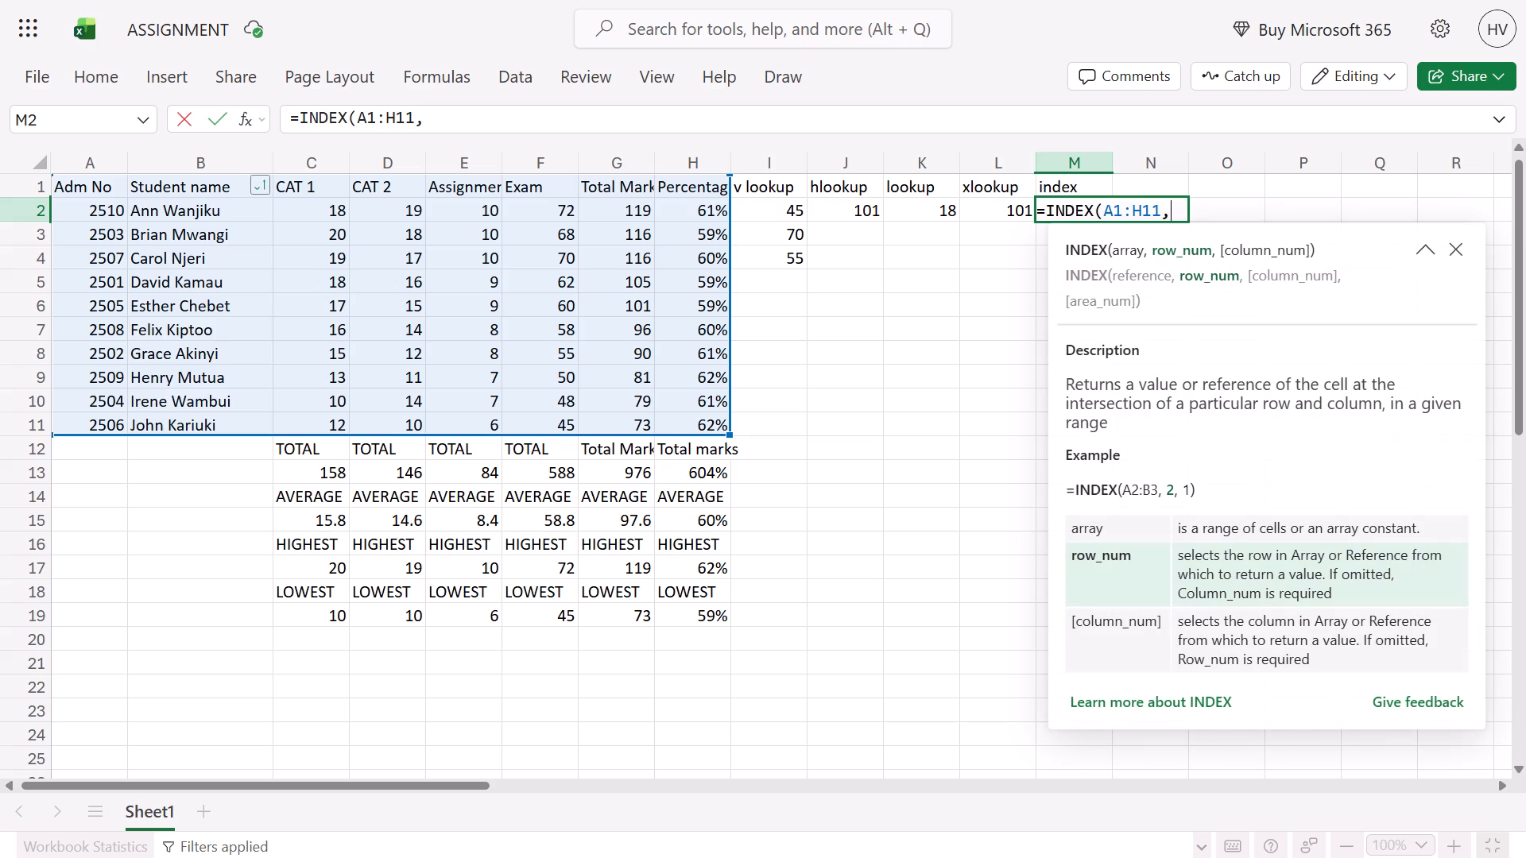
key("6")
key("7")
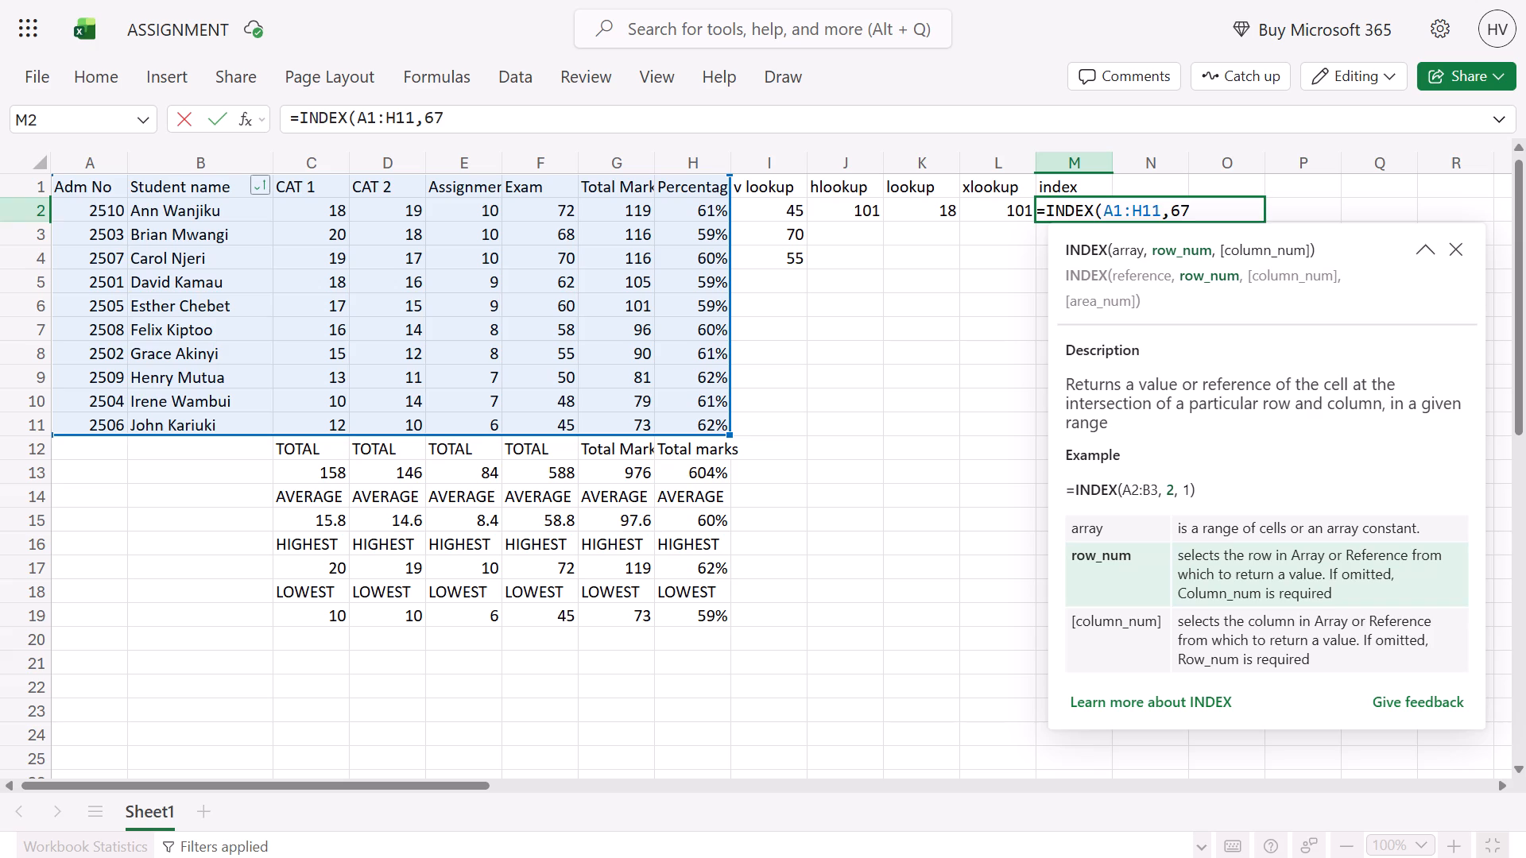
key("BackSpace")
key("comma")
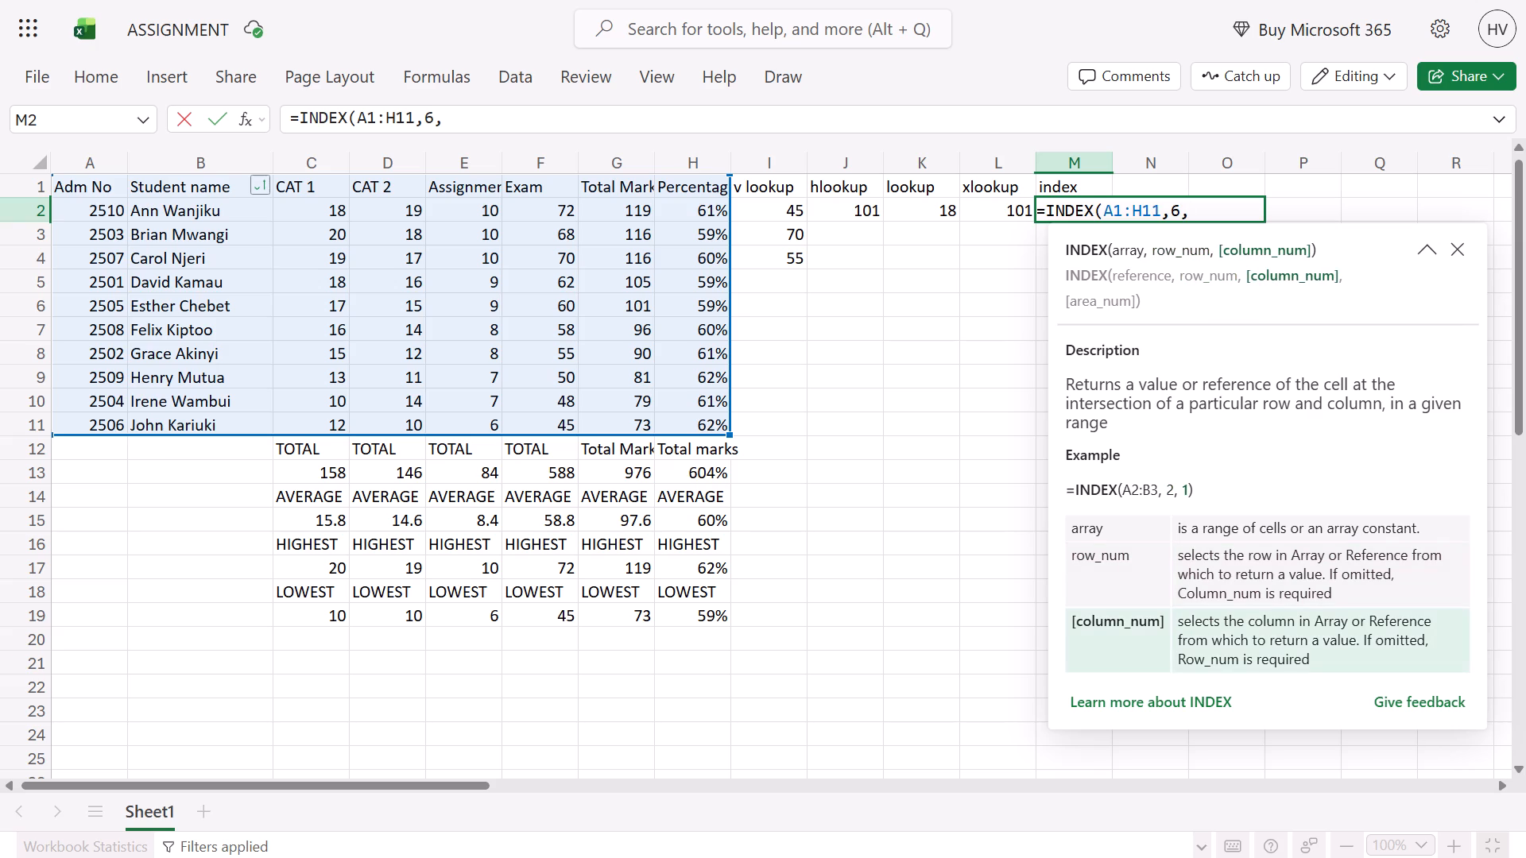
key("7")
key("Return")
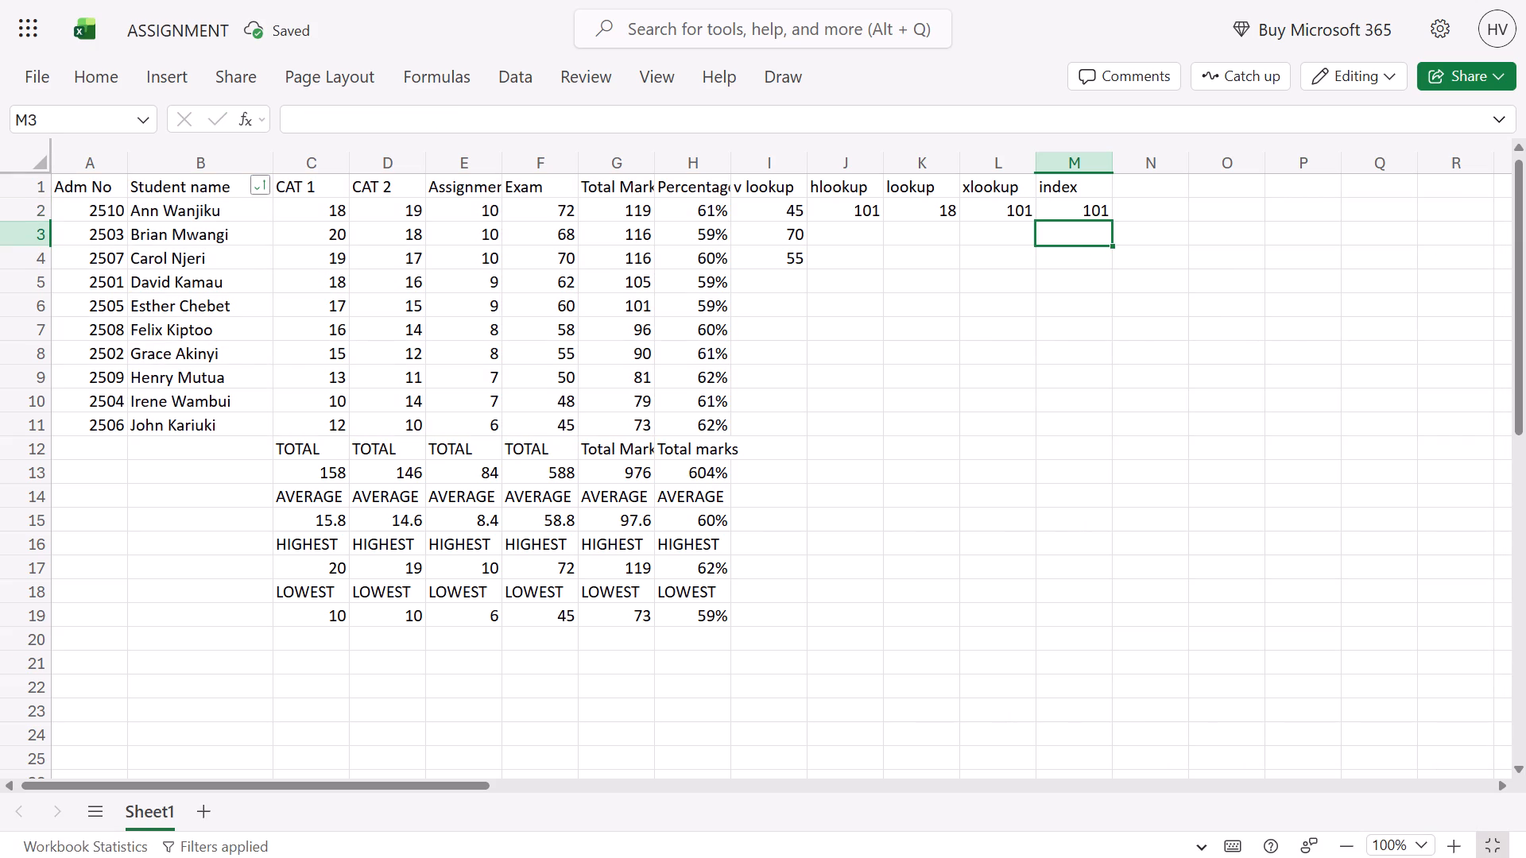
Change the row number in M2's INDEX formula to 5, keeping the cell selected.
left_click(1076, 207)
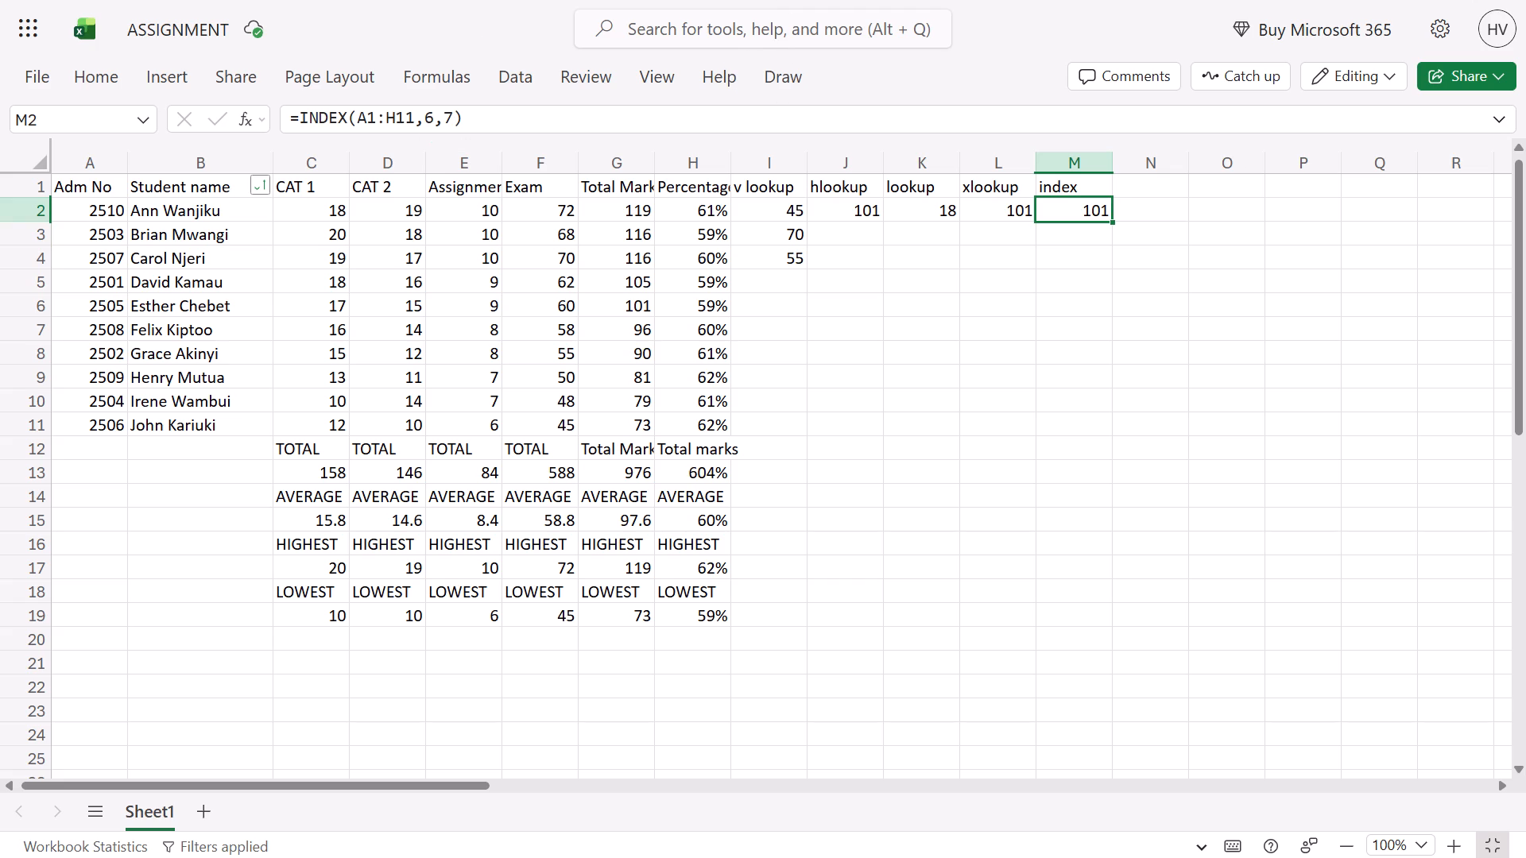
left_click(432, 126)
key("BackSpace")
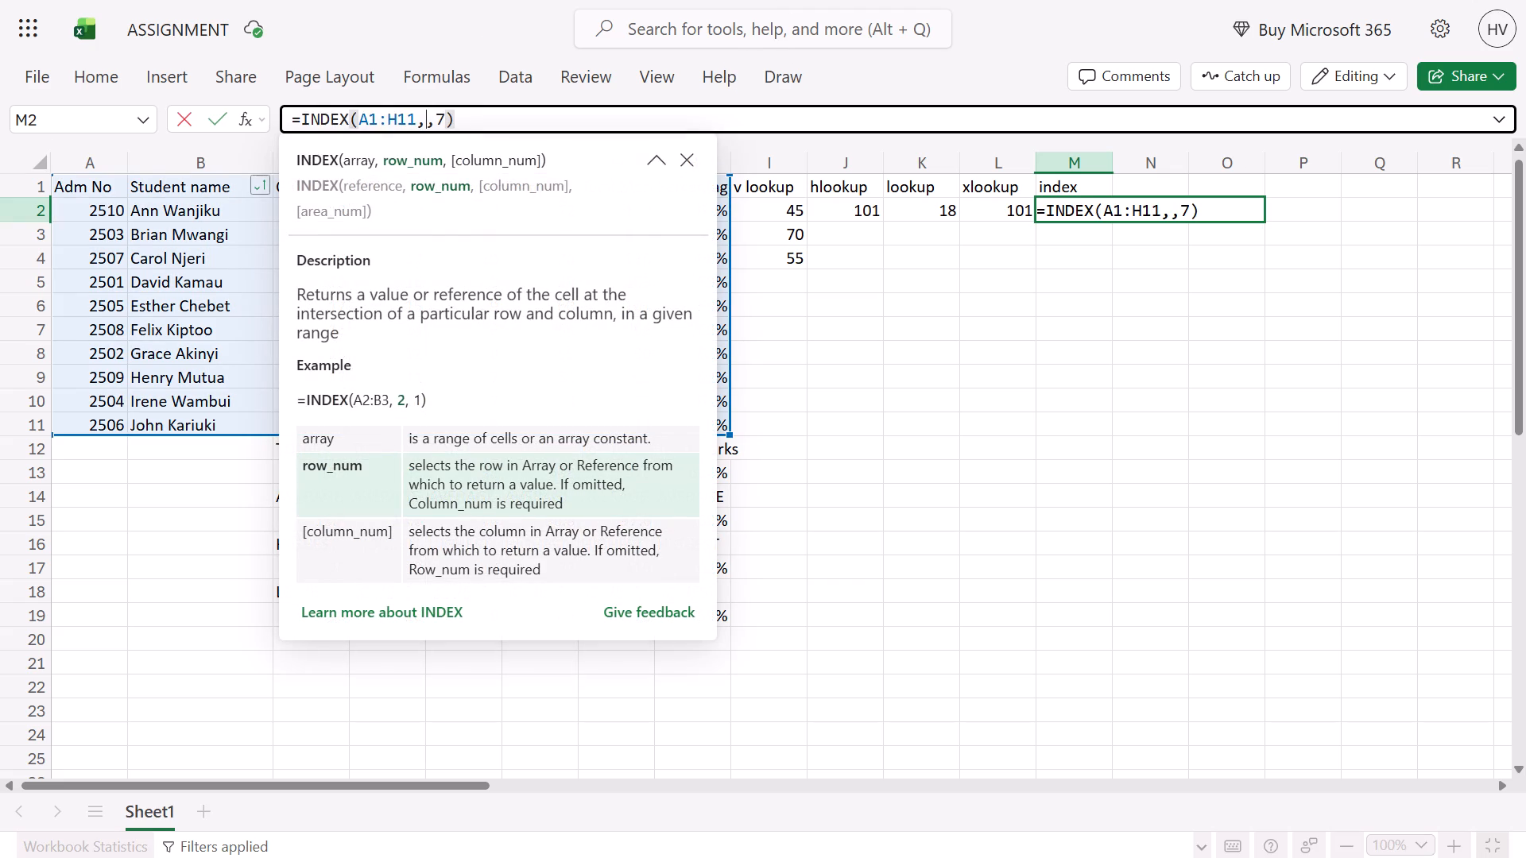
key("5")
key("Return")
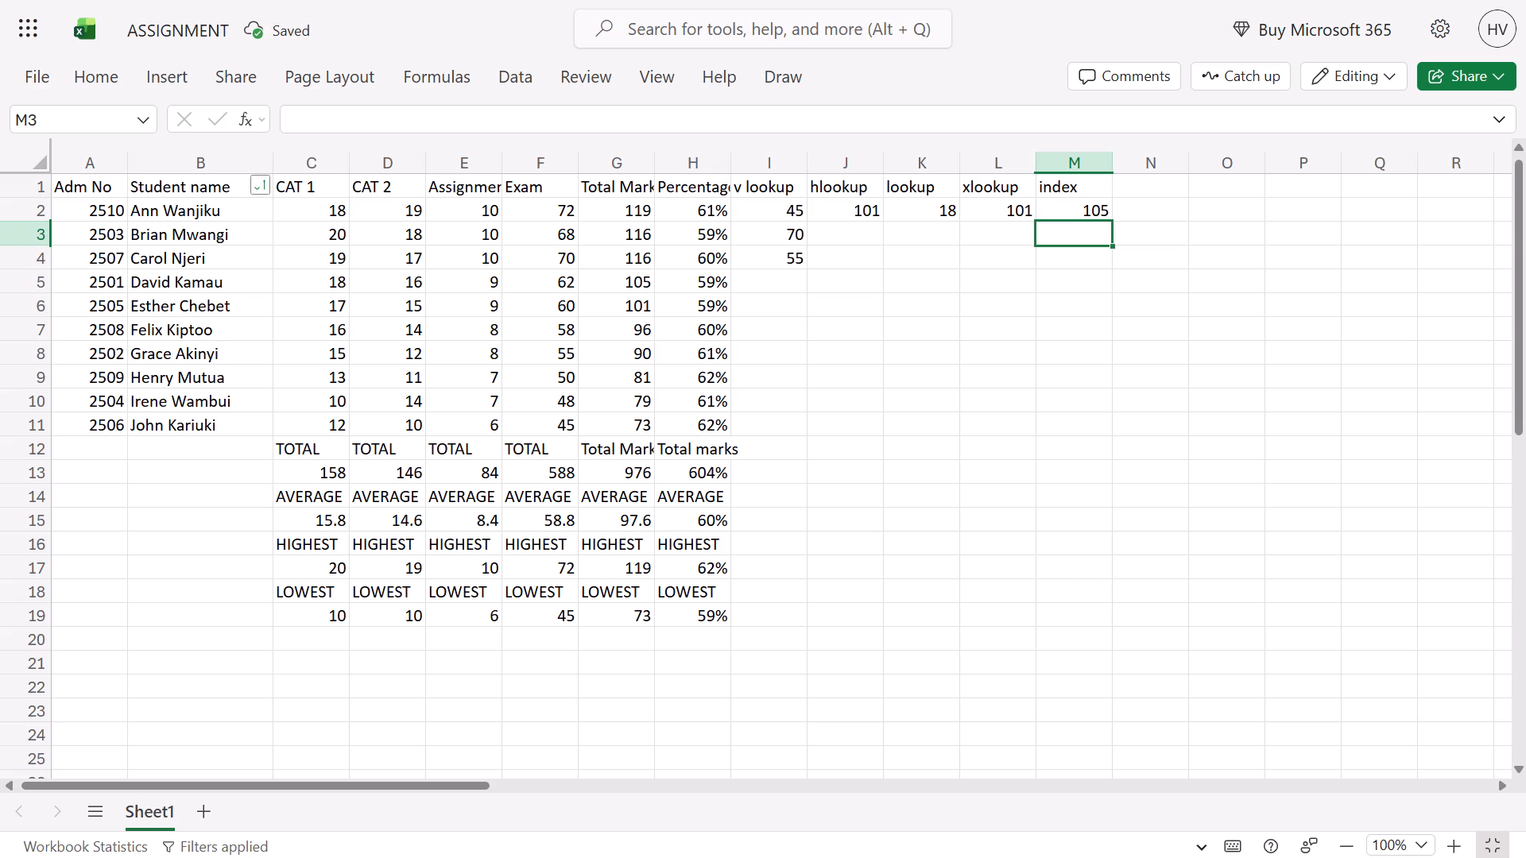
left_click(1063, 211)
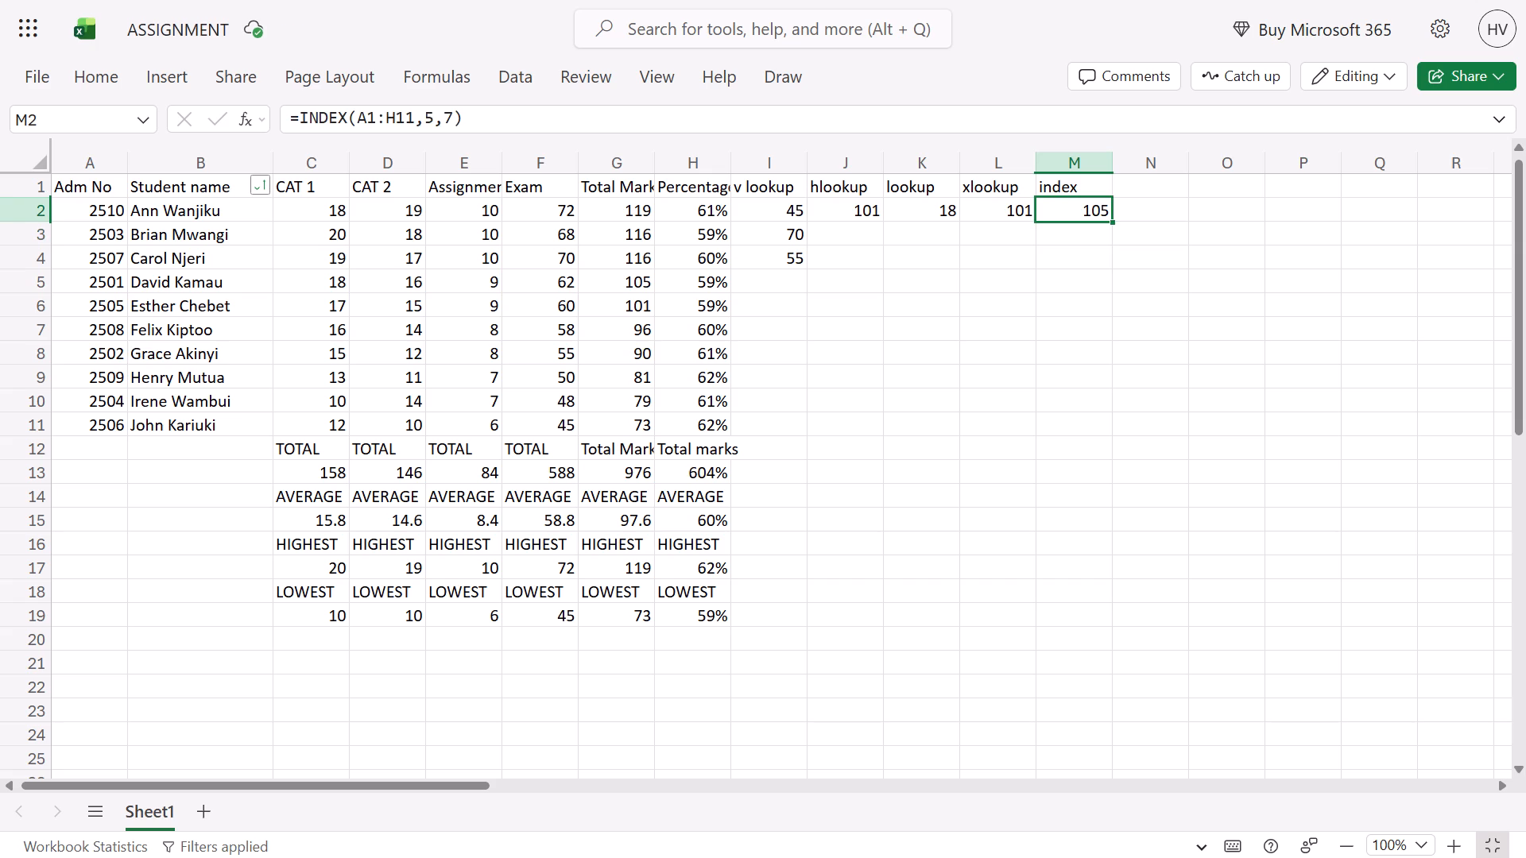
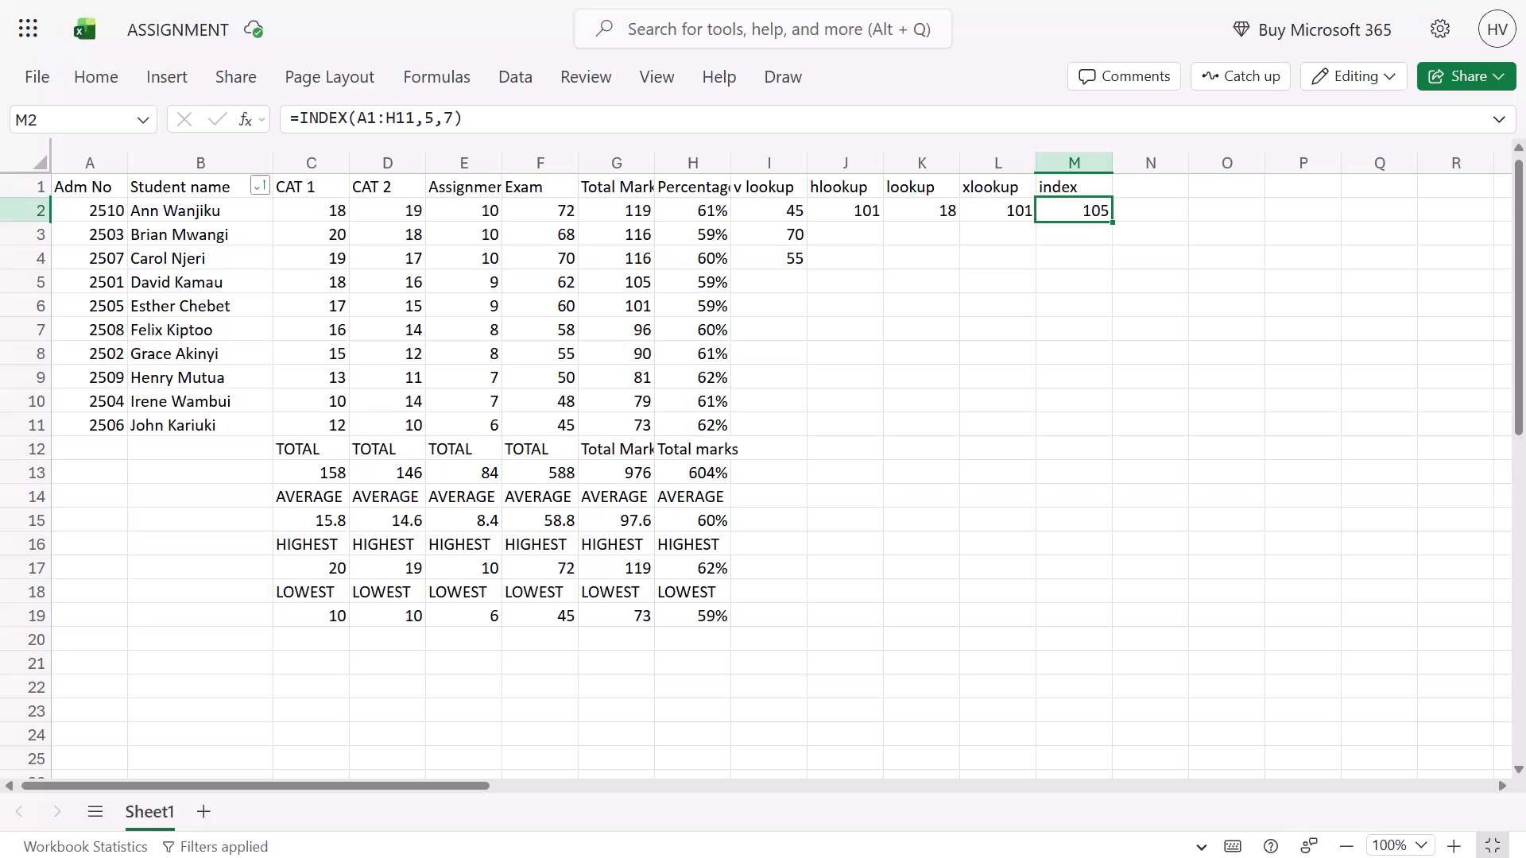
Select the empty cell M3 directly below the INDEX formula in the index column.
left_click(1061, 232)
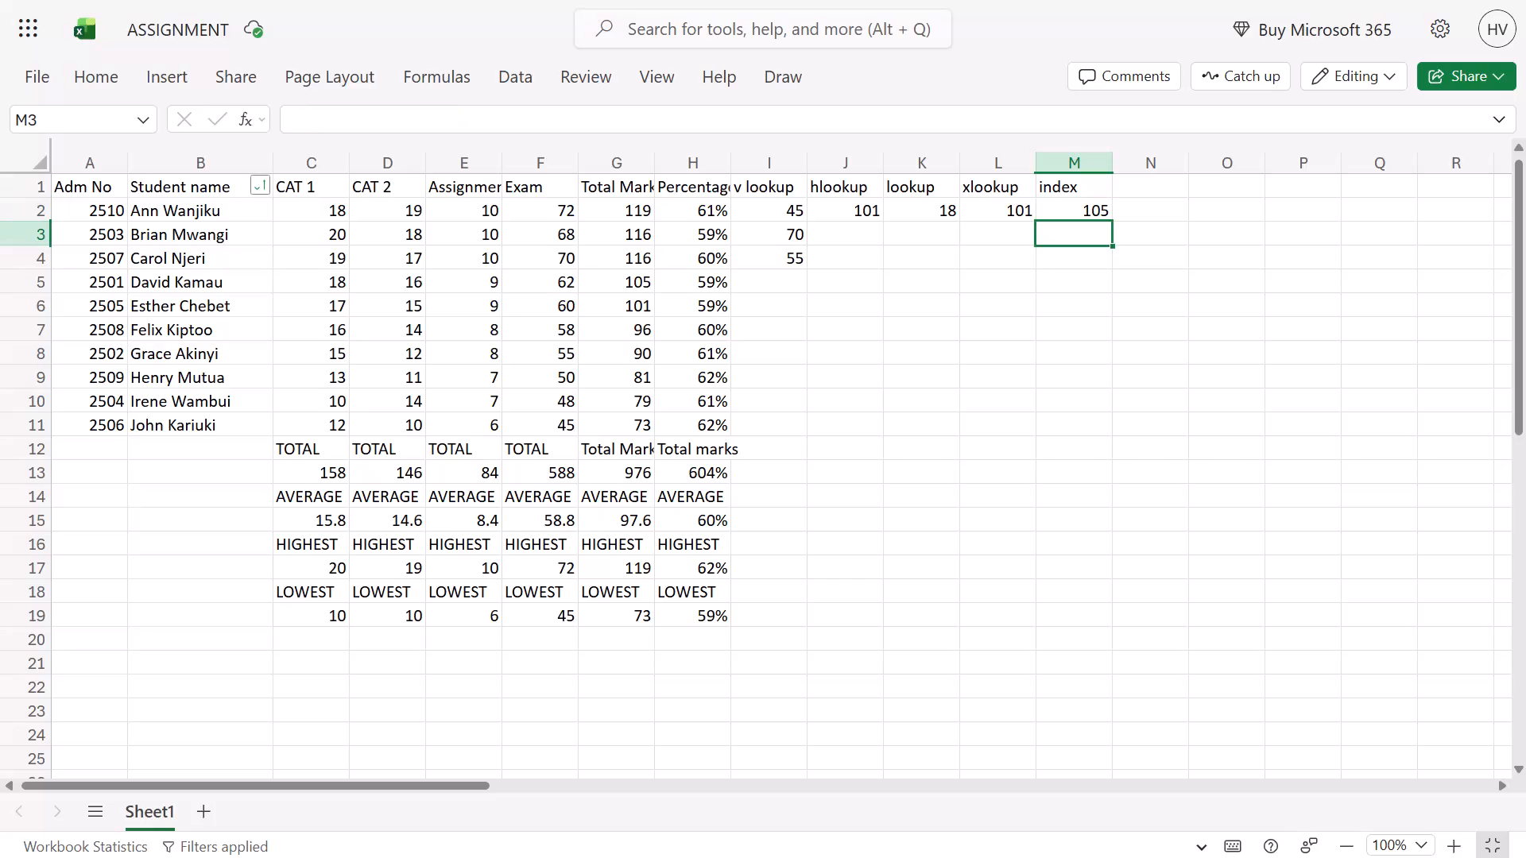
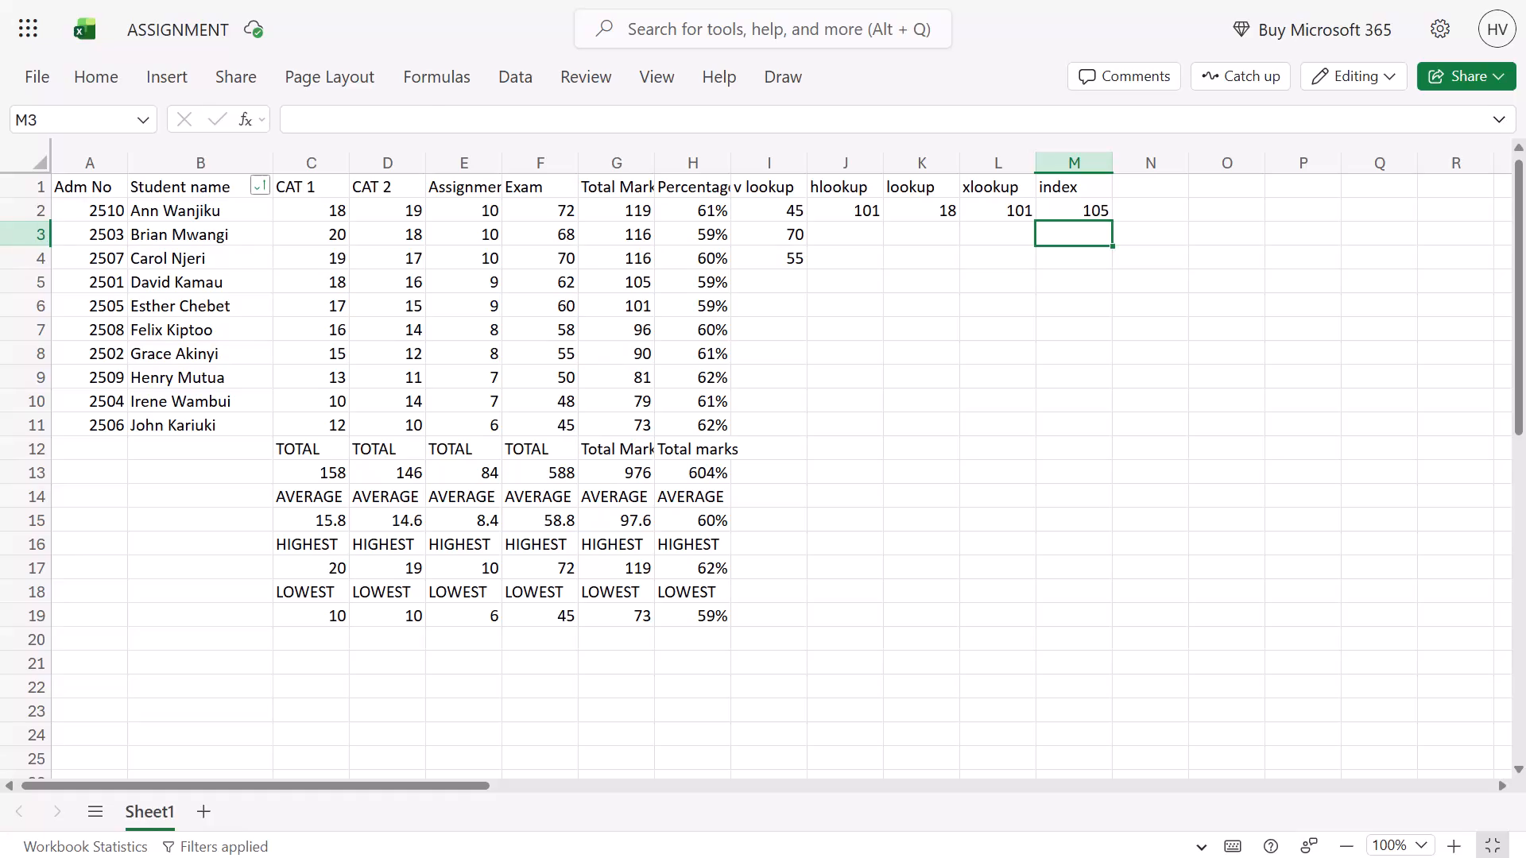
Select cell M2 in the index column to review its INDEX formula.
left_click(1086, 214)
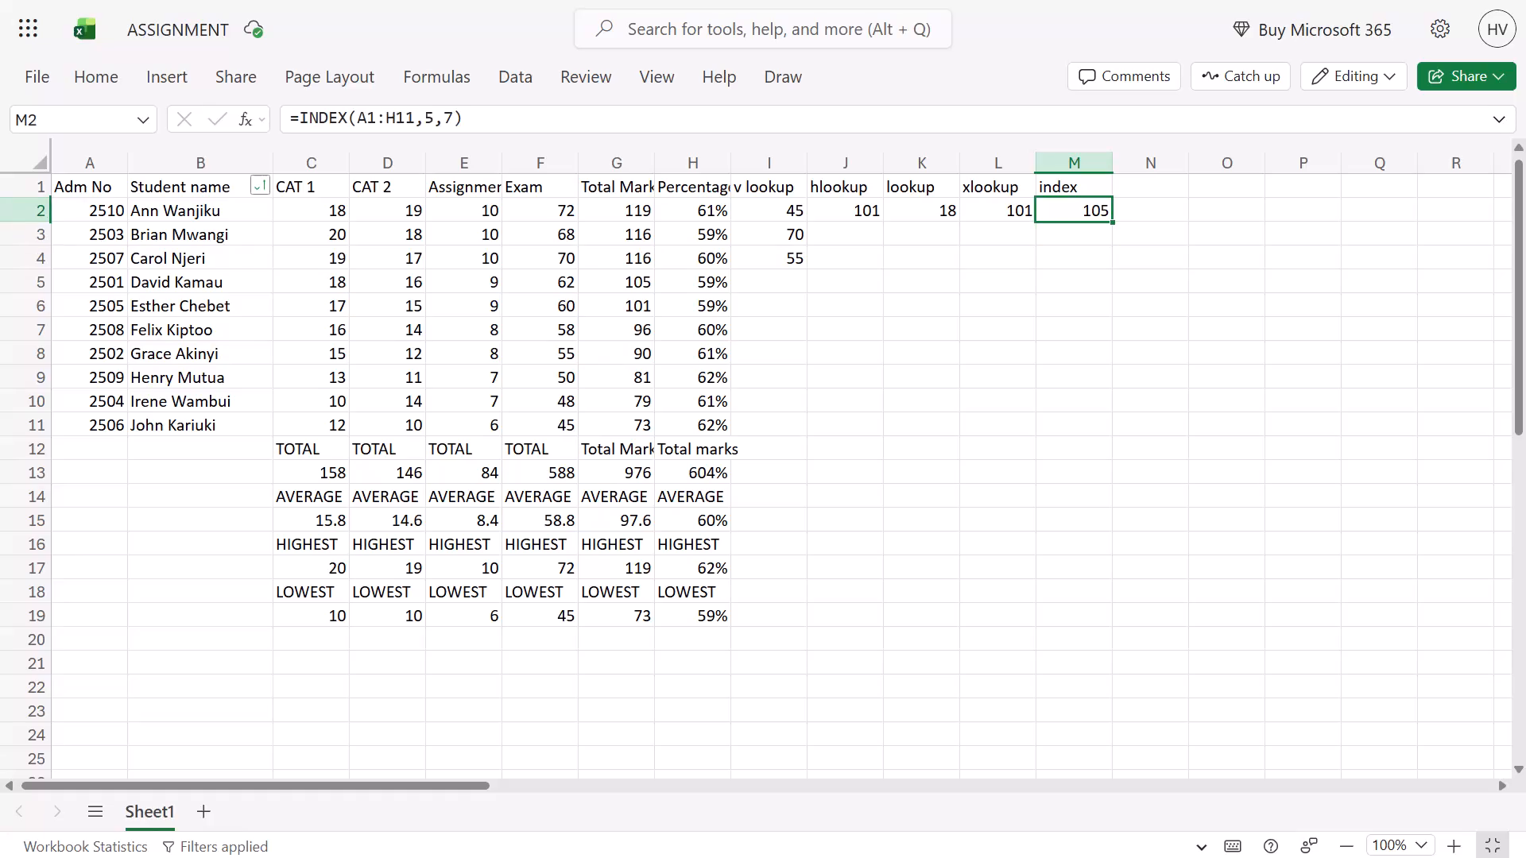
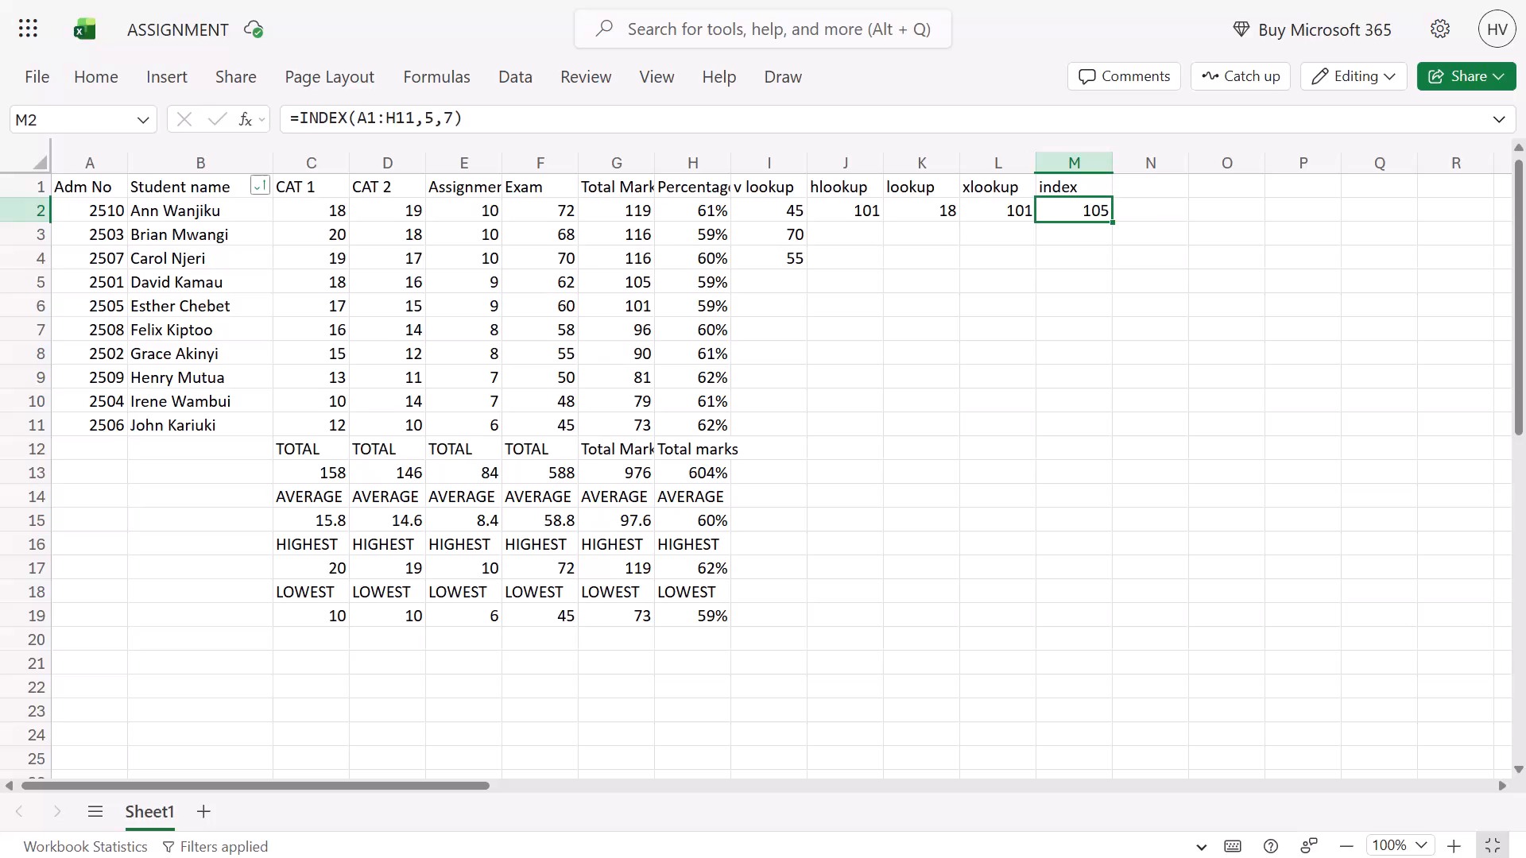
Enter an INDEX formula in cell M3 over the range A1:H11 with row number 10 and column number 3.
left_click(1094, 242)
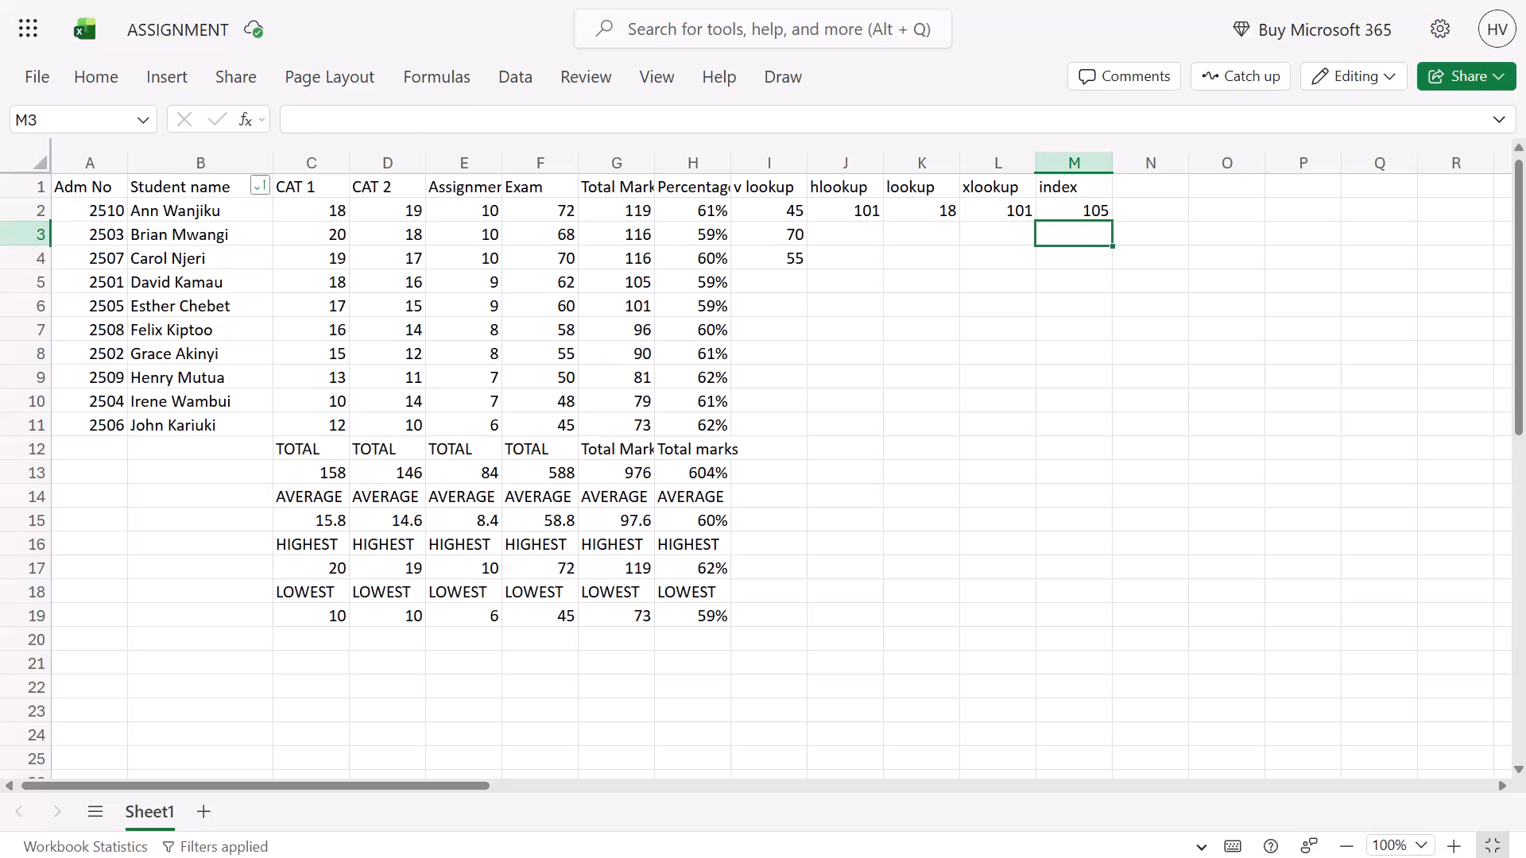
key("equal")
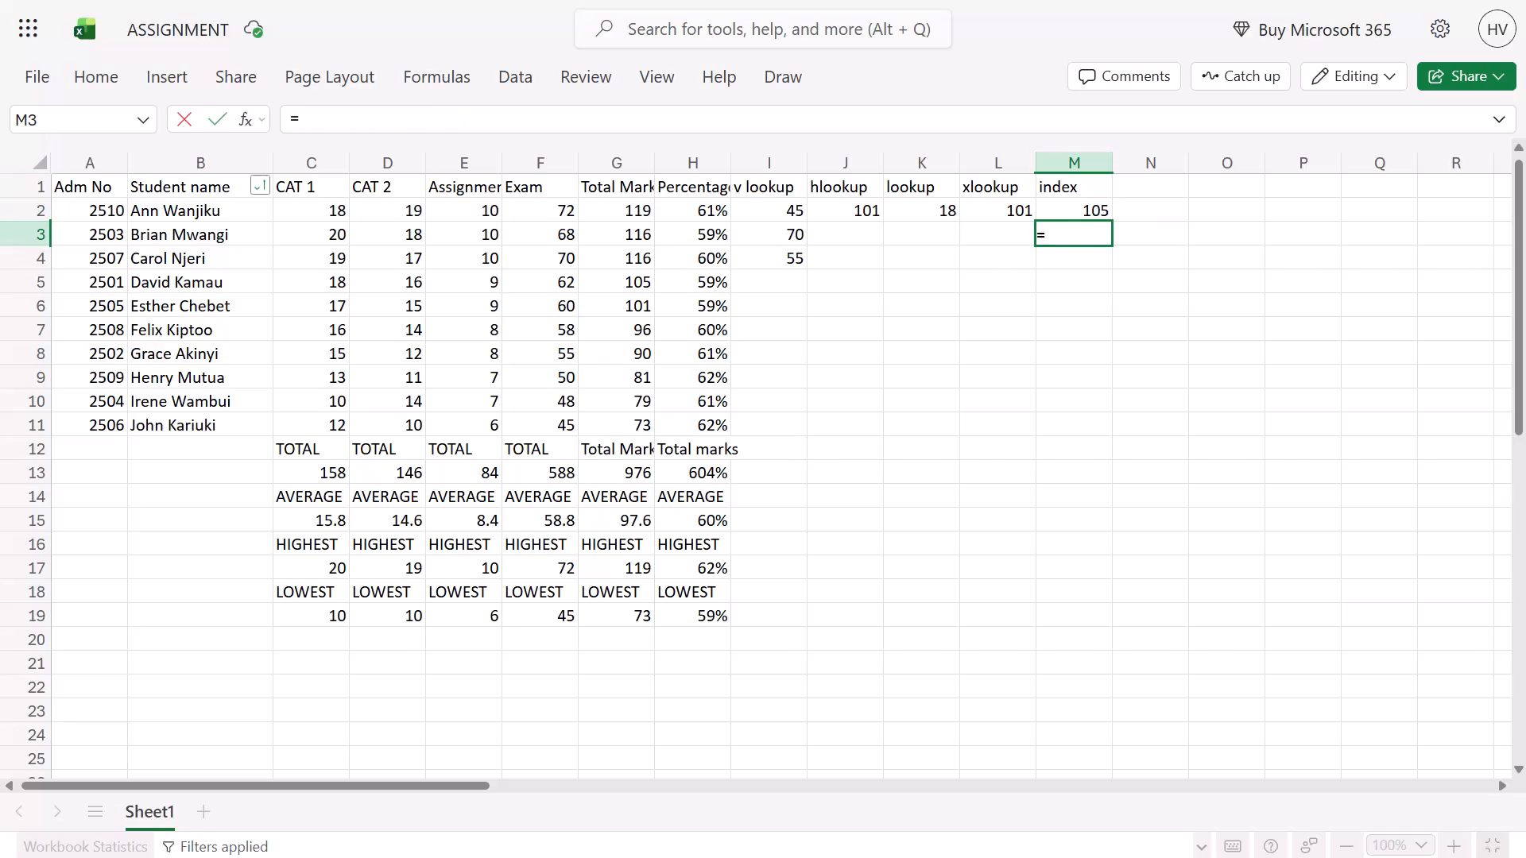
type("ind")
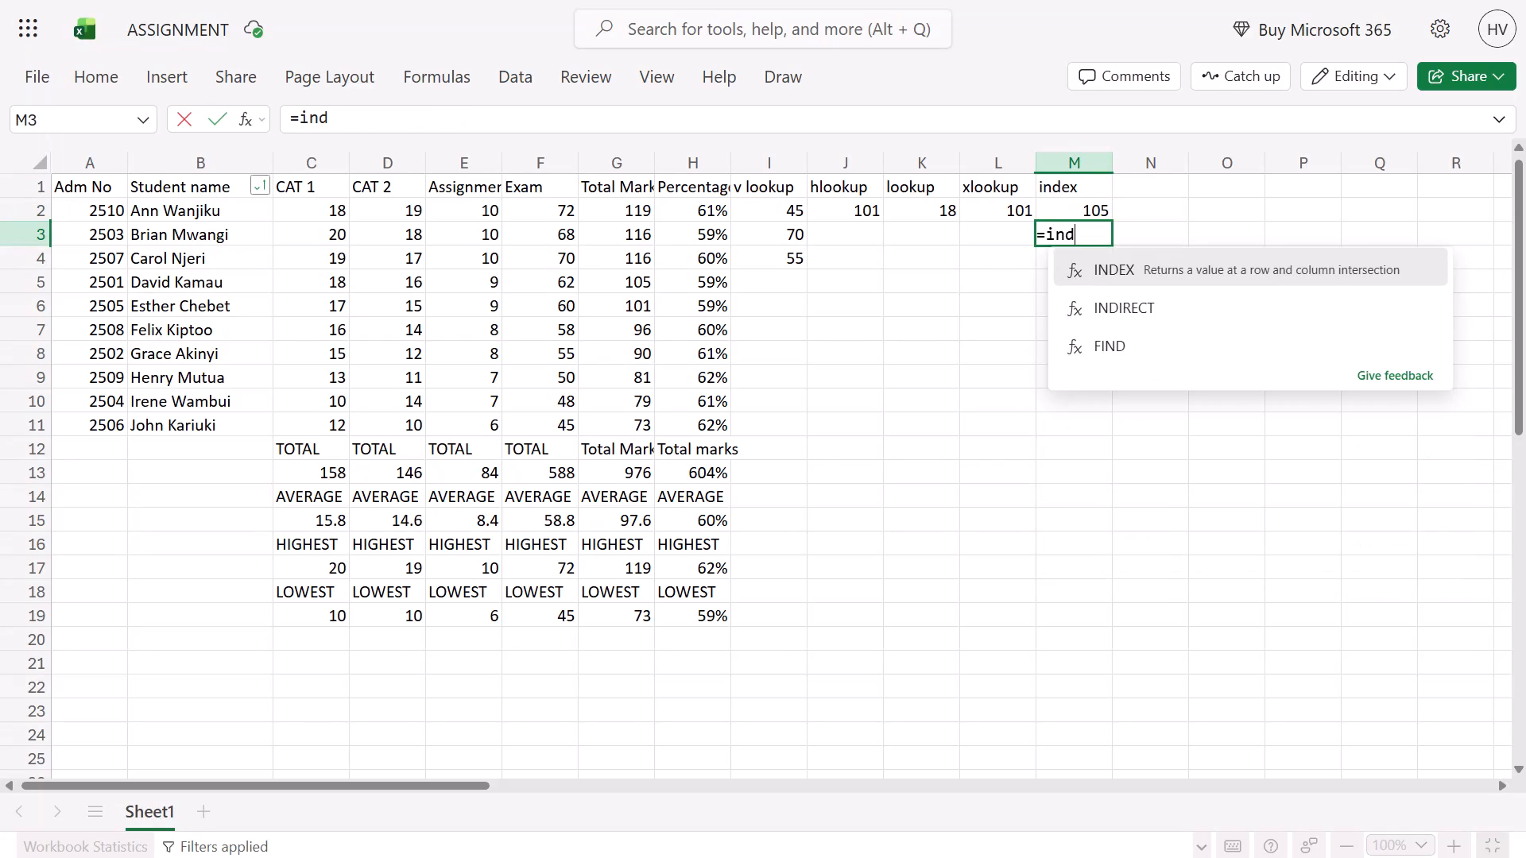
double_click(1143, 272)
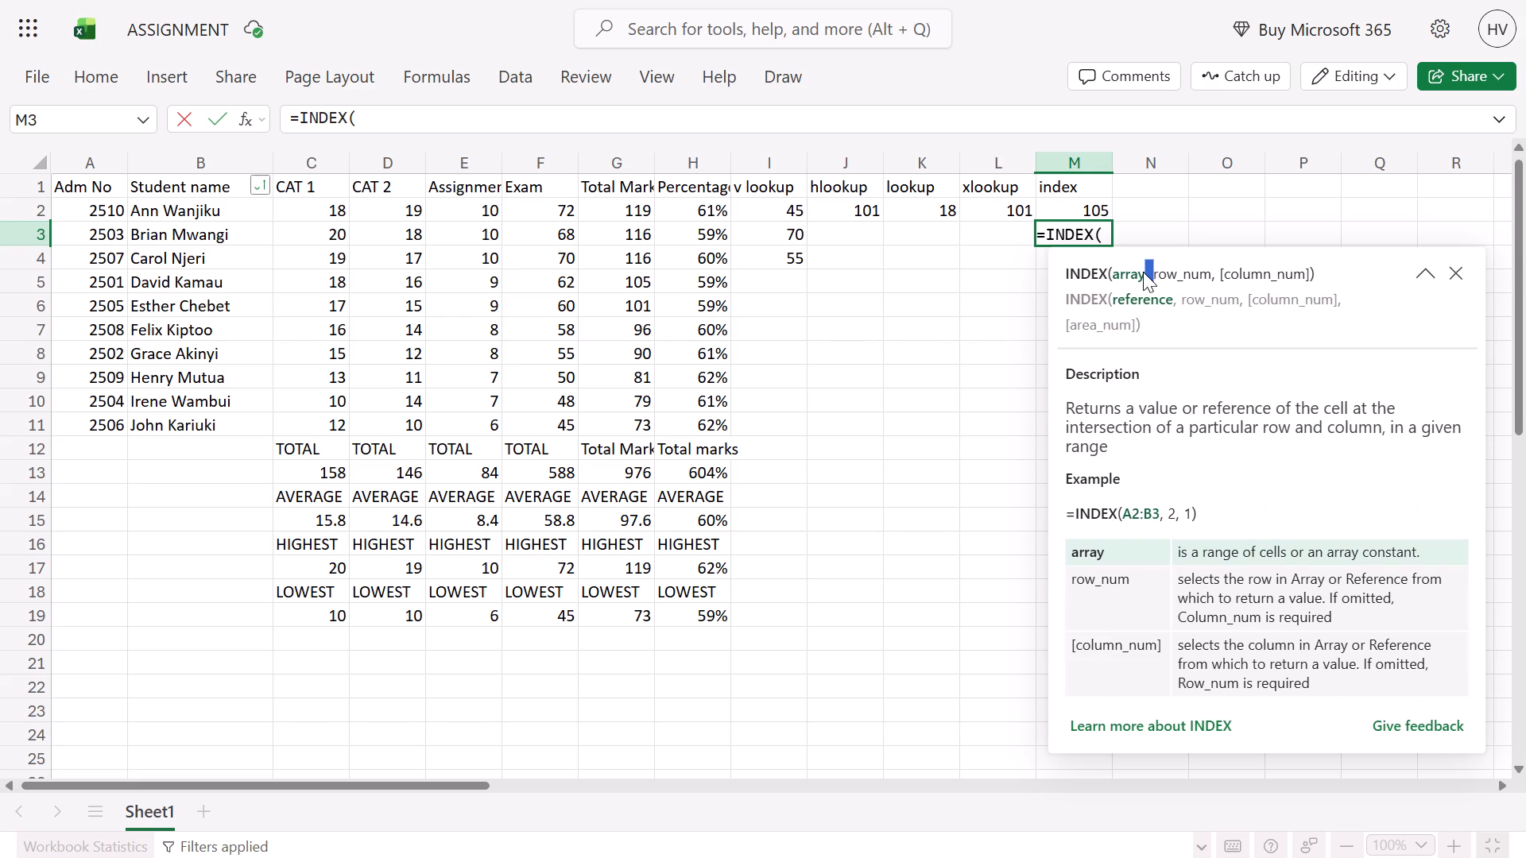
left_click(1106, 236)
left_click_drag(62, 188, 317, 284)
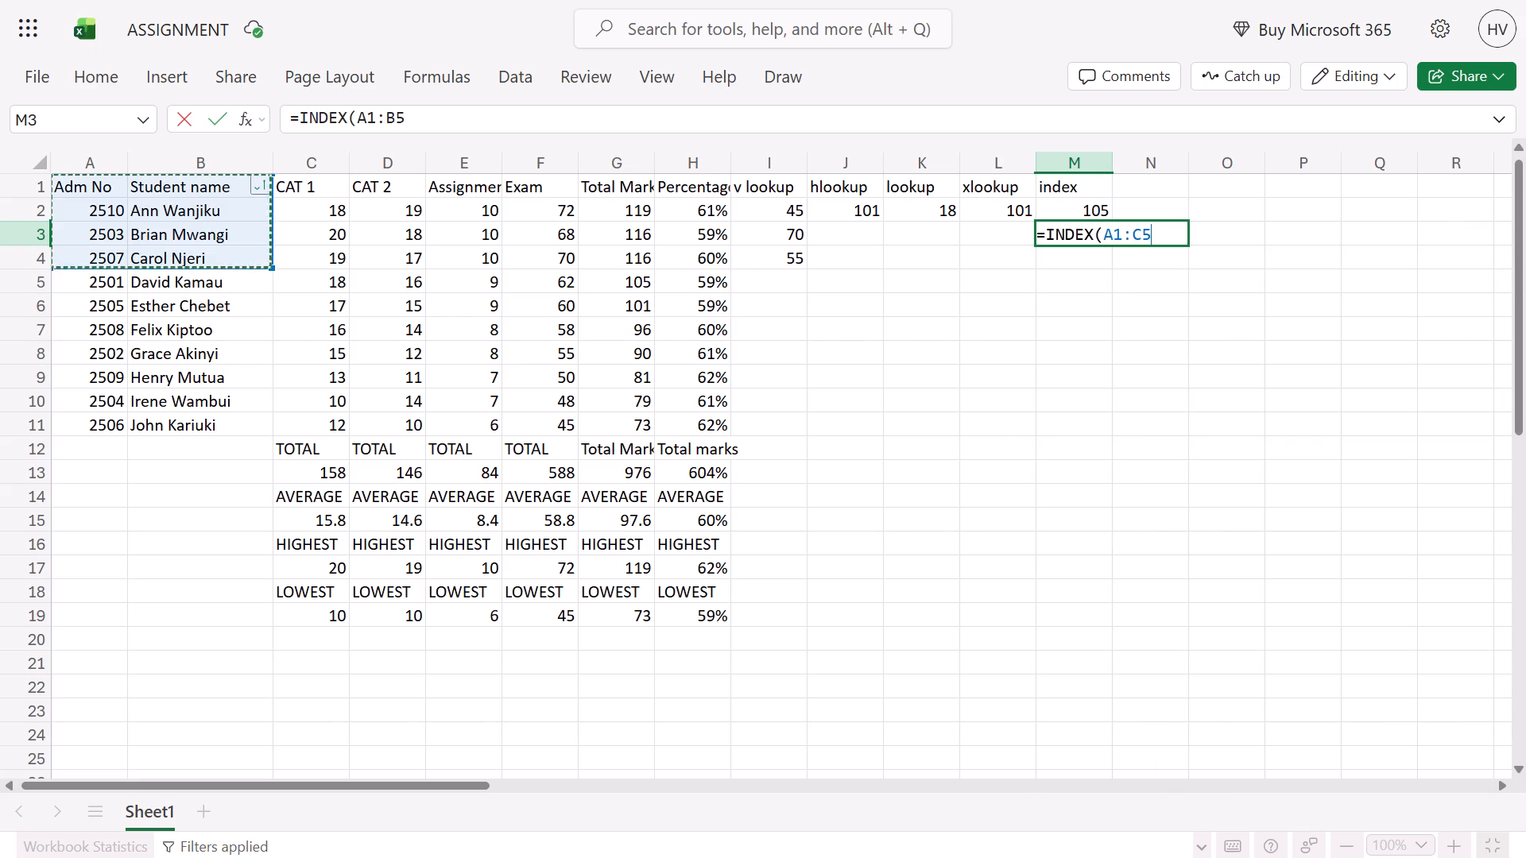
left_click_drag(317, 284, 688, 416)
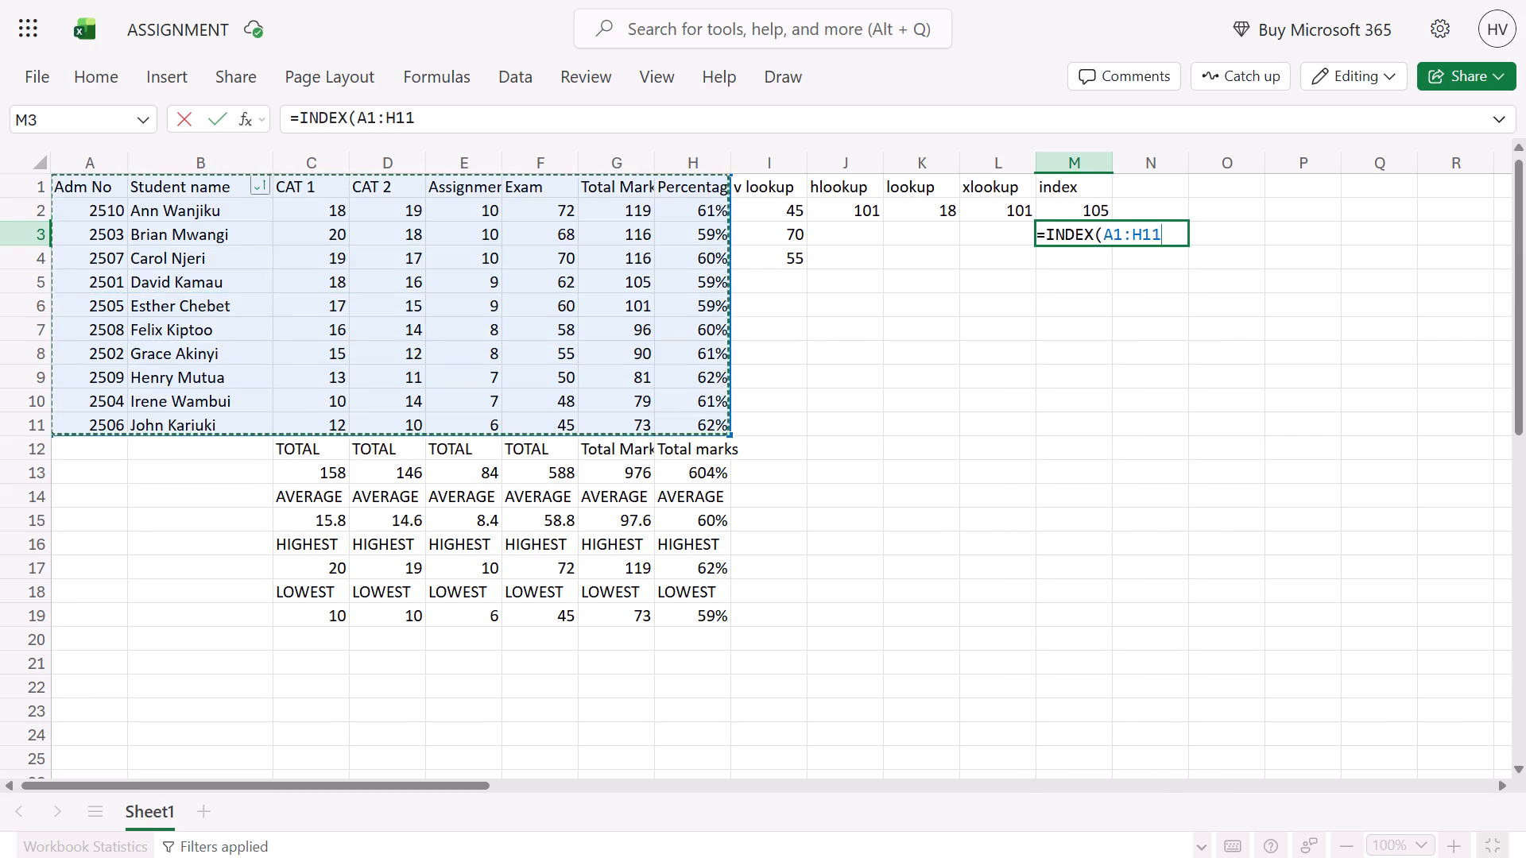
key("comma")
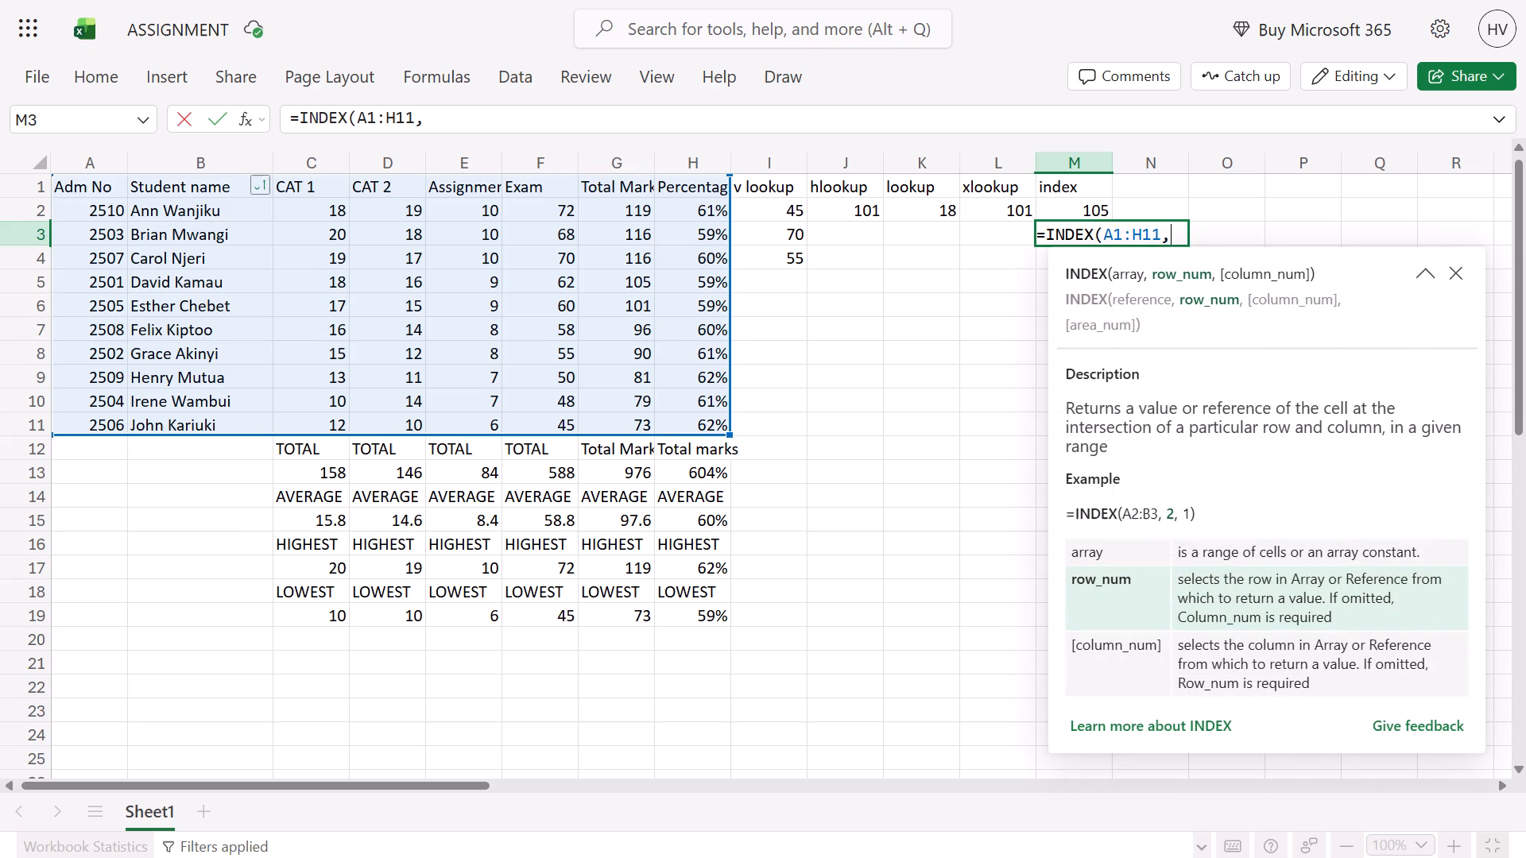
type("10,")
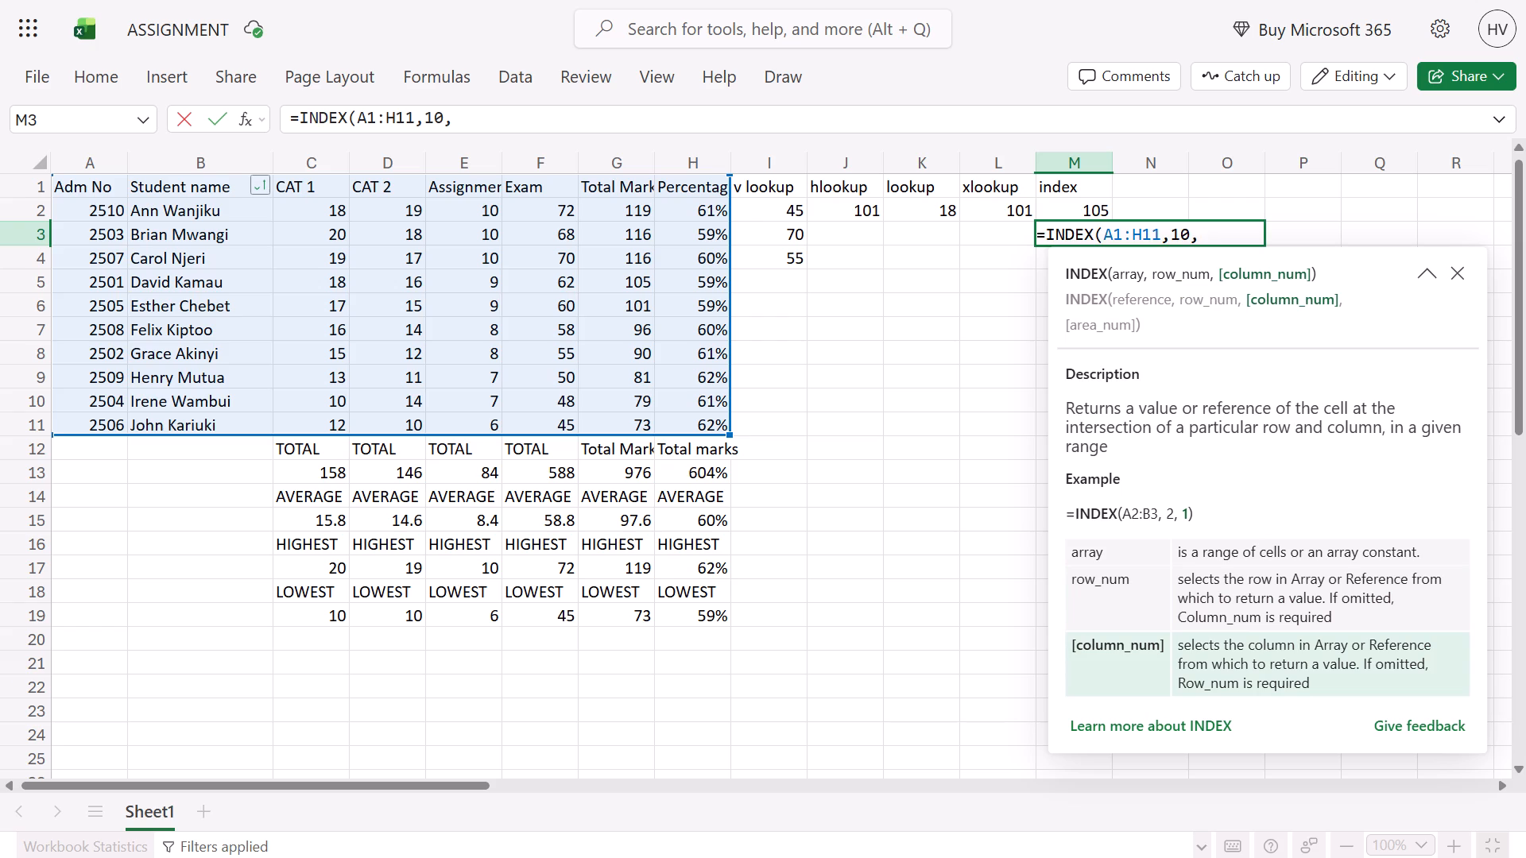
key("3")
key("Return")
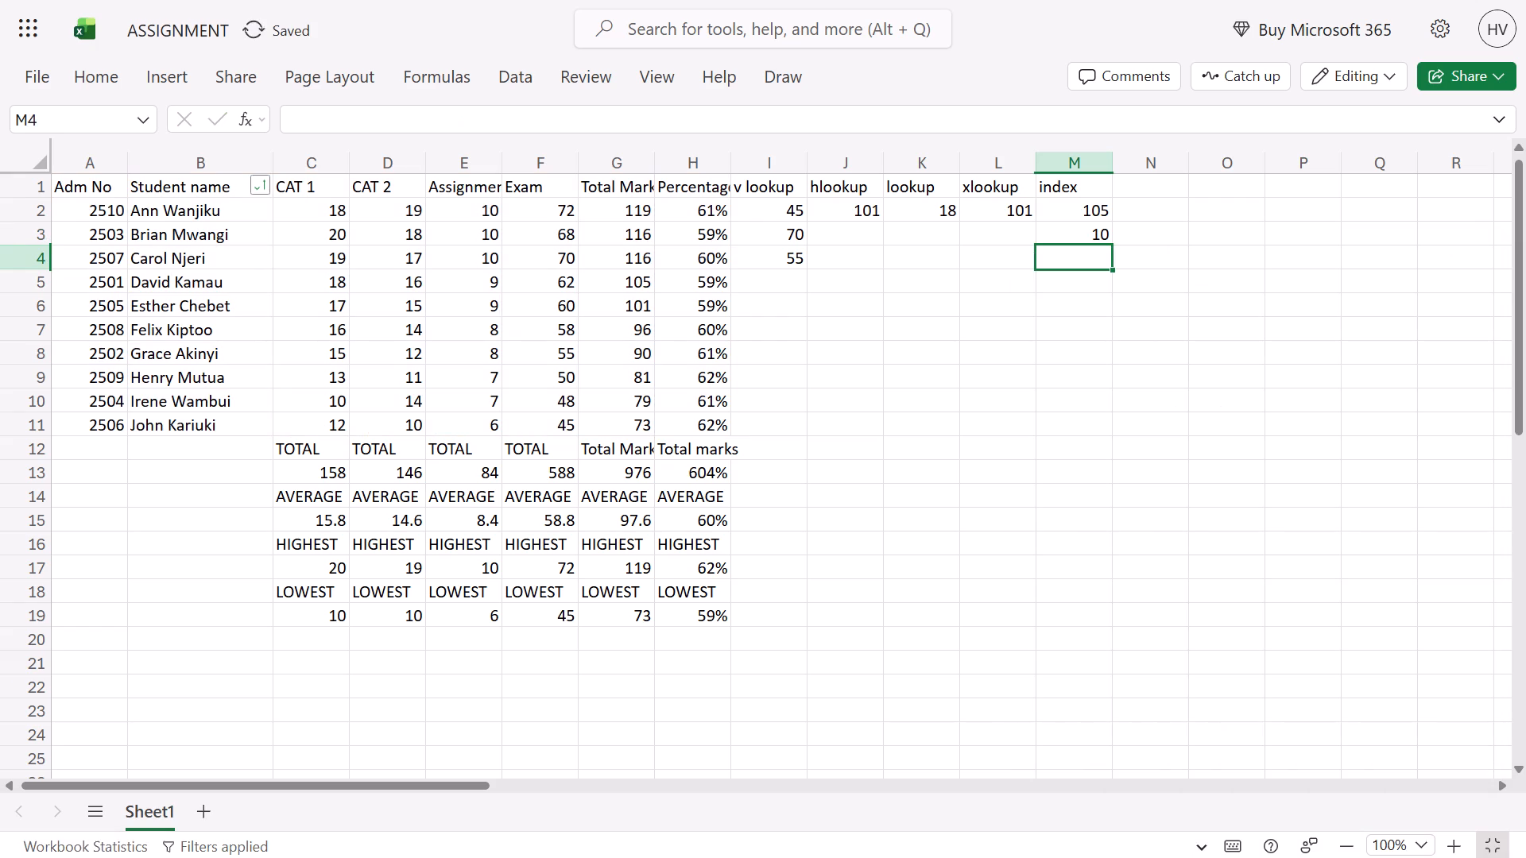
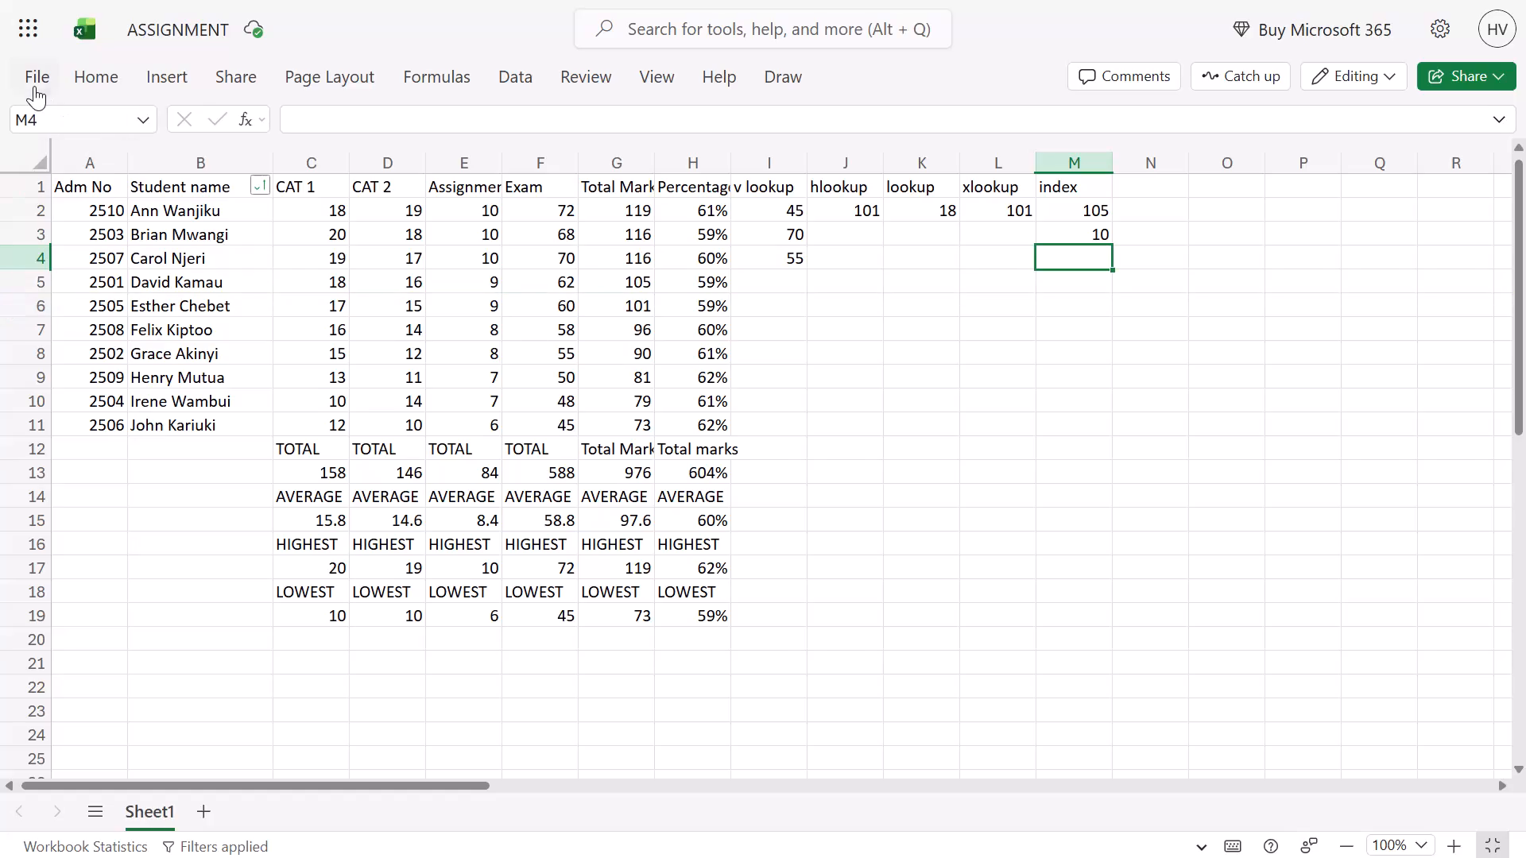
Download a copy of the ASSIGNMENT workbook to the device.
left_click(33, 79)
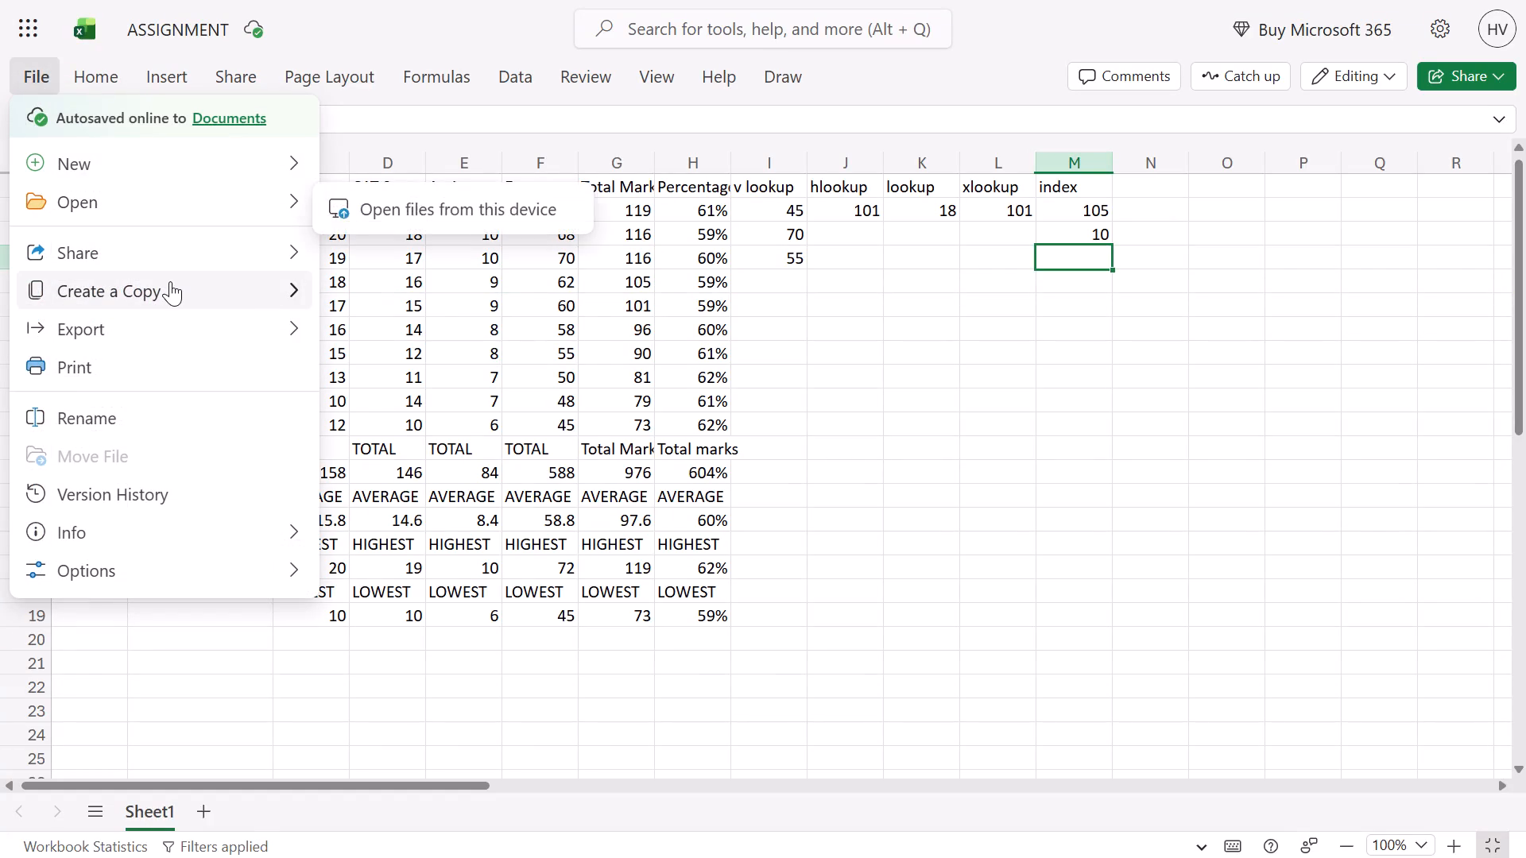
left_click(416, 322)
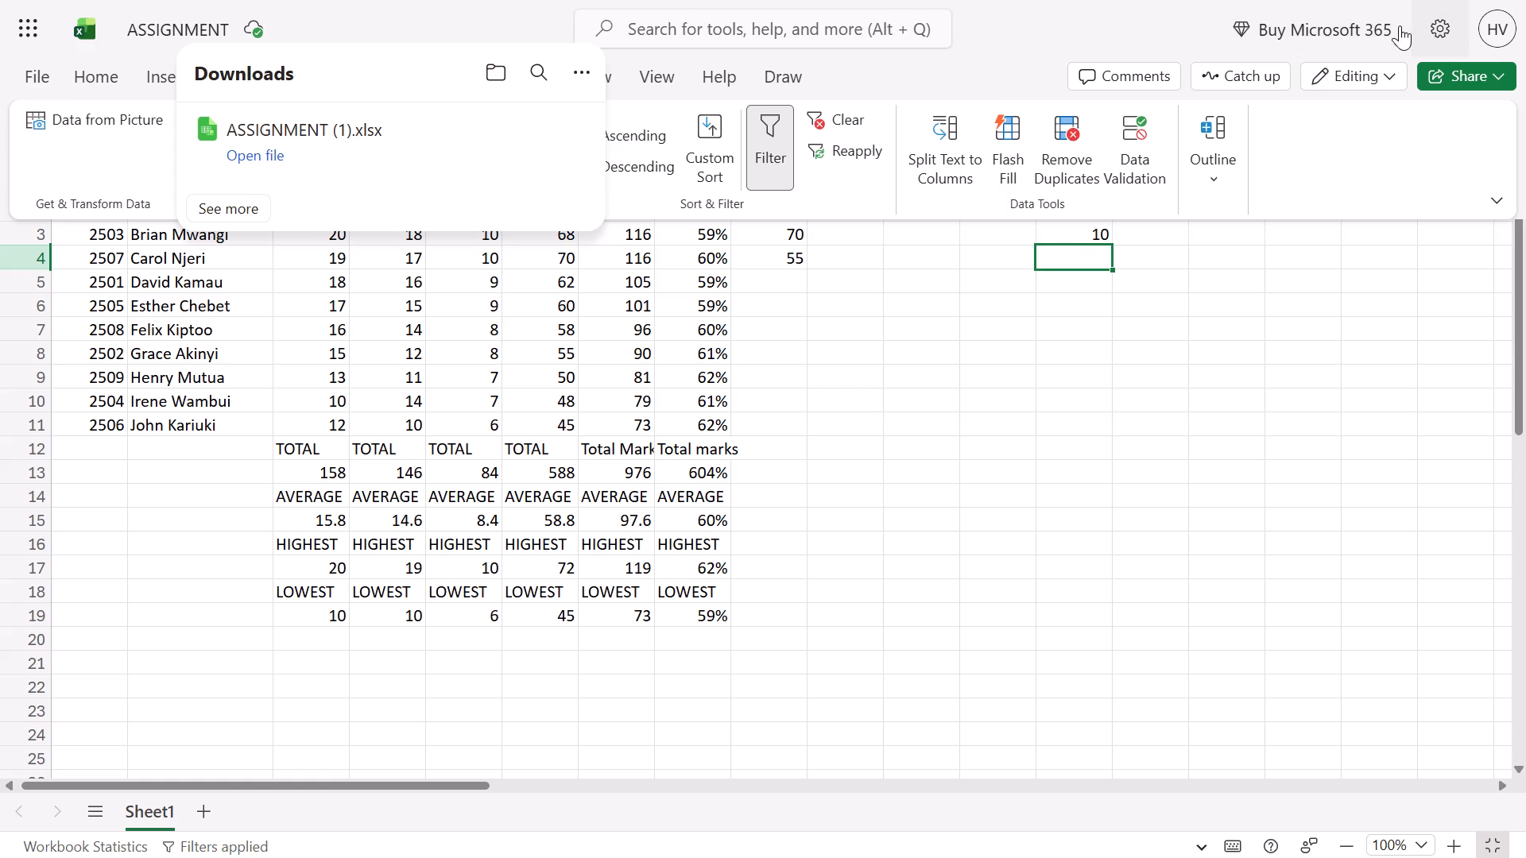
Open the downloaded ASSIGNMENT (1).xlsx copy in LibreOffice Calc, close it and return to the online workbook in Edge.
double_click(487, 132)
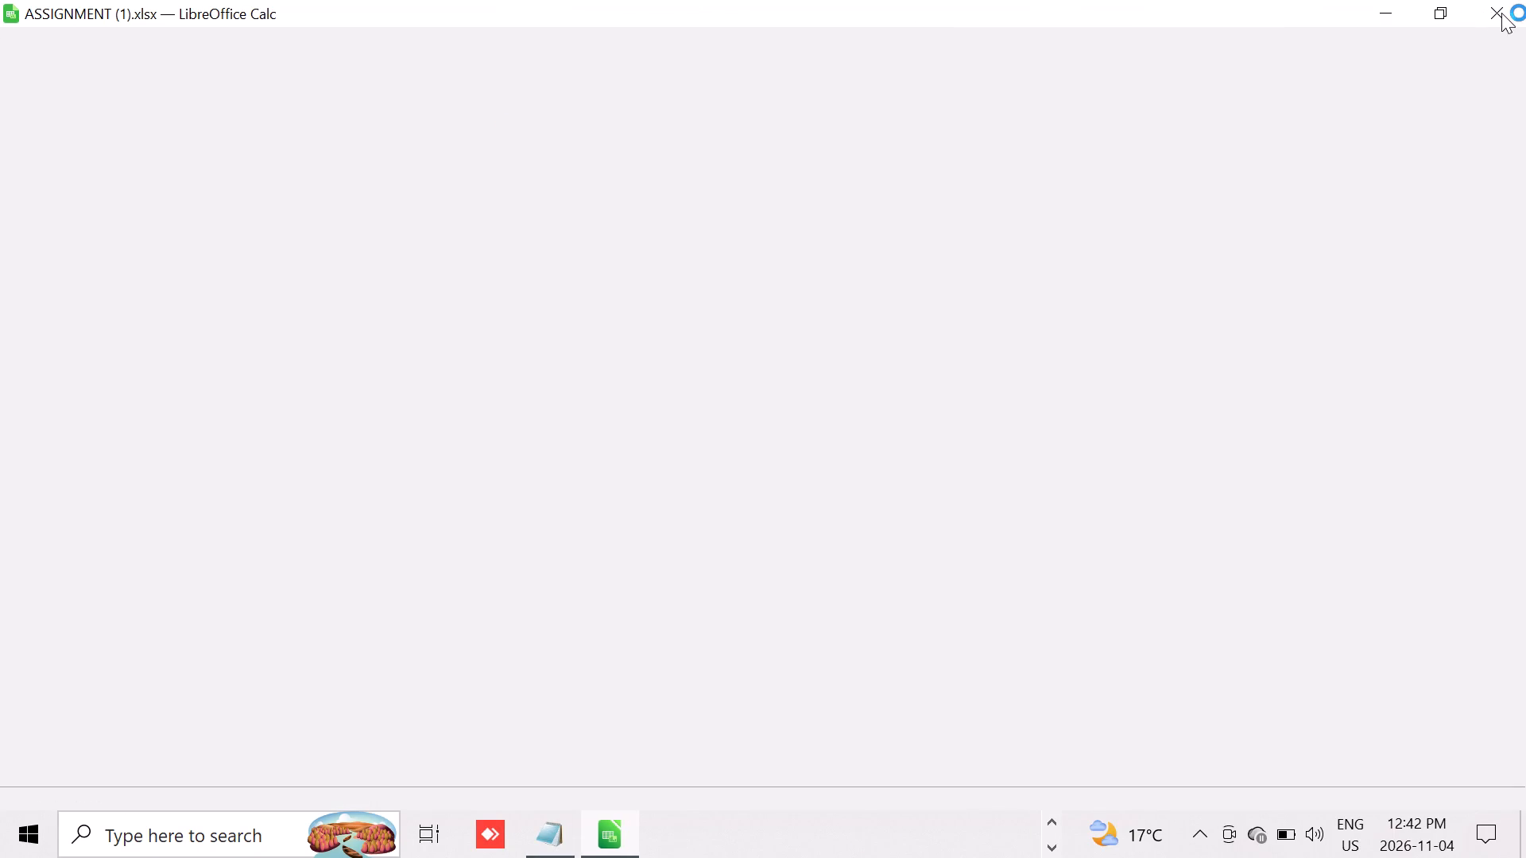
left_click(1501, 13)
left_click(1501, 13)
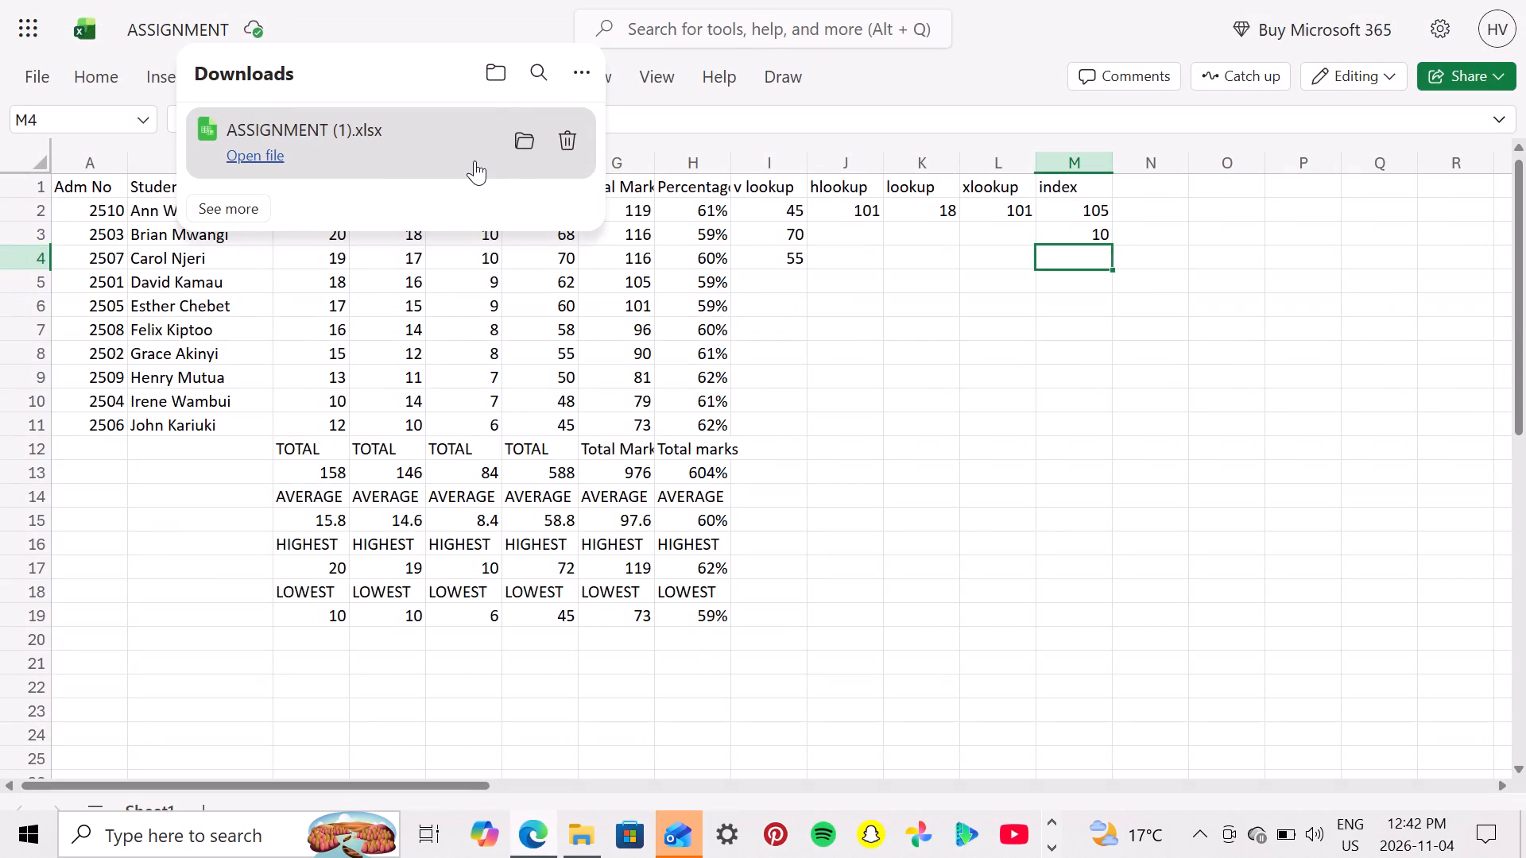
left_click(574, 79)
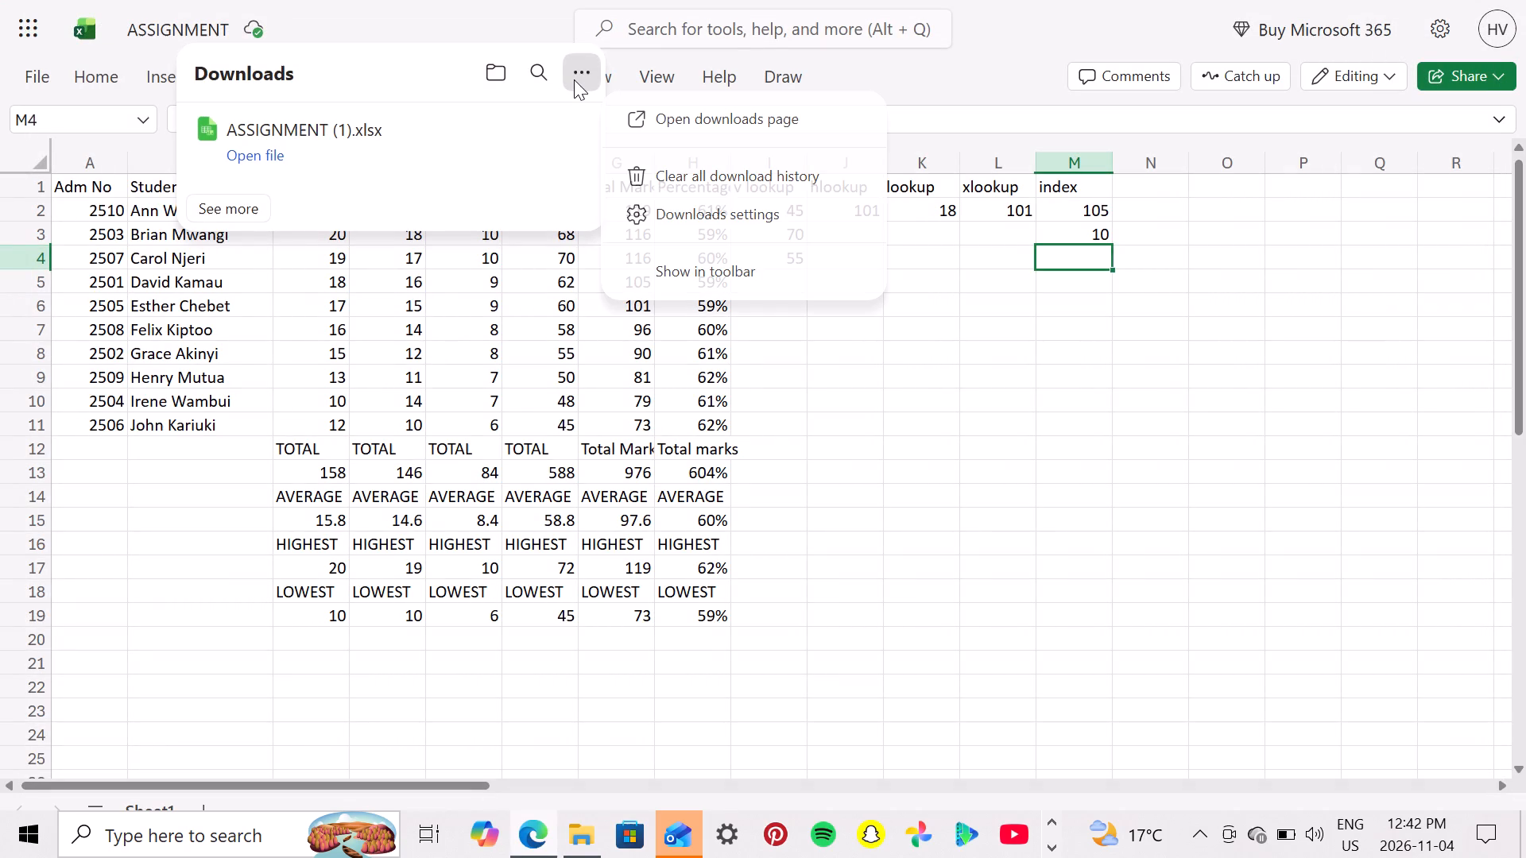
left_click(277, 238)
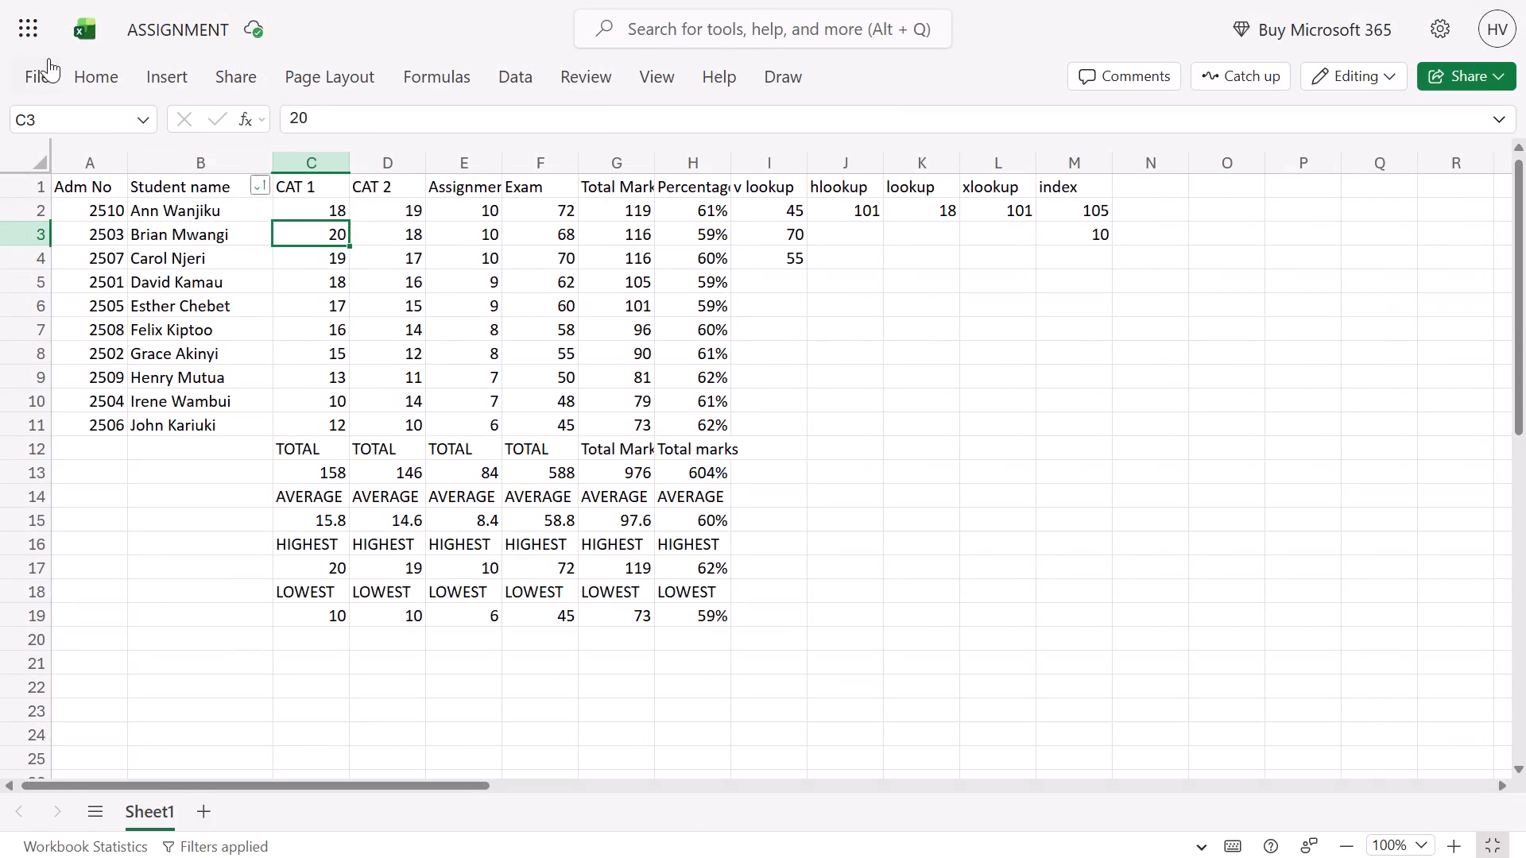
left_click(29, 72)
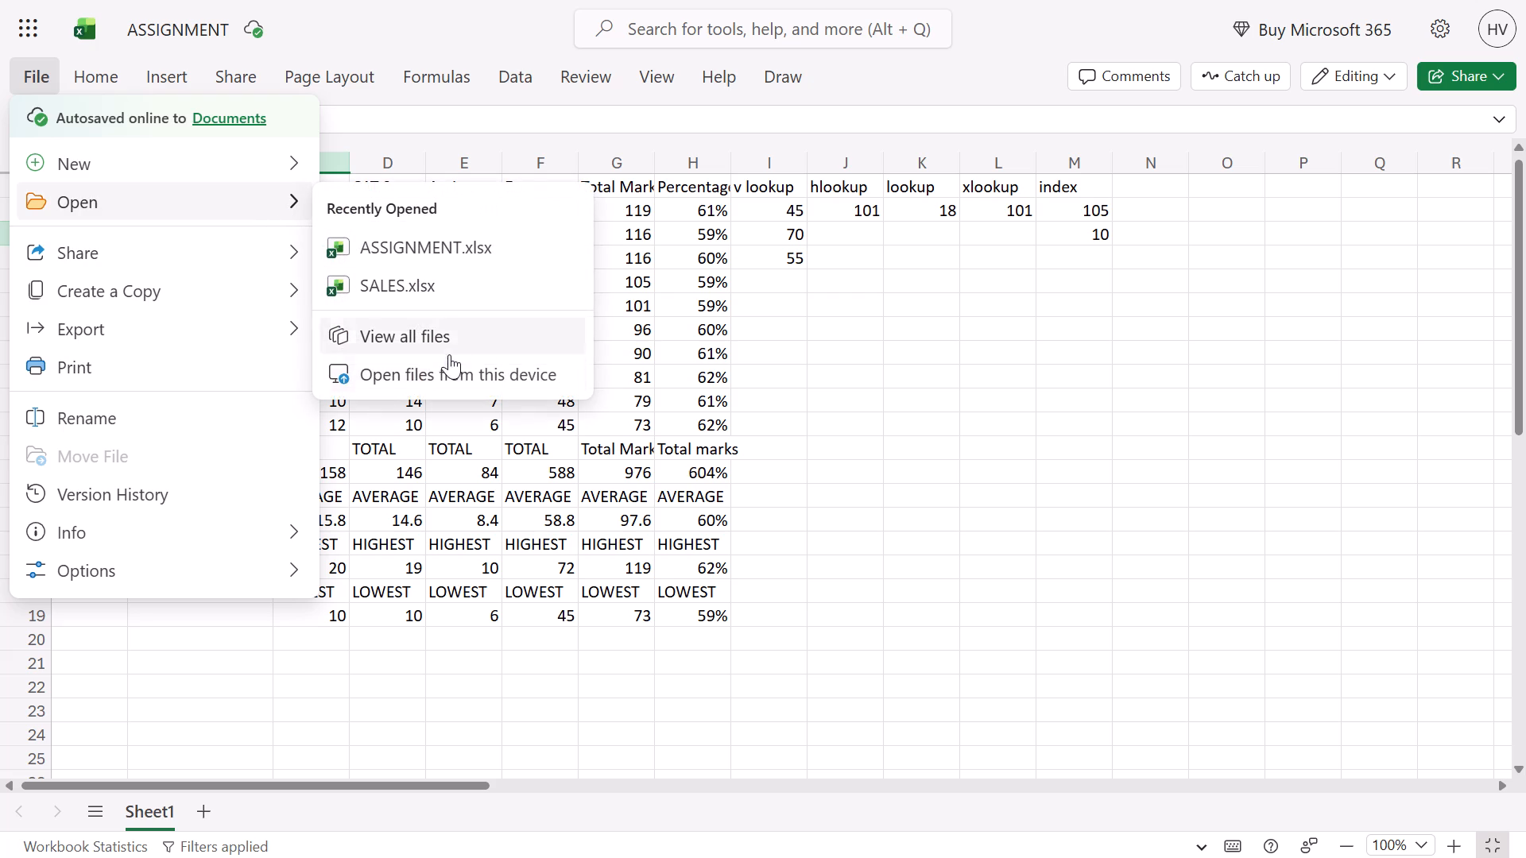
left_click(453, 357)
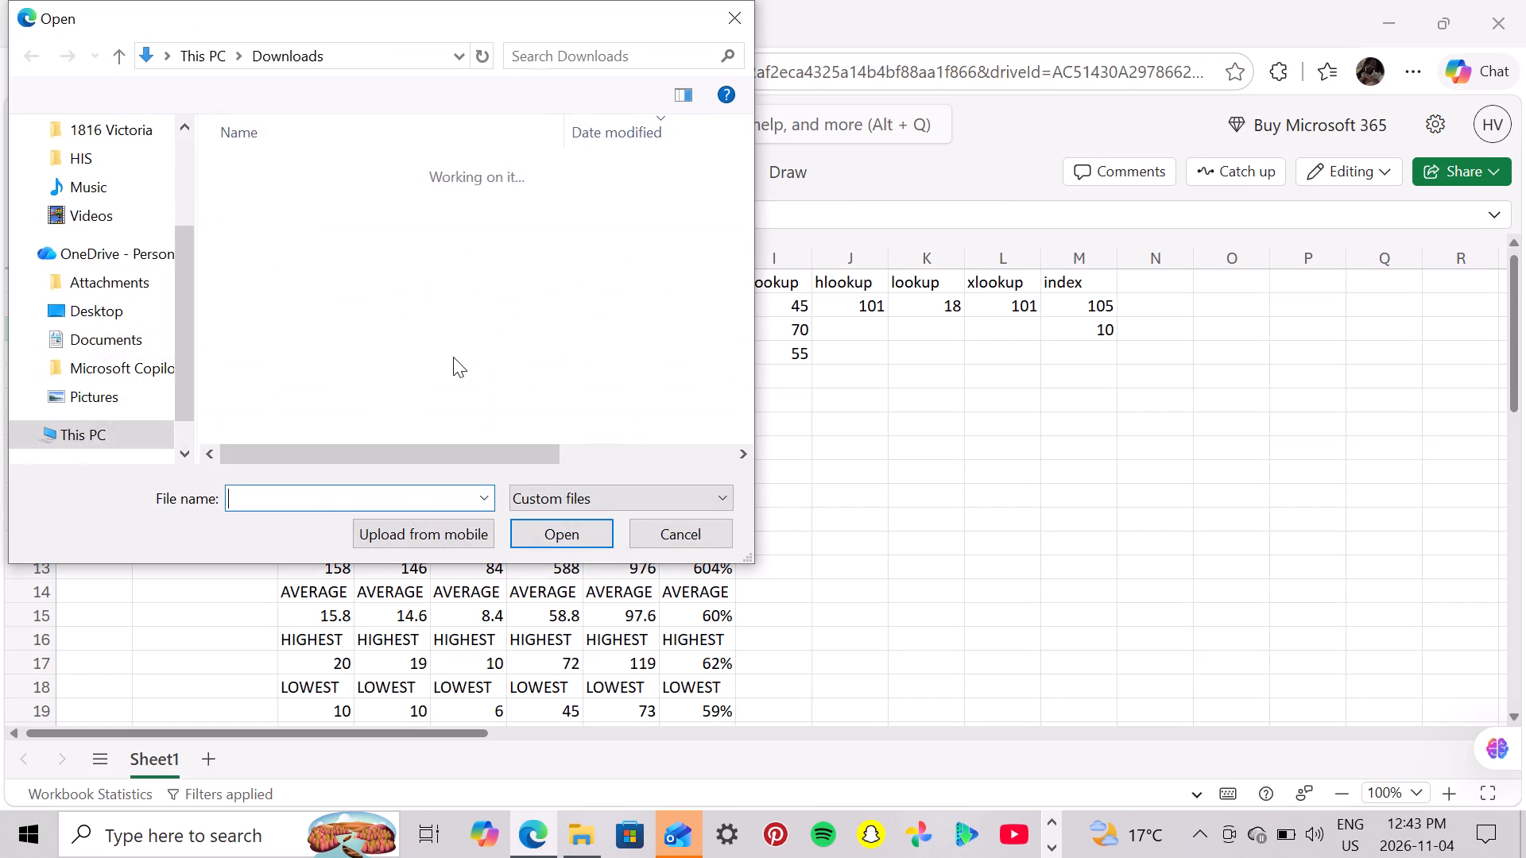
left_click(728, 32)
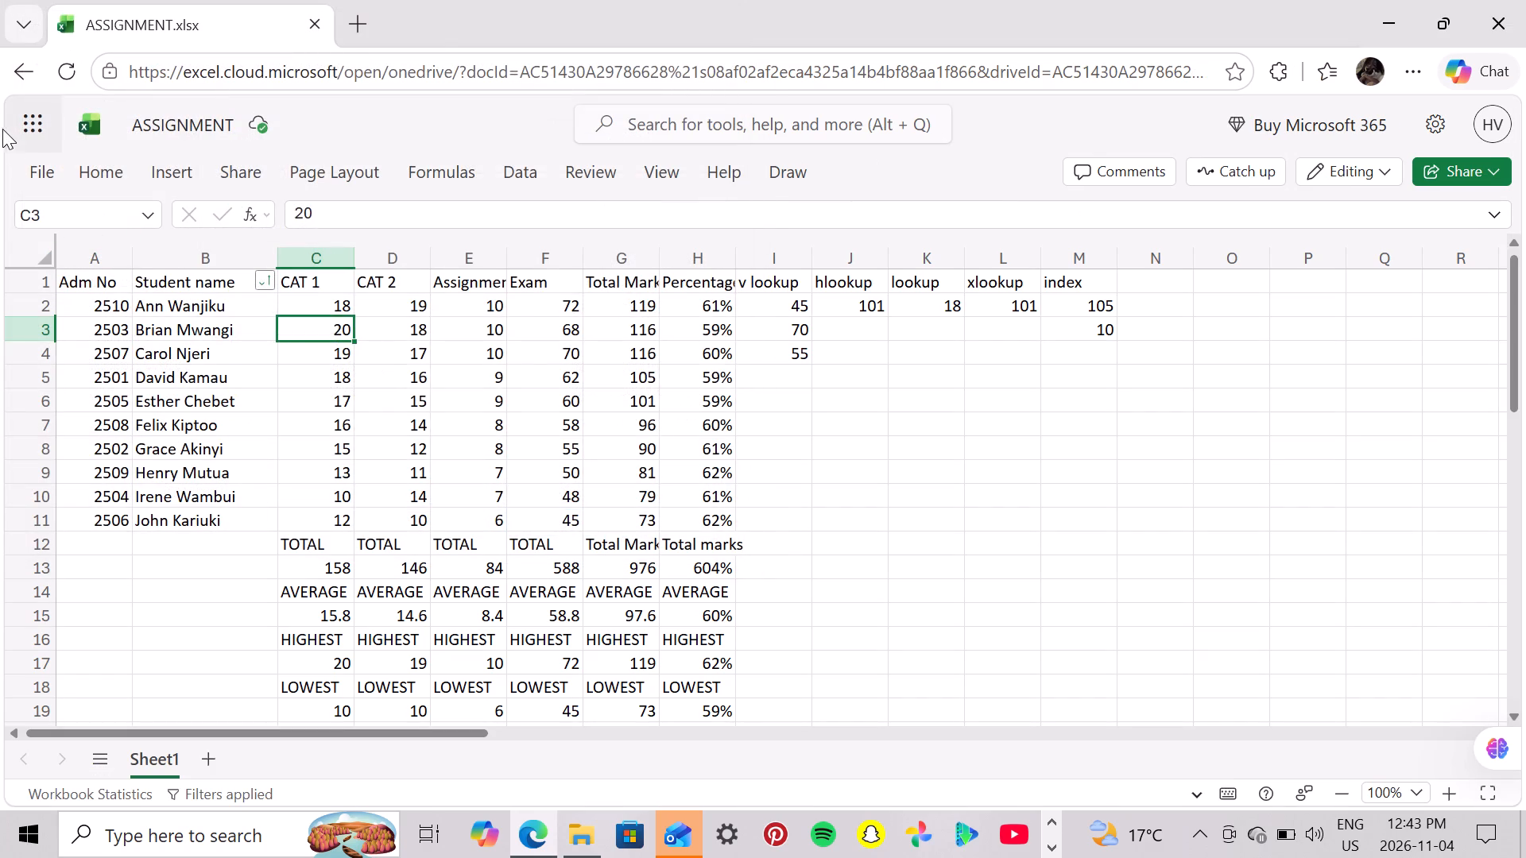
Open the export format options for the ASSIGNMENT workbook.
left_click(44, 176)
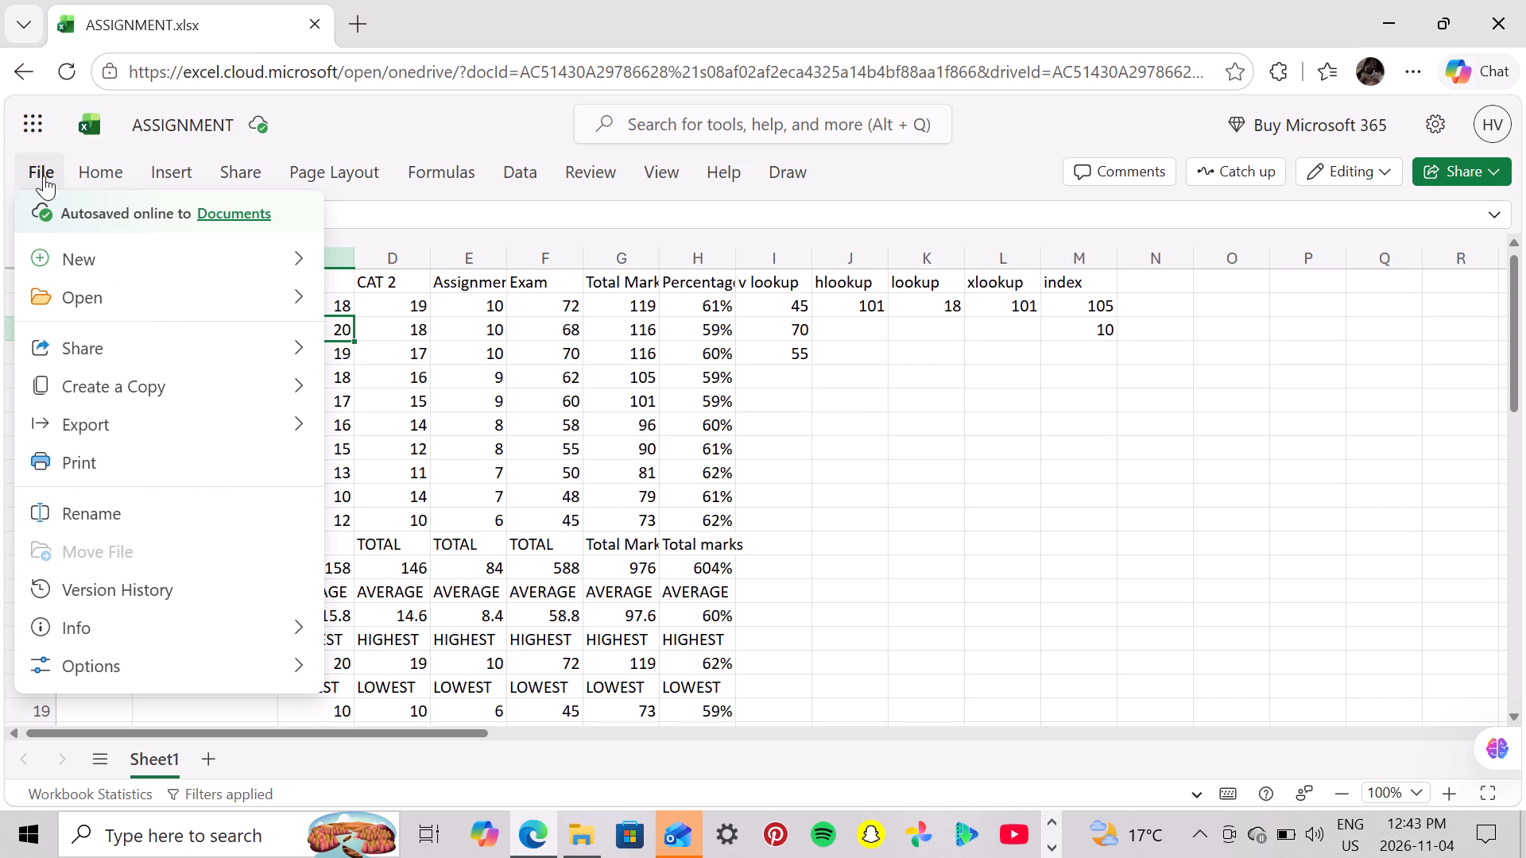
Show the available export formats for the ASSIGNMENT workbook.
left_click(285, 419)
left_click(285, 419)
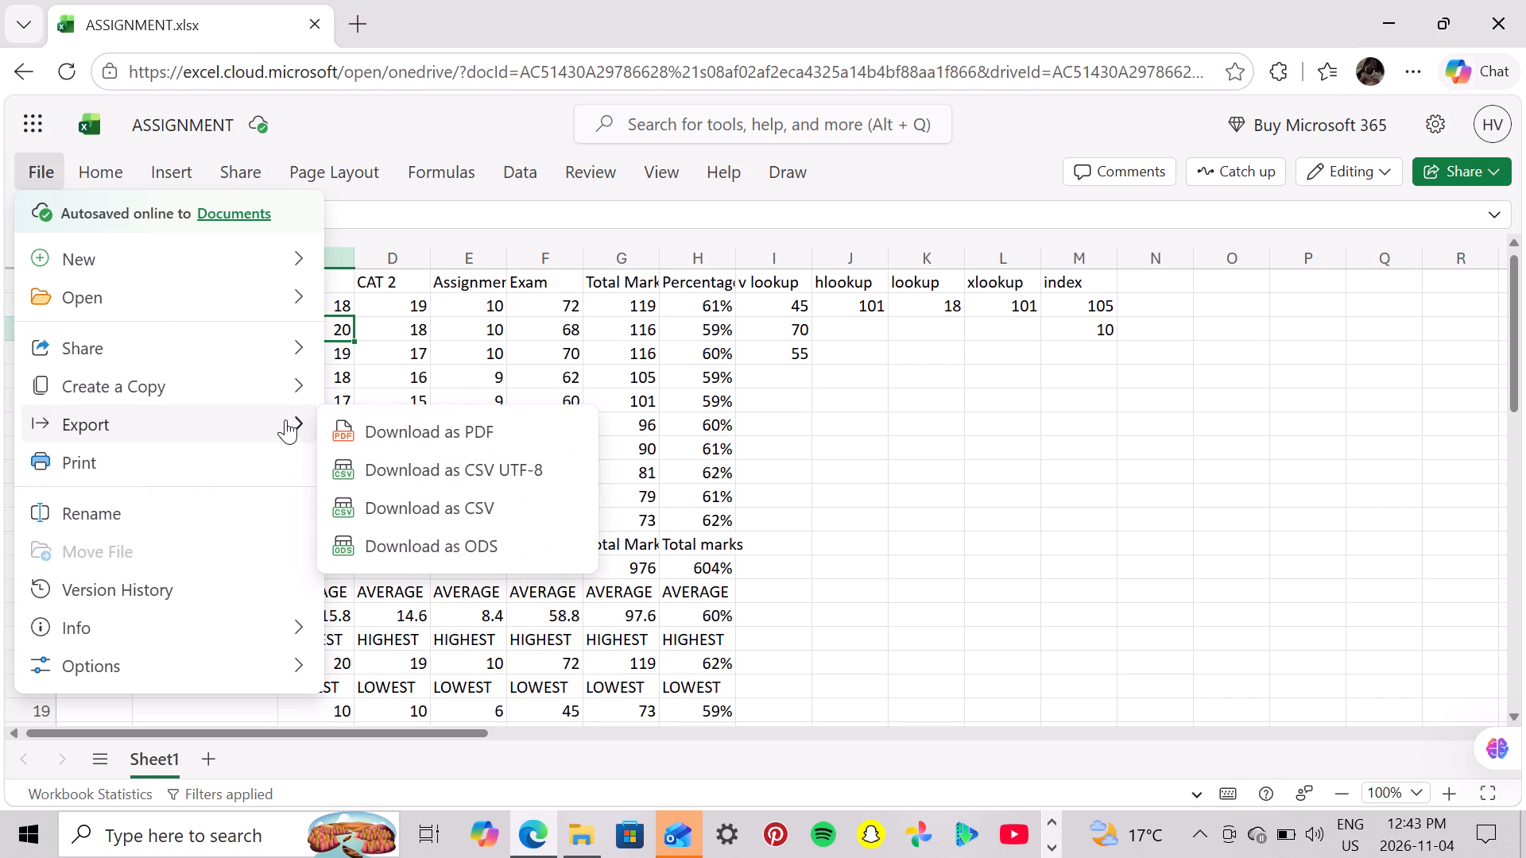
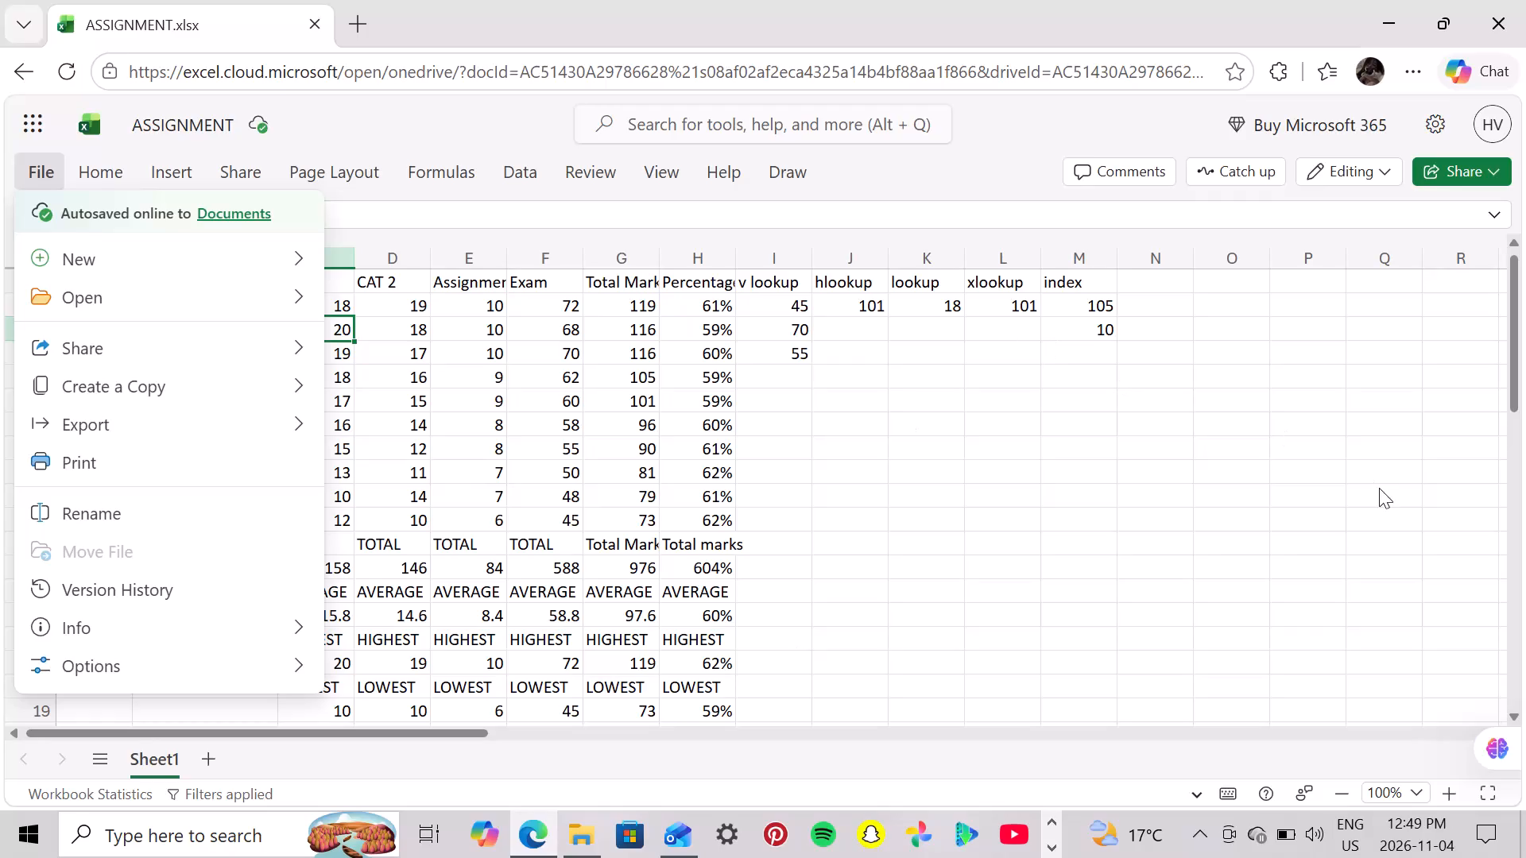
Close the browser window containing the online ASSIGNMENT workbook.
left_click(1505, 11)
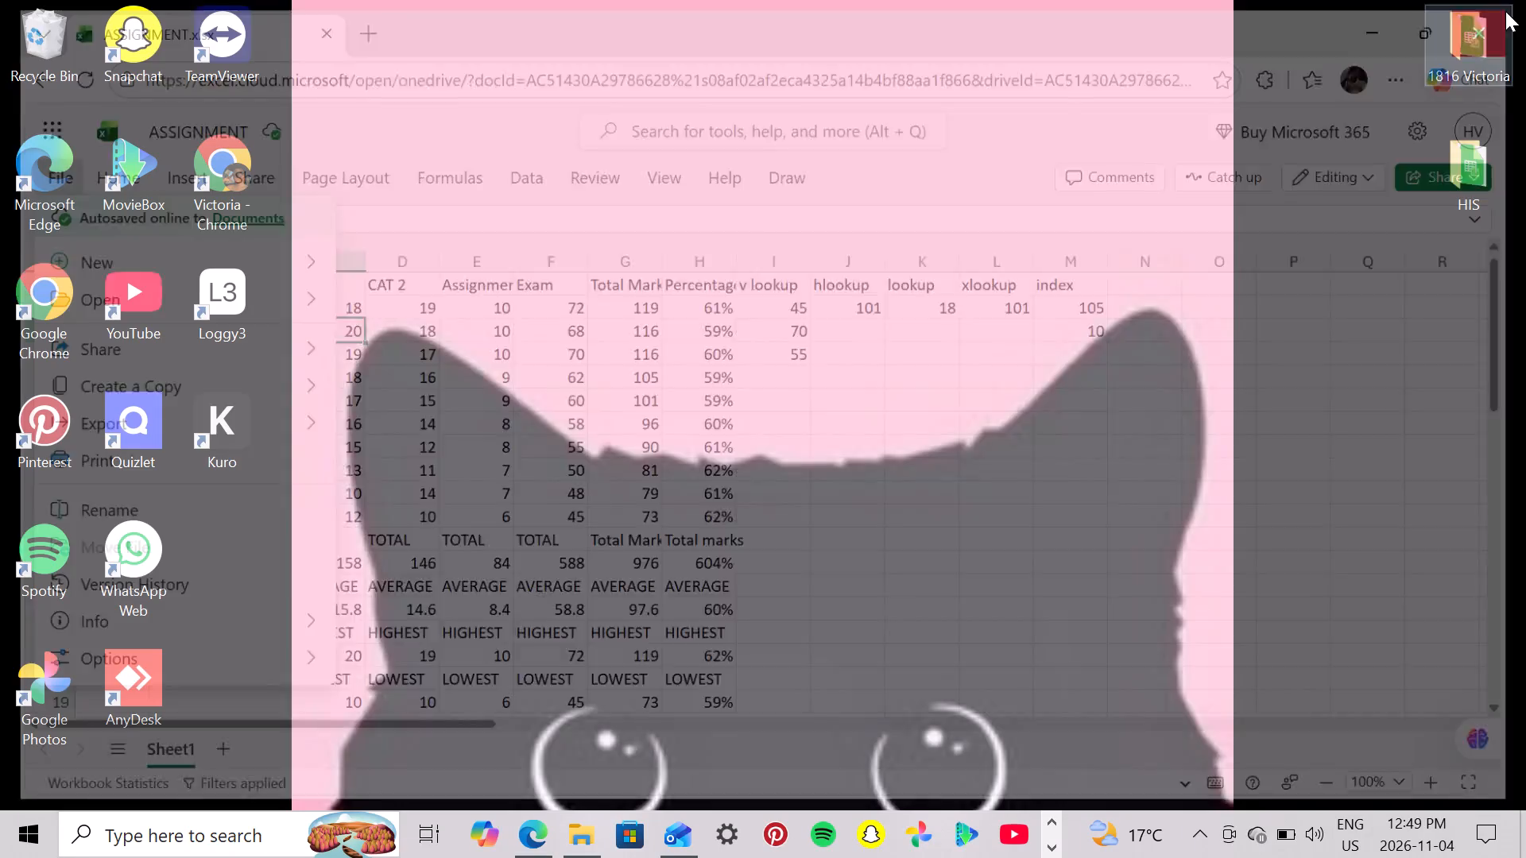
Bring up the Windows power options for shutting down the computer.
left_click(41, 841)
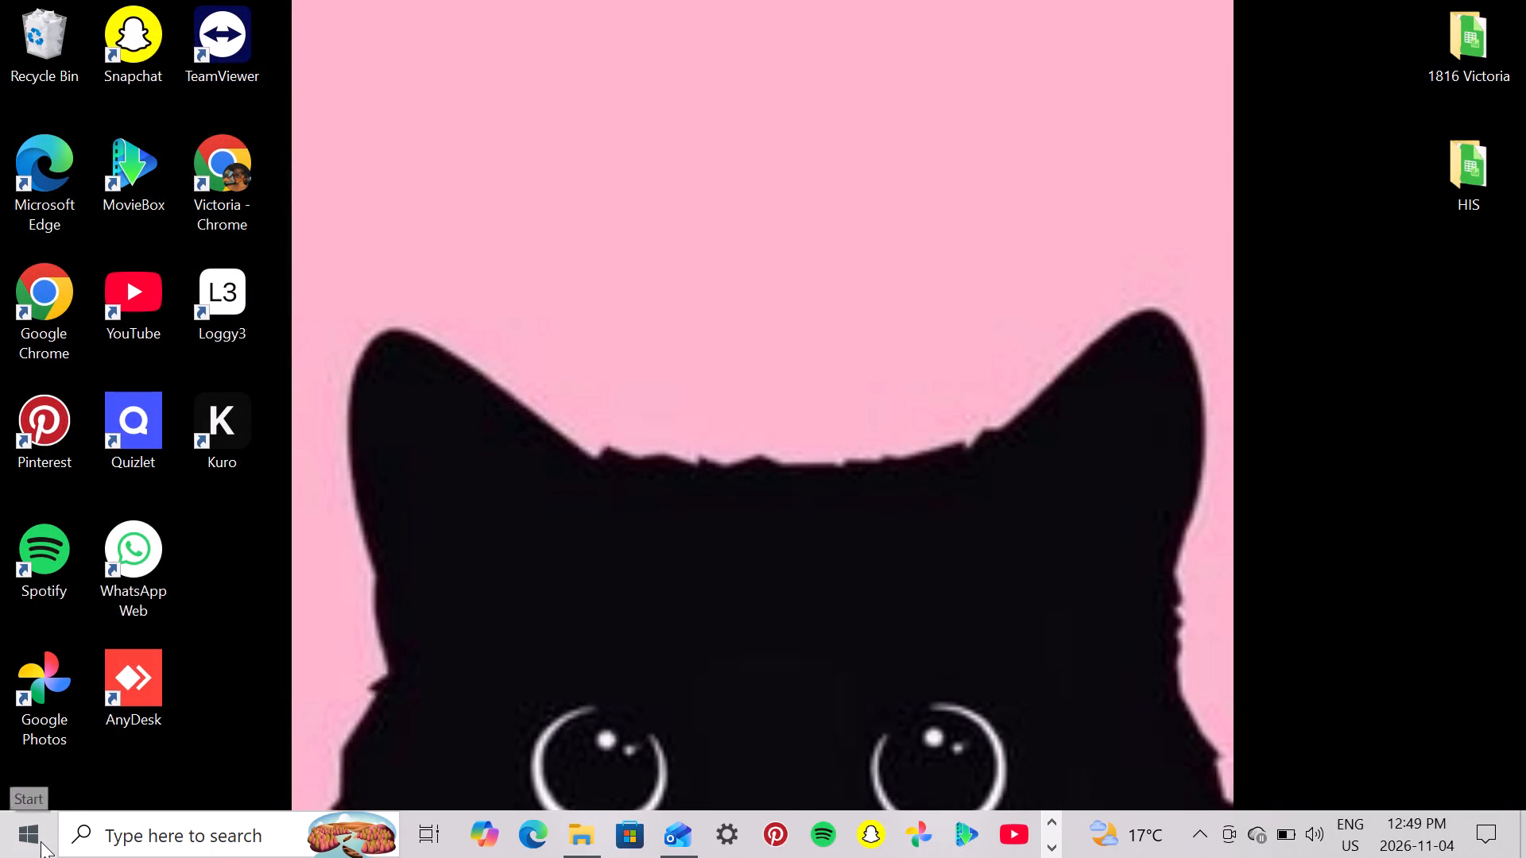
left_click(39, 790)
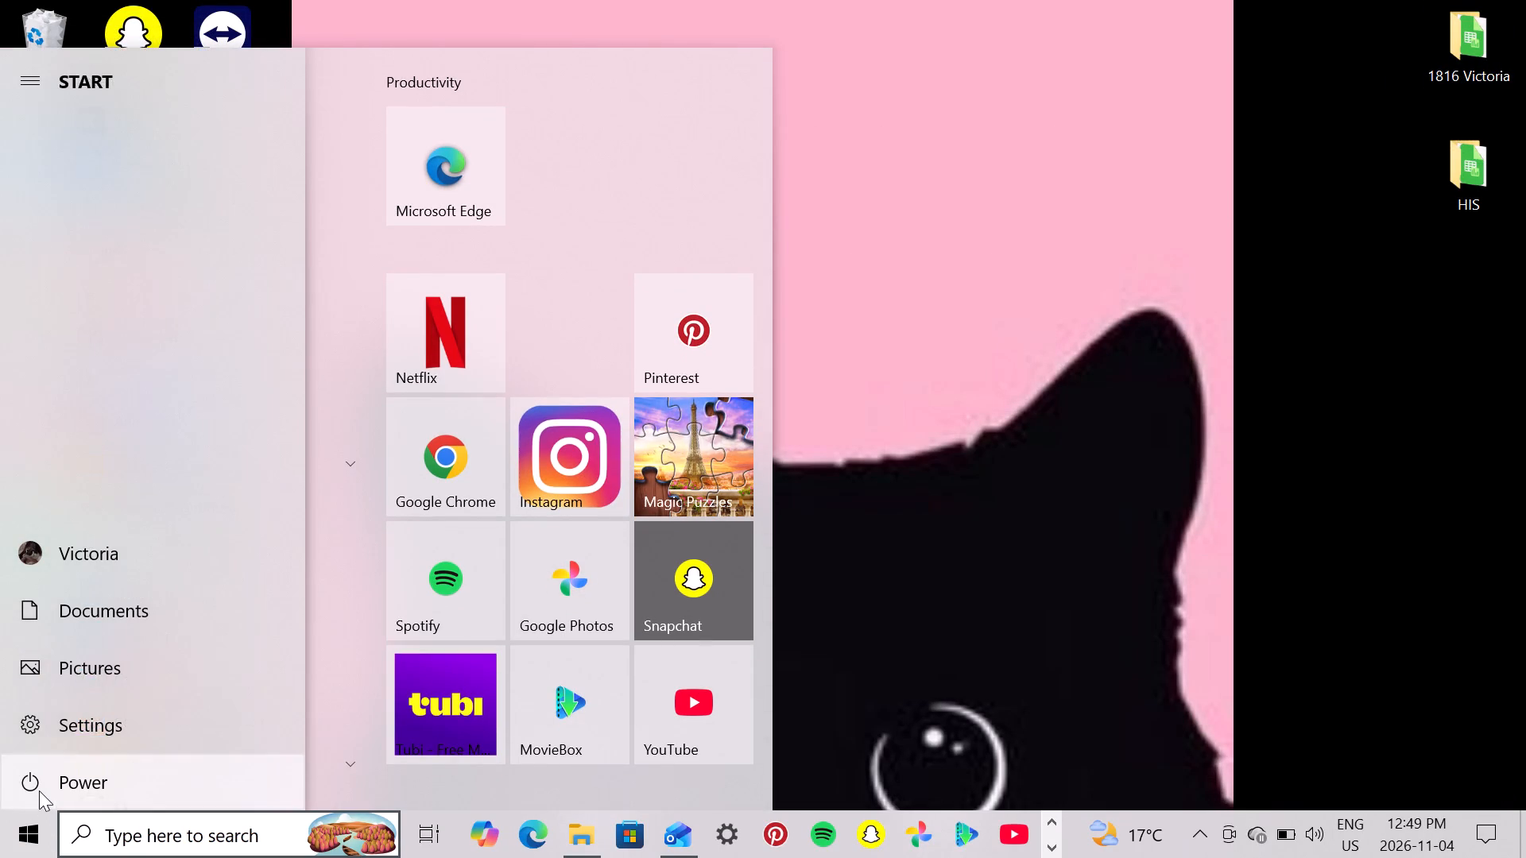
left_click(79, 777)
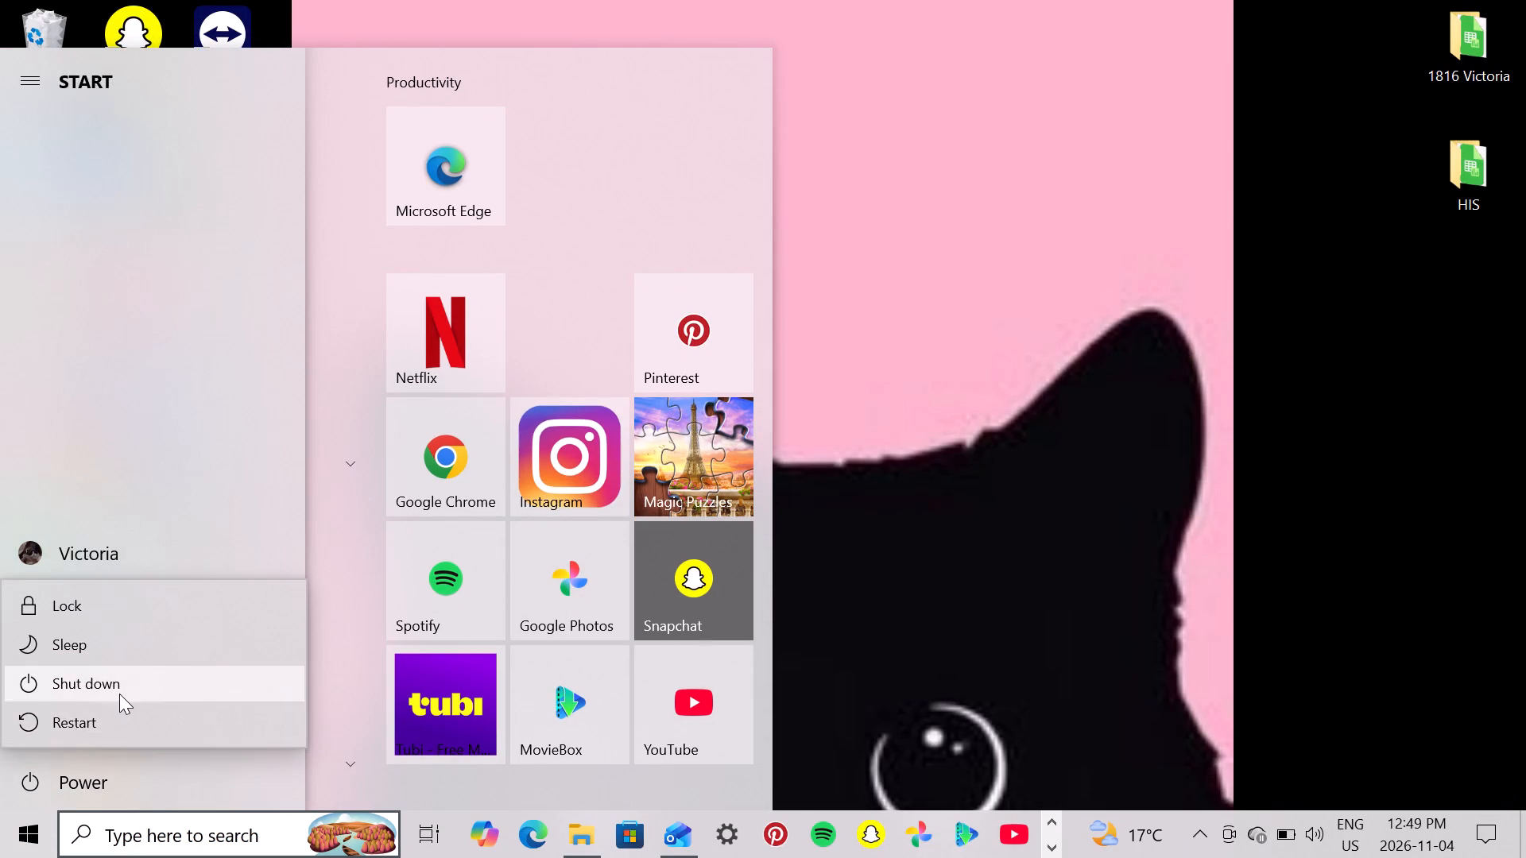